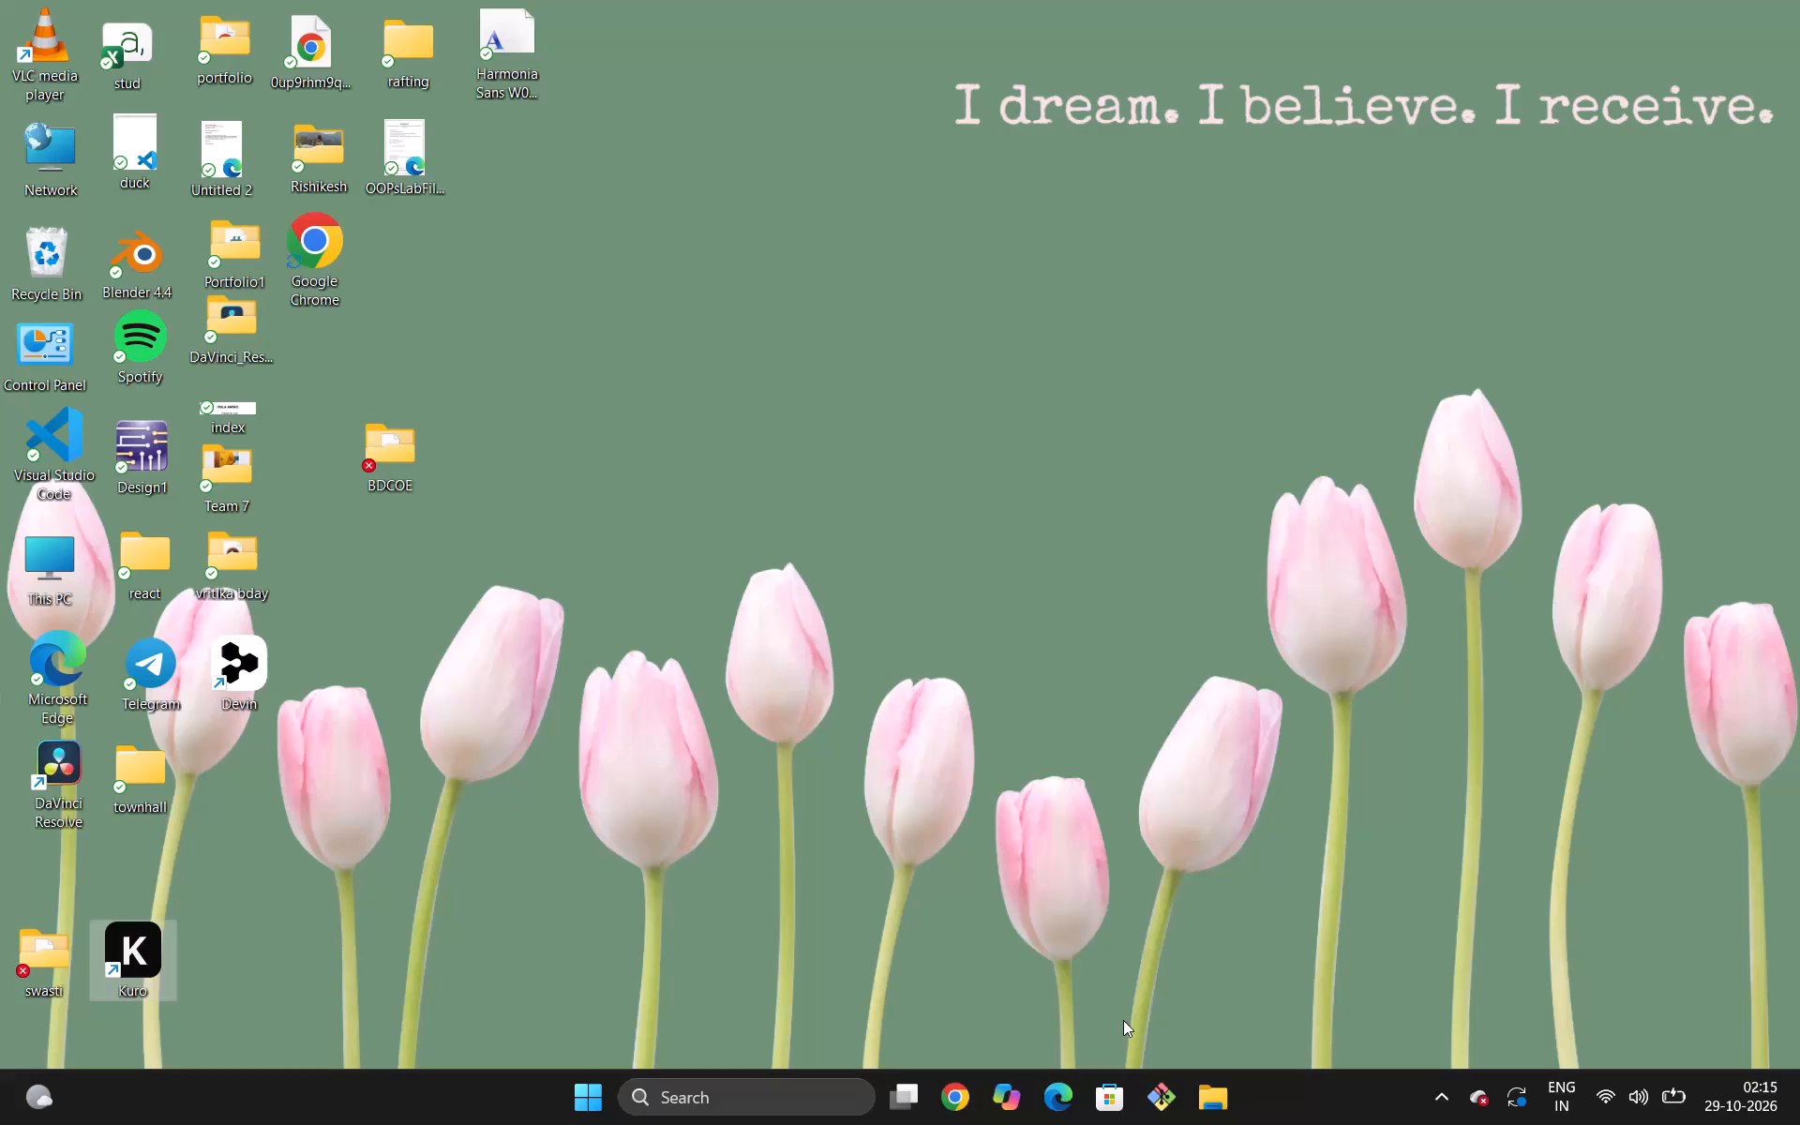
Open Google Chrome from the desktop and maximize its new-tab window to fill the screen.
click(966, 1111)
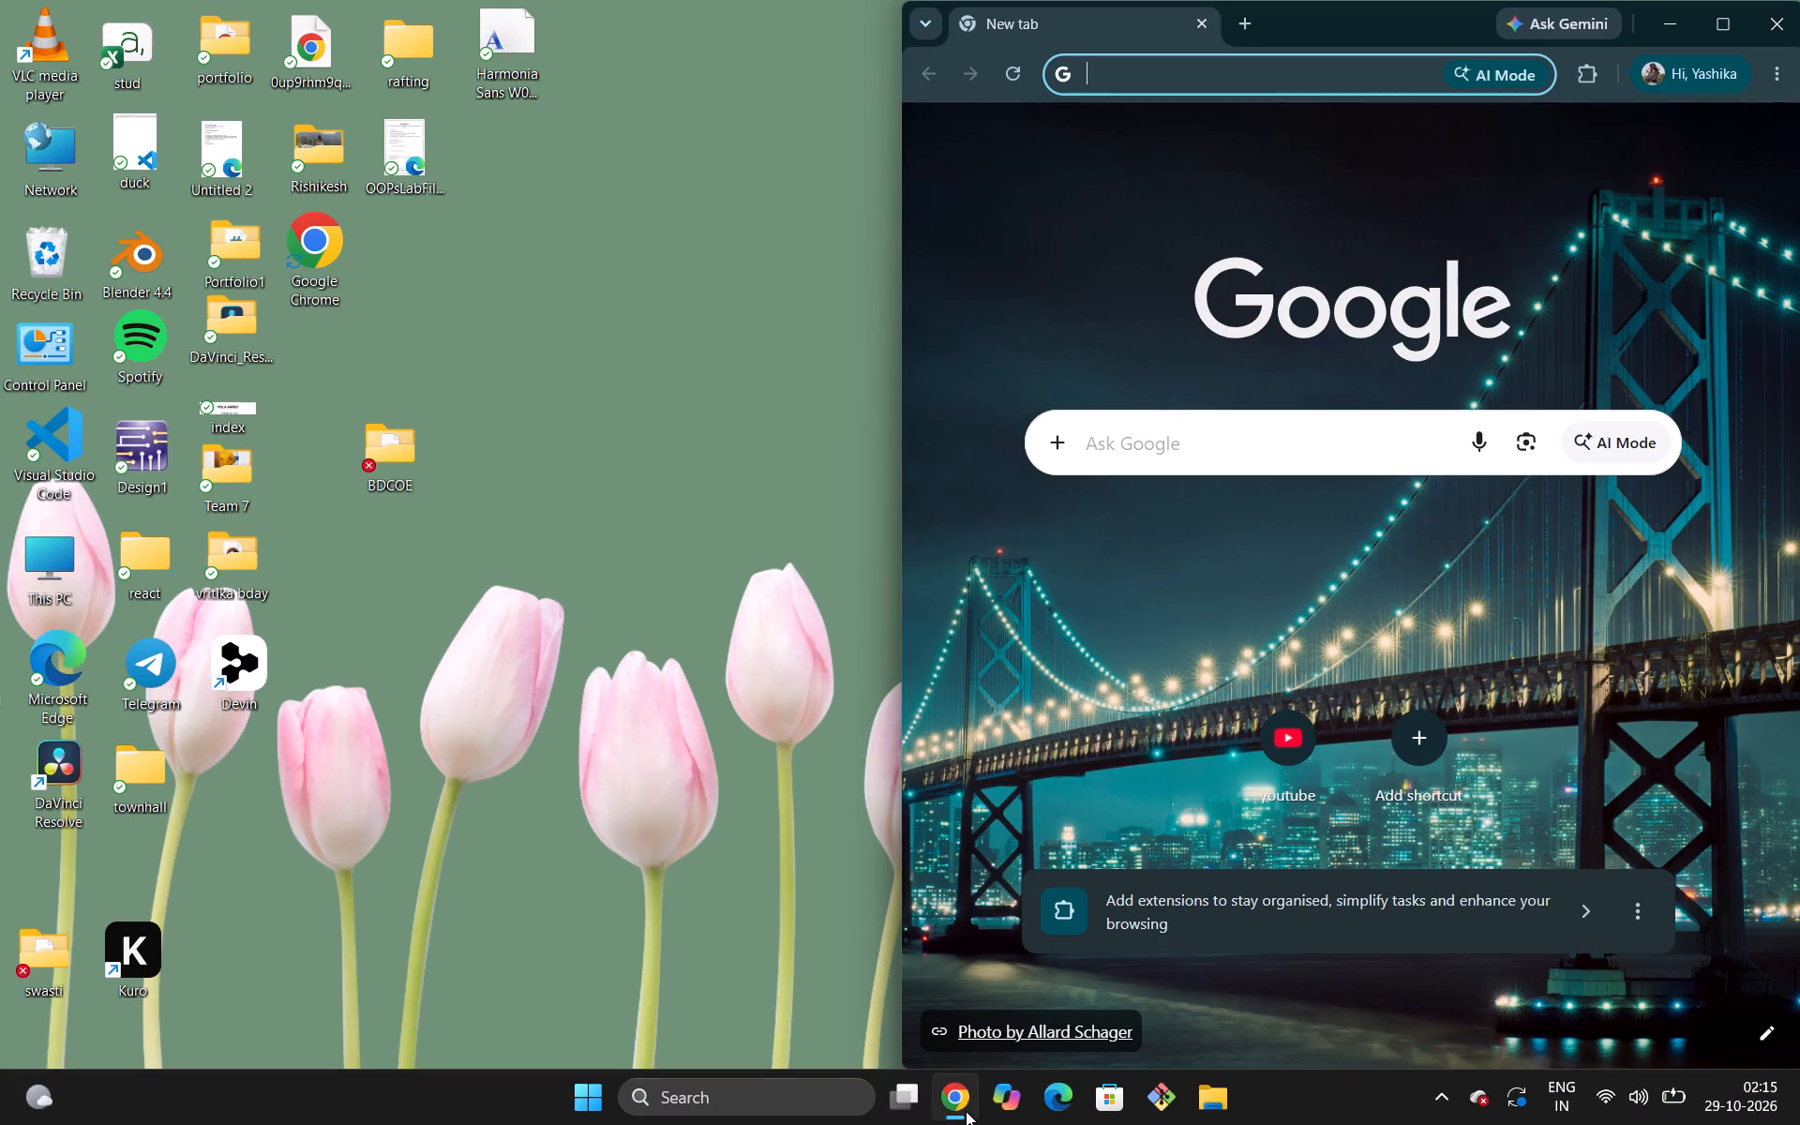
click(1732, 24)
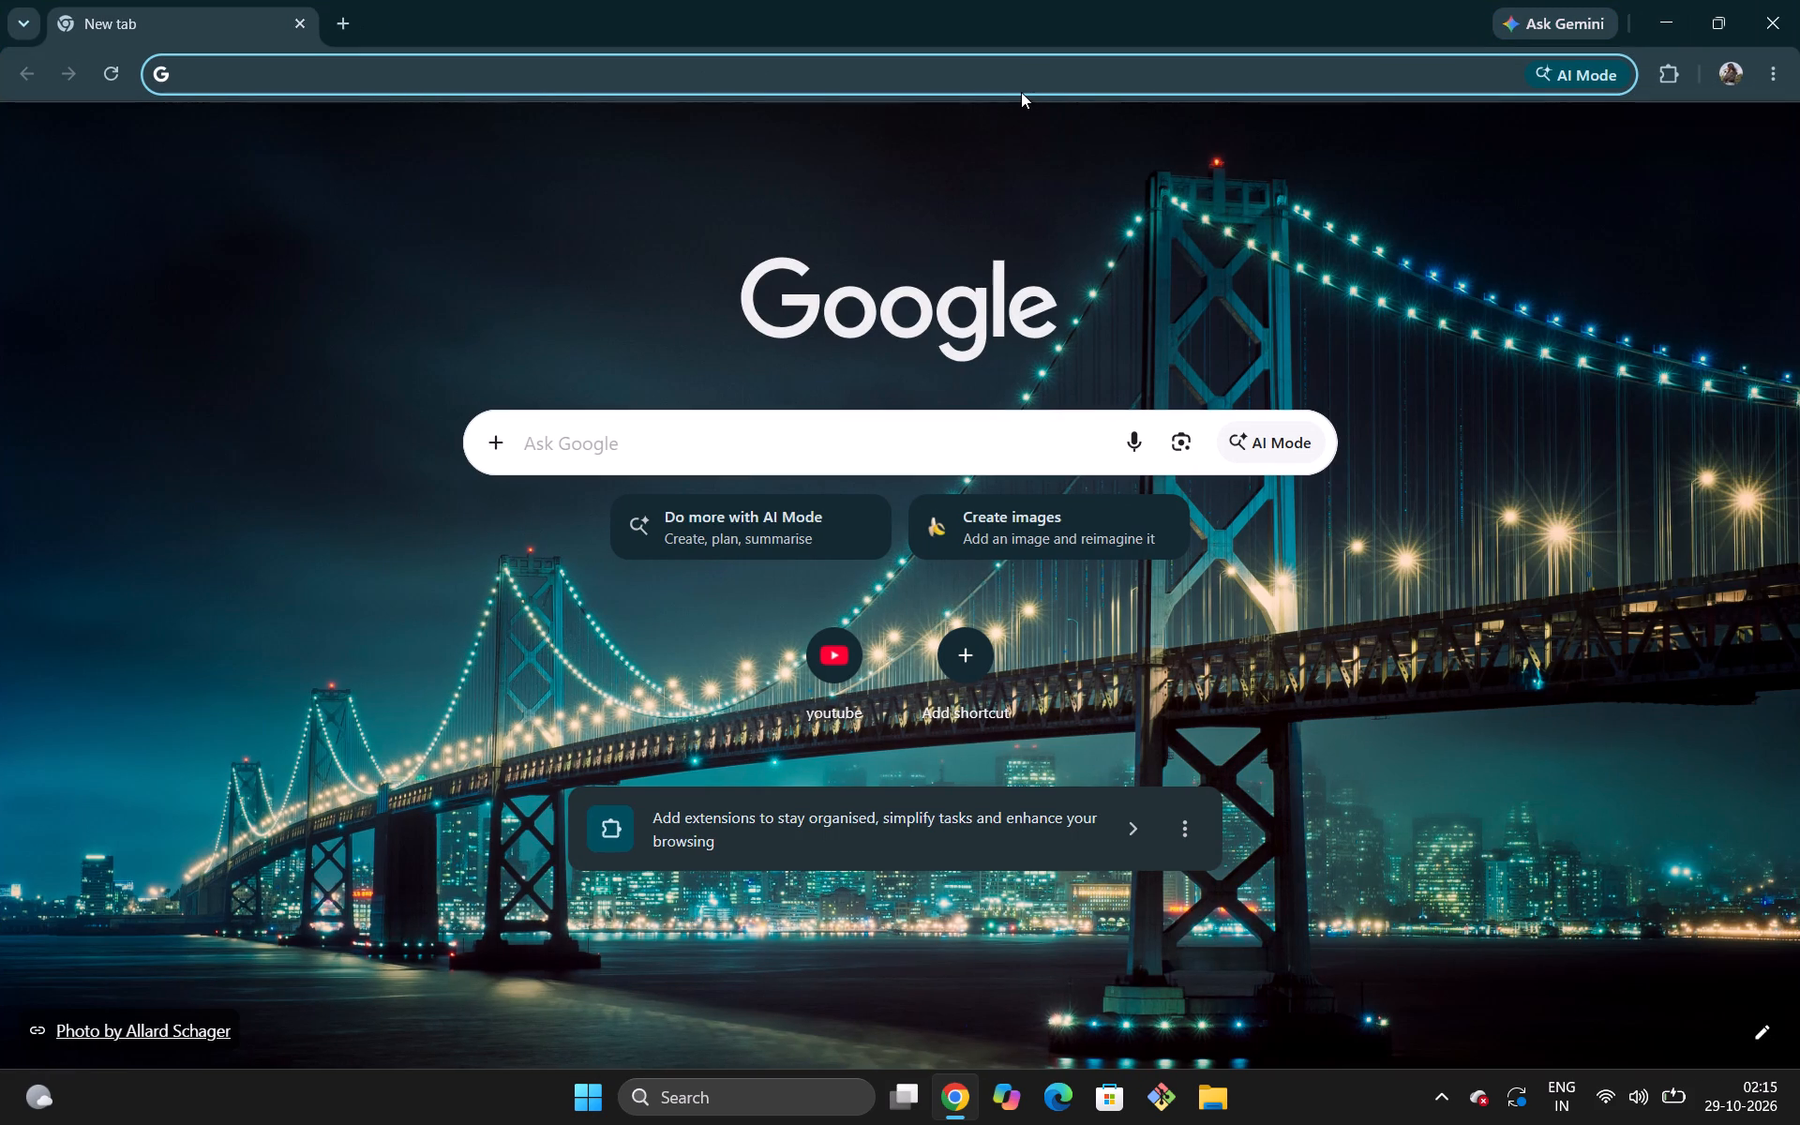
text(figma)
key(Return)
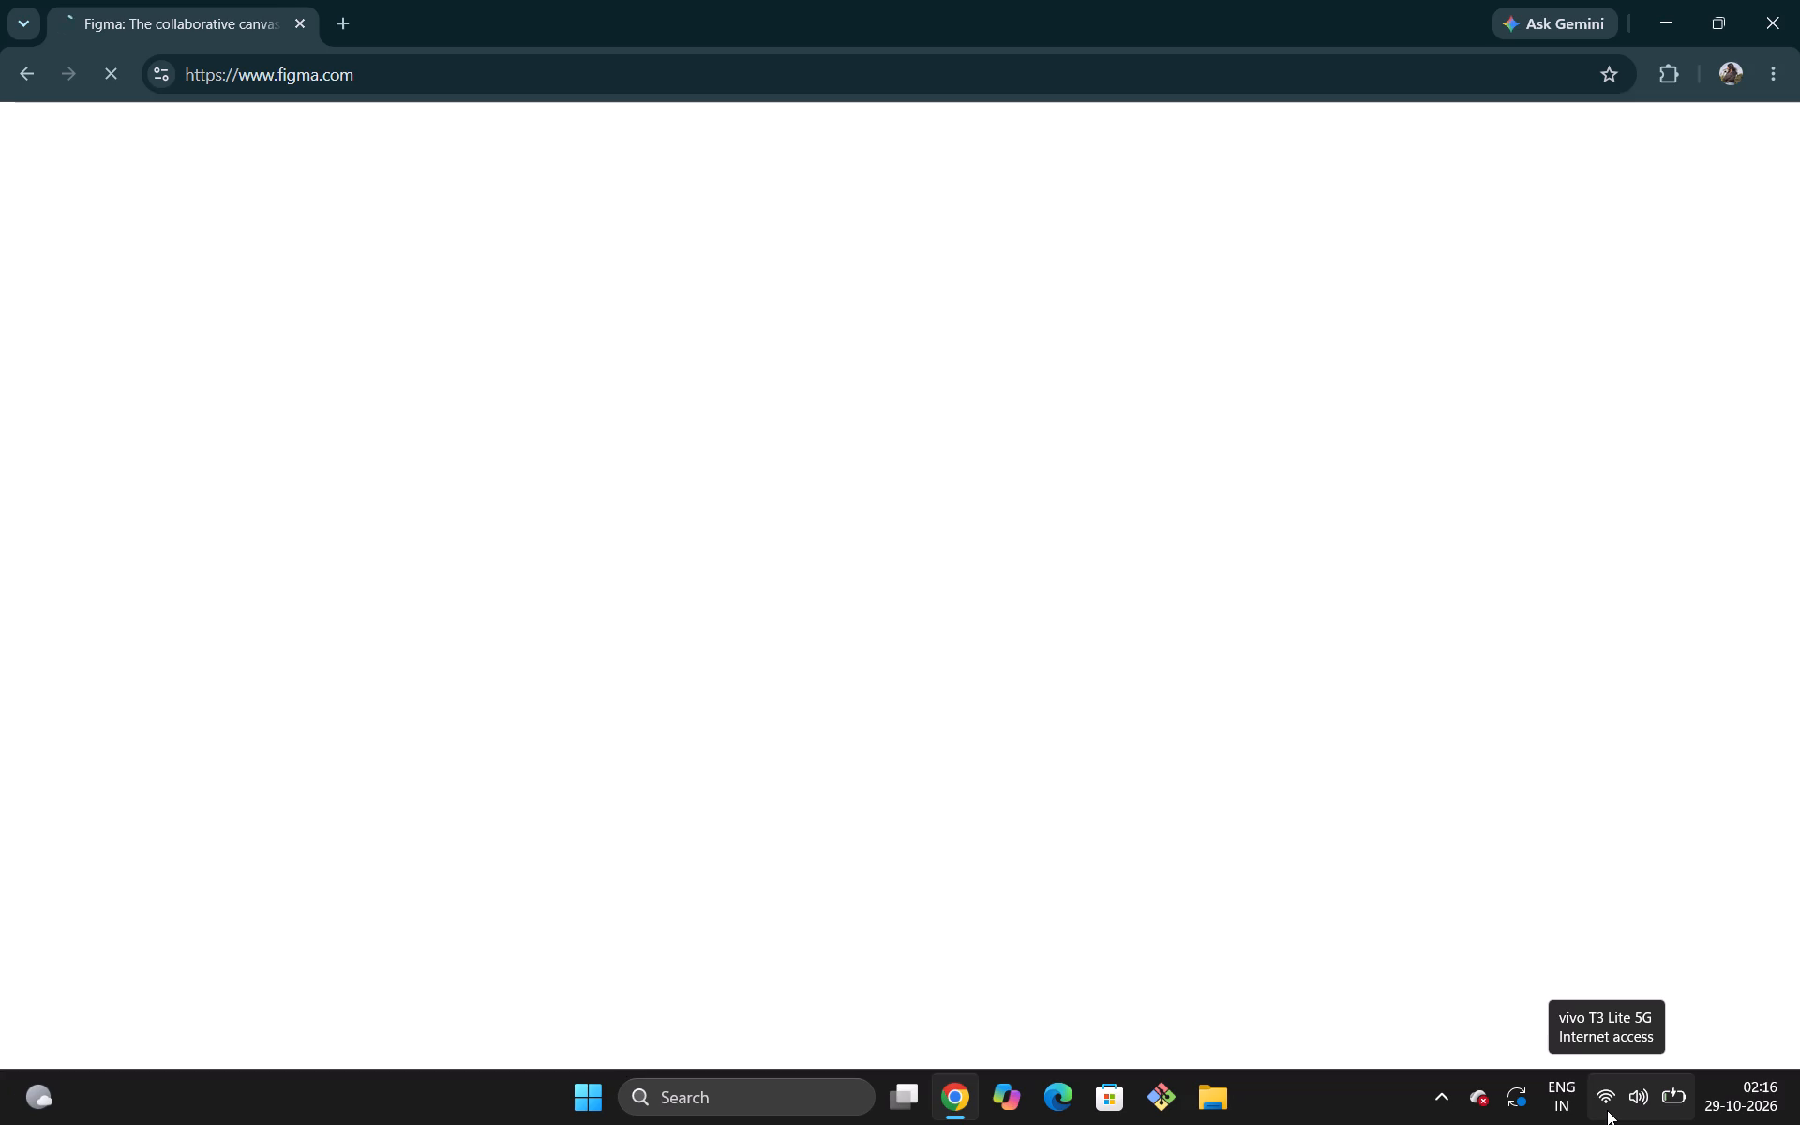
Switch the computer's Wi-Fi connection to the OPPO A57 2 network, keeping automatic connection enabled.
click(1607, 1110)
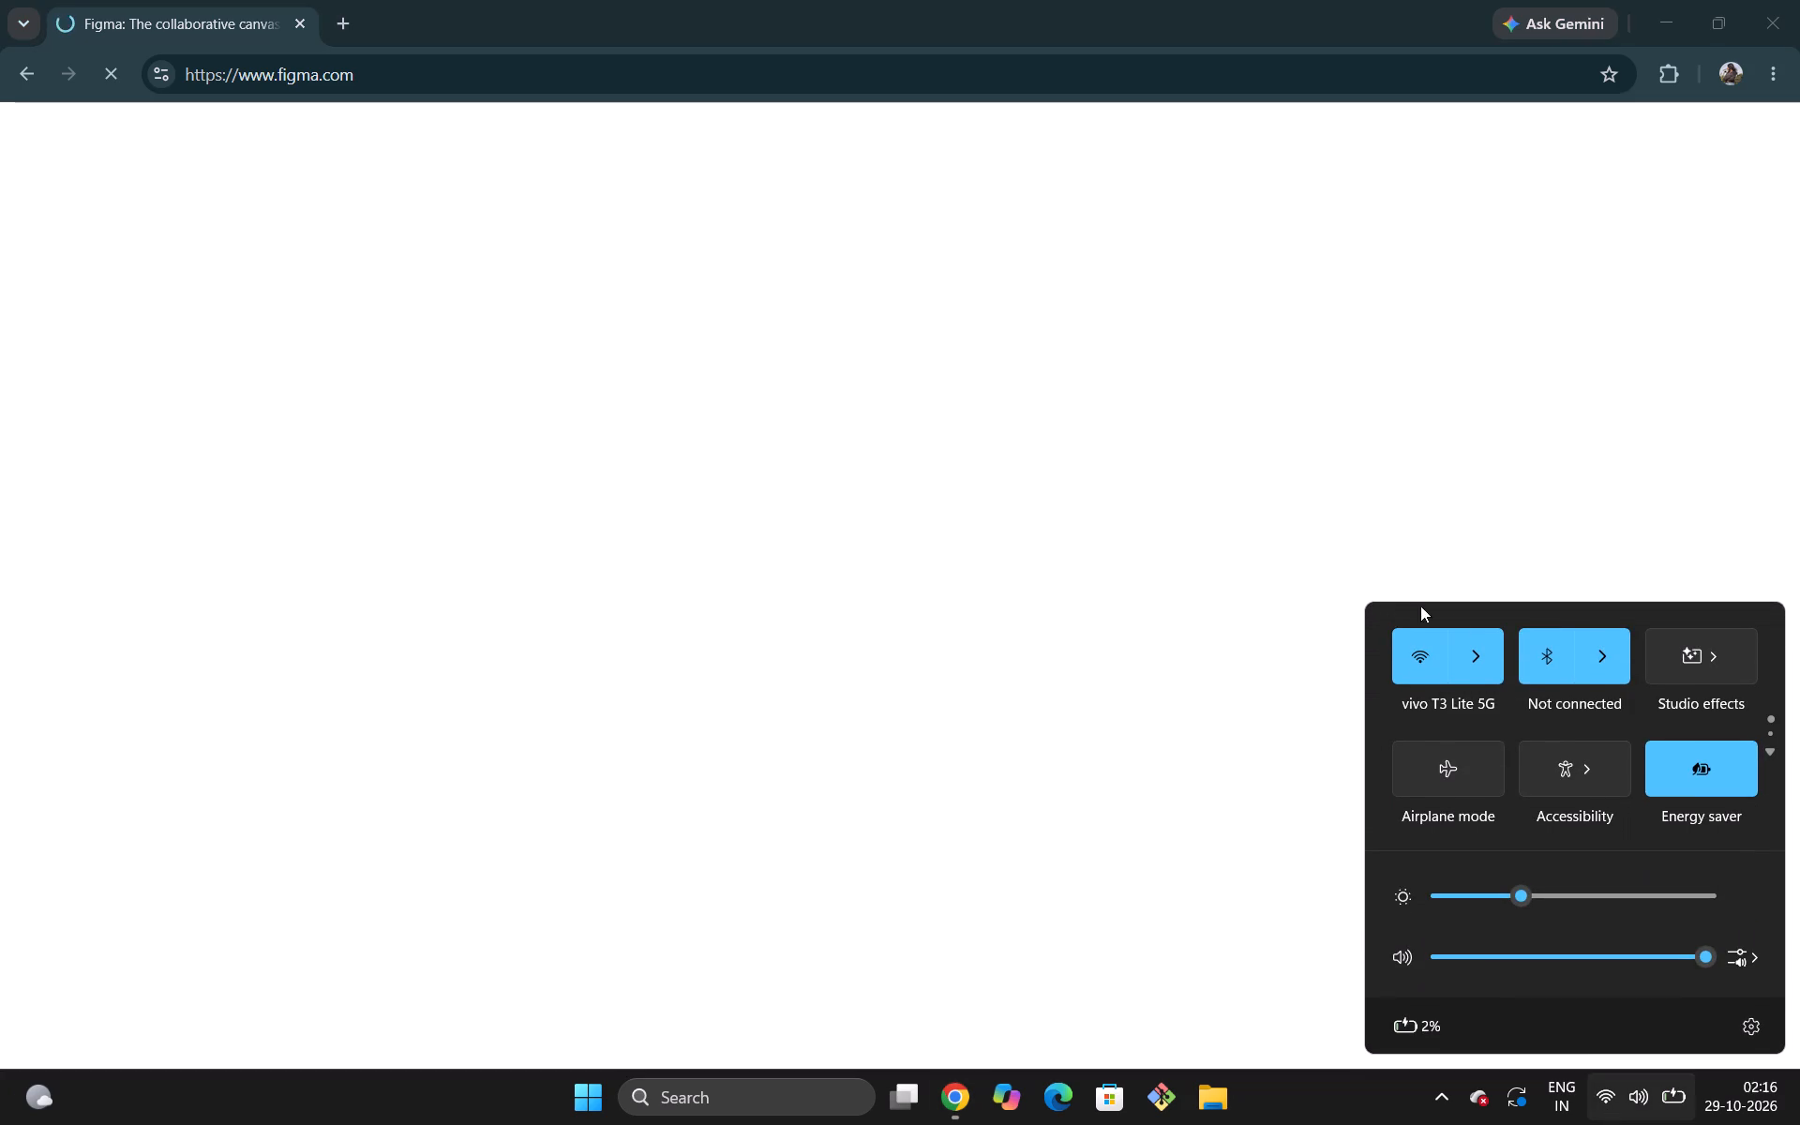
click(1496, 647)
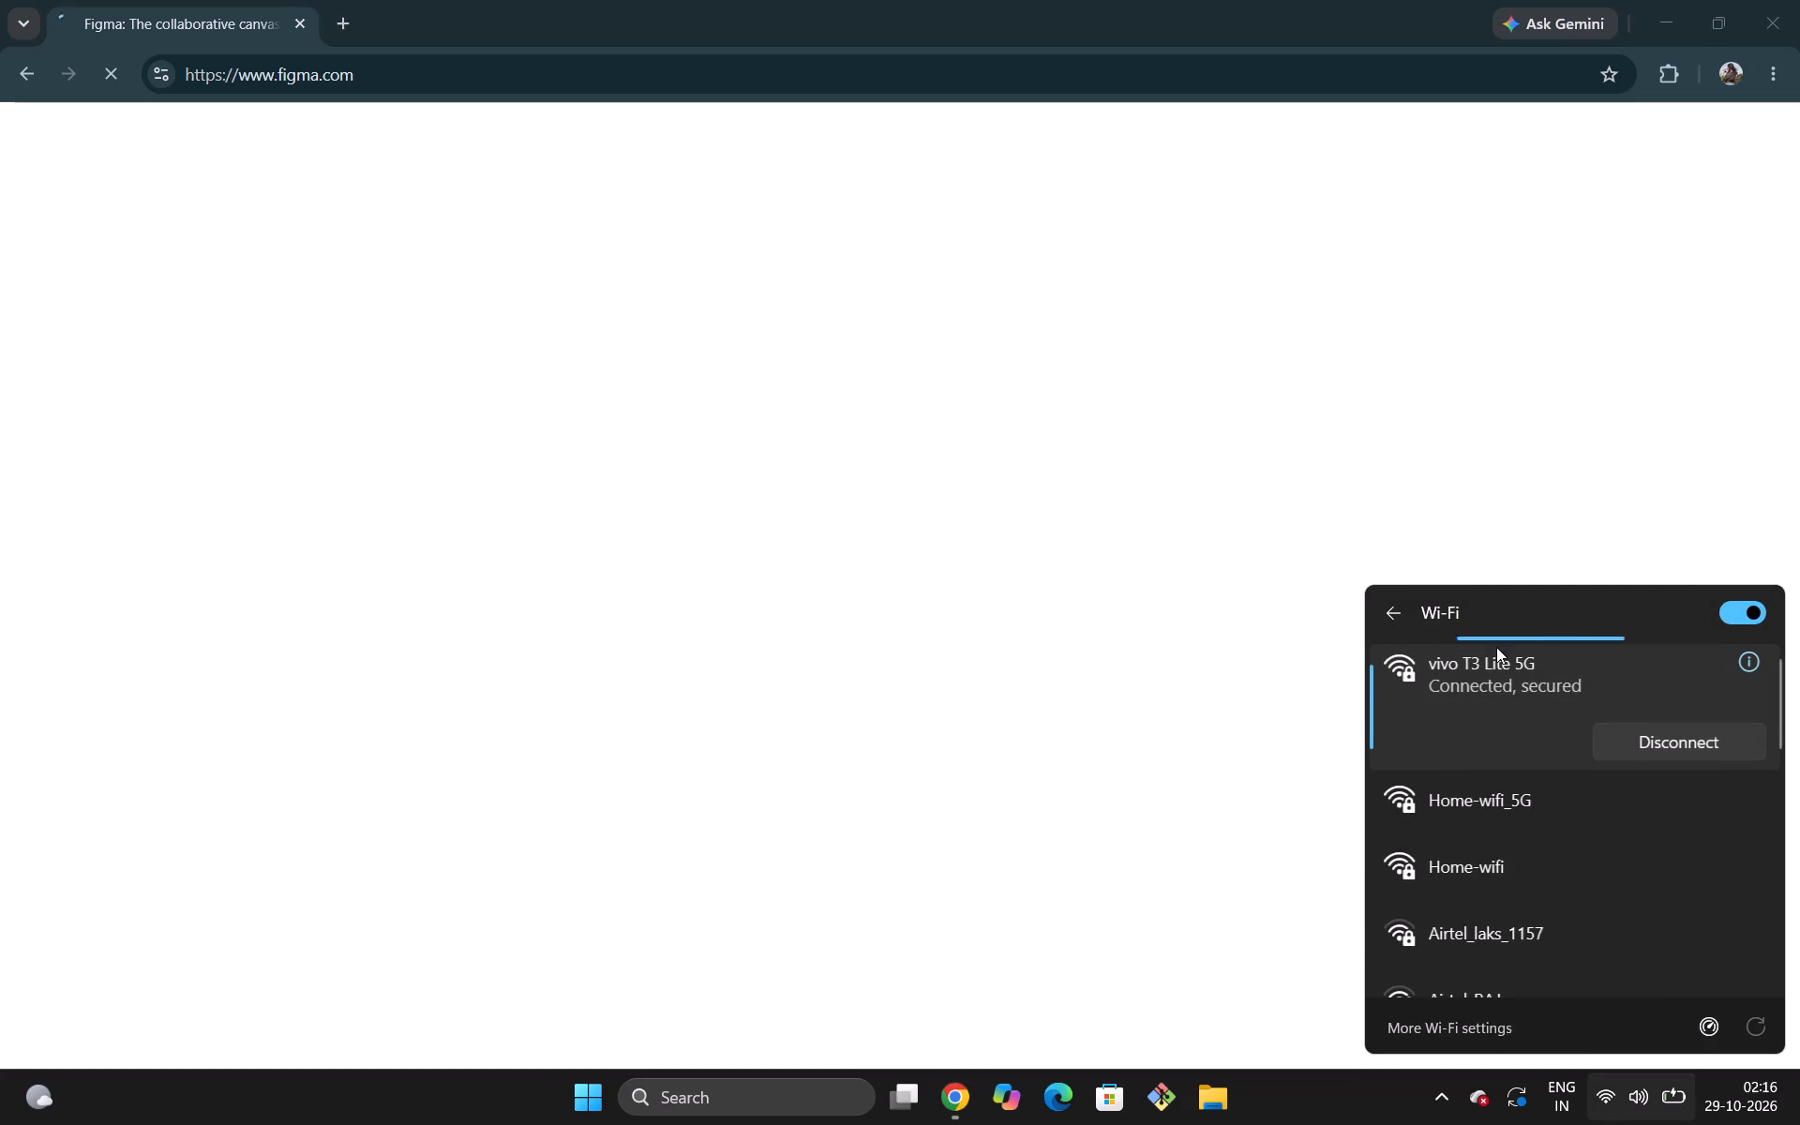
scroll(1504, 783, up, 2)
scroll(1504, 783, down, 4)
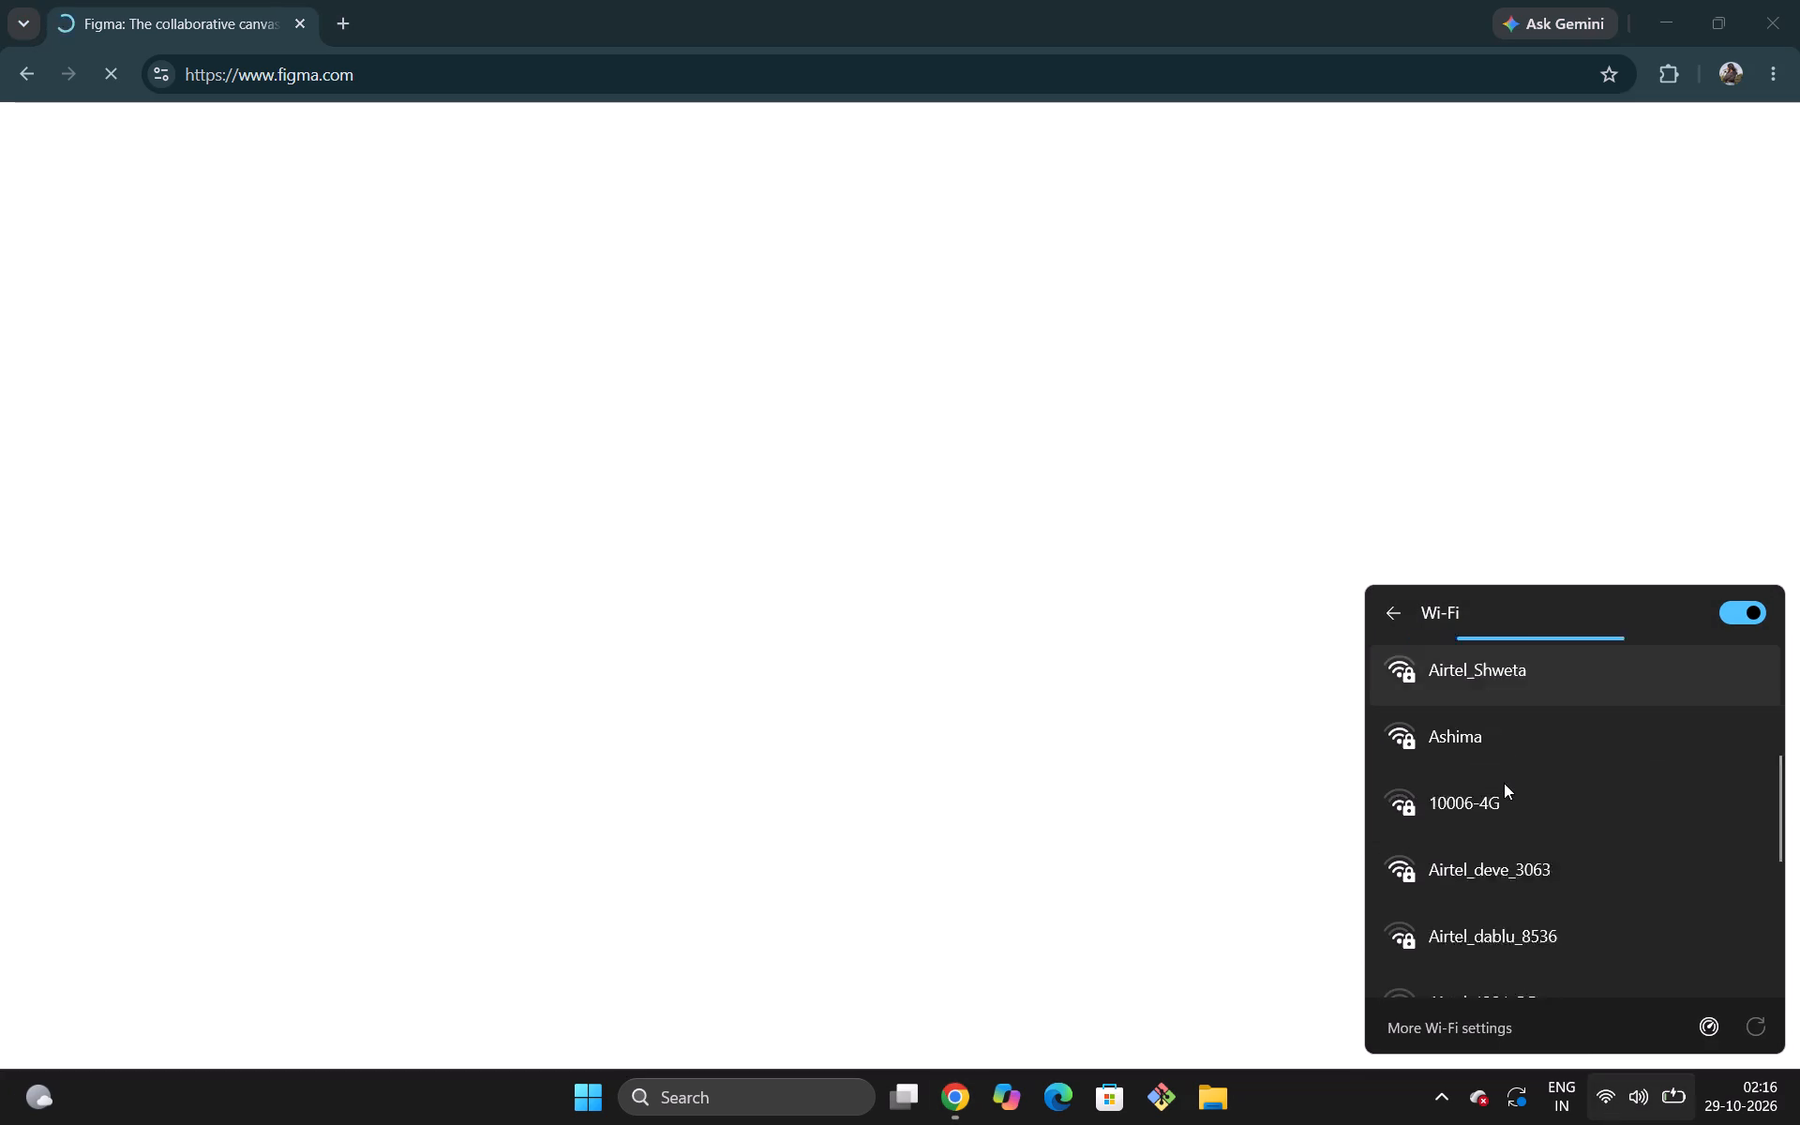
scroll(1504, 783, down, 6)
scroll(1504, 783, up, 4)
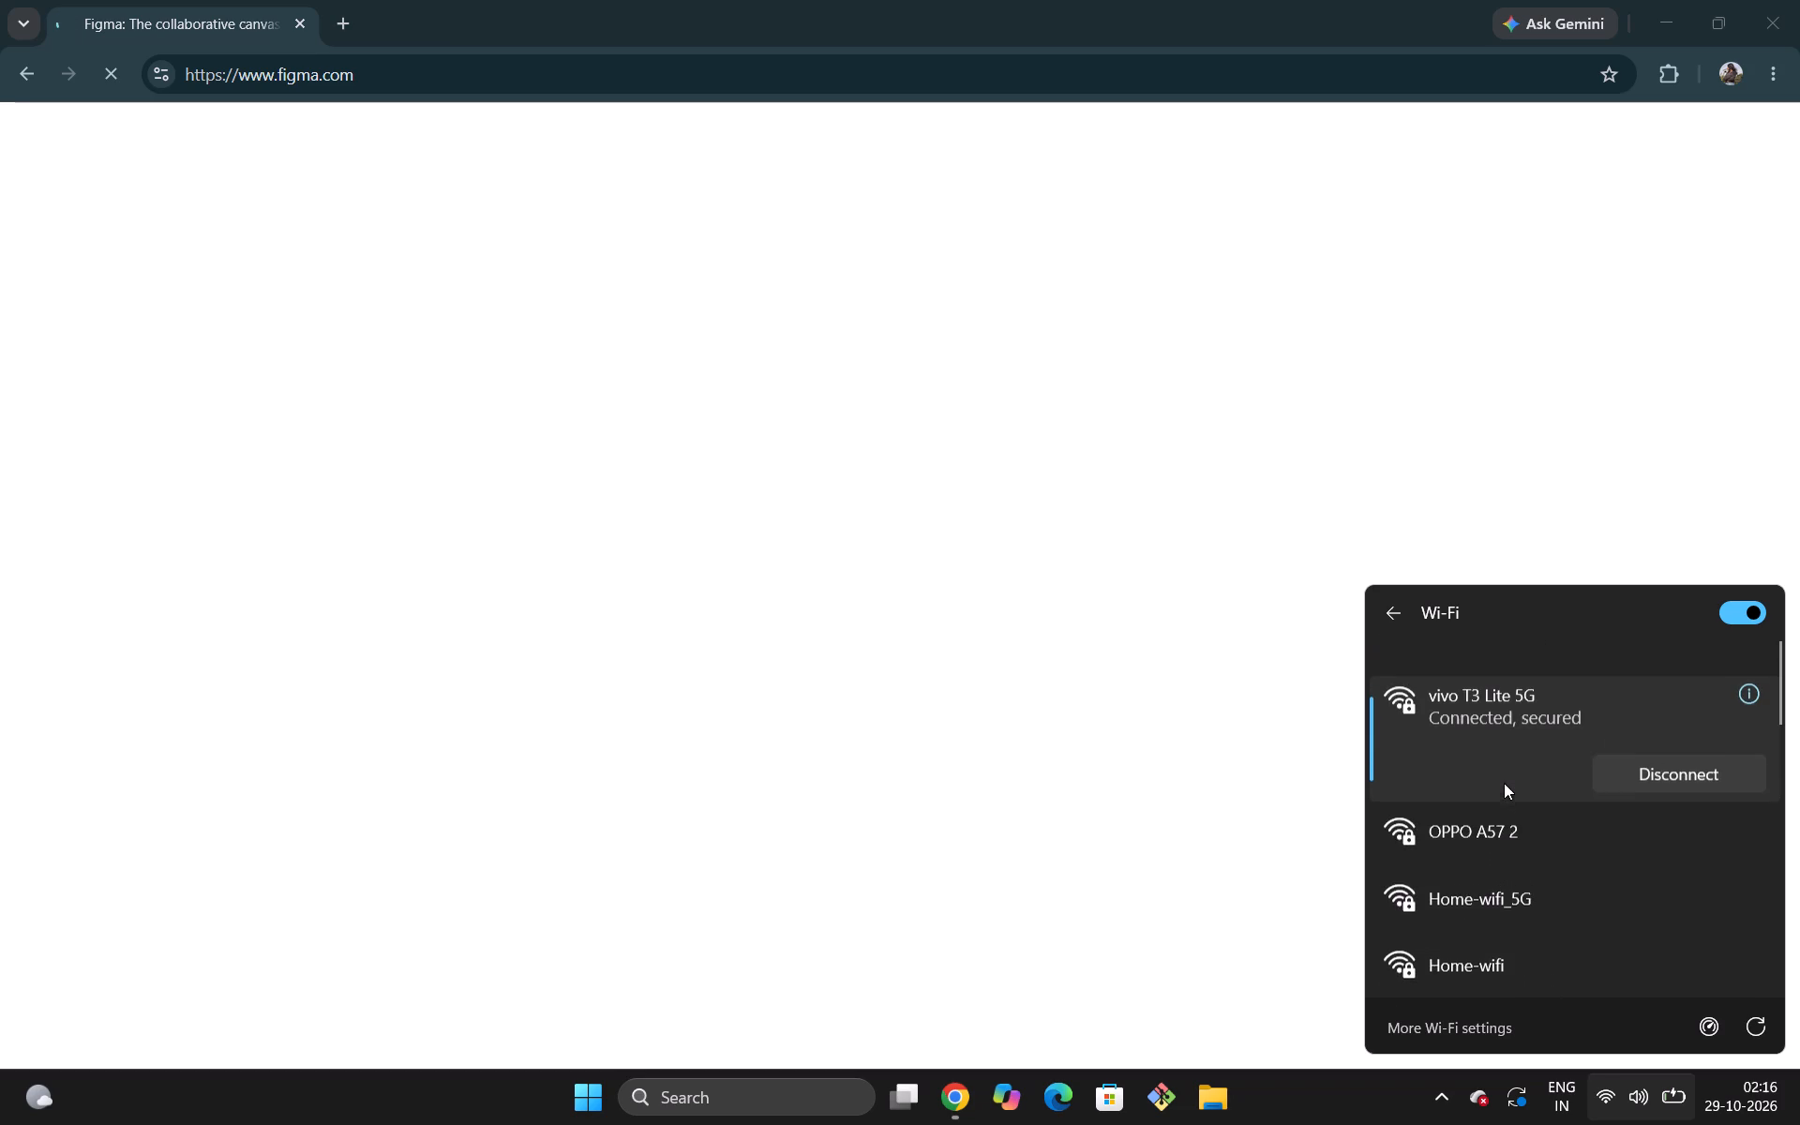
click(1512, 810)
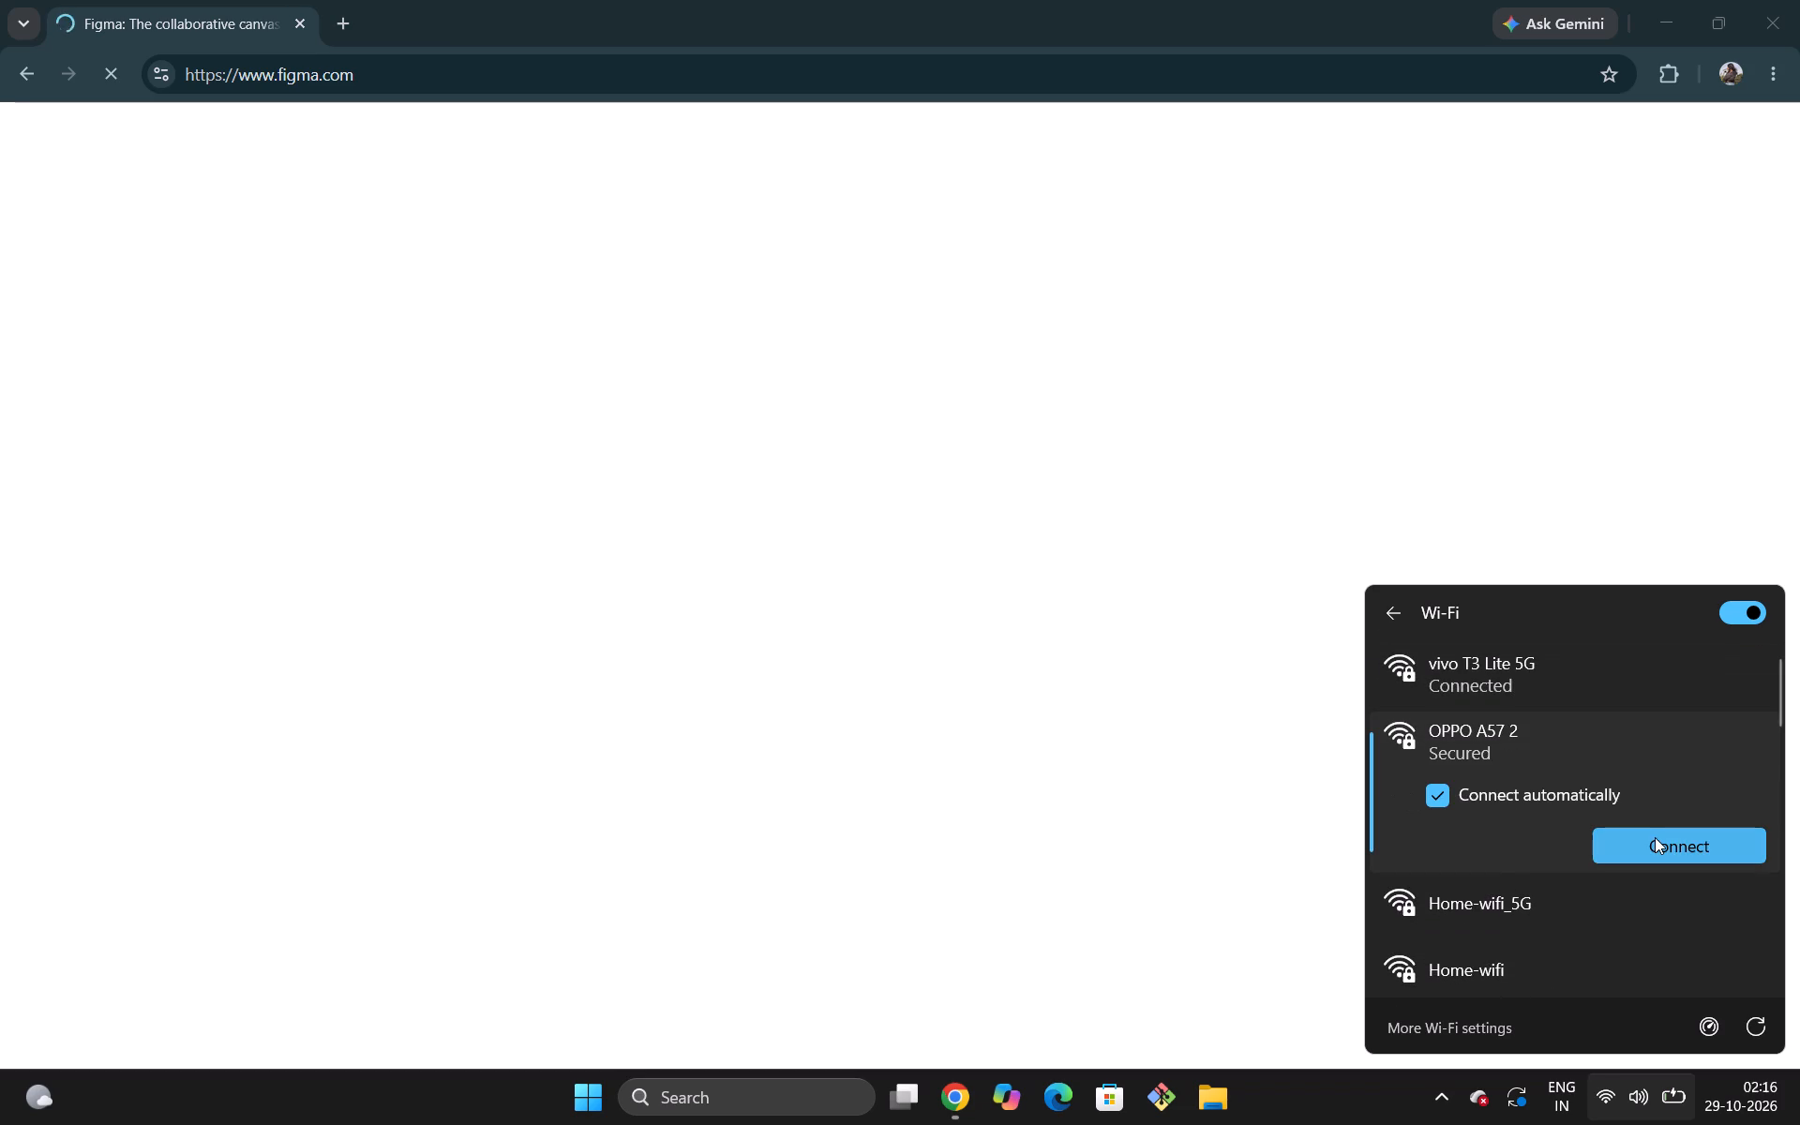
click(1666, 842)
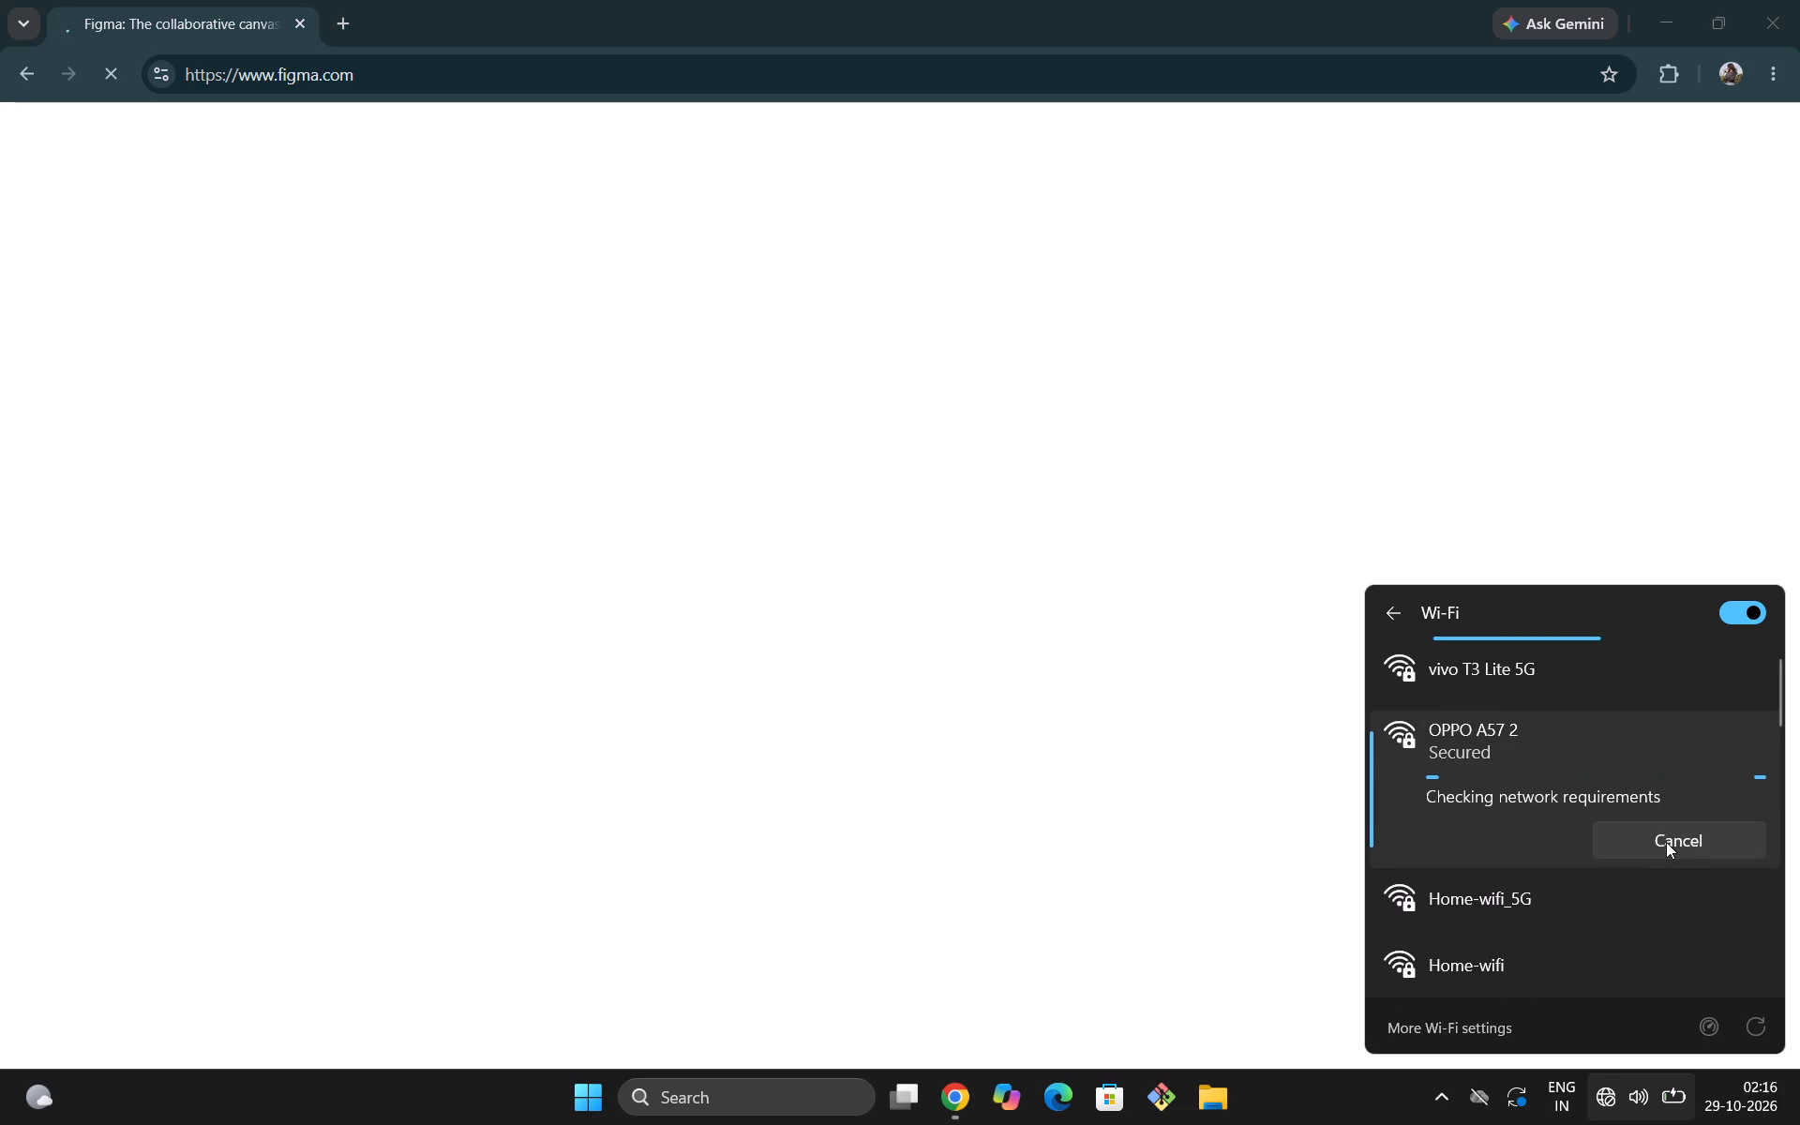
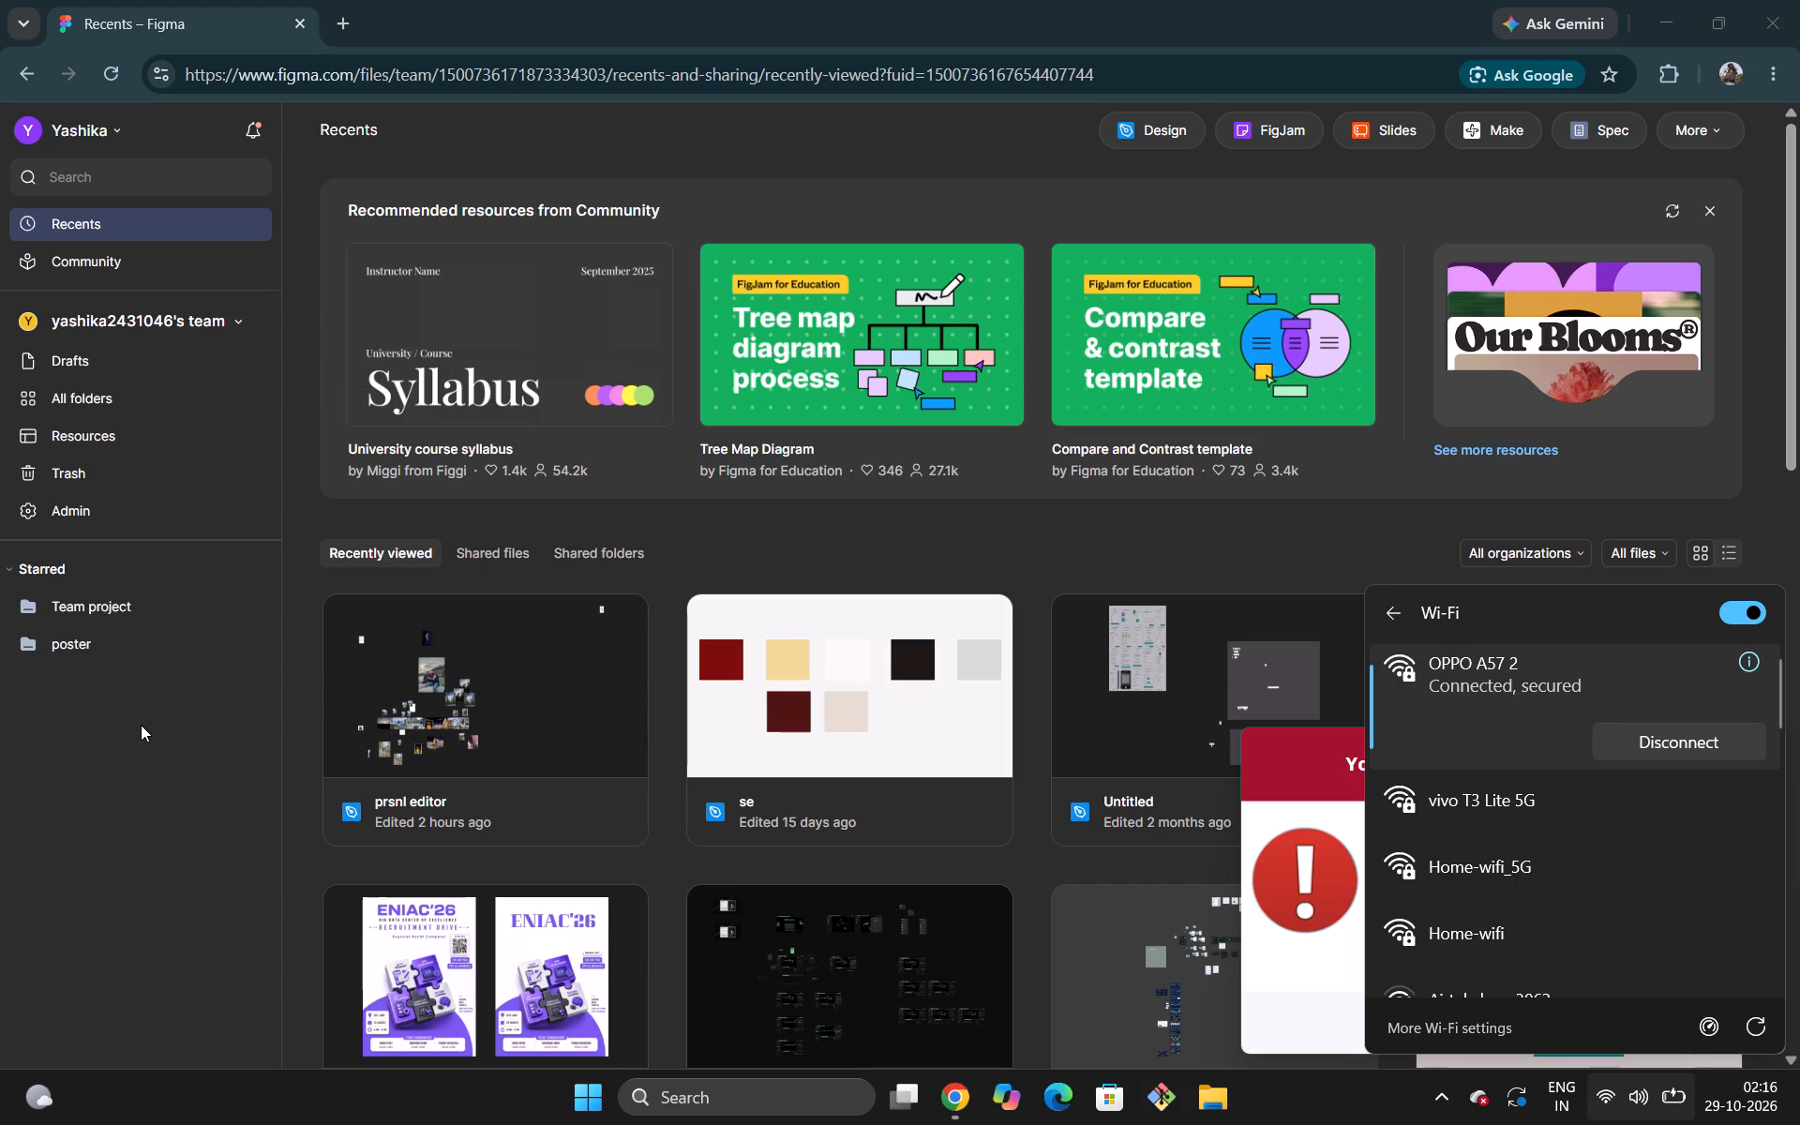
Dismiss the Wi-Fi network list to get back to the Figma Recents page.
click(1375, 598)
click(1372, 564)
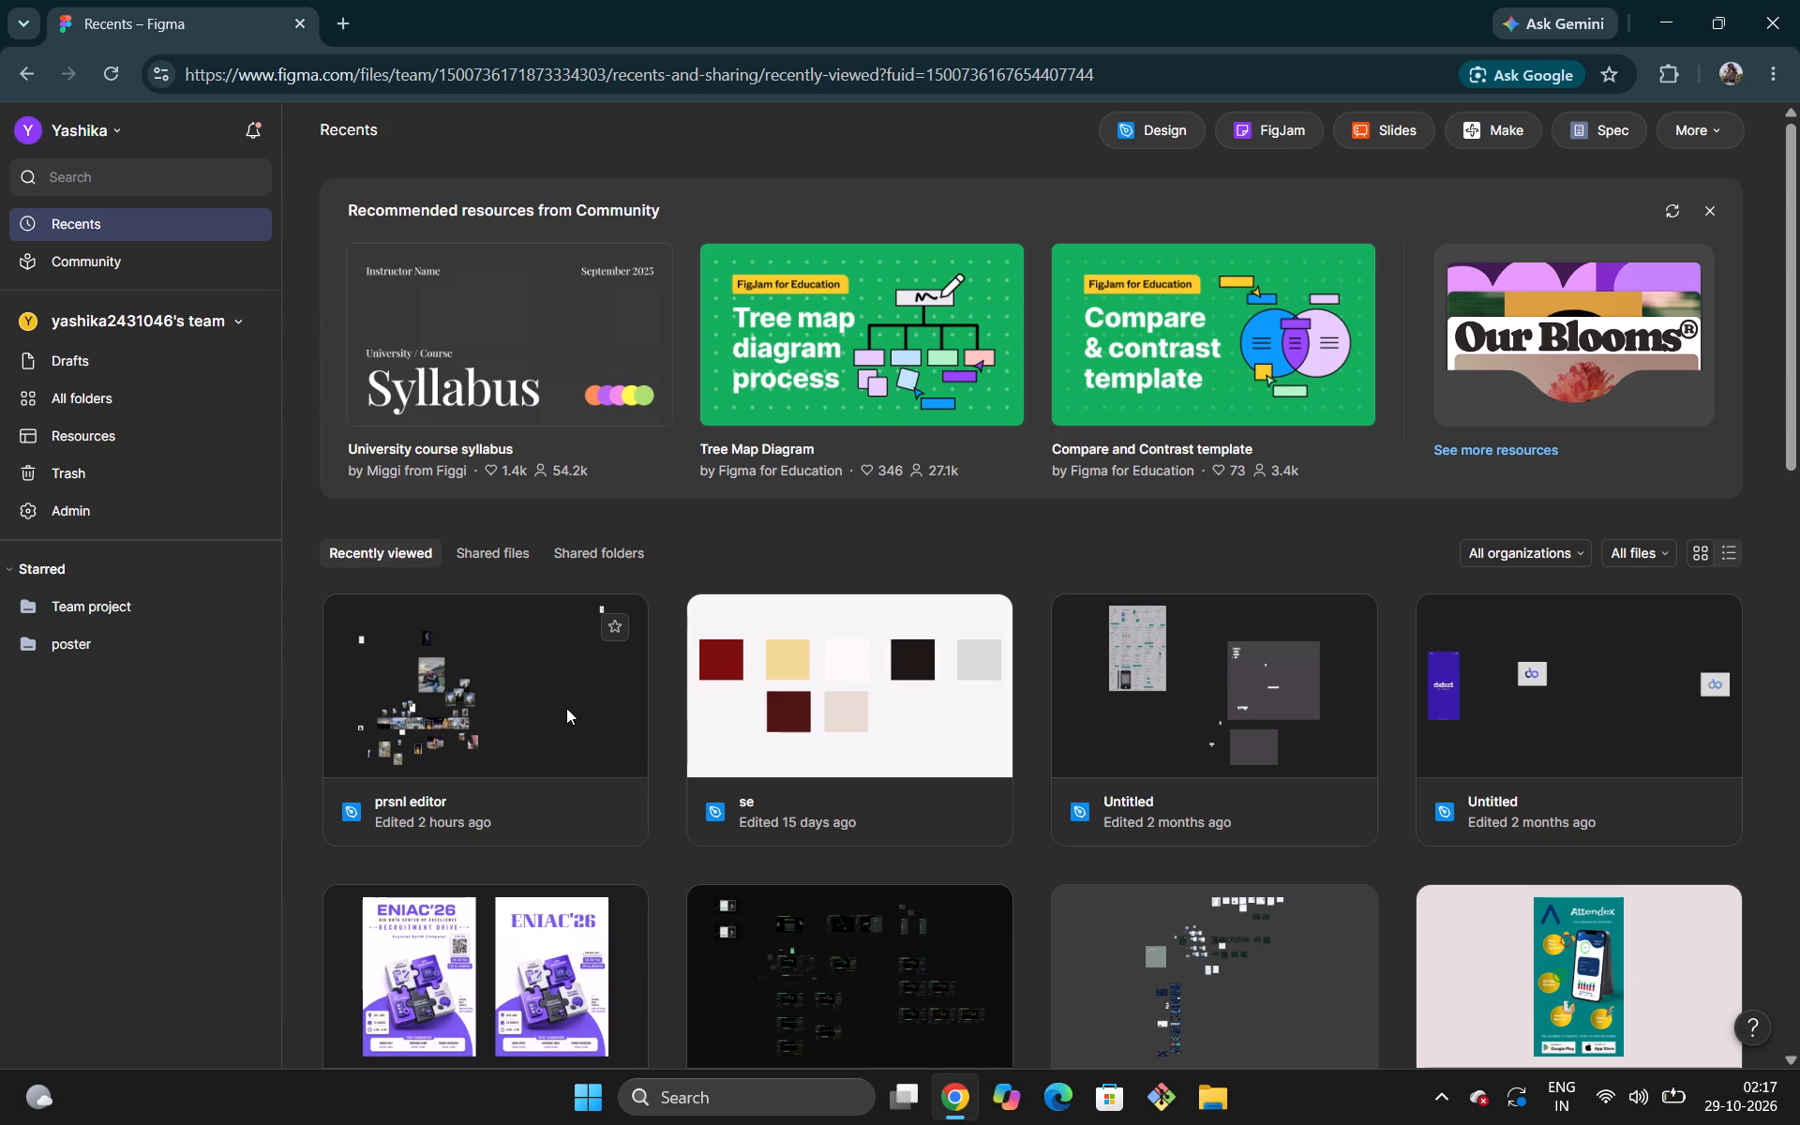
Open the prsnl editor design file from the recently viewed files and dismiss the incoming message notification.
double_click(508, 716)
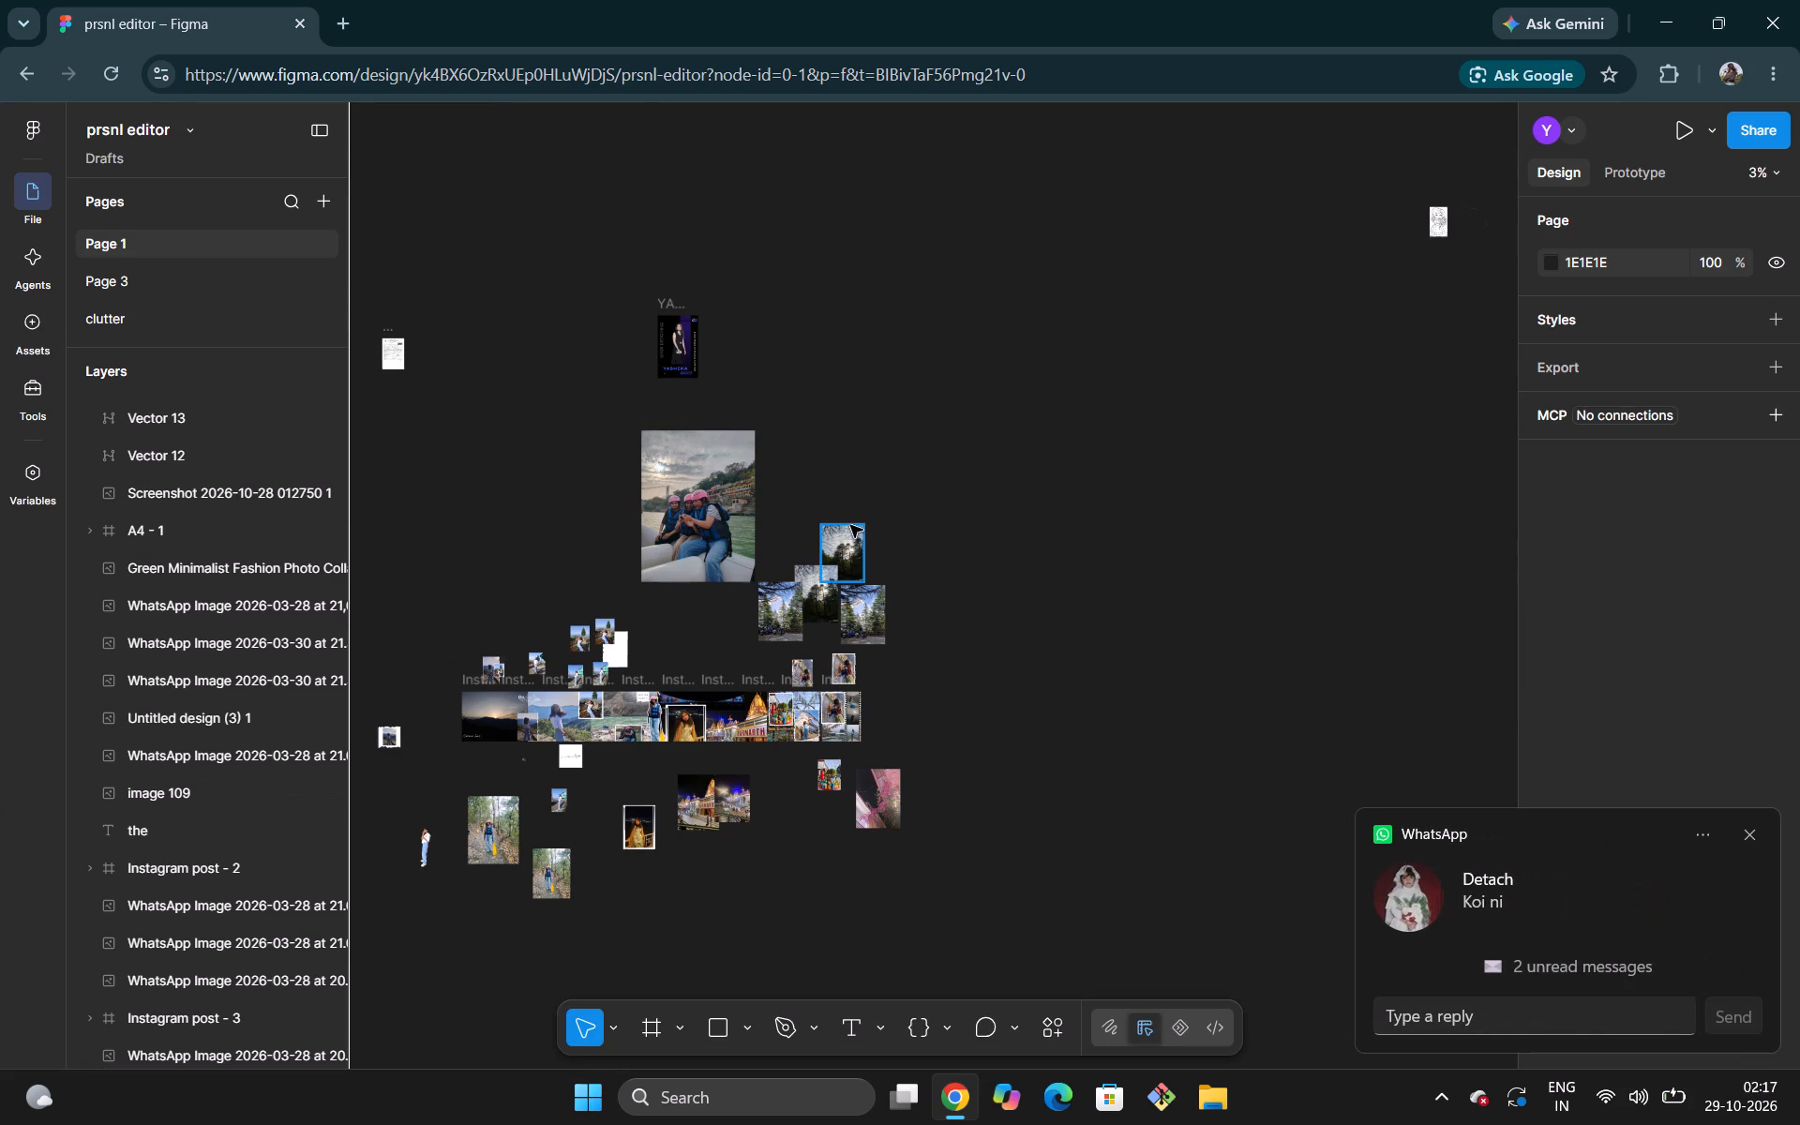
click(1746, 831)
Activate the Pen tool for tracing the line drawing of the girl in a hat holding flowers on Page 1.
scroll(1347, 623, left, 1)
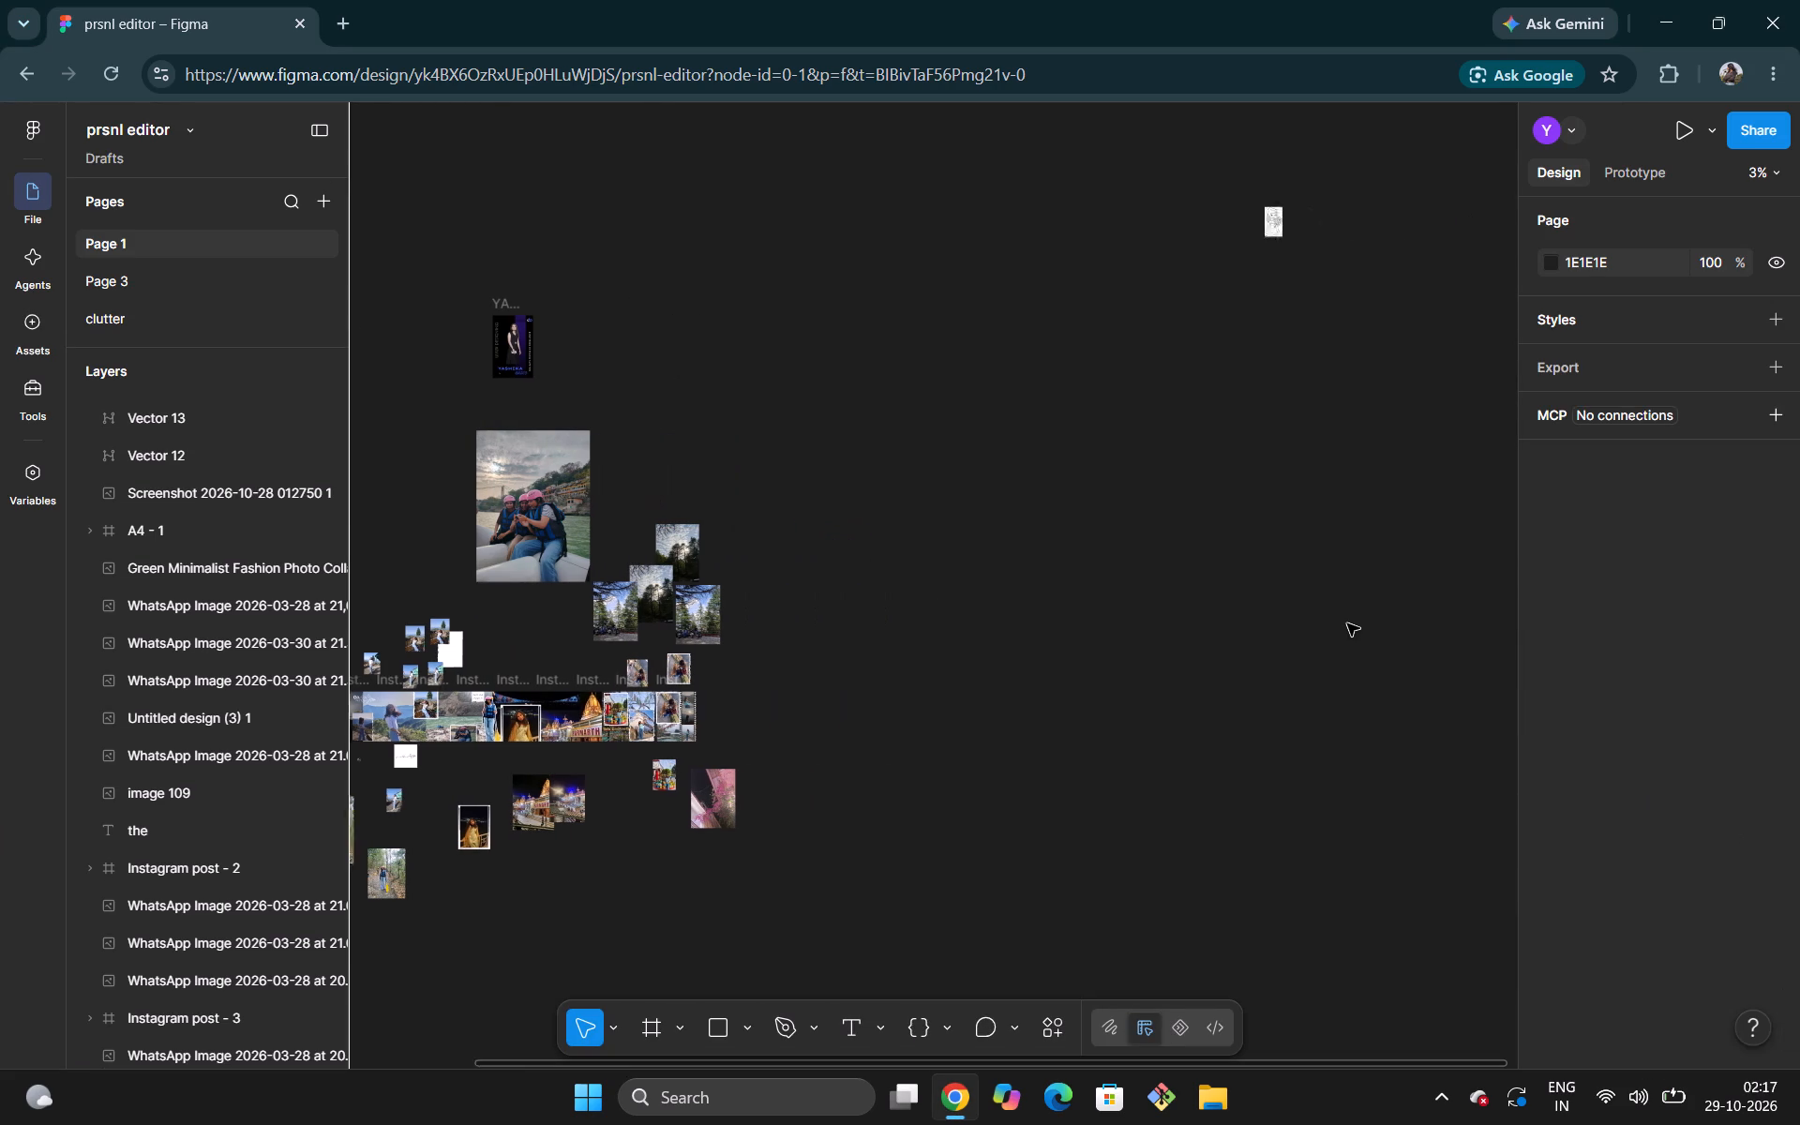
scroll(1347, 623, left, 1)
scroll(1347, 623, up, 1)
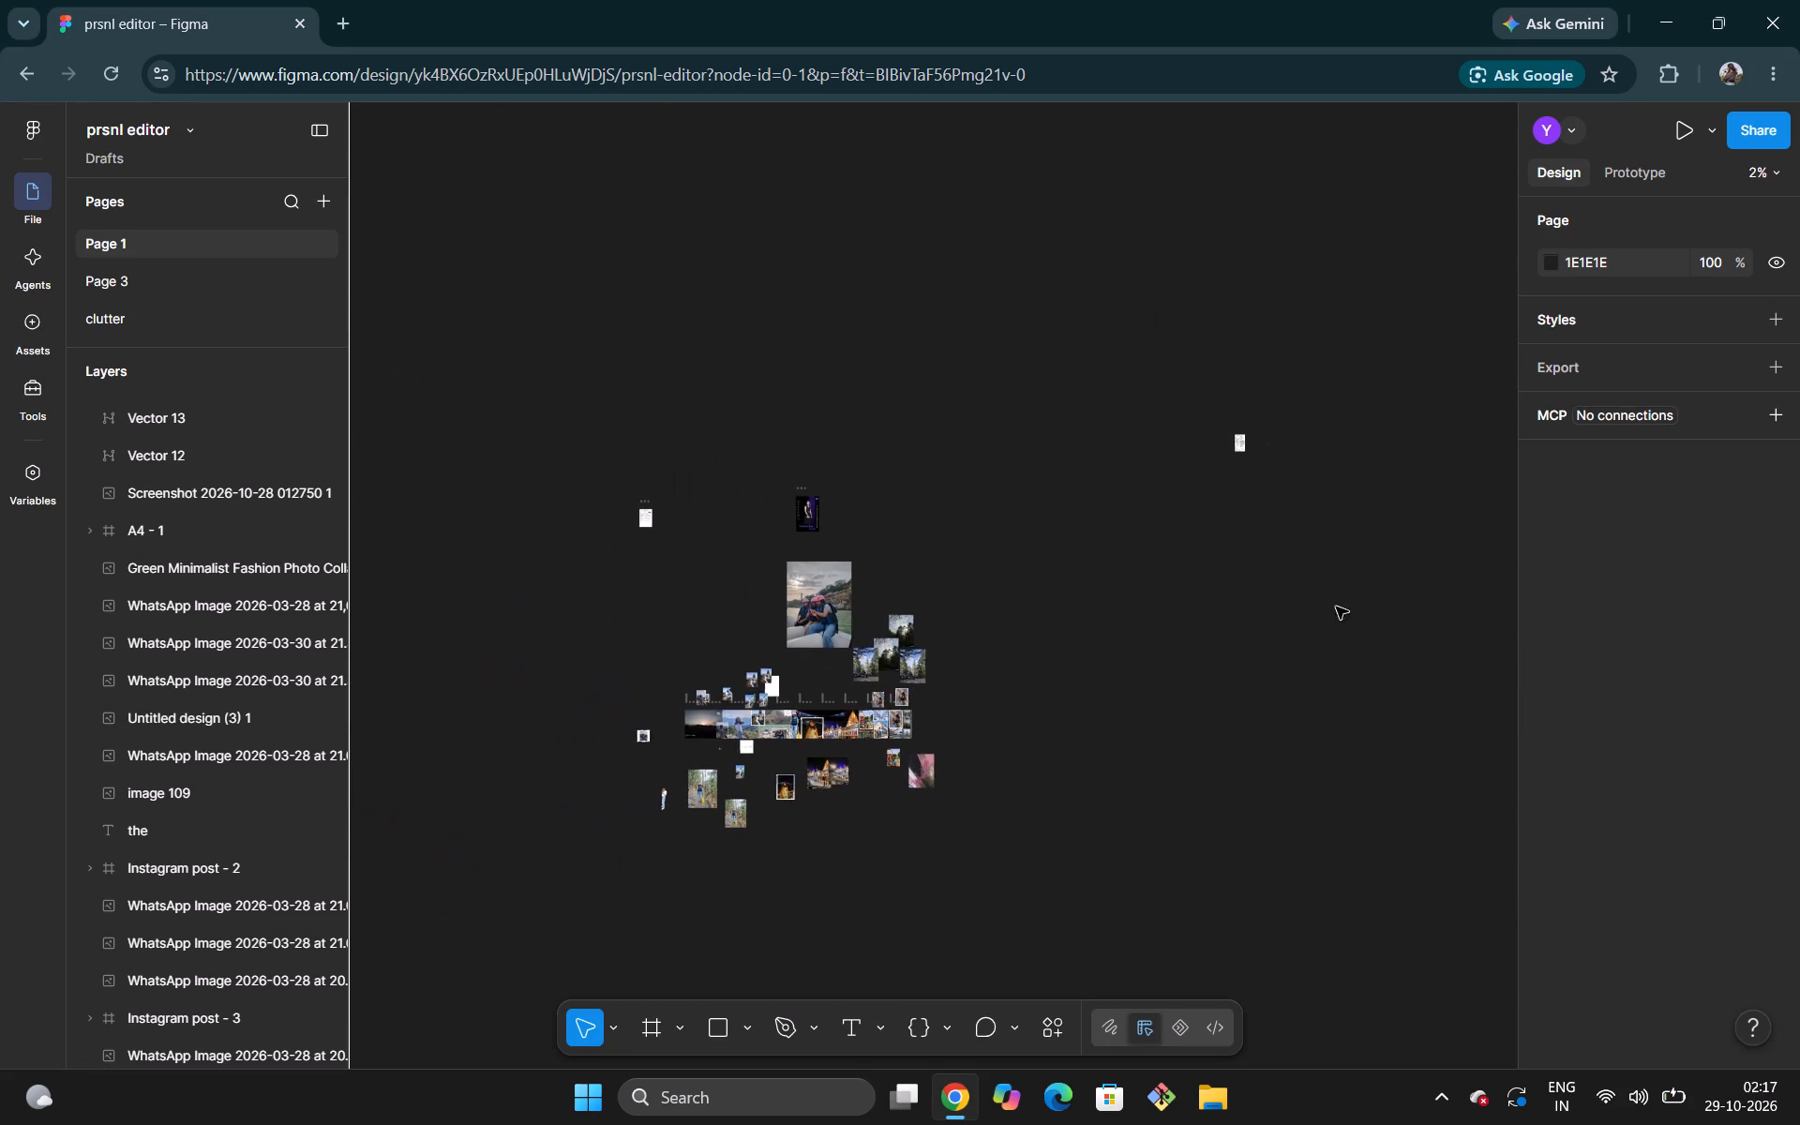
scroll(1267, 472, up, 2)
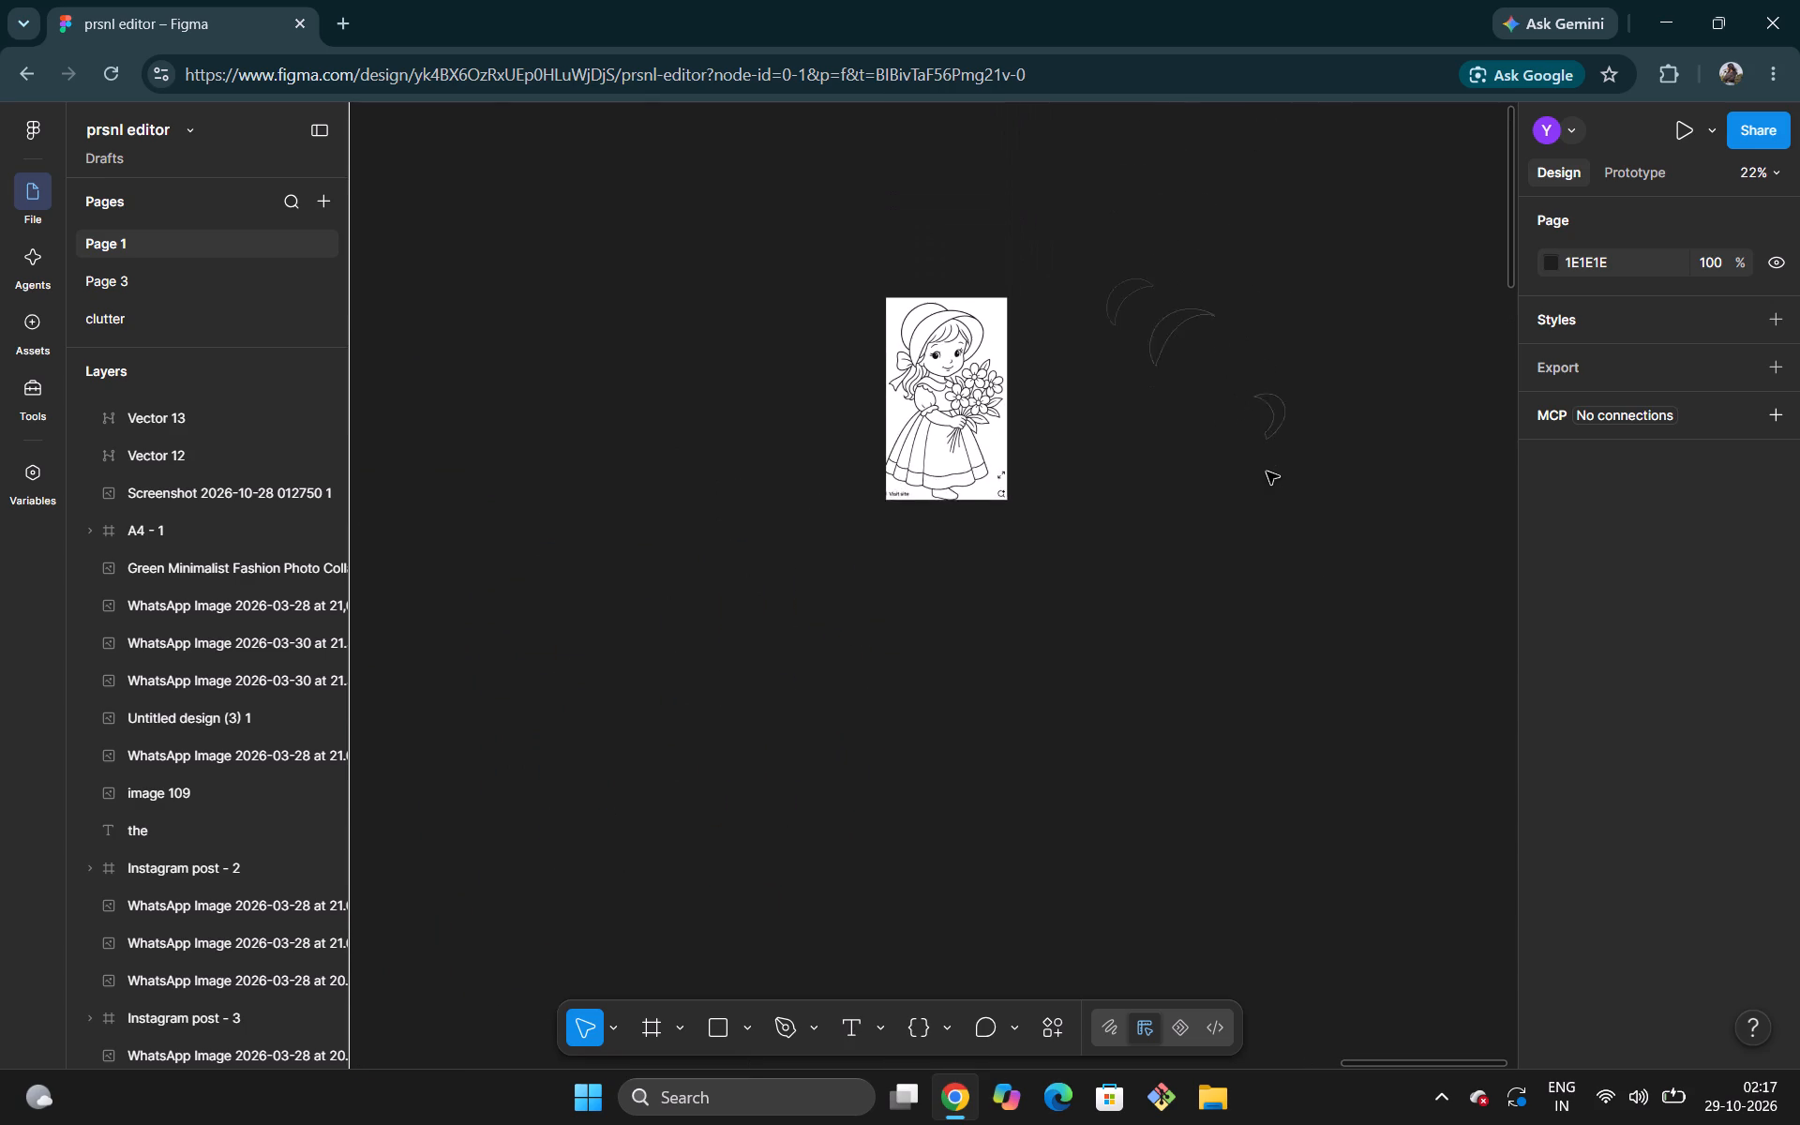
scroll(1267, 472, up, 1)
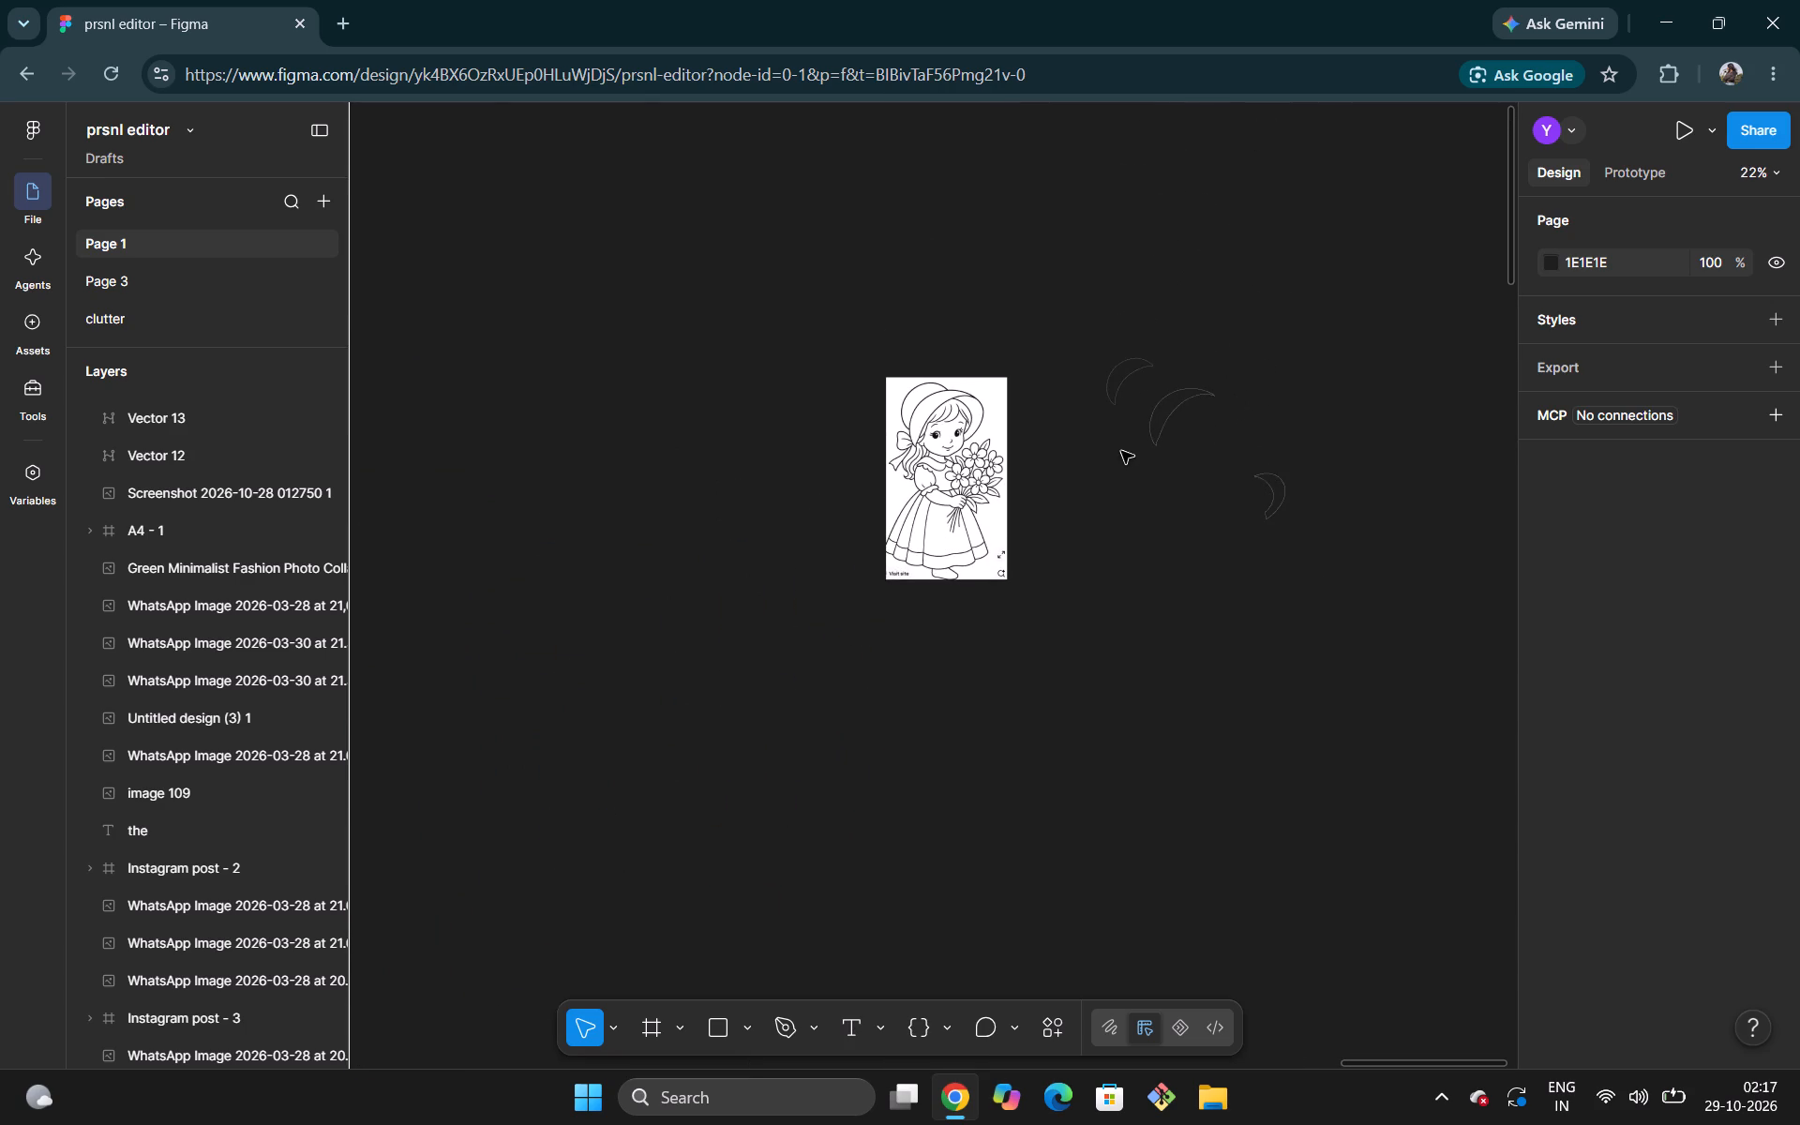
scroll(1121, 451, right, 2)
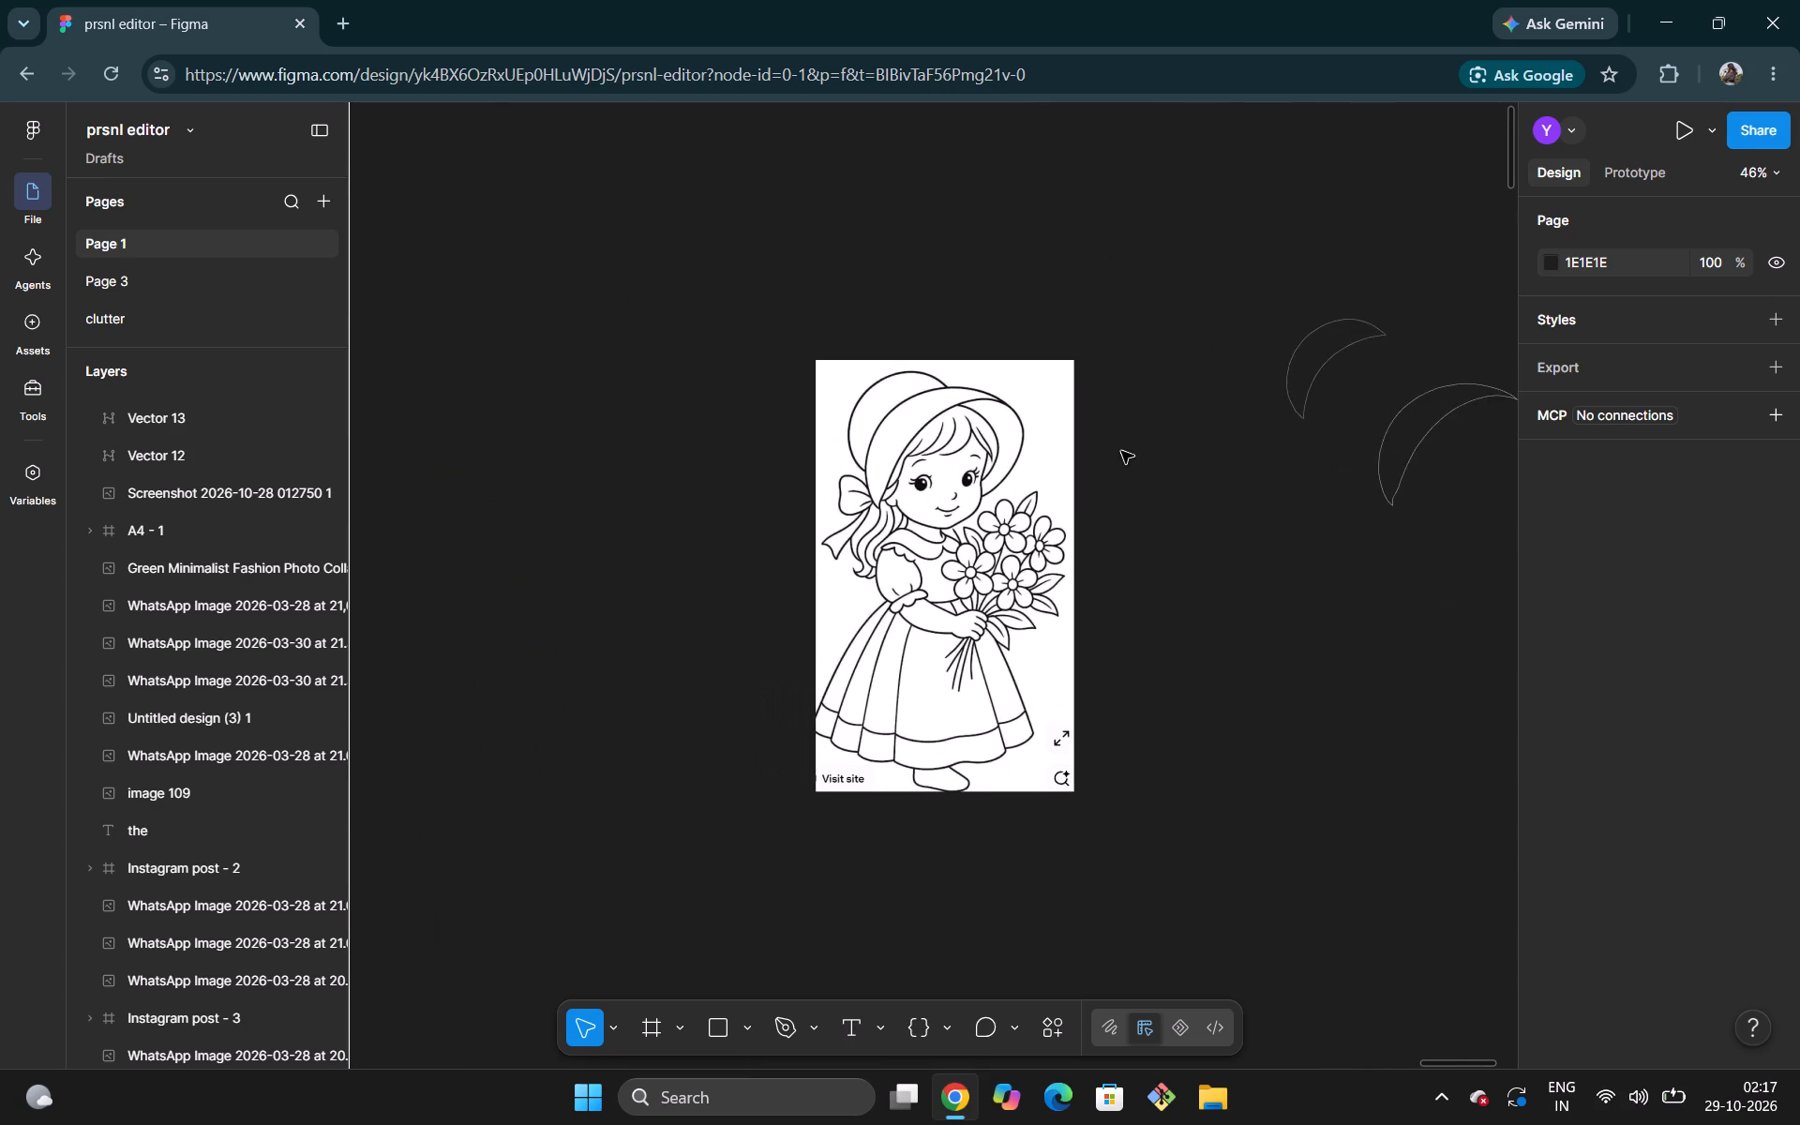
scroll(1121, 451, right, 2)
scroll(1121, 451, left, 1)
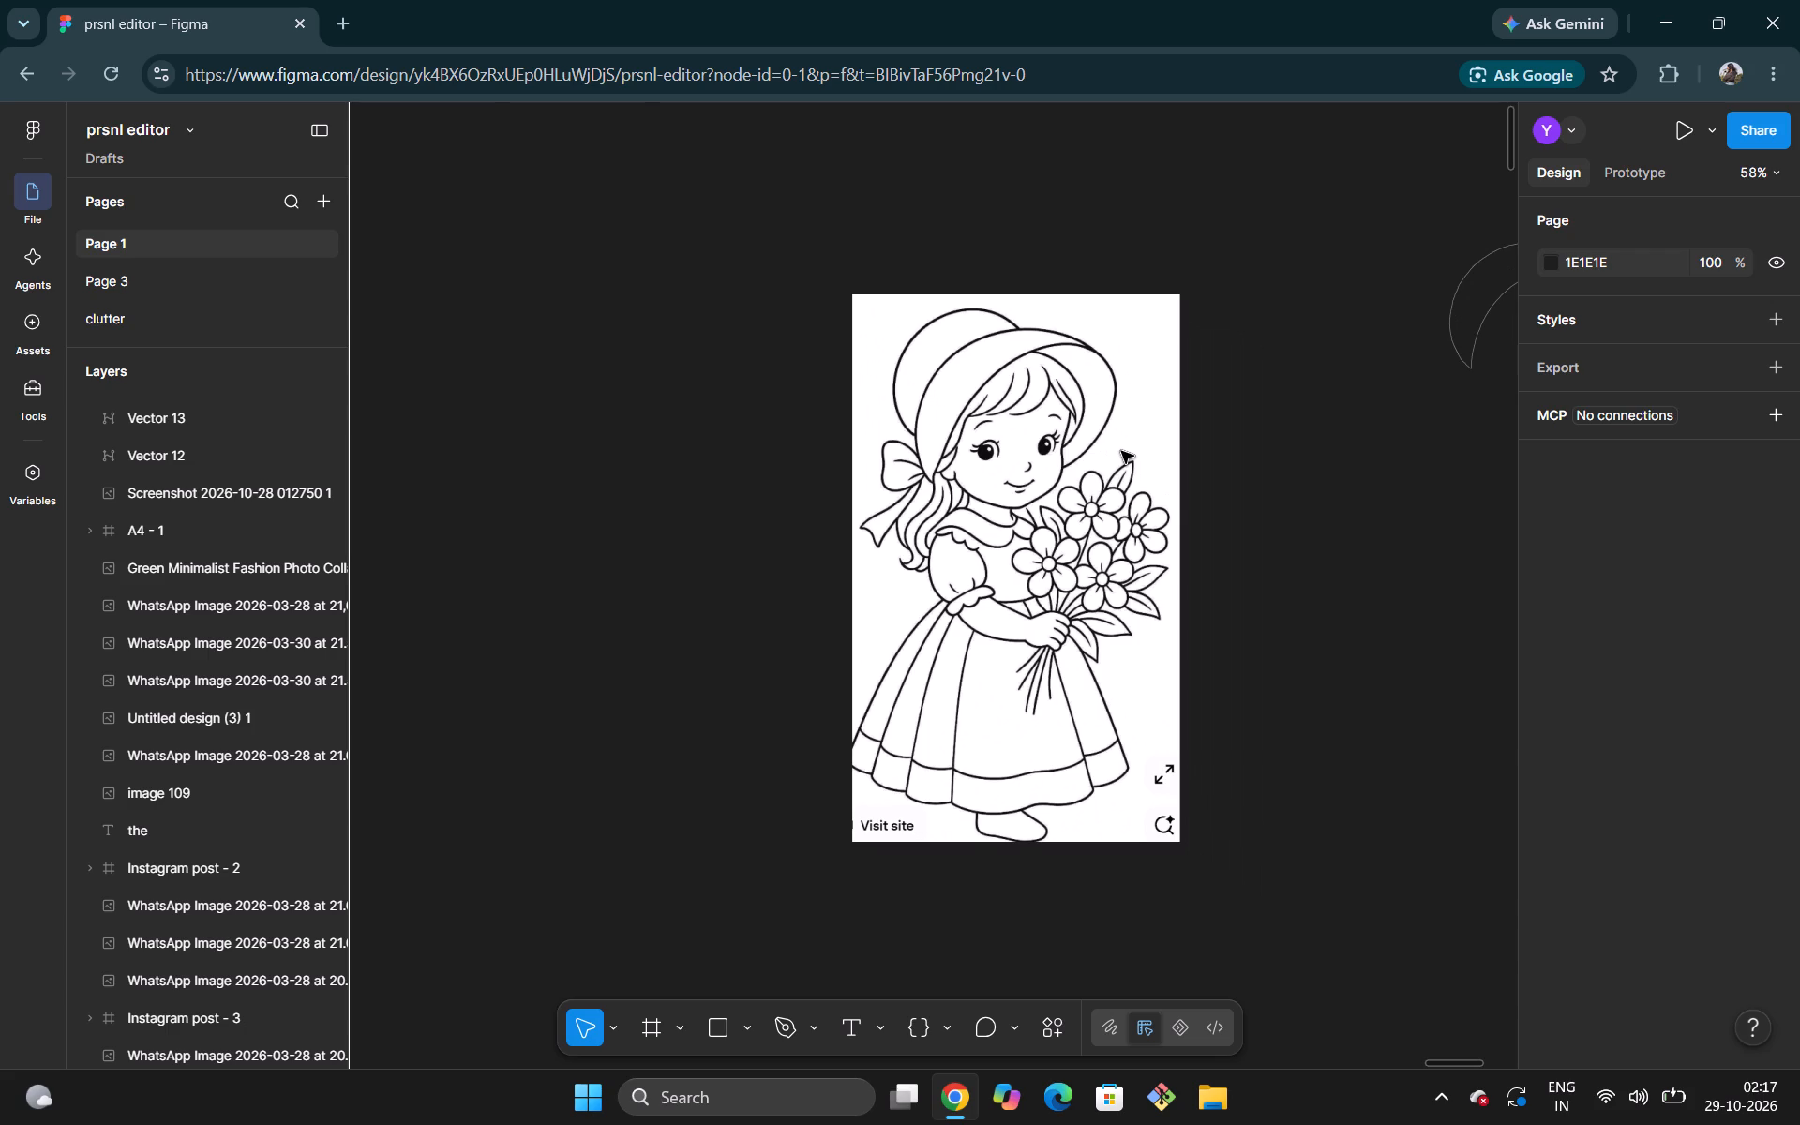
click(789, 1031)
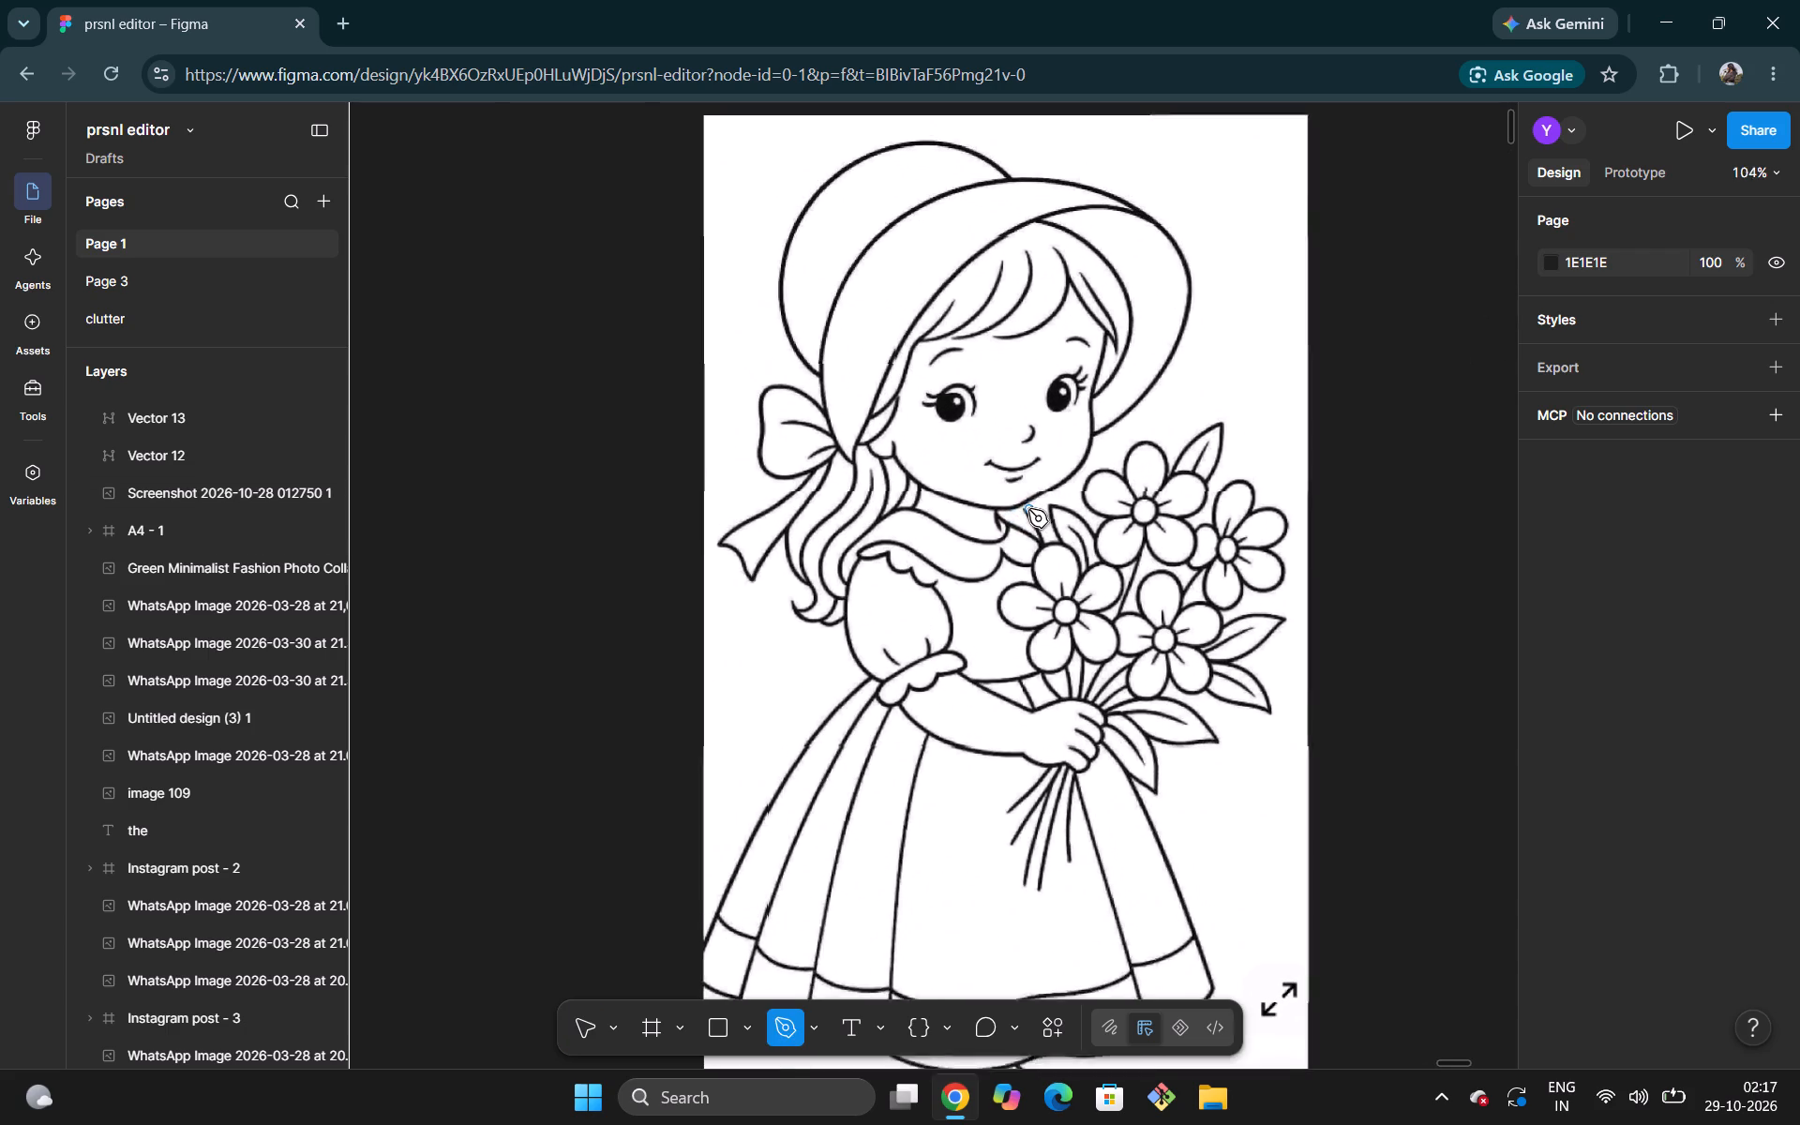
scroll(1028, 509, up, 1)
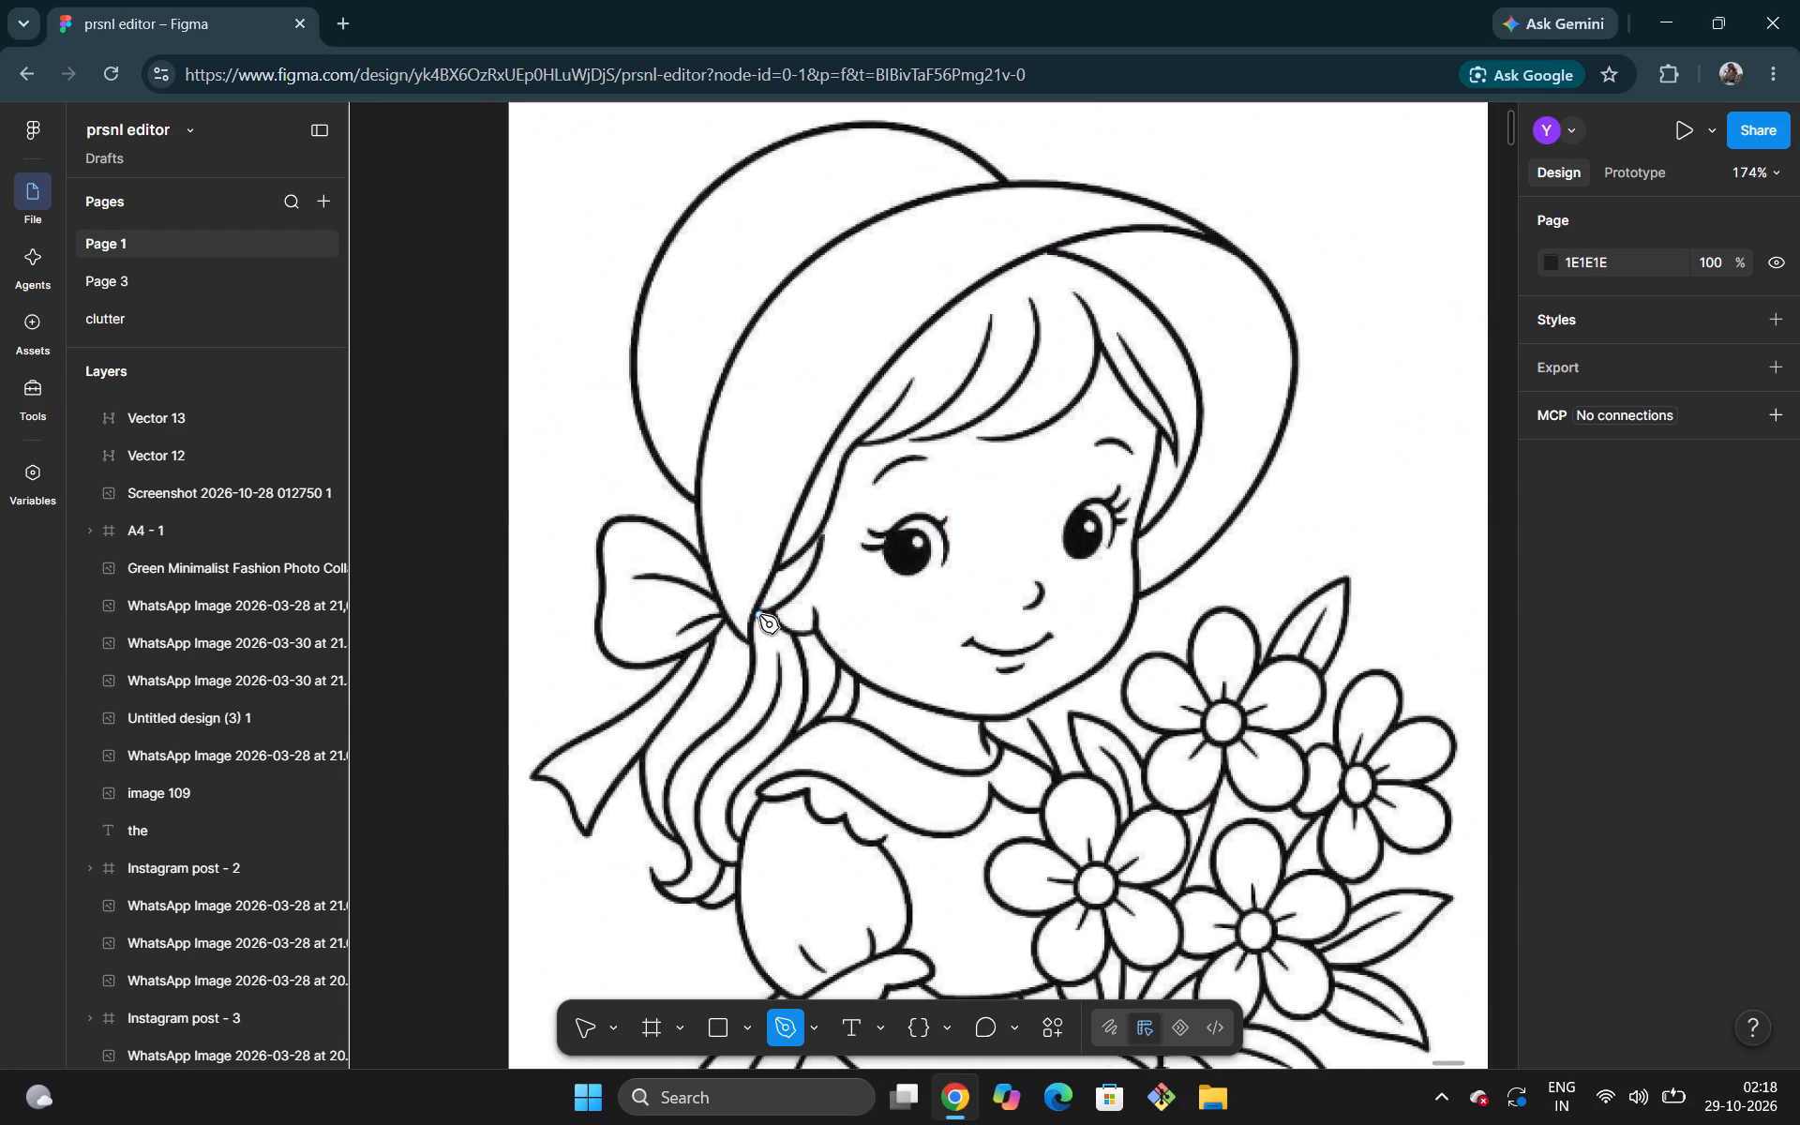
With the Pen tool, start a path at the hat brim's lower tip above the hair and trace the lower half of the side hair lock's outer curve.
click(759, 615)
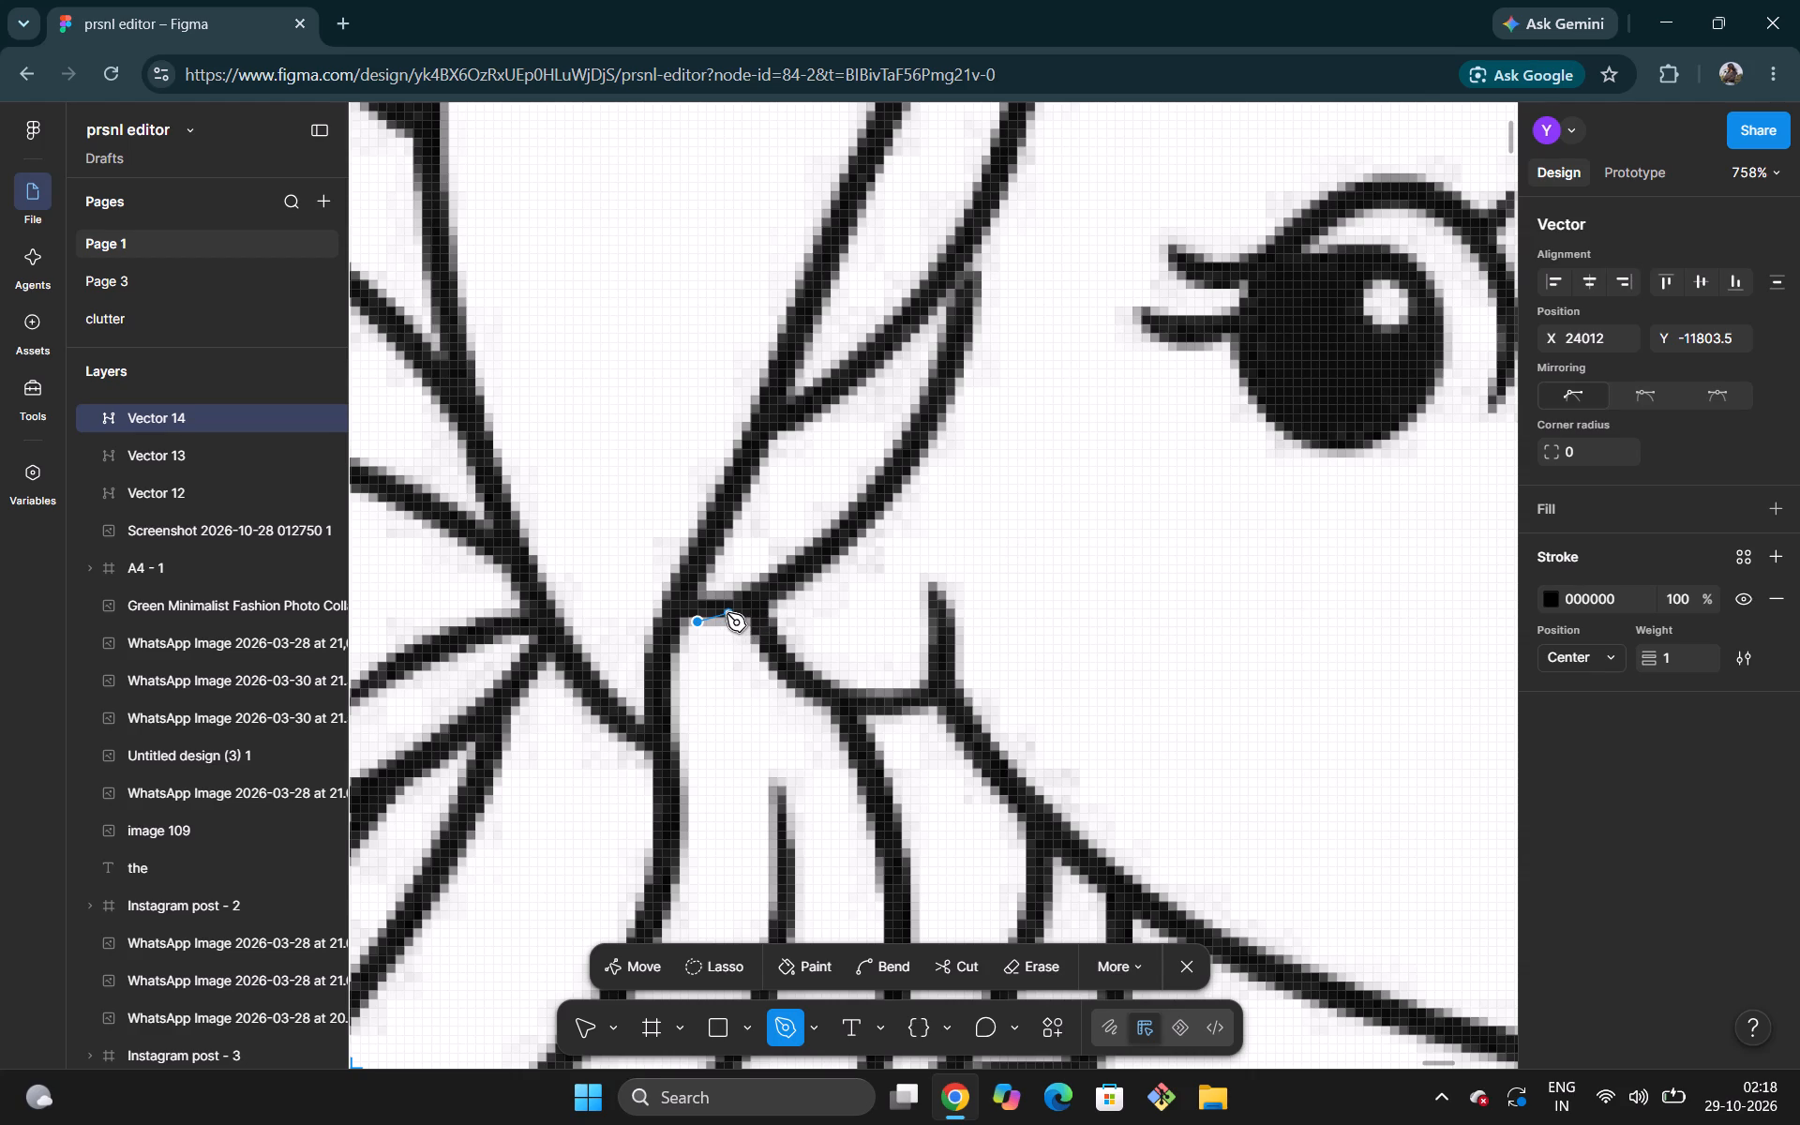
key(ctrl+z)
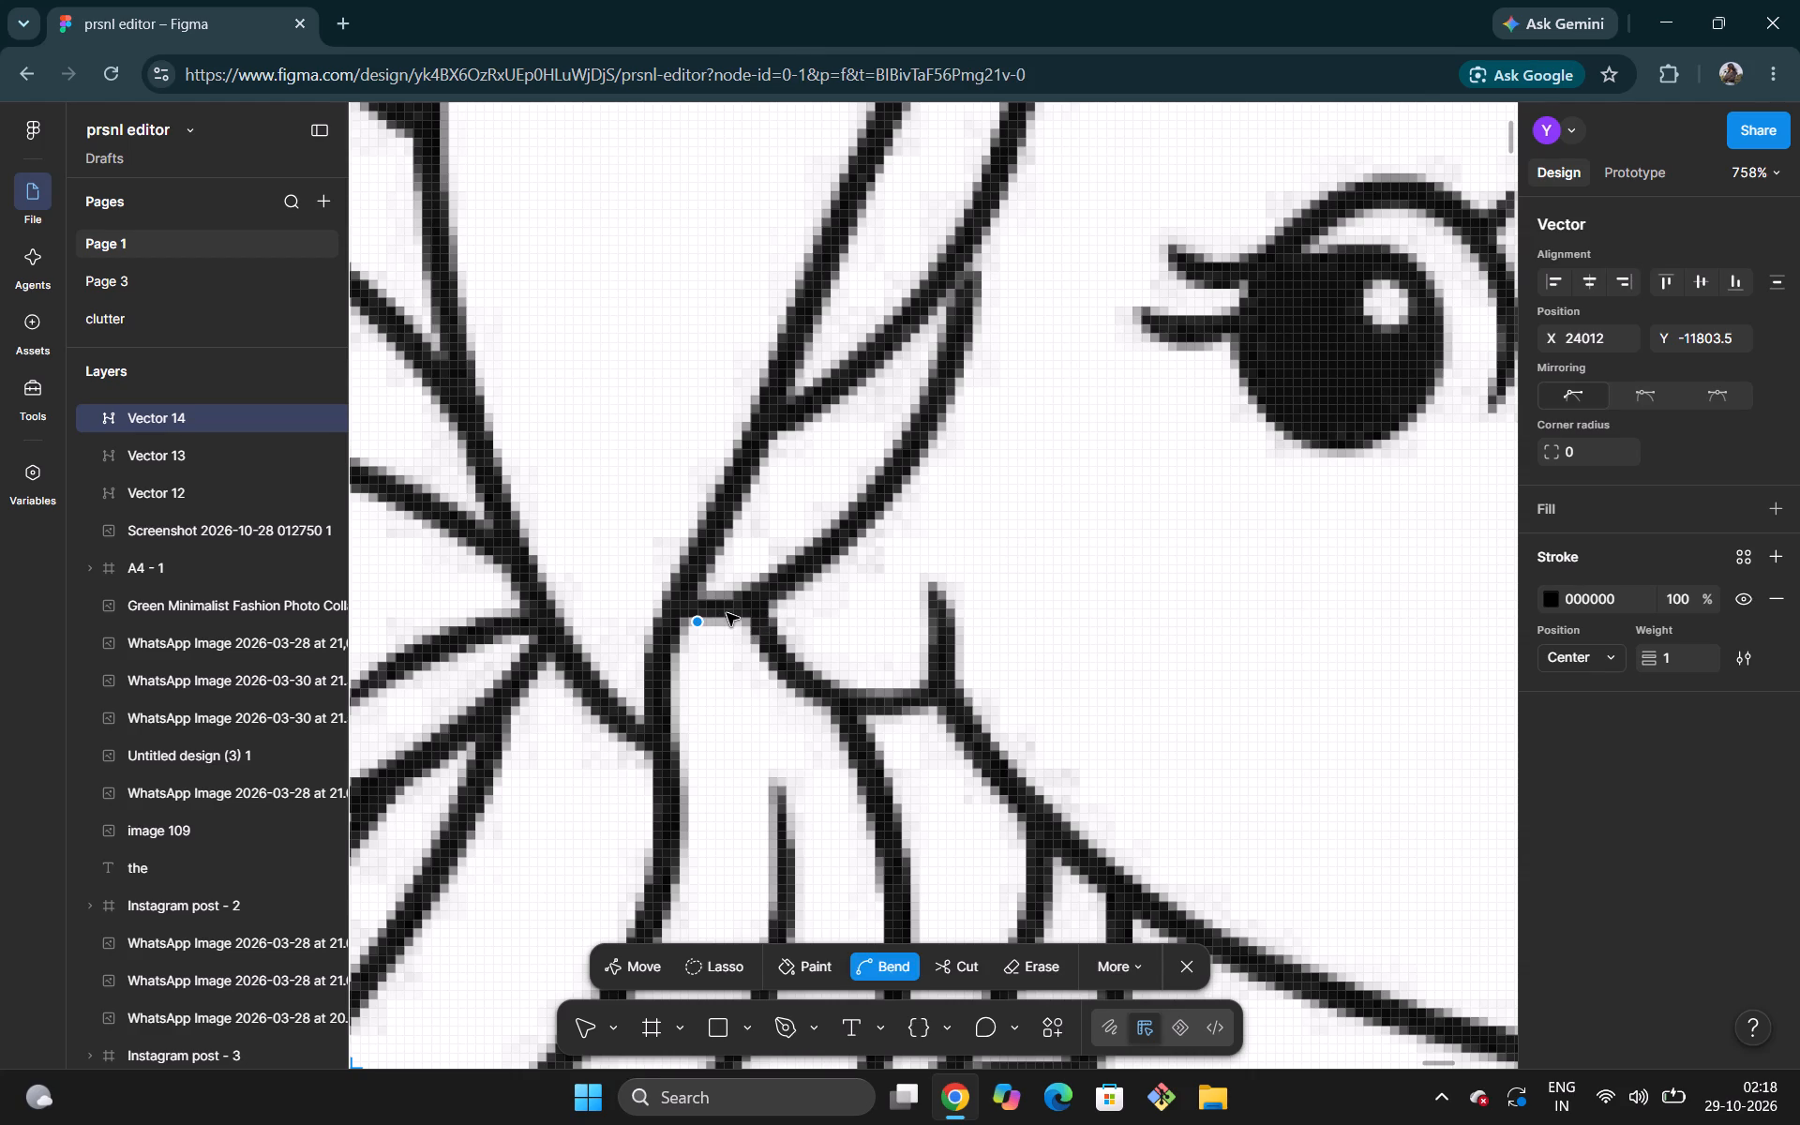
click(679, 619)
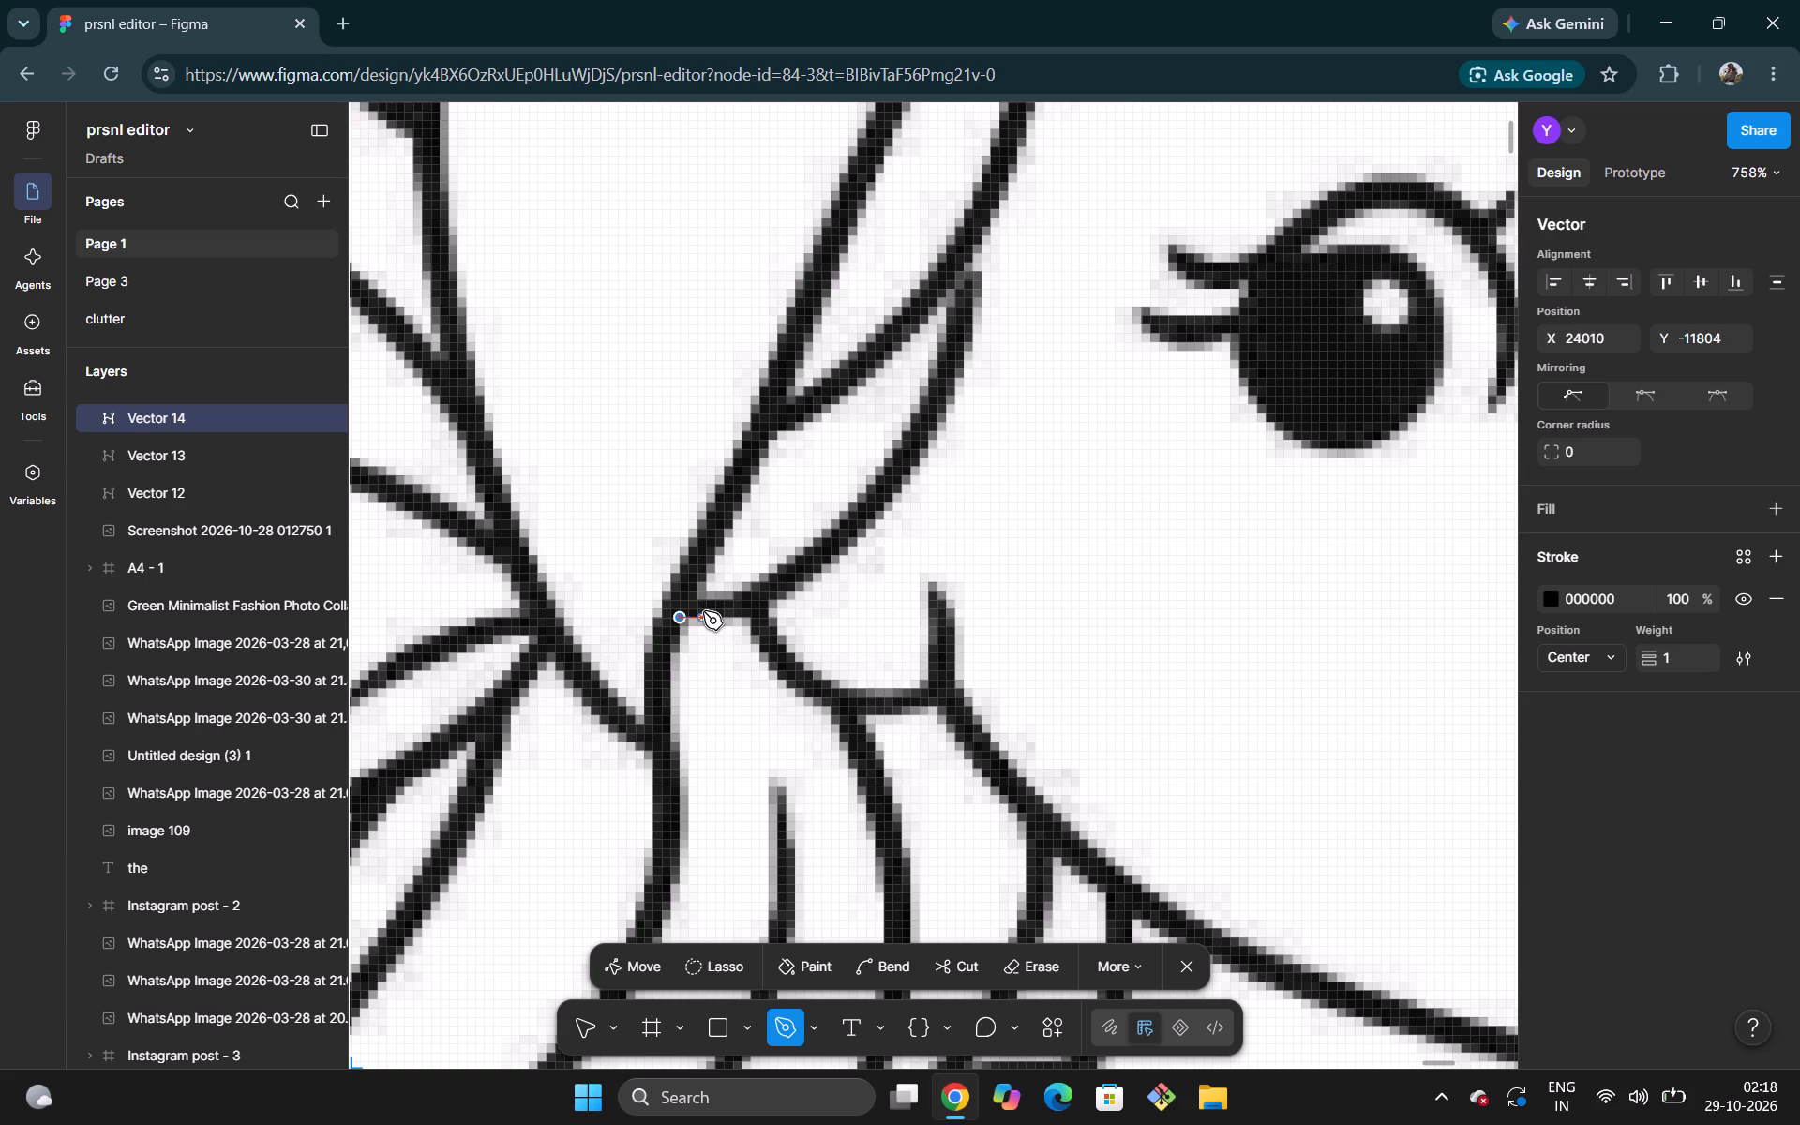
click(705, 610)
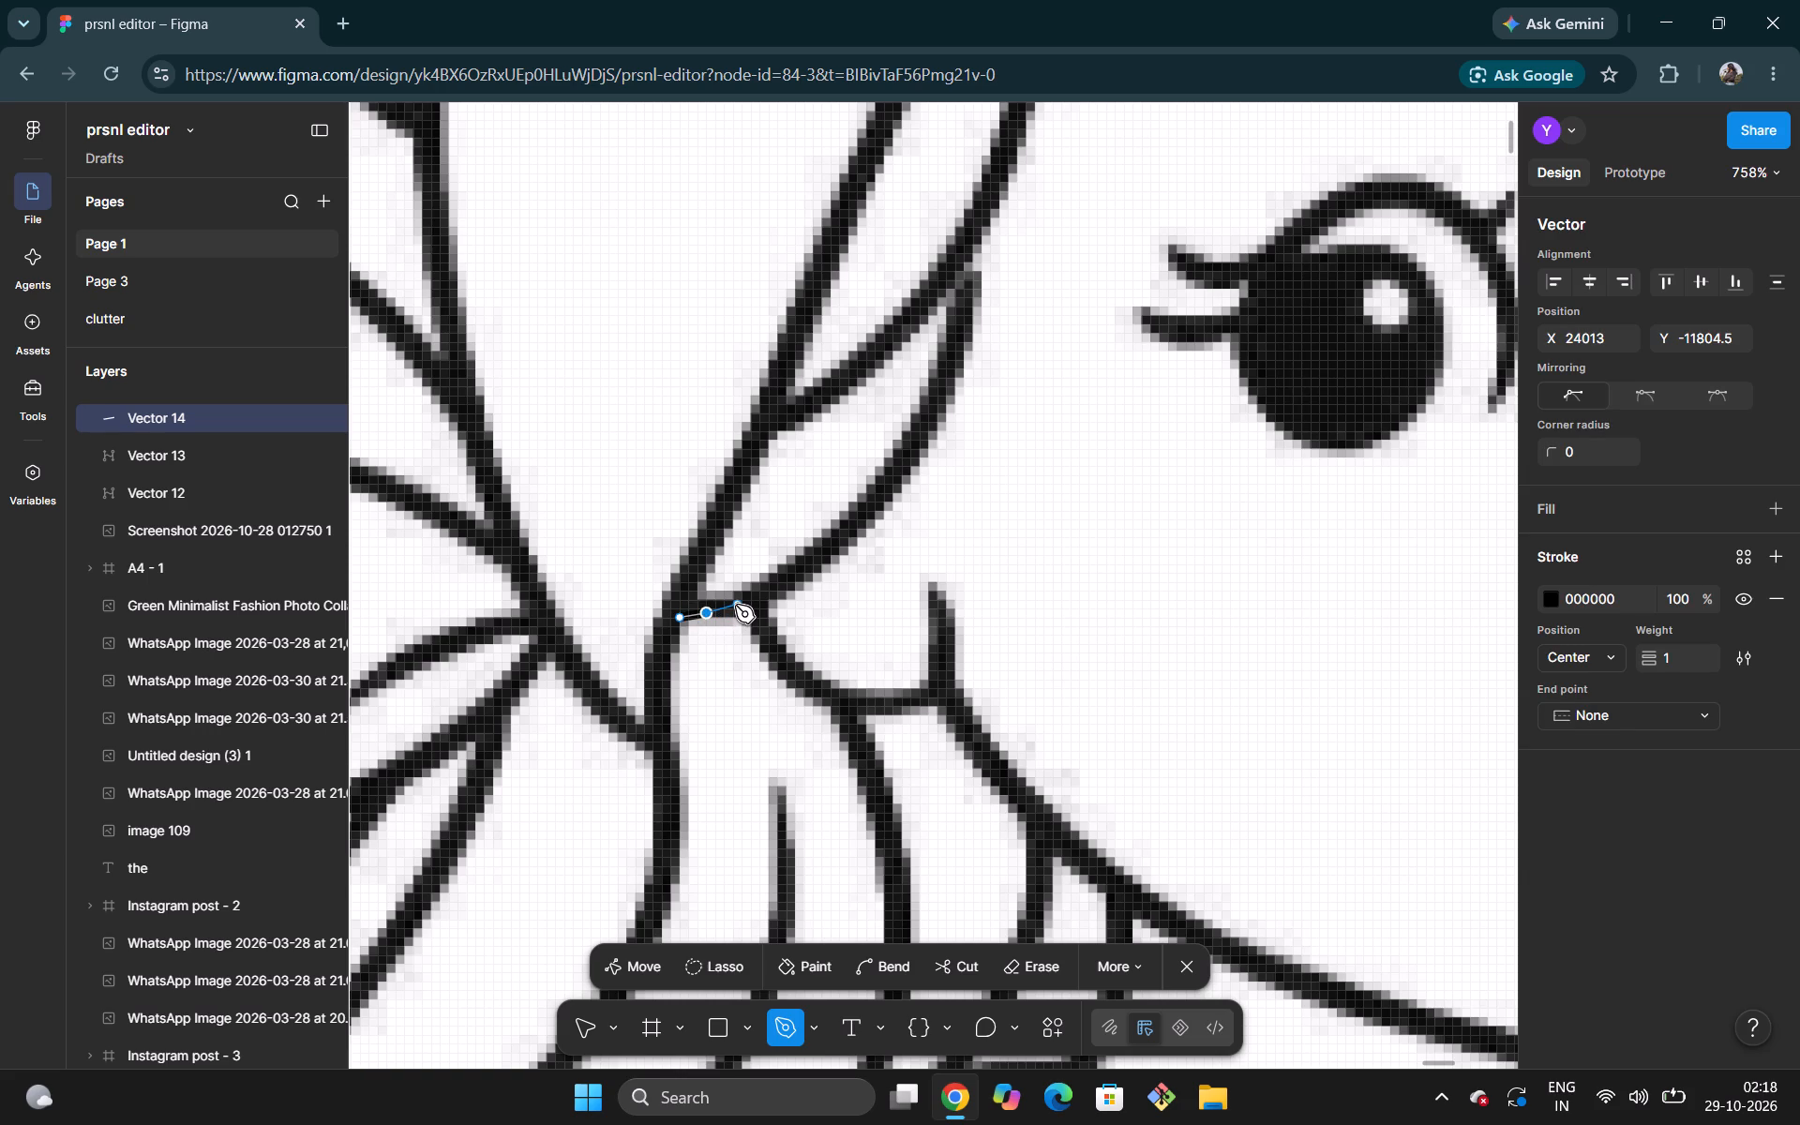
click(735, 606)
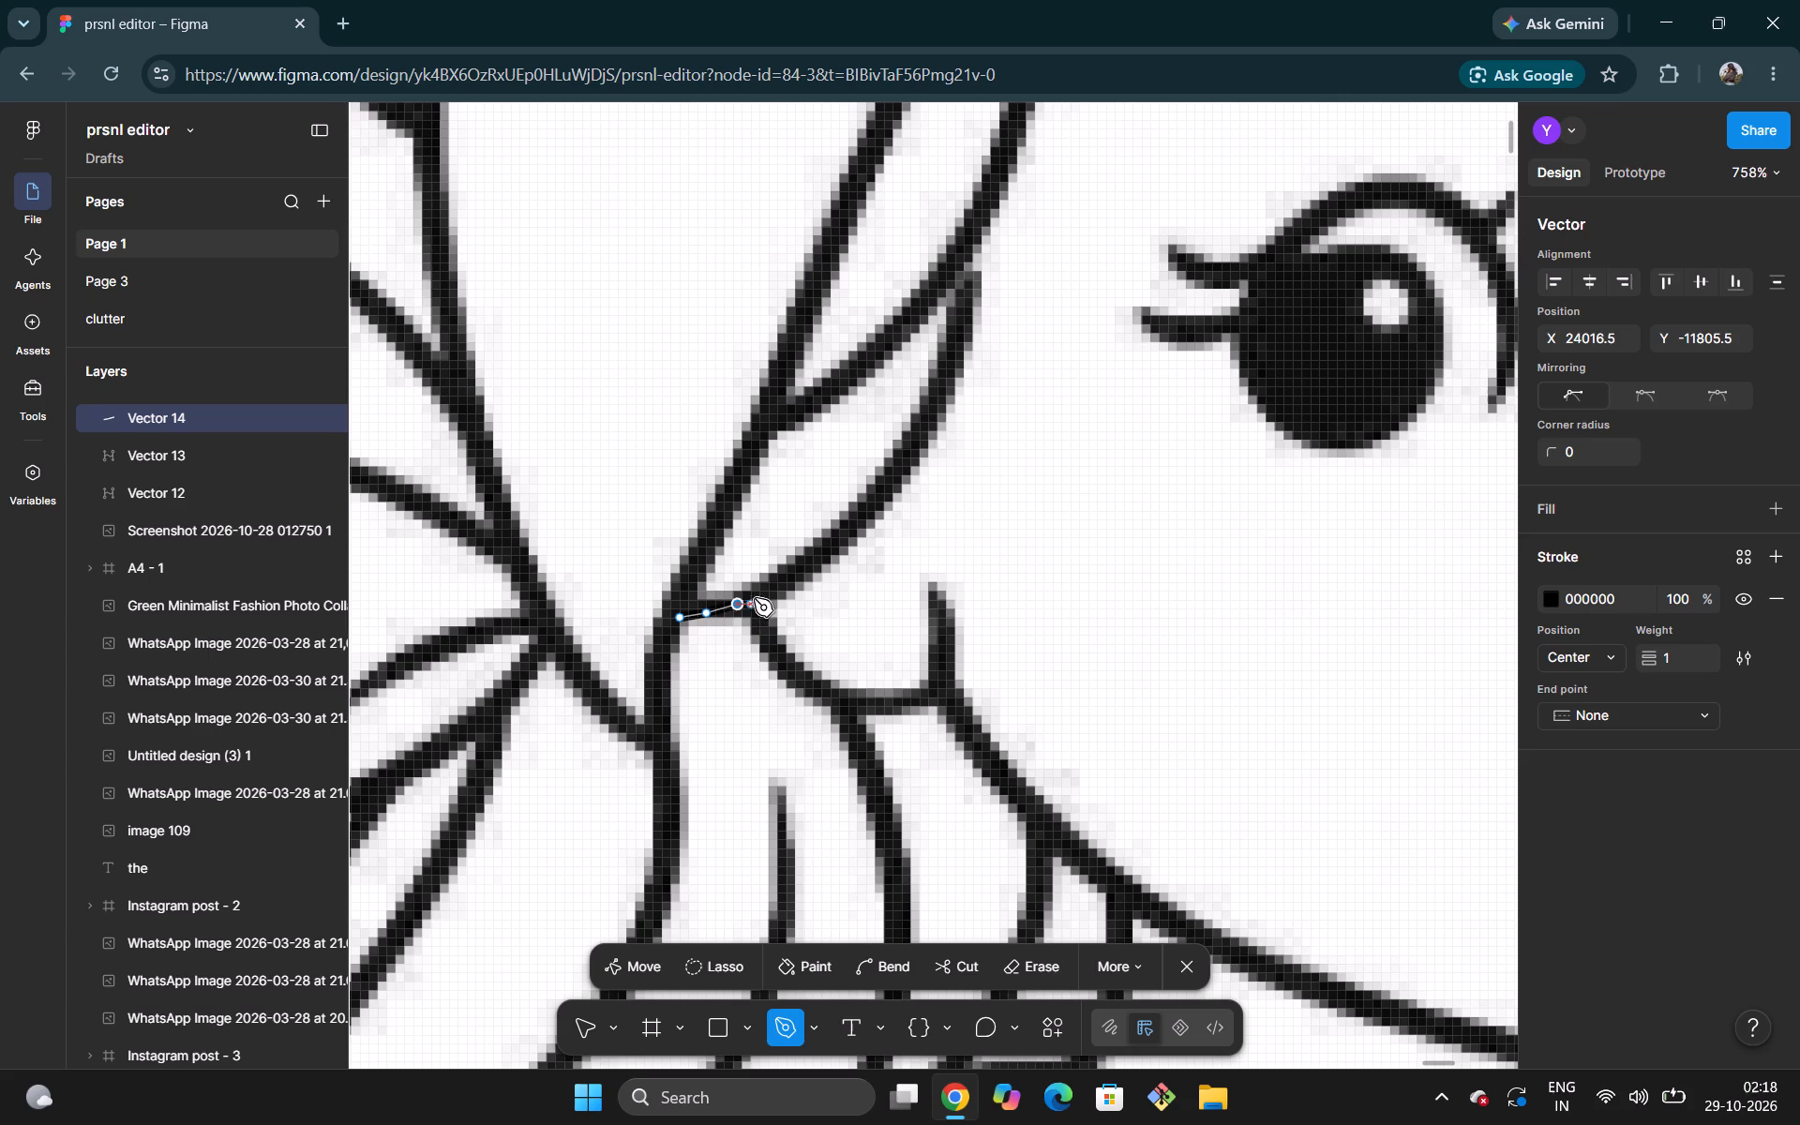
click(758, 594)
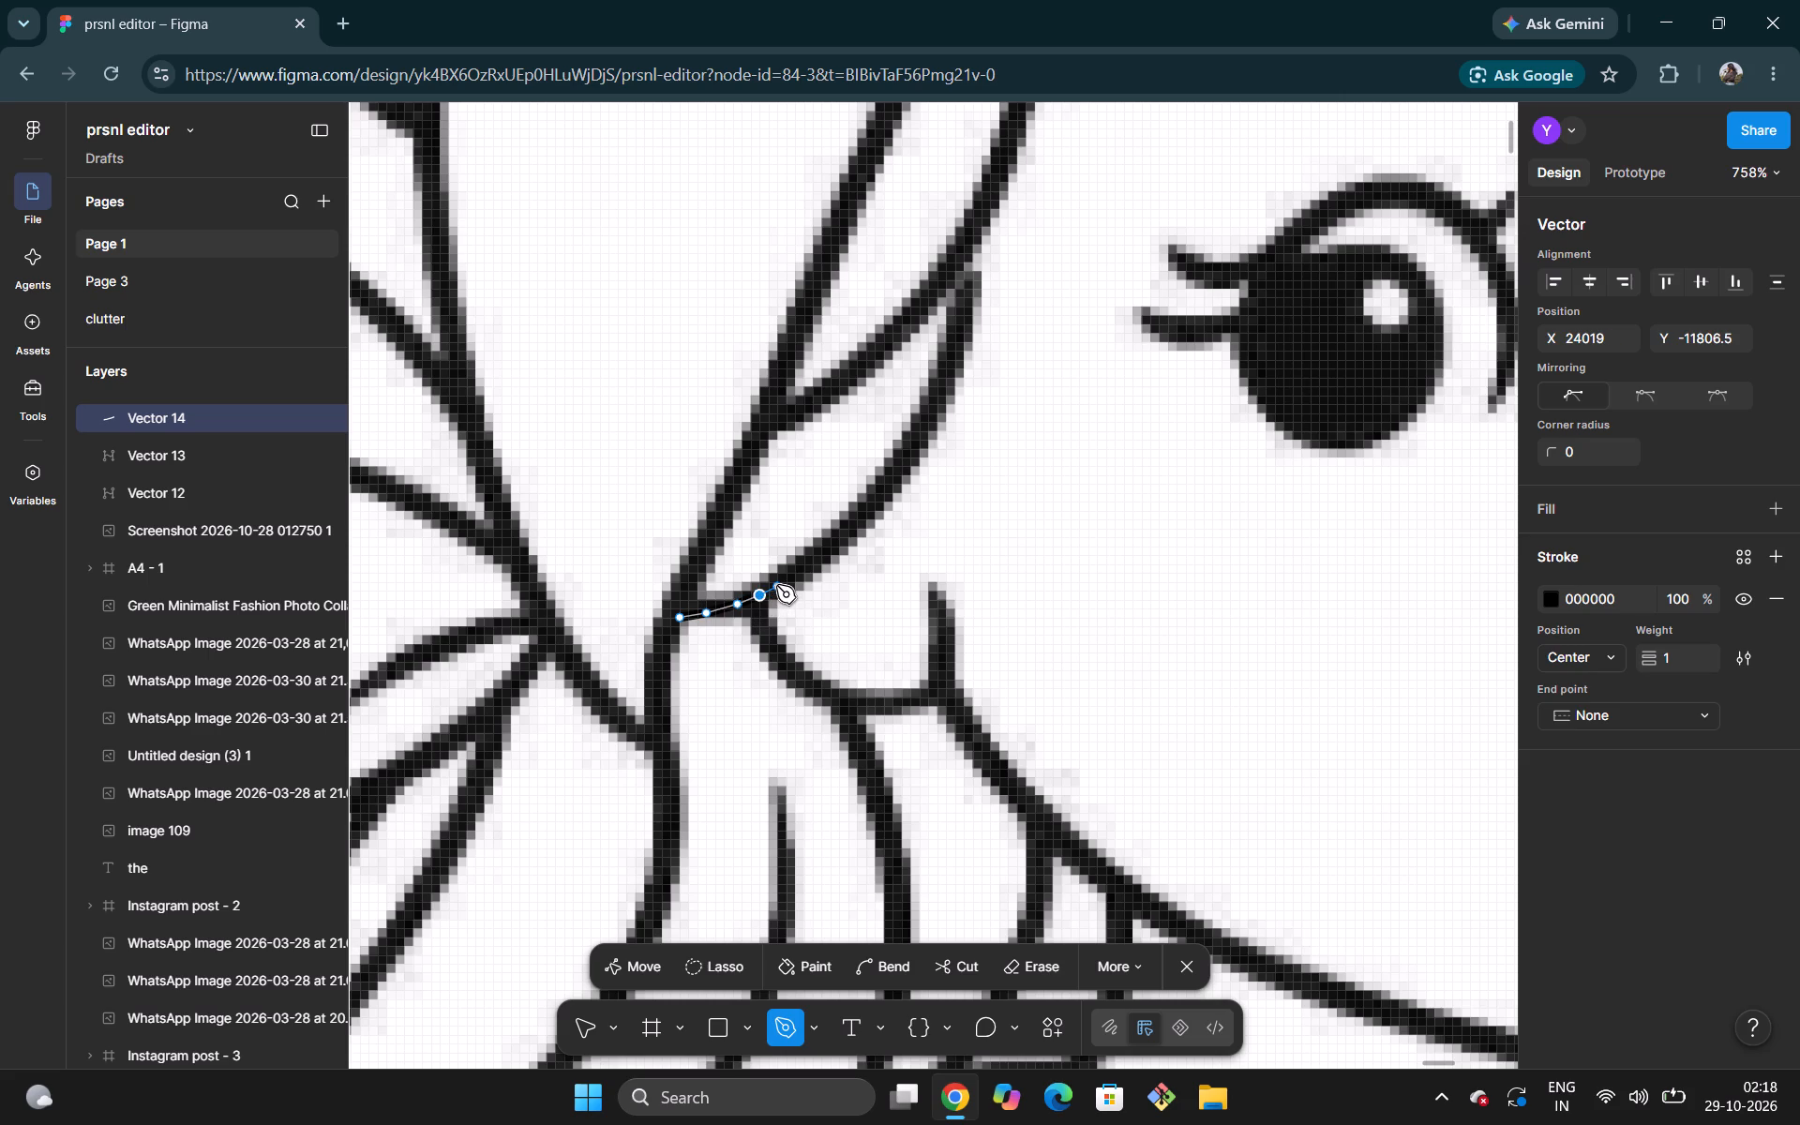
click(776, 585)
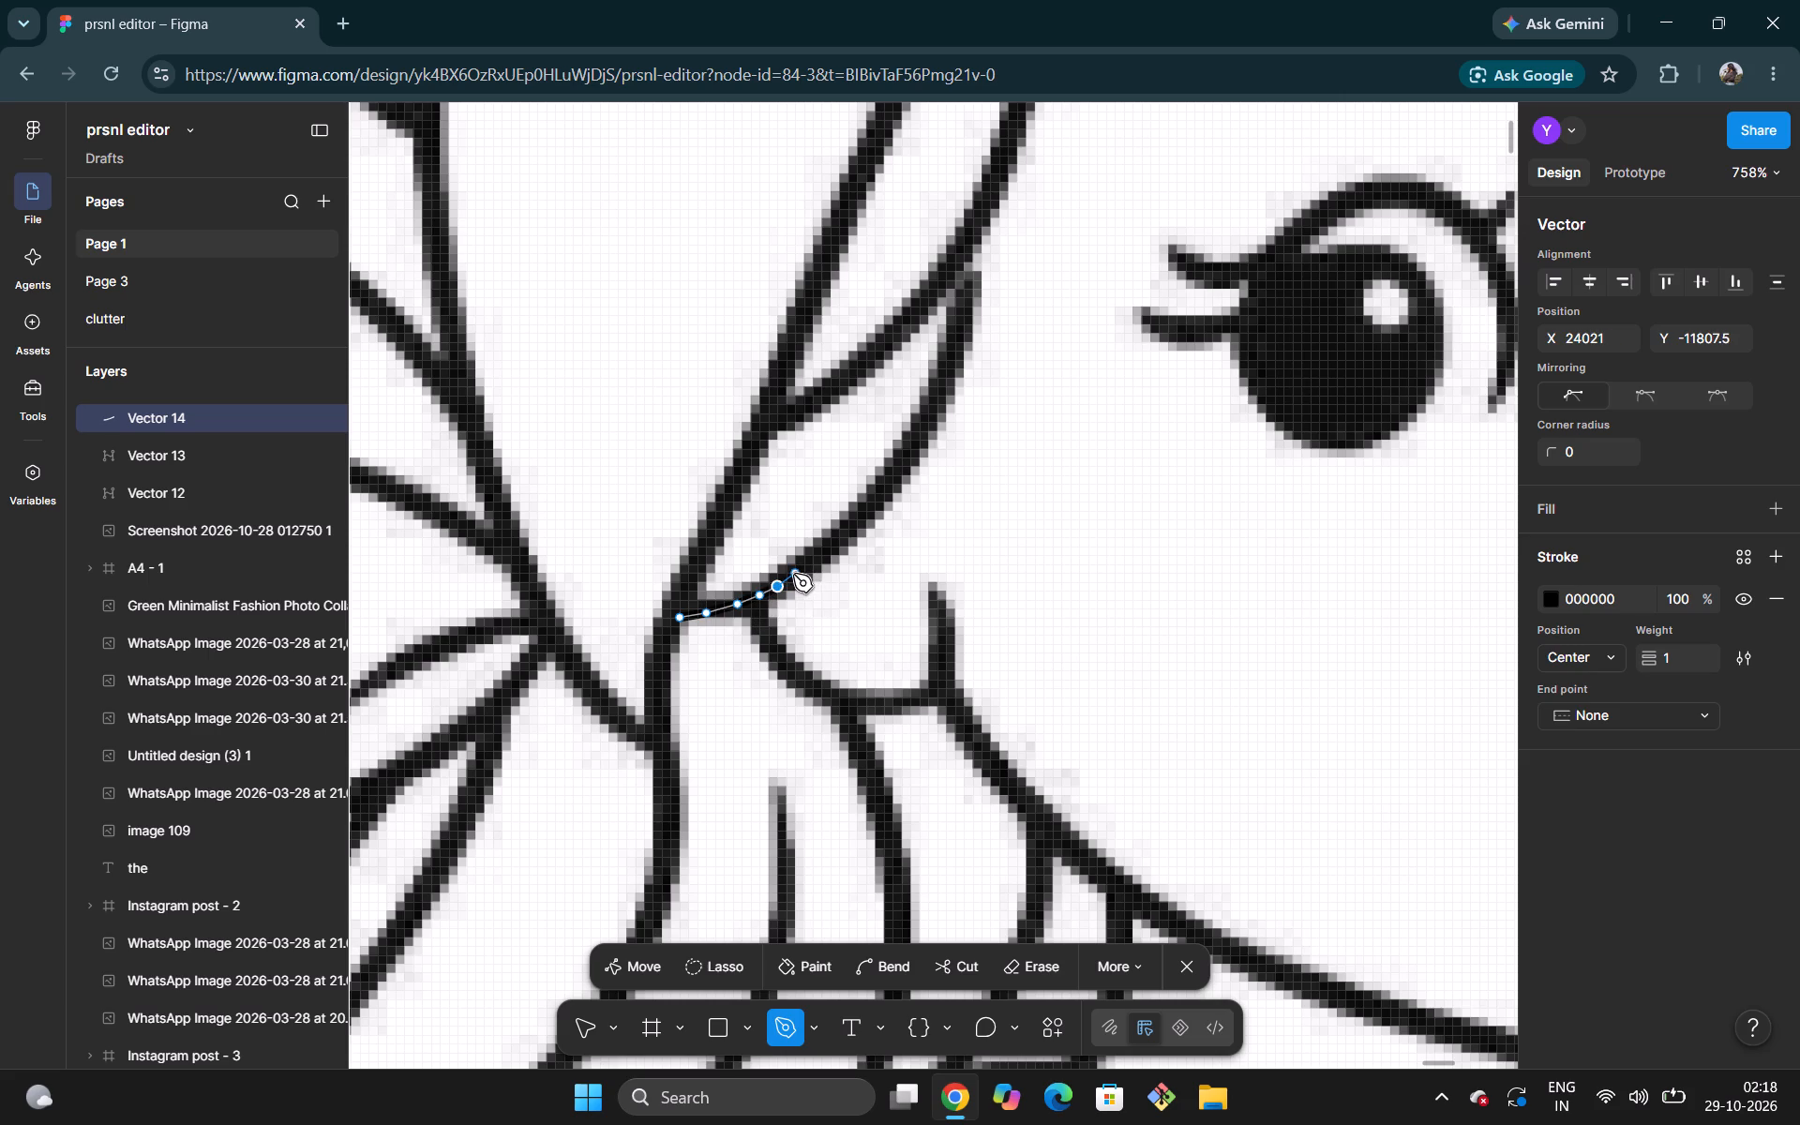
click(793, 574)
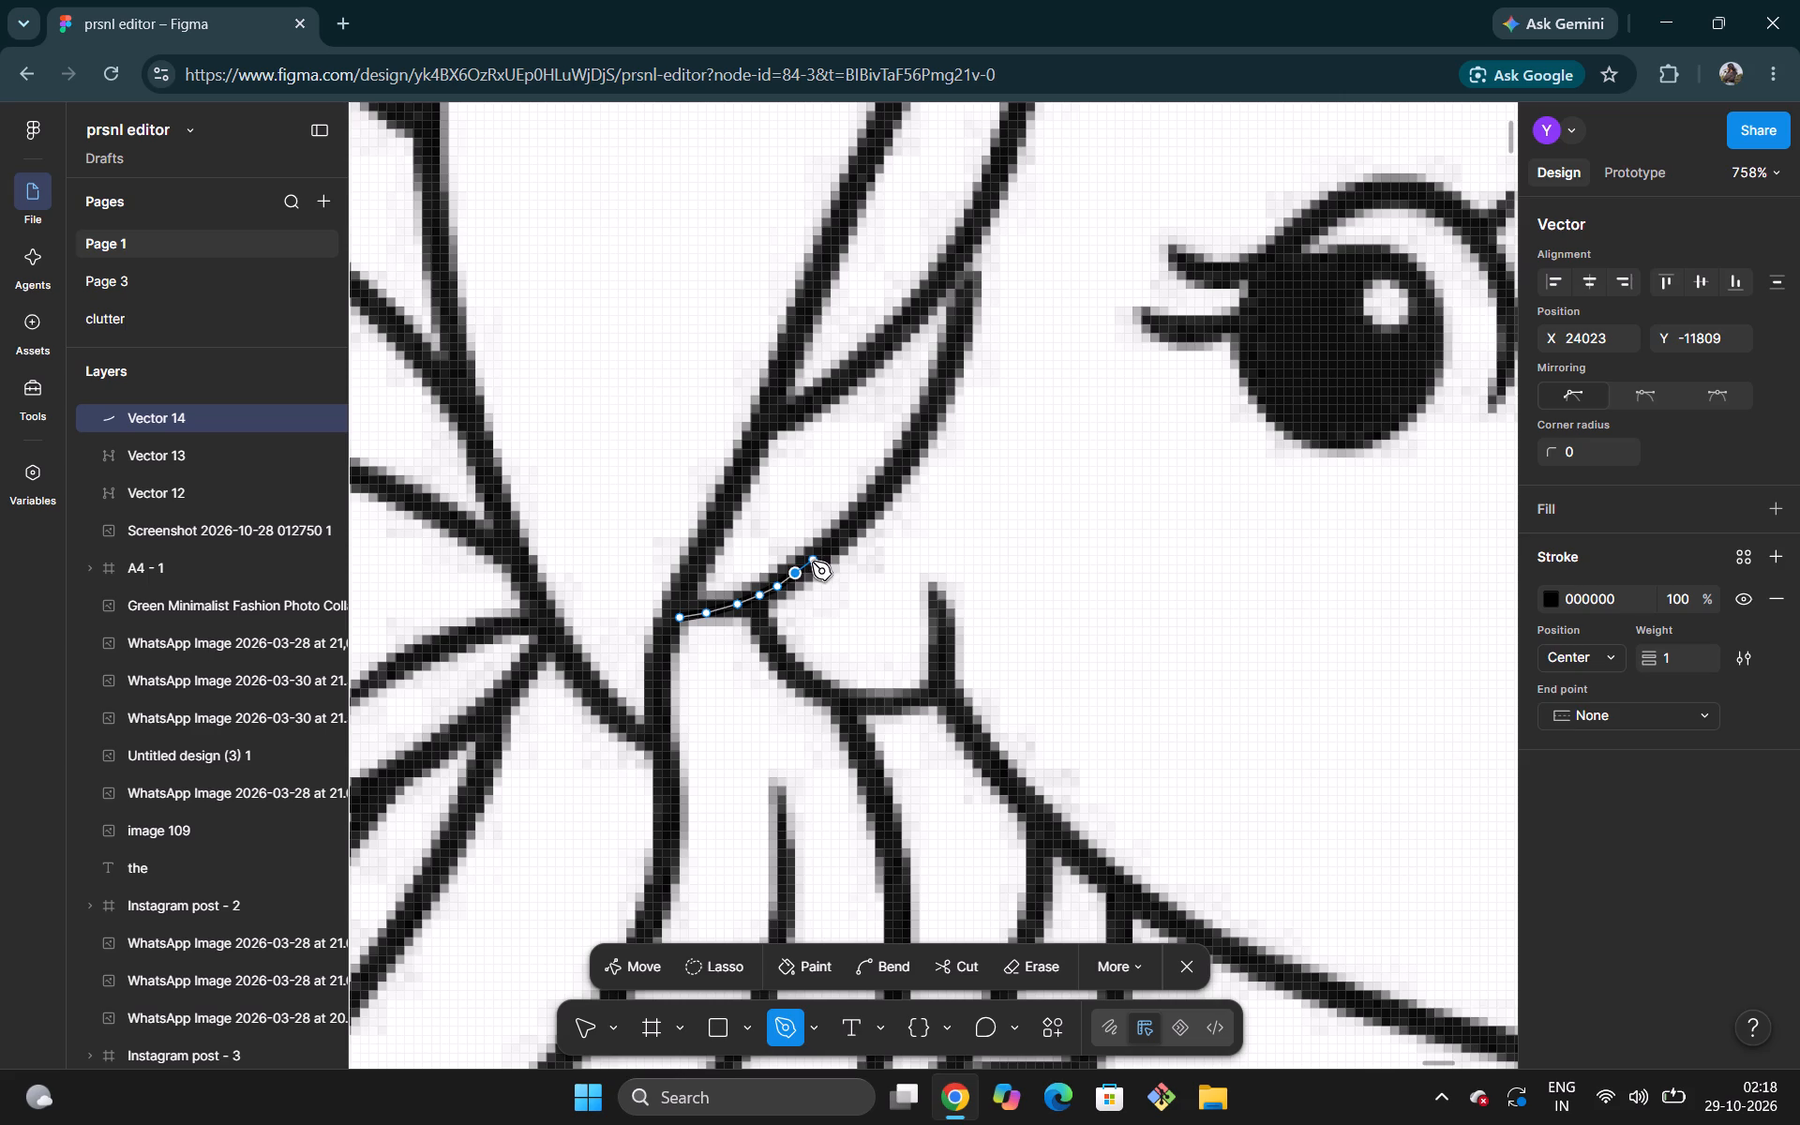
click(812, 562)
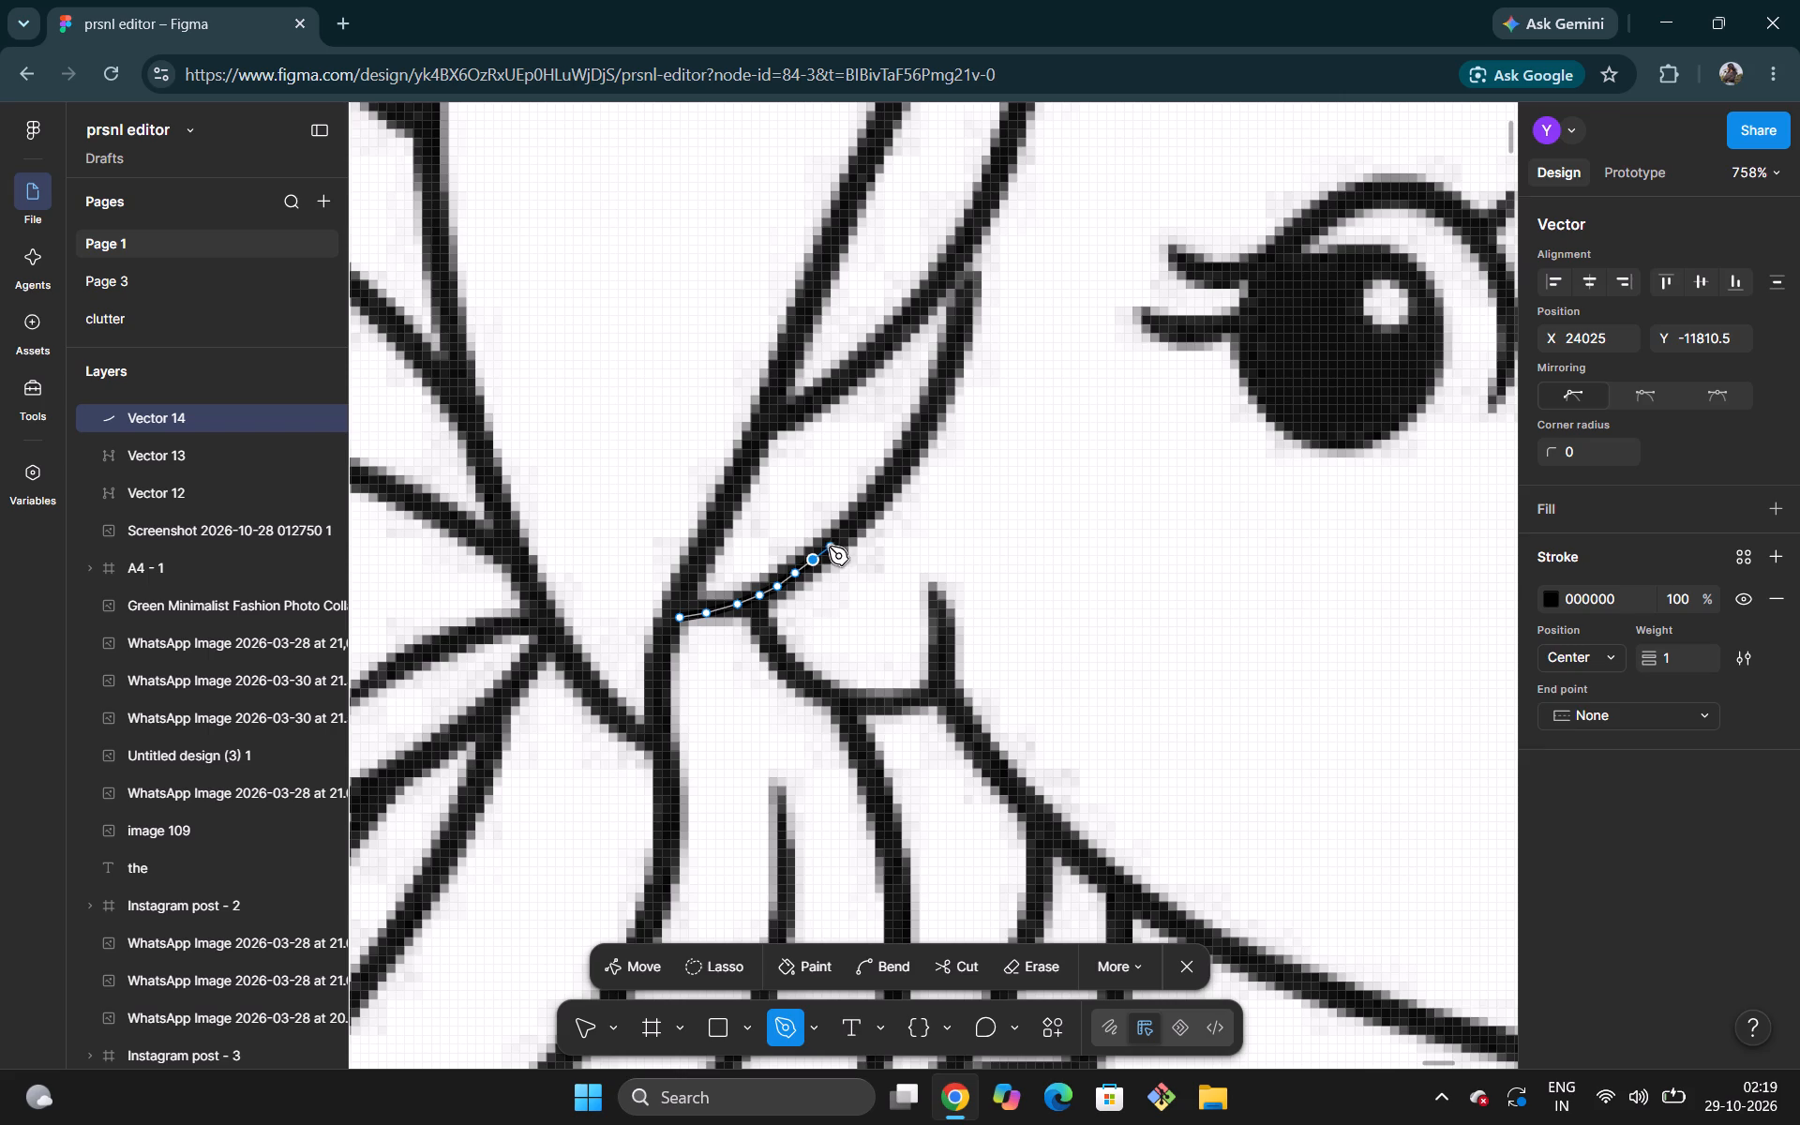
click(832, 547)
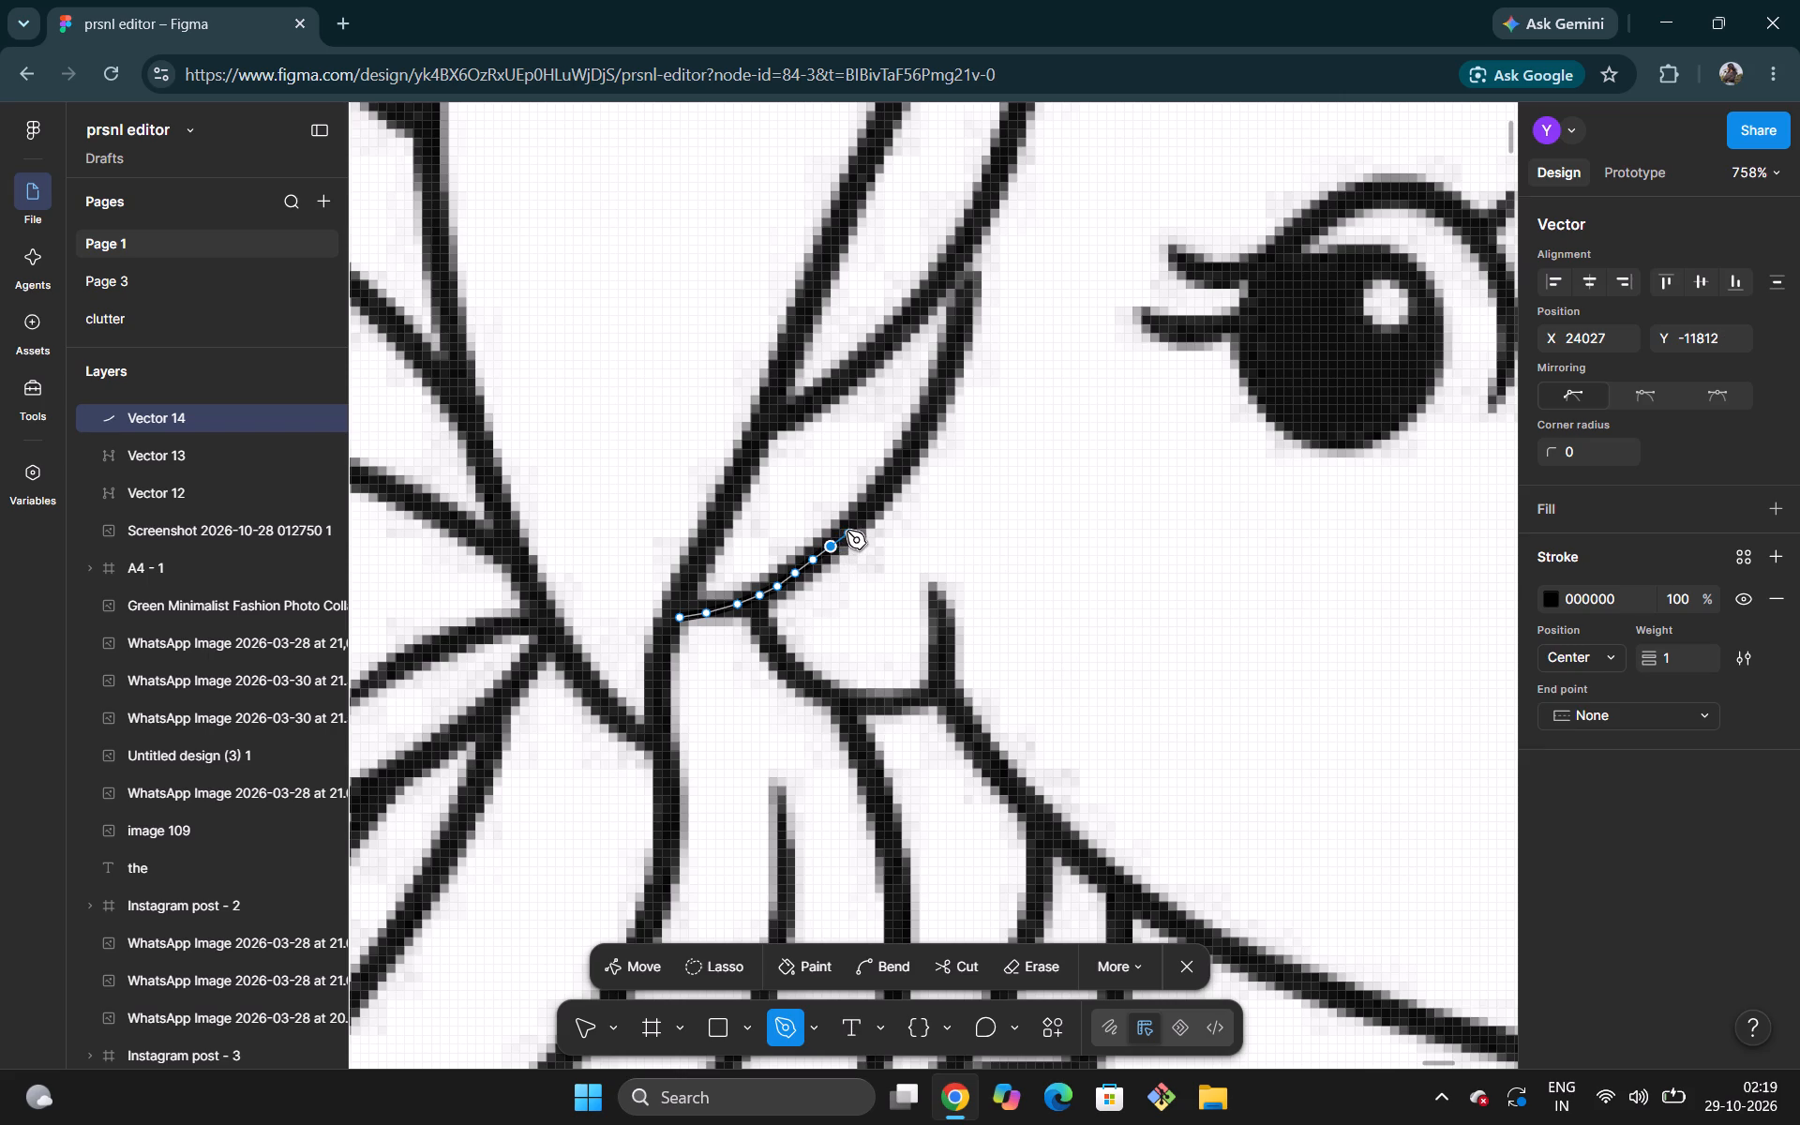
click(845, 532)
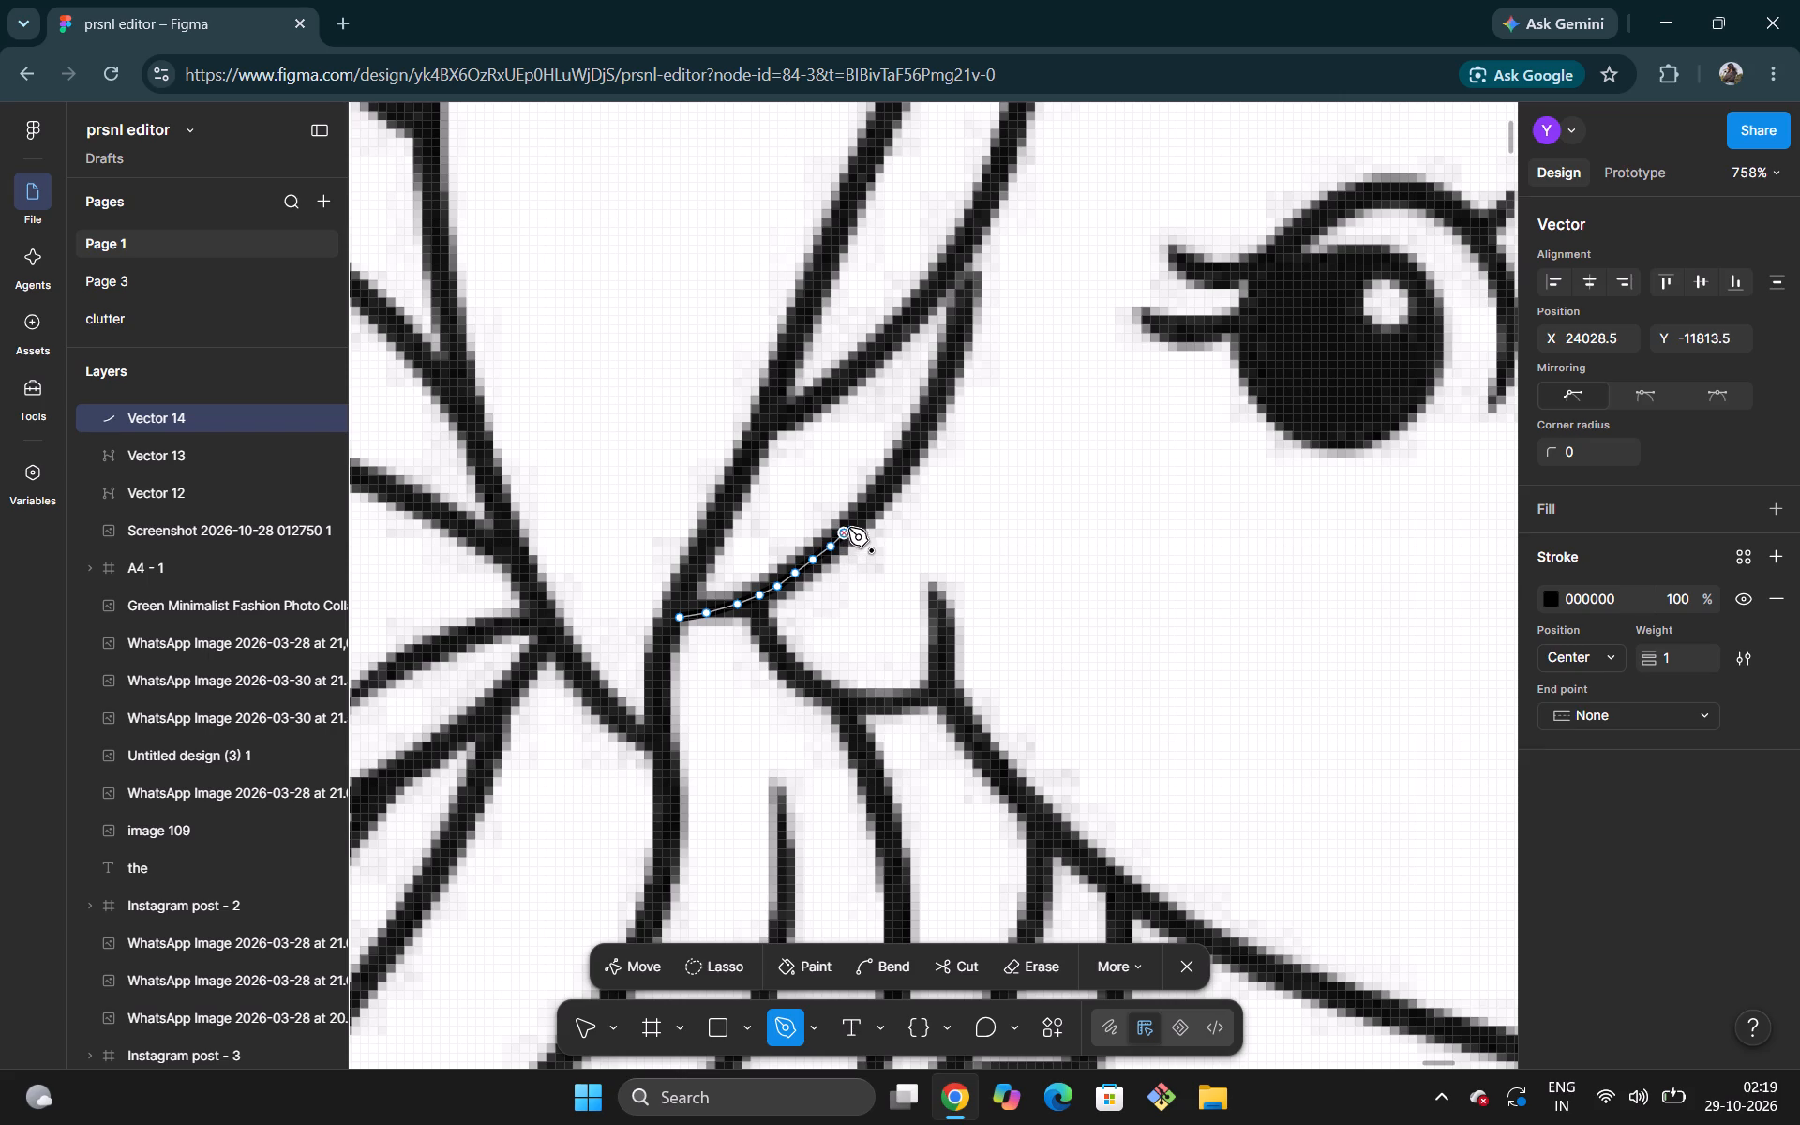
click(856, 518)
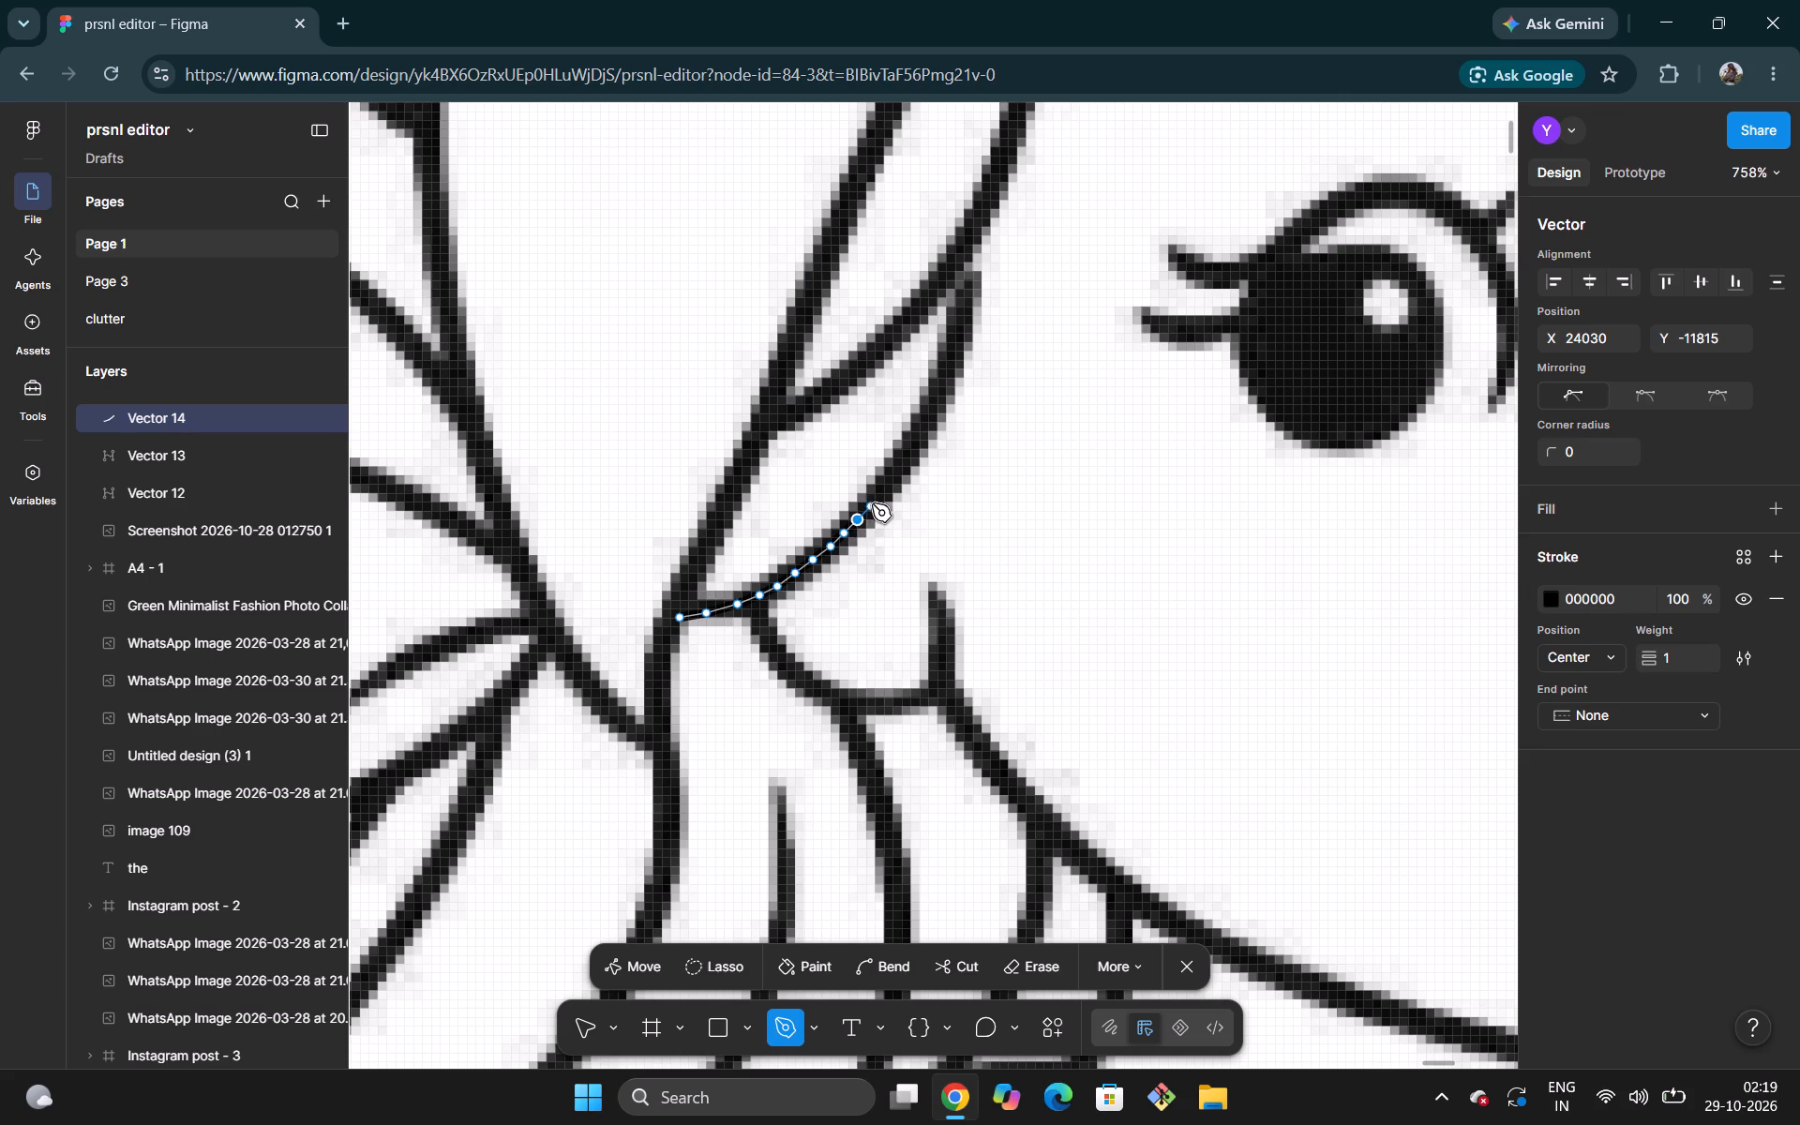
click(872, 503)
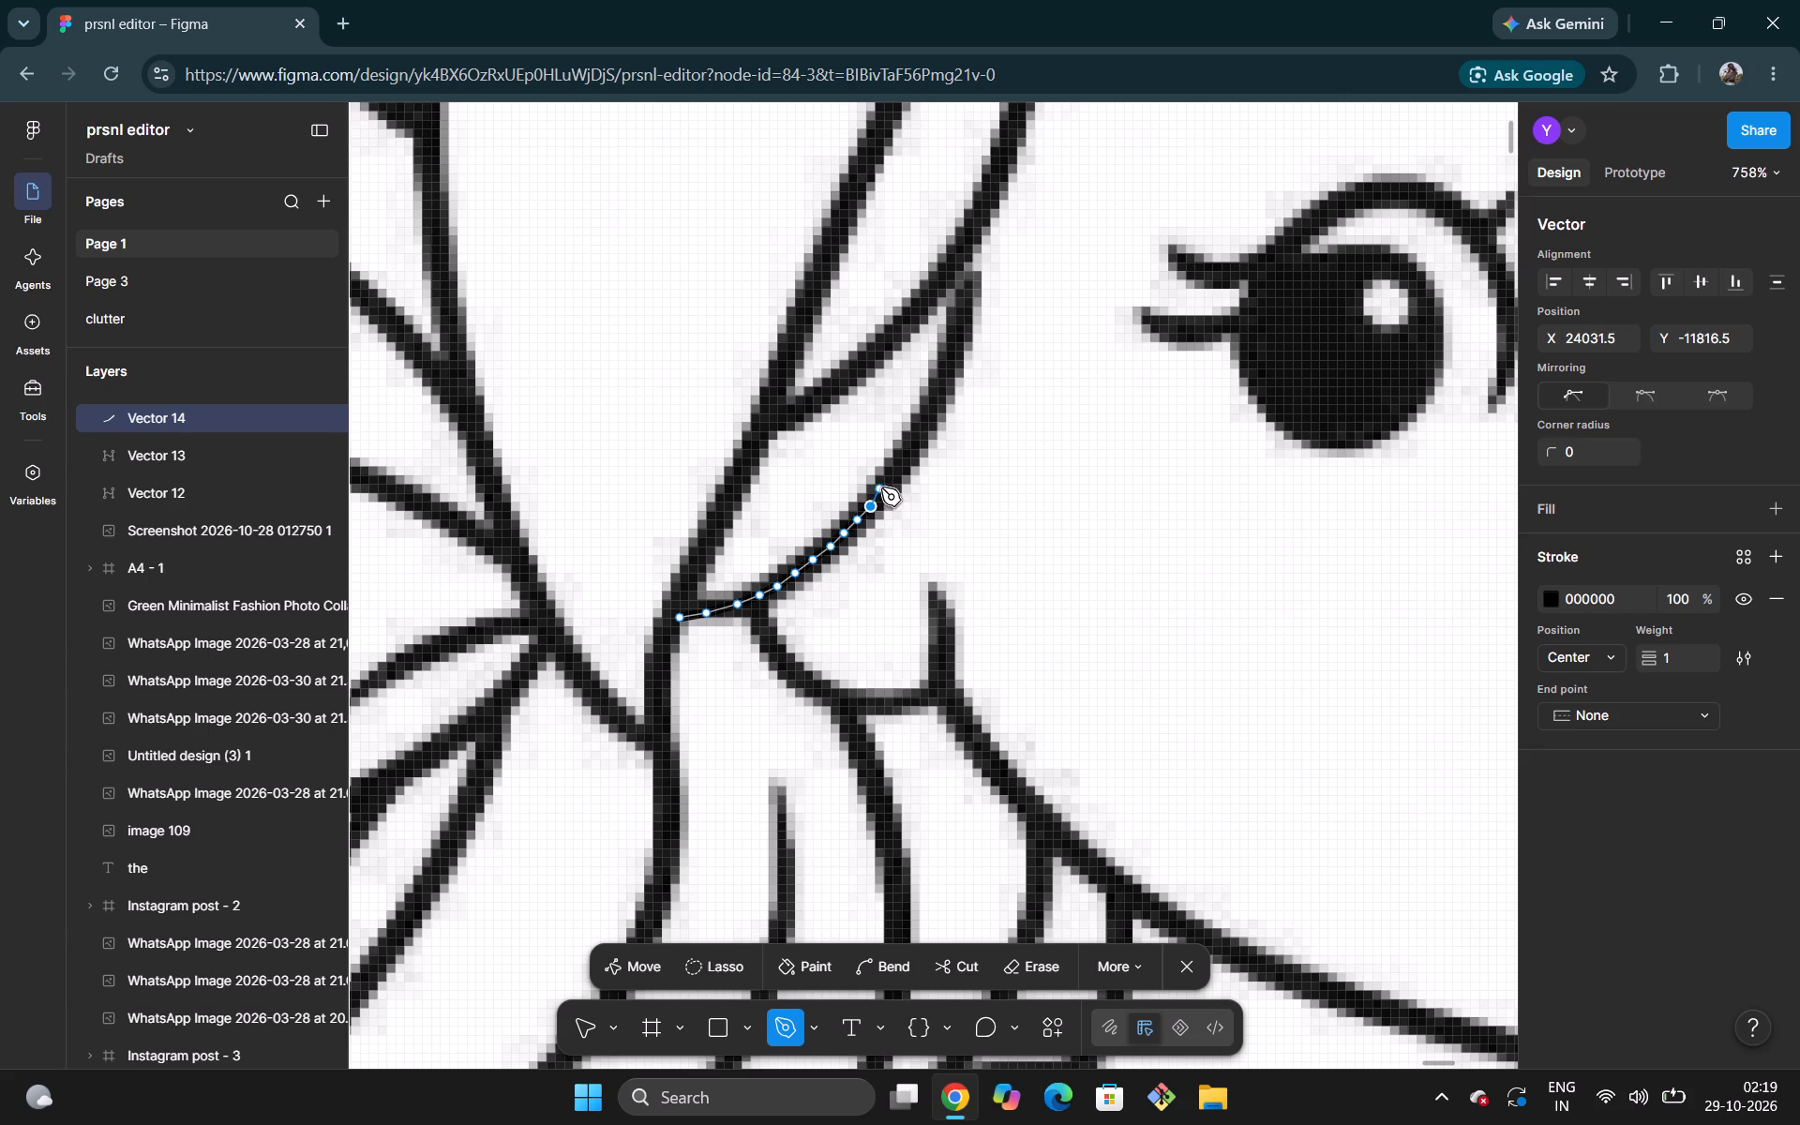
Continue the path with closely spaced points up the hair lock's outer curve to its upper tip beside the girl's eye.
click(881, 489)
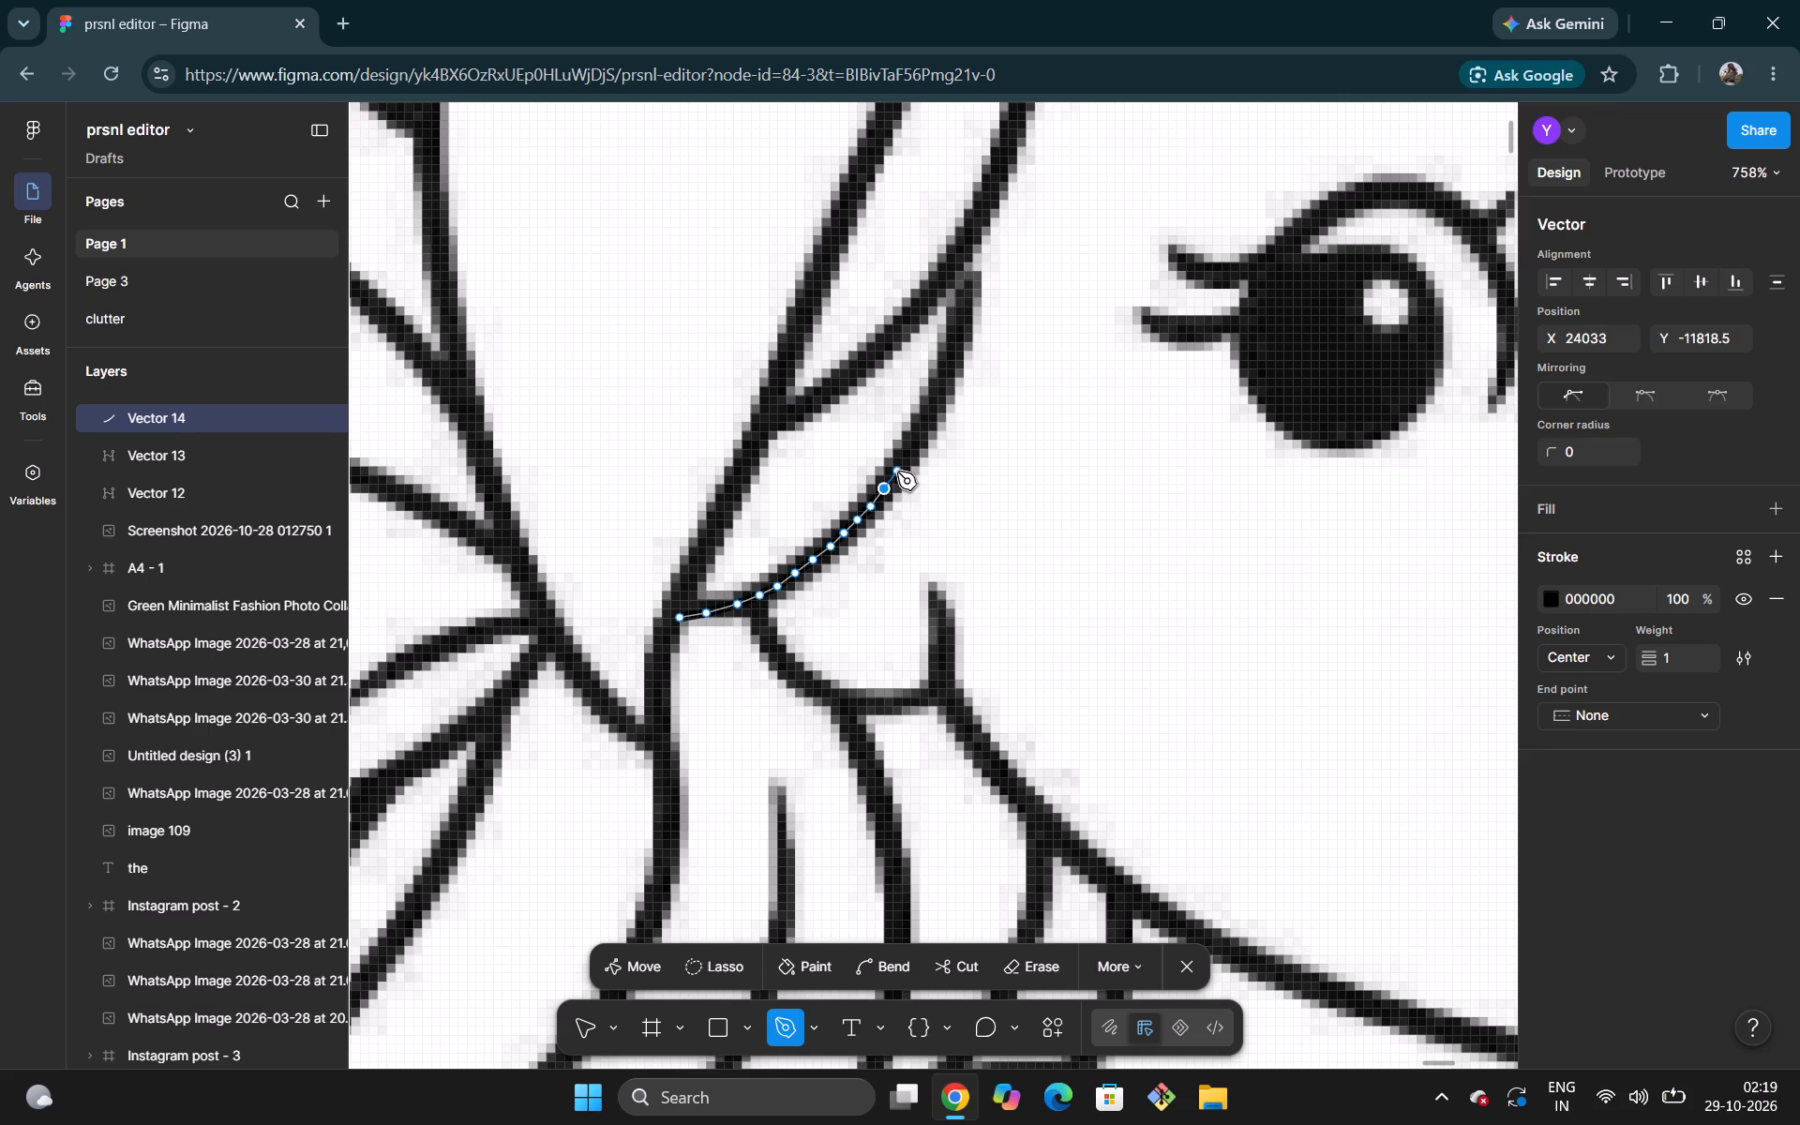
click(896, 472)
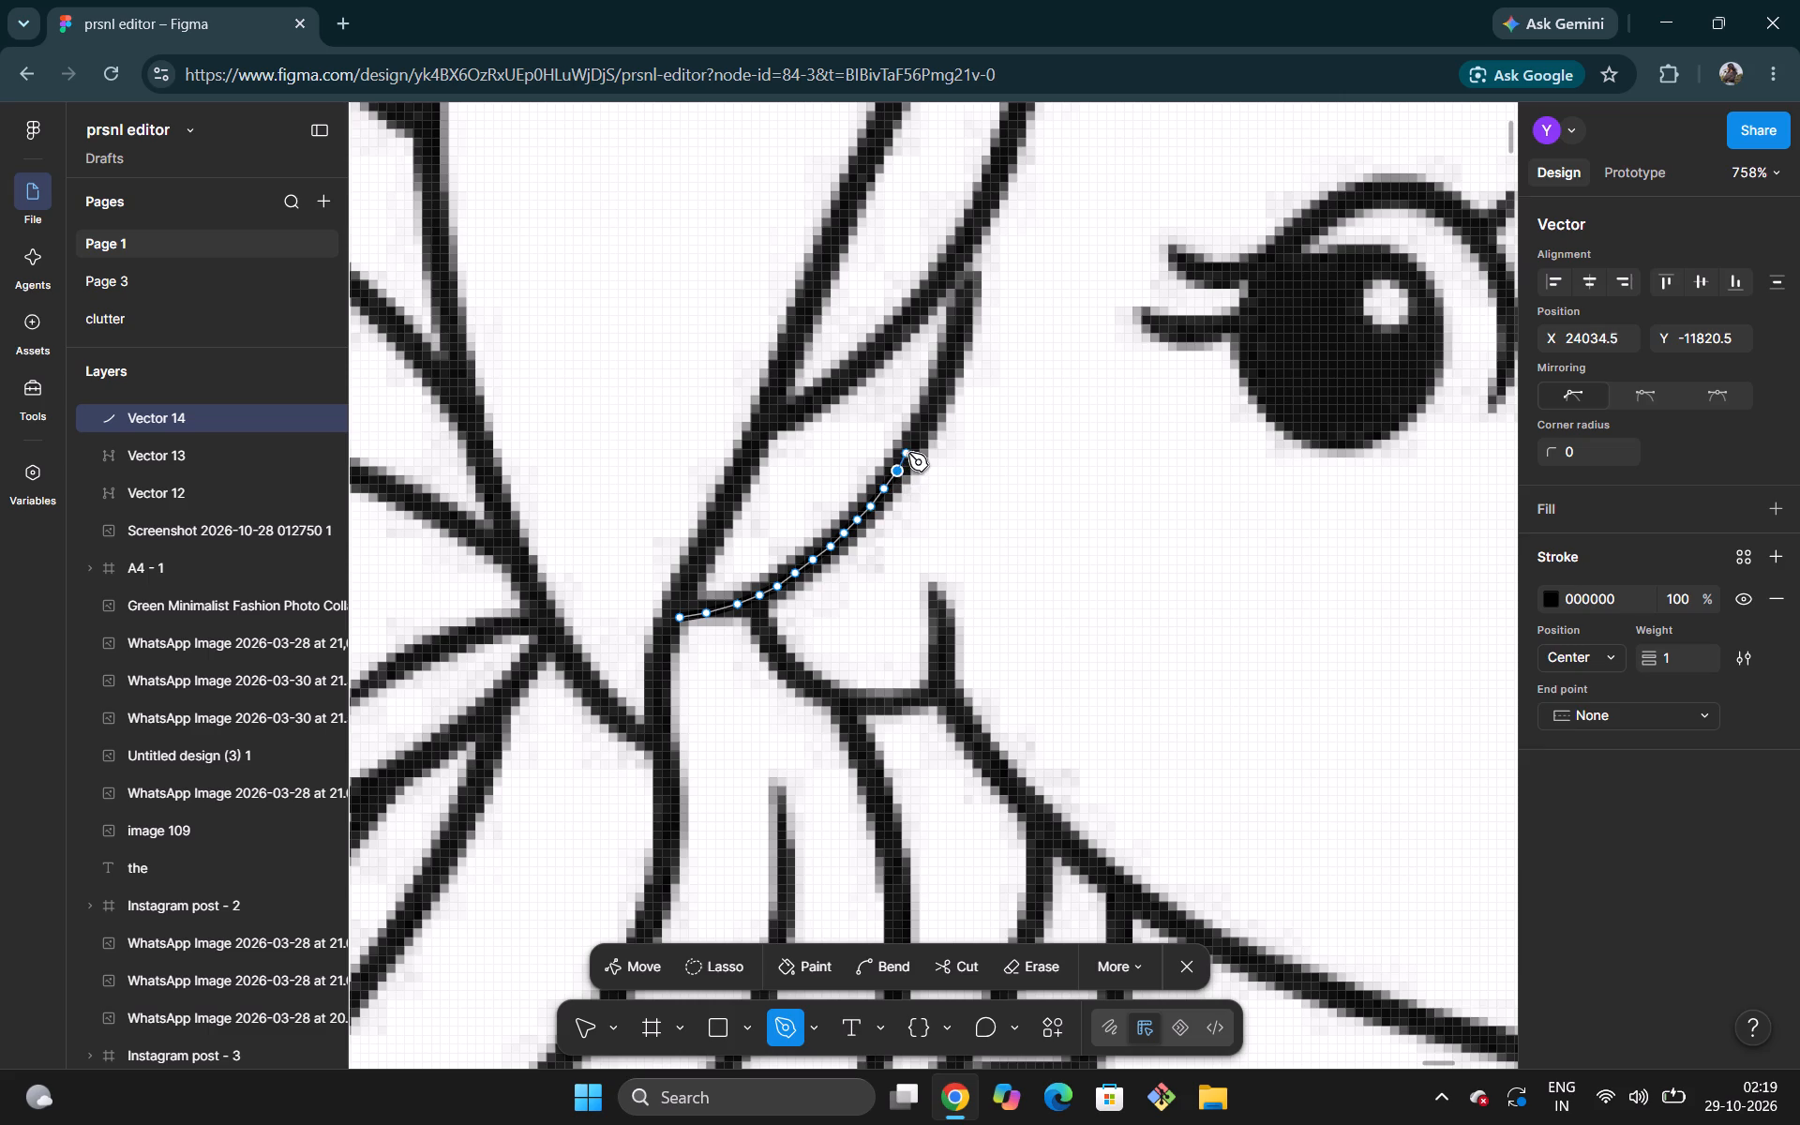
click(907, 453)
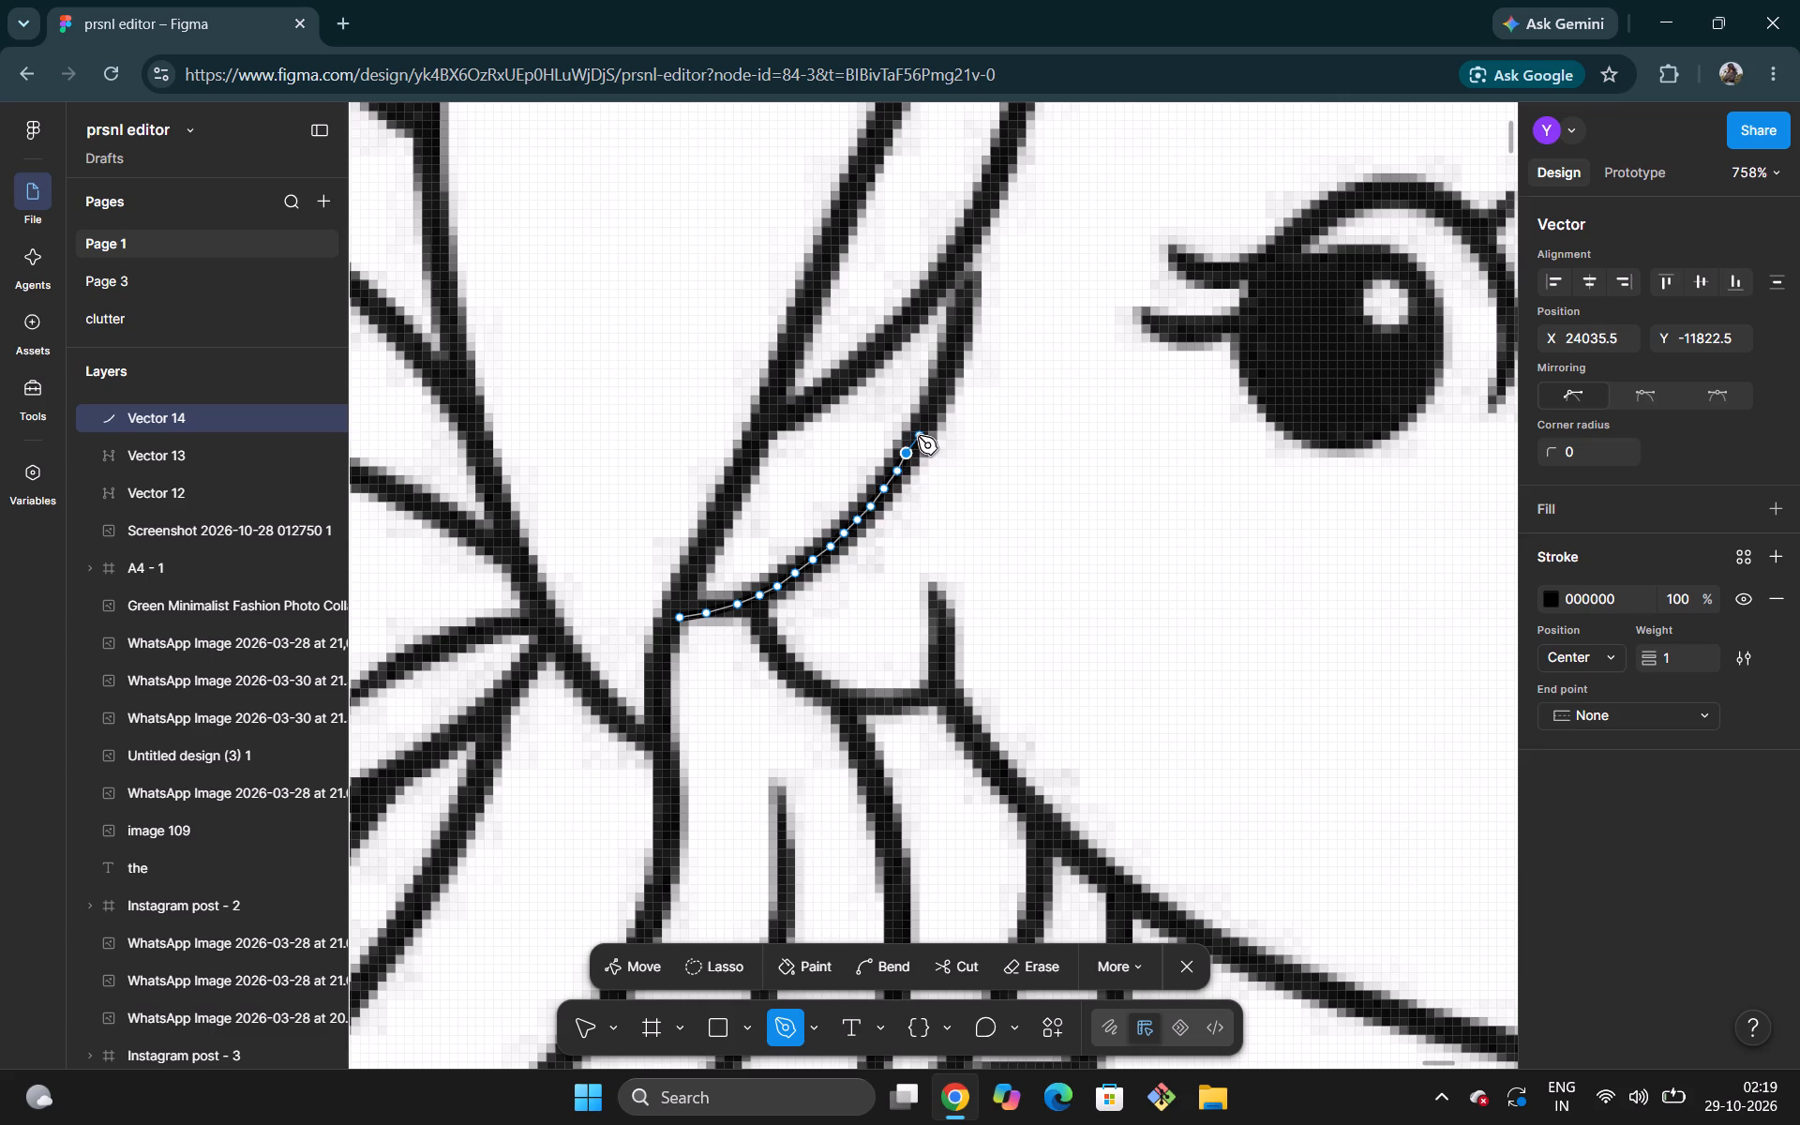
click(918, 436)
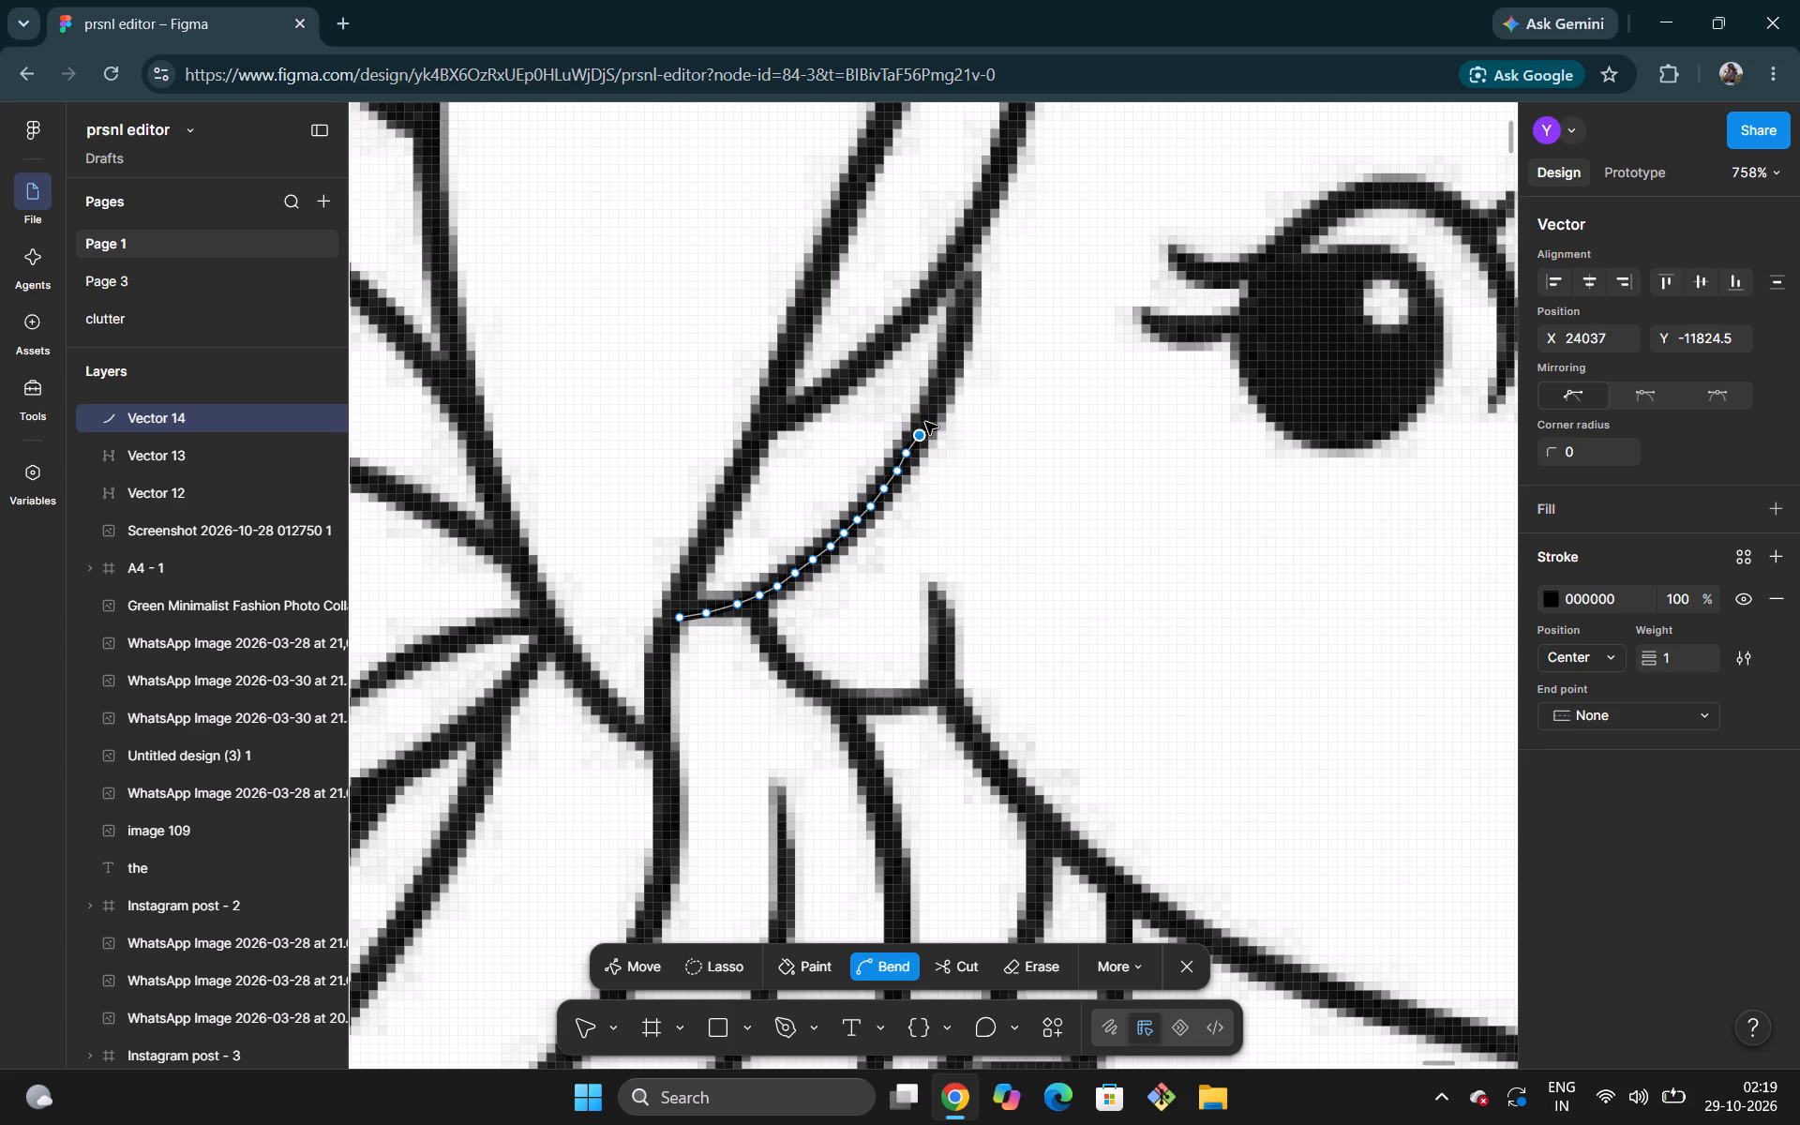
key(ctrl+z)
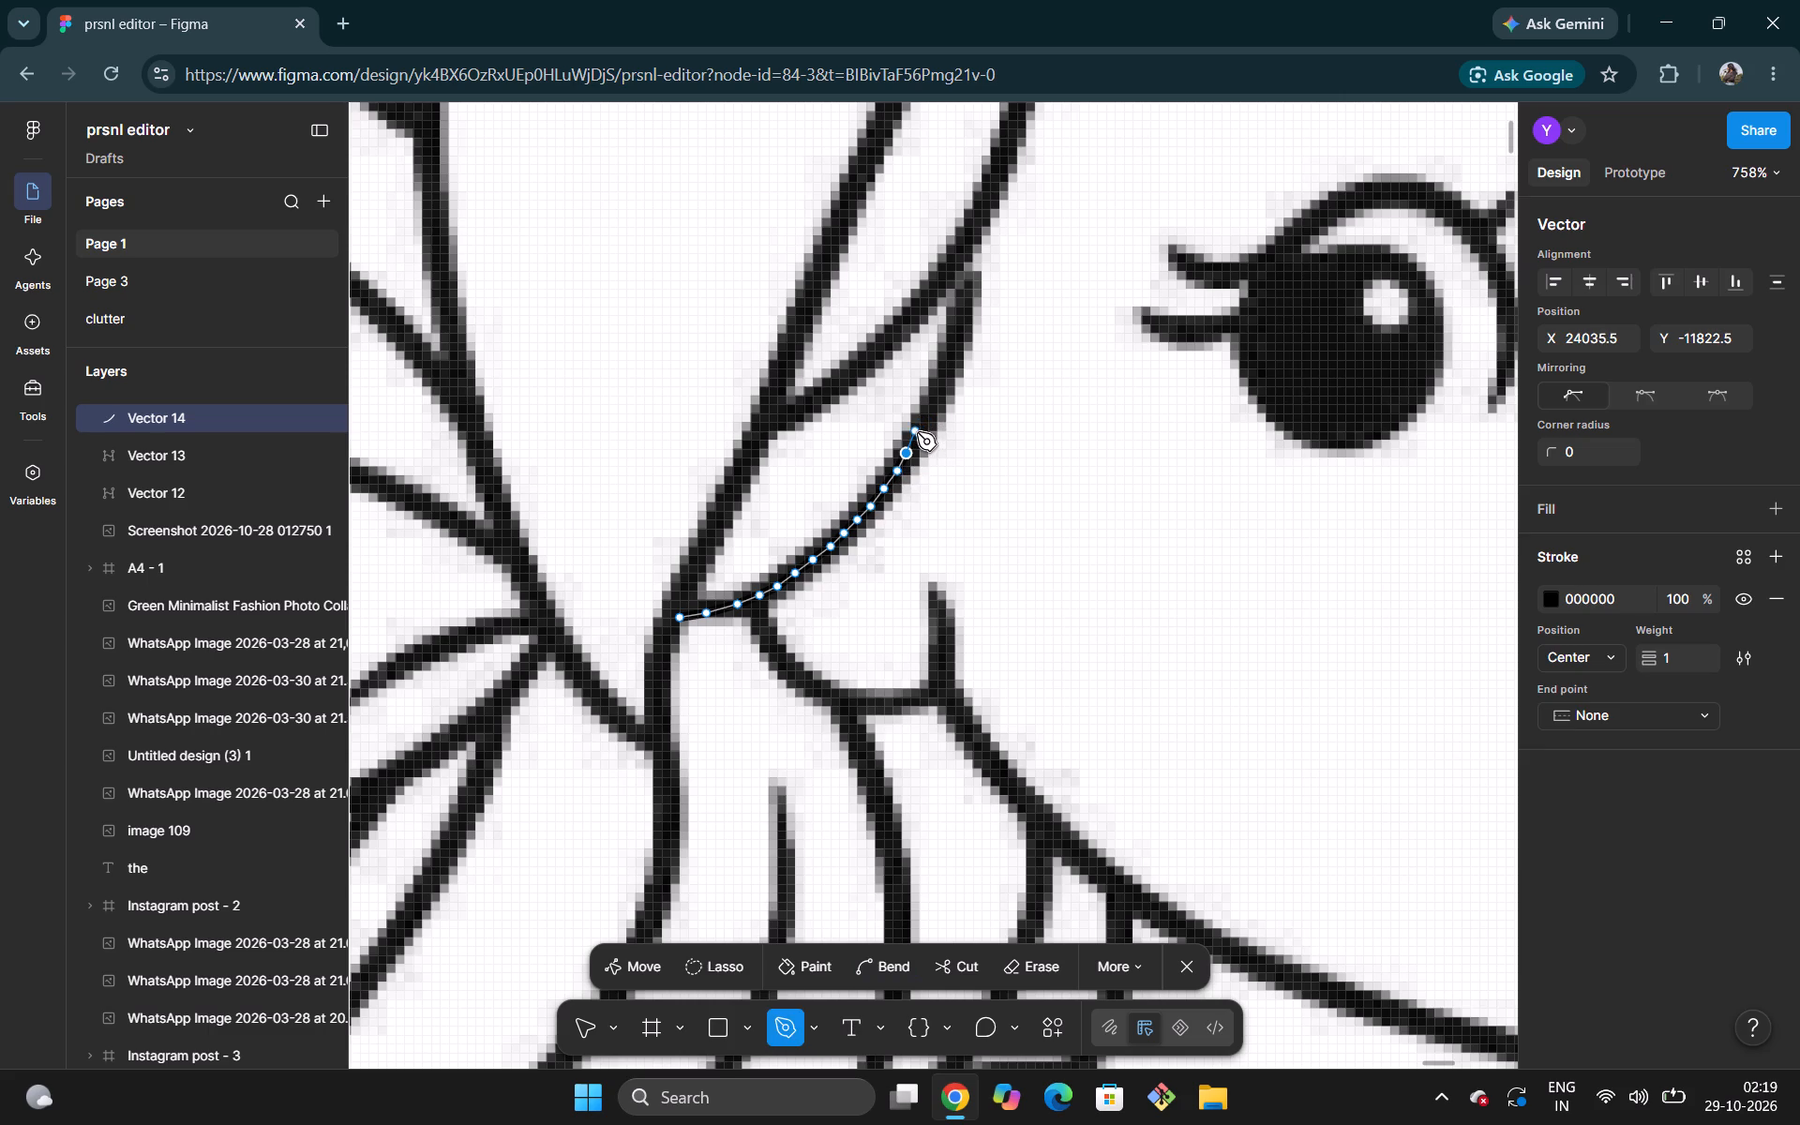
click(915, 434)
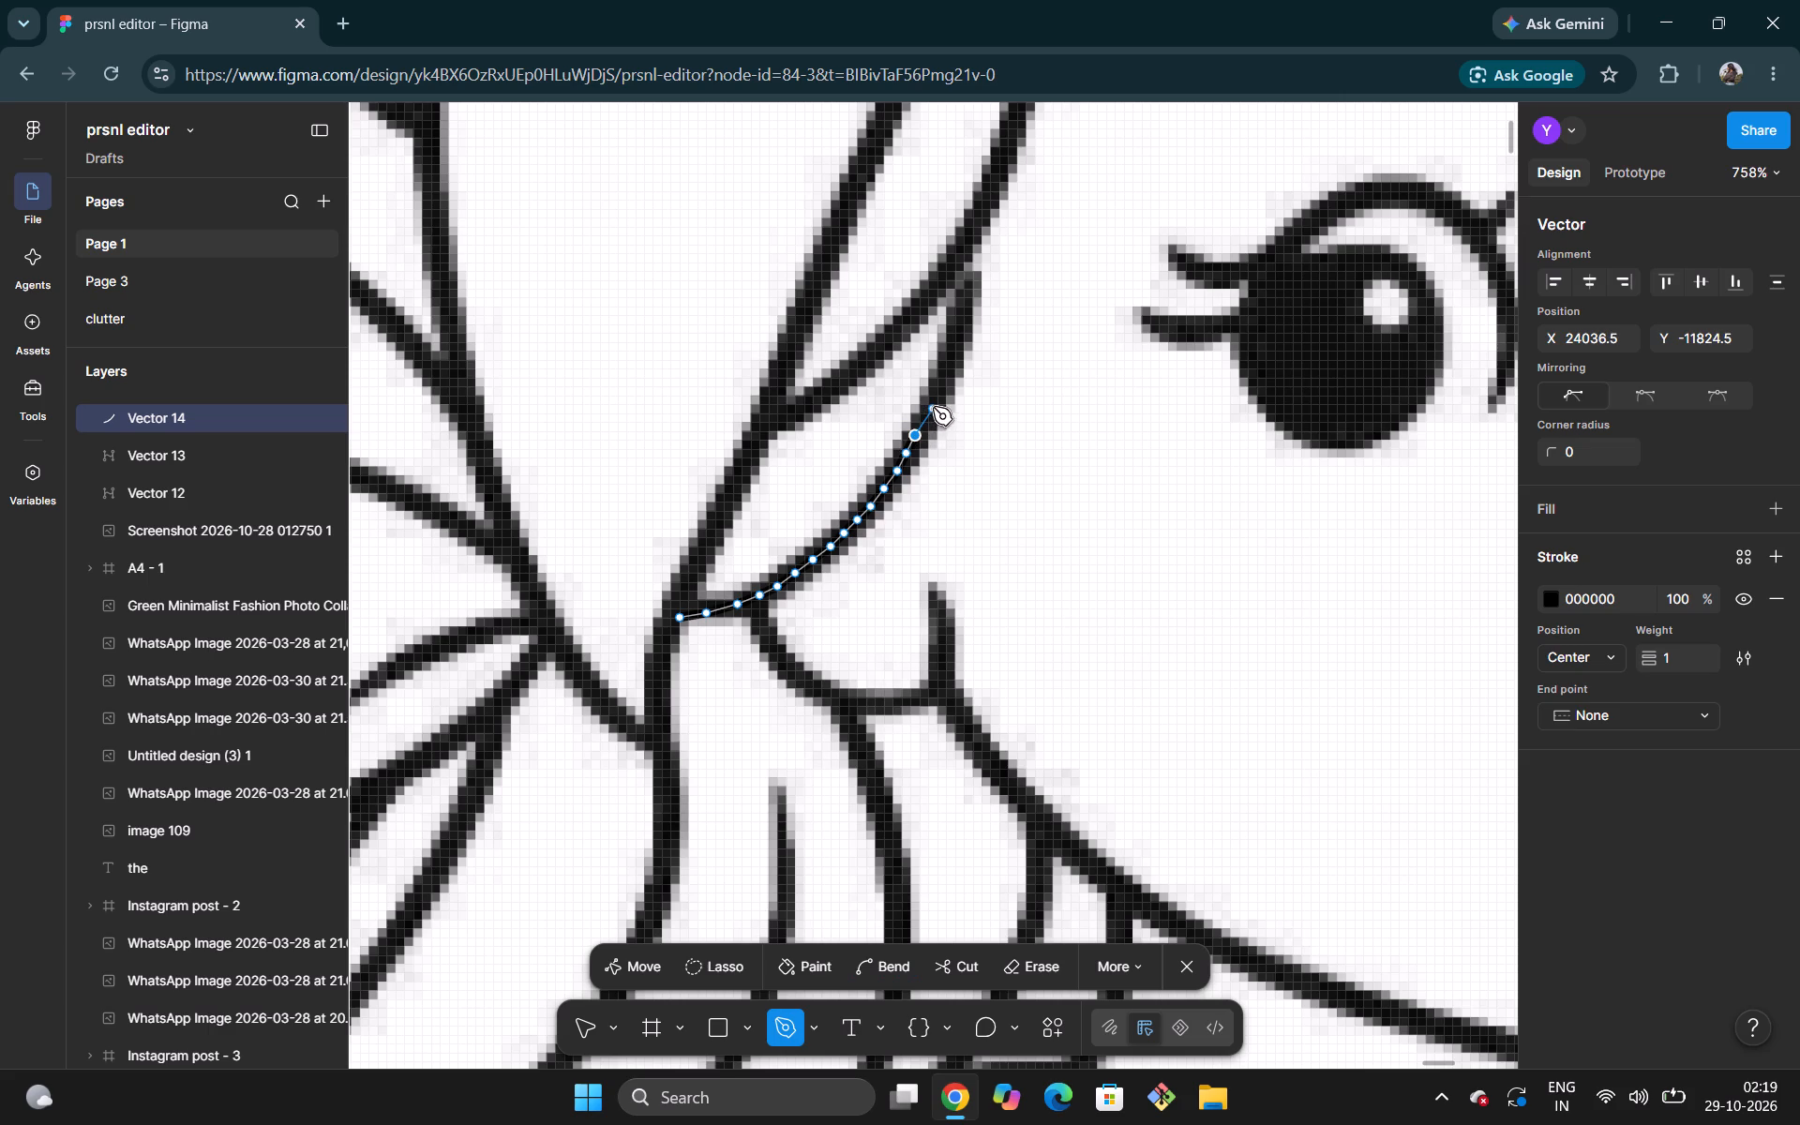
click(929, 416)
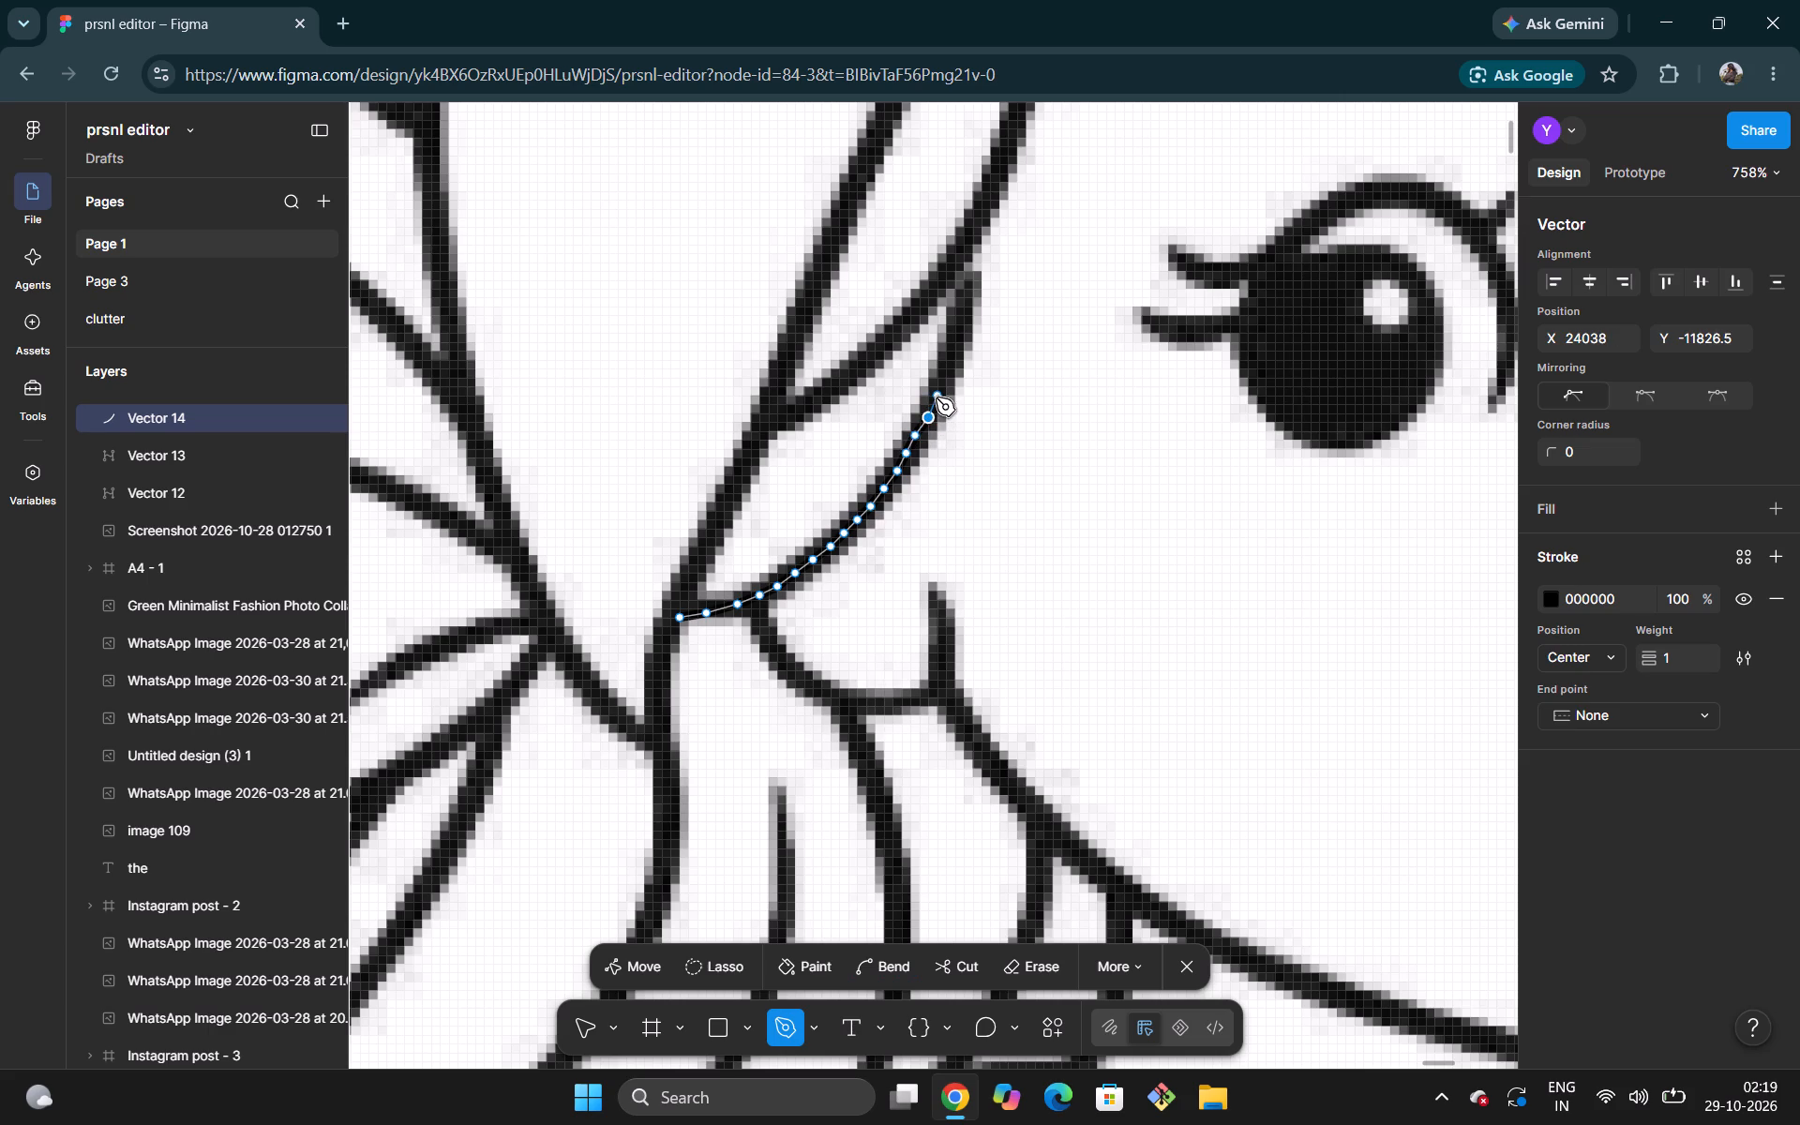
click(936, 397)
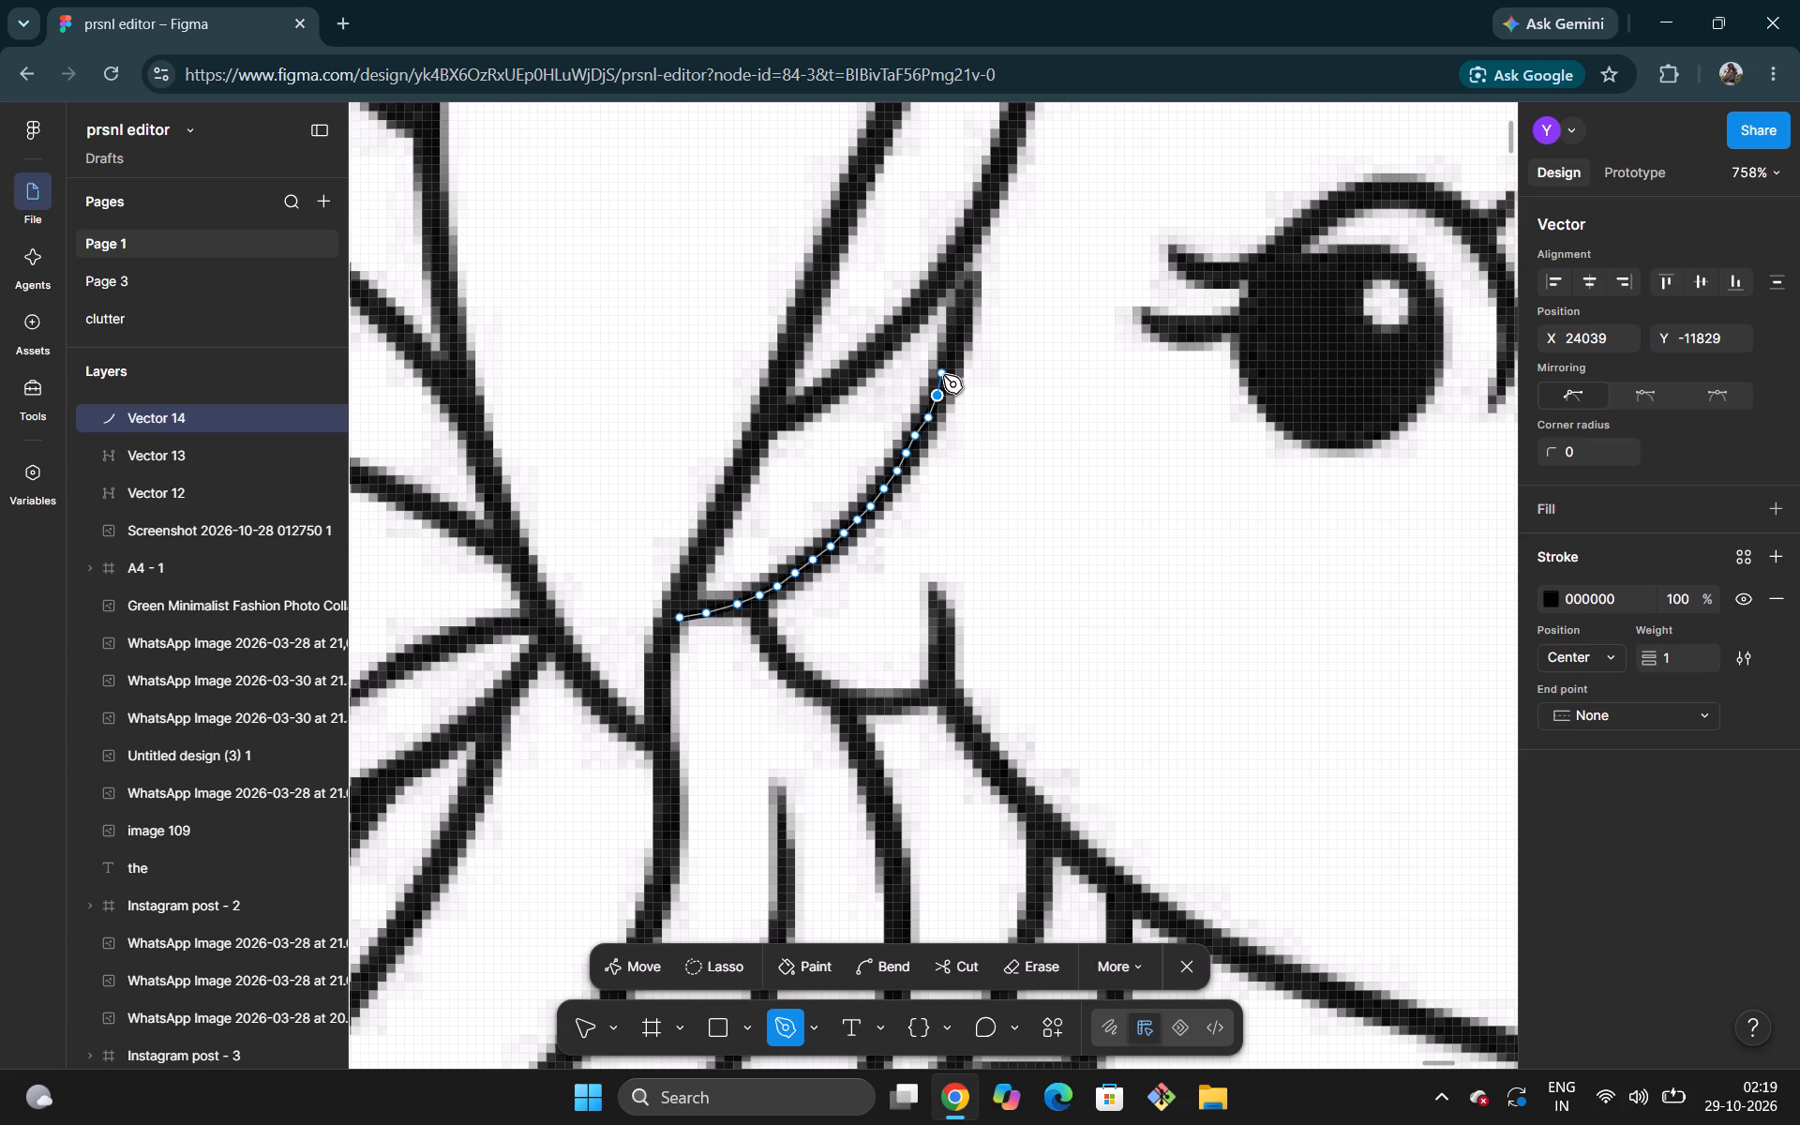
click(946, 372)
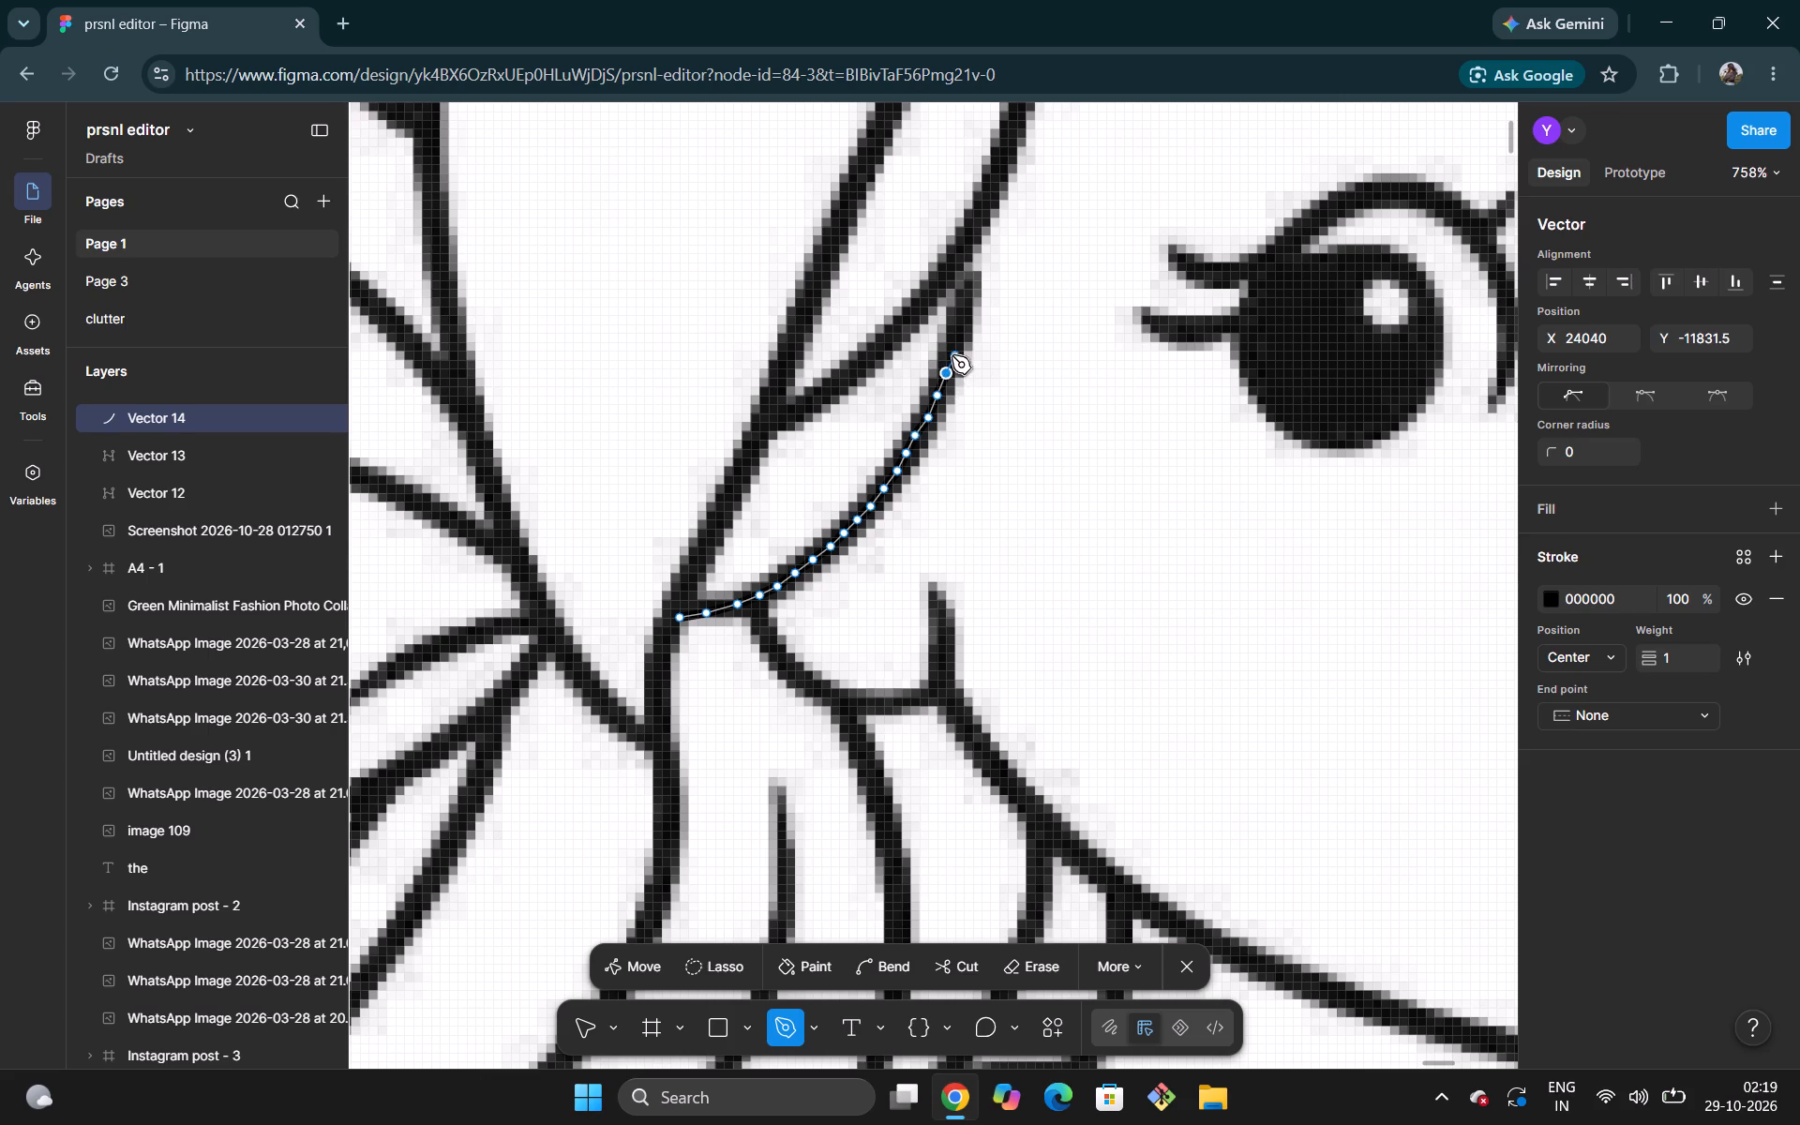
click(952, 352)
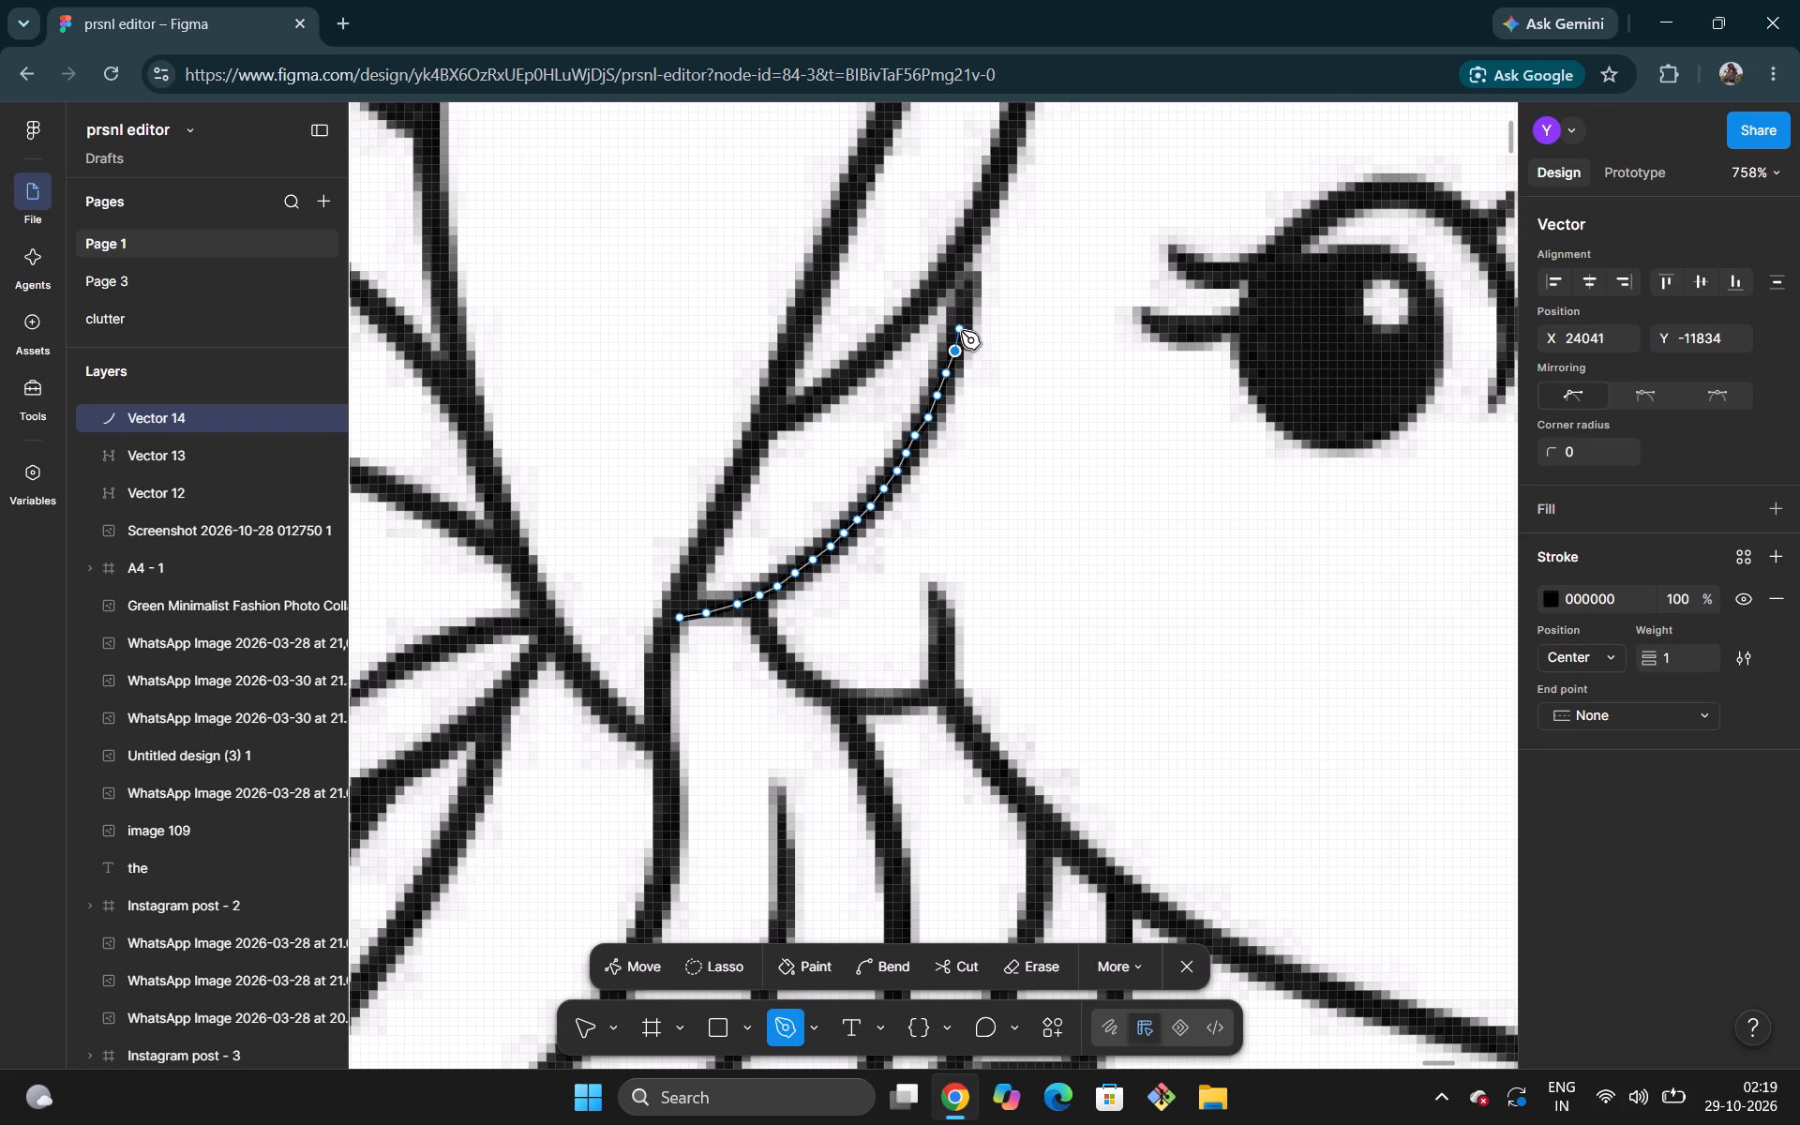
click(961, 332)
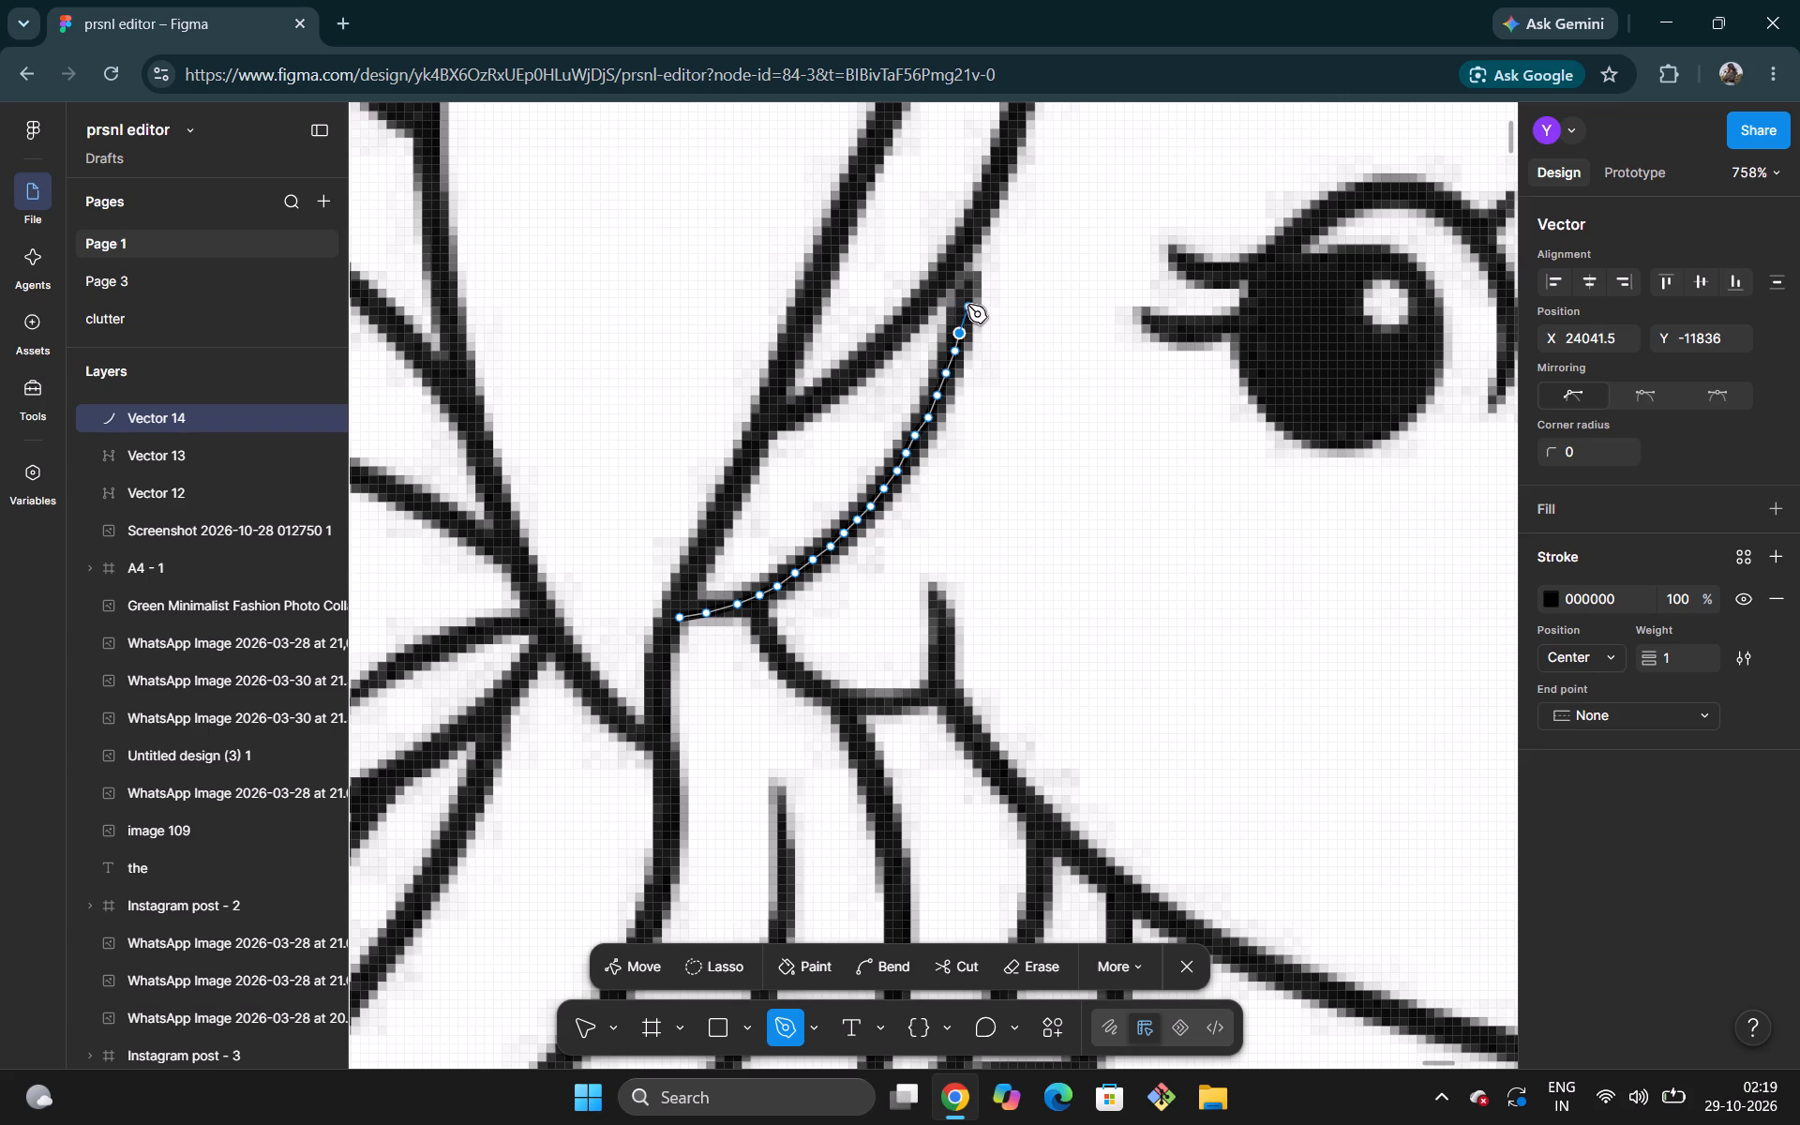
click(967, 305)
click(972, 285)
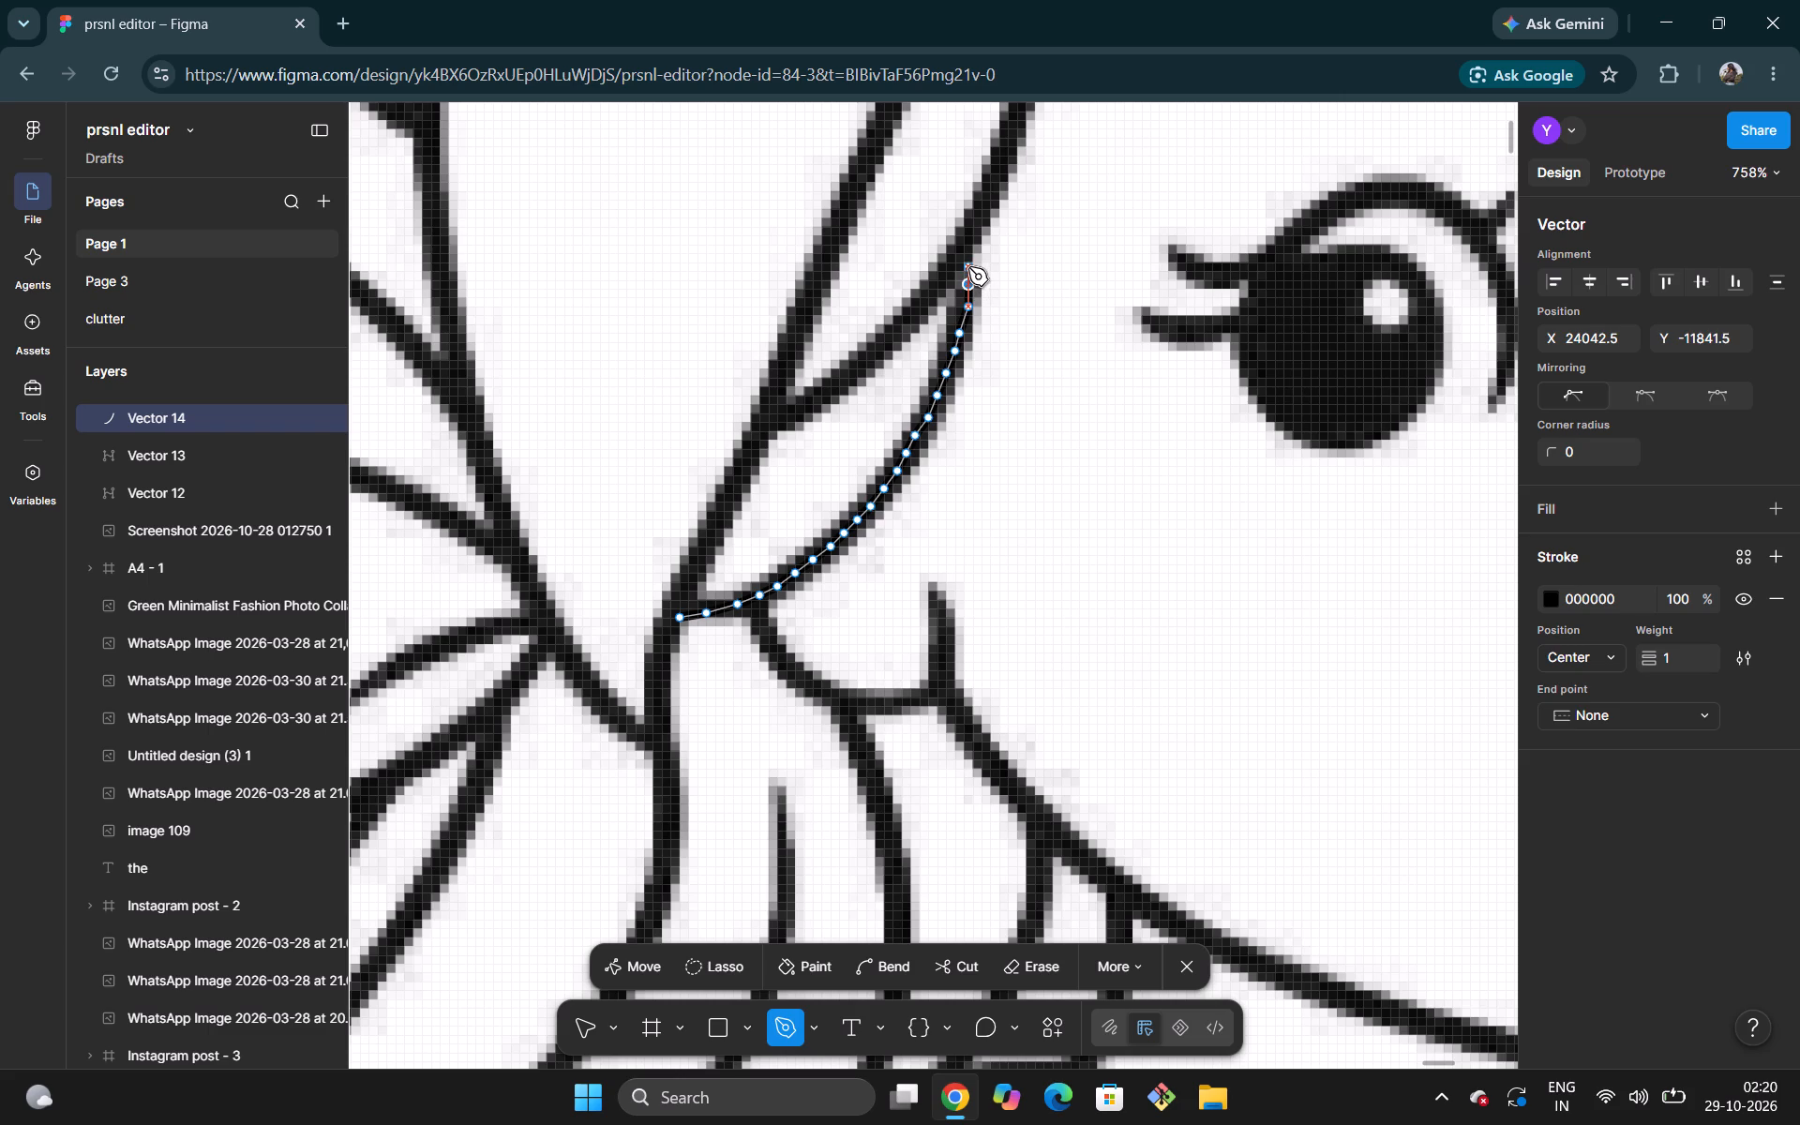
click(968, 267)
Continue the path from the side lock's upper tip up the hairline beside the face to the corner where the fringe strands meet.
scroll(968, 267, up, 2)
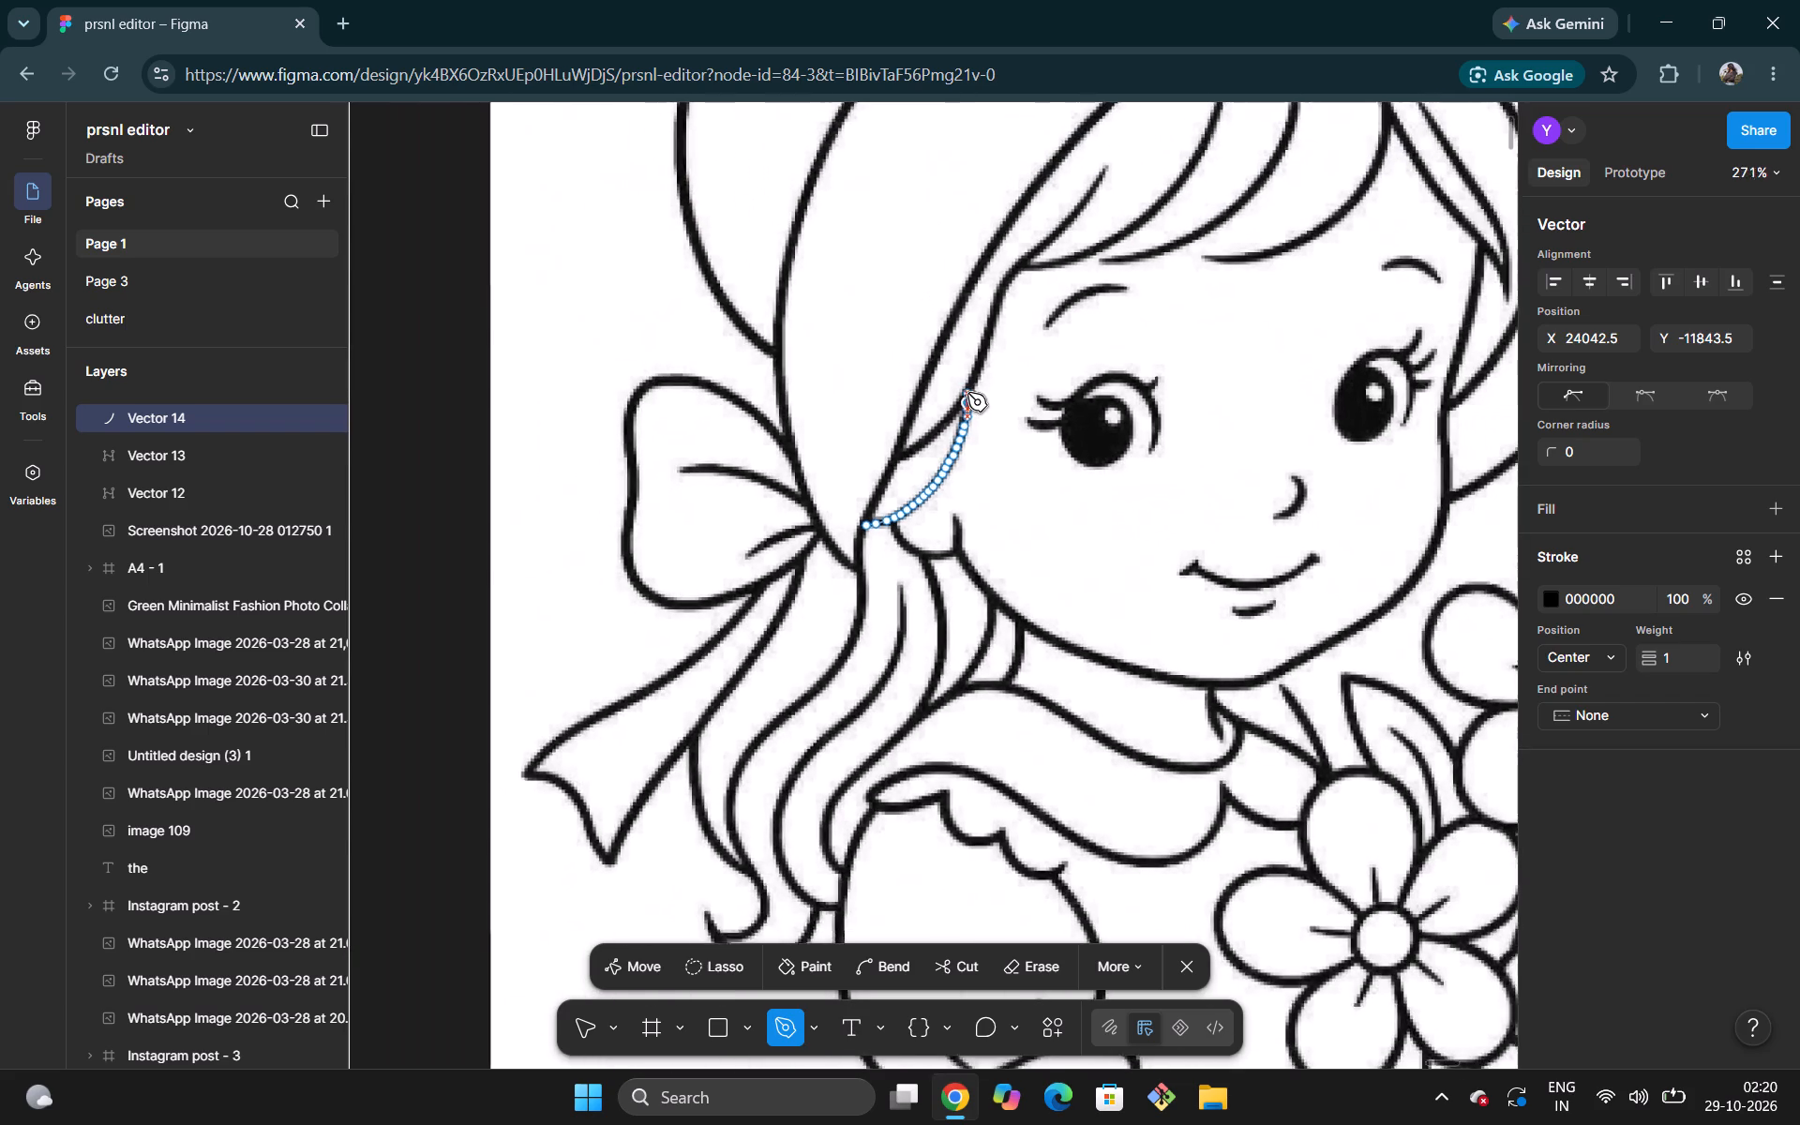
scroll(967, 393, up, 1)
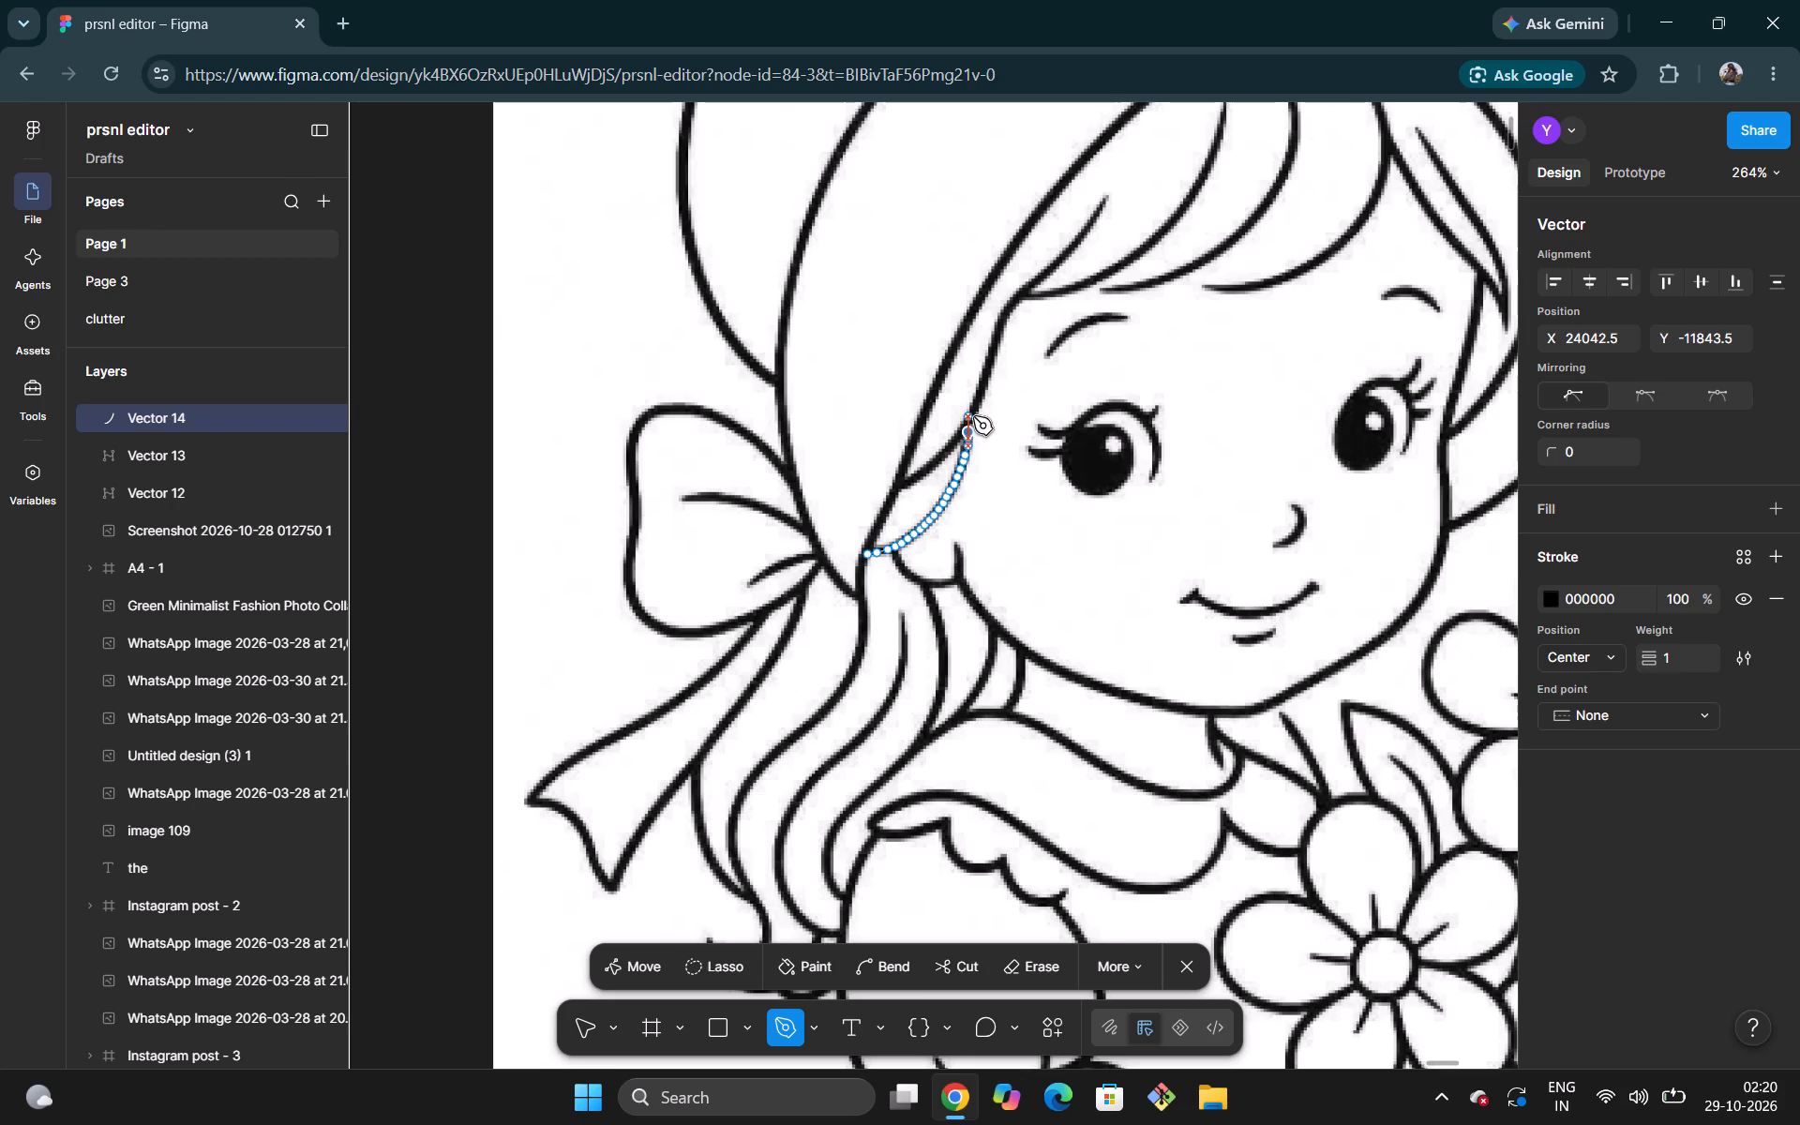
scroll(973, 416, up, 1)
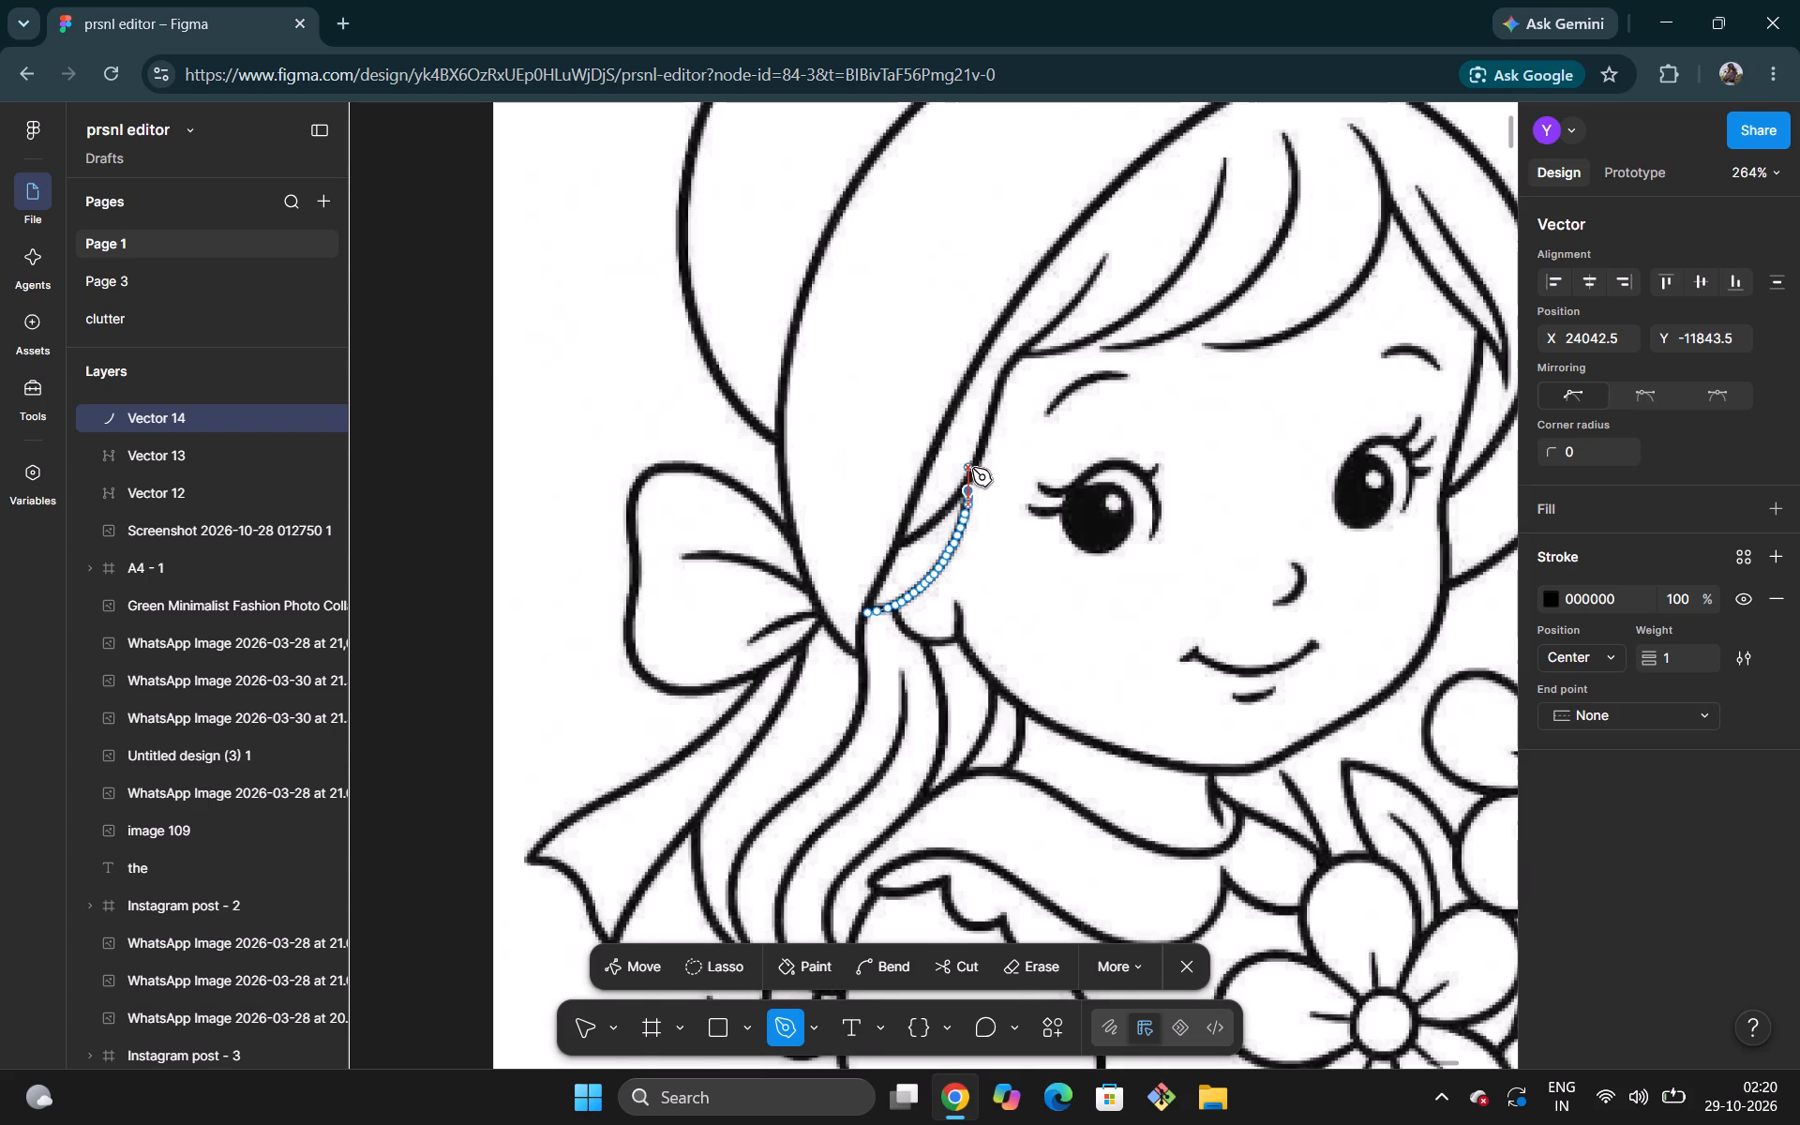
scroll(972, 468, up, 1)
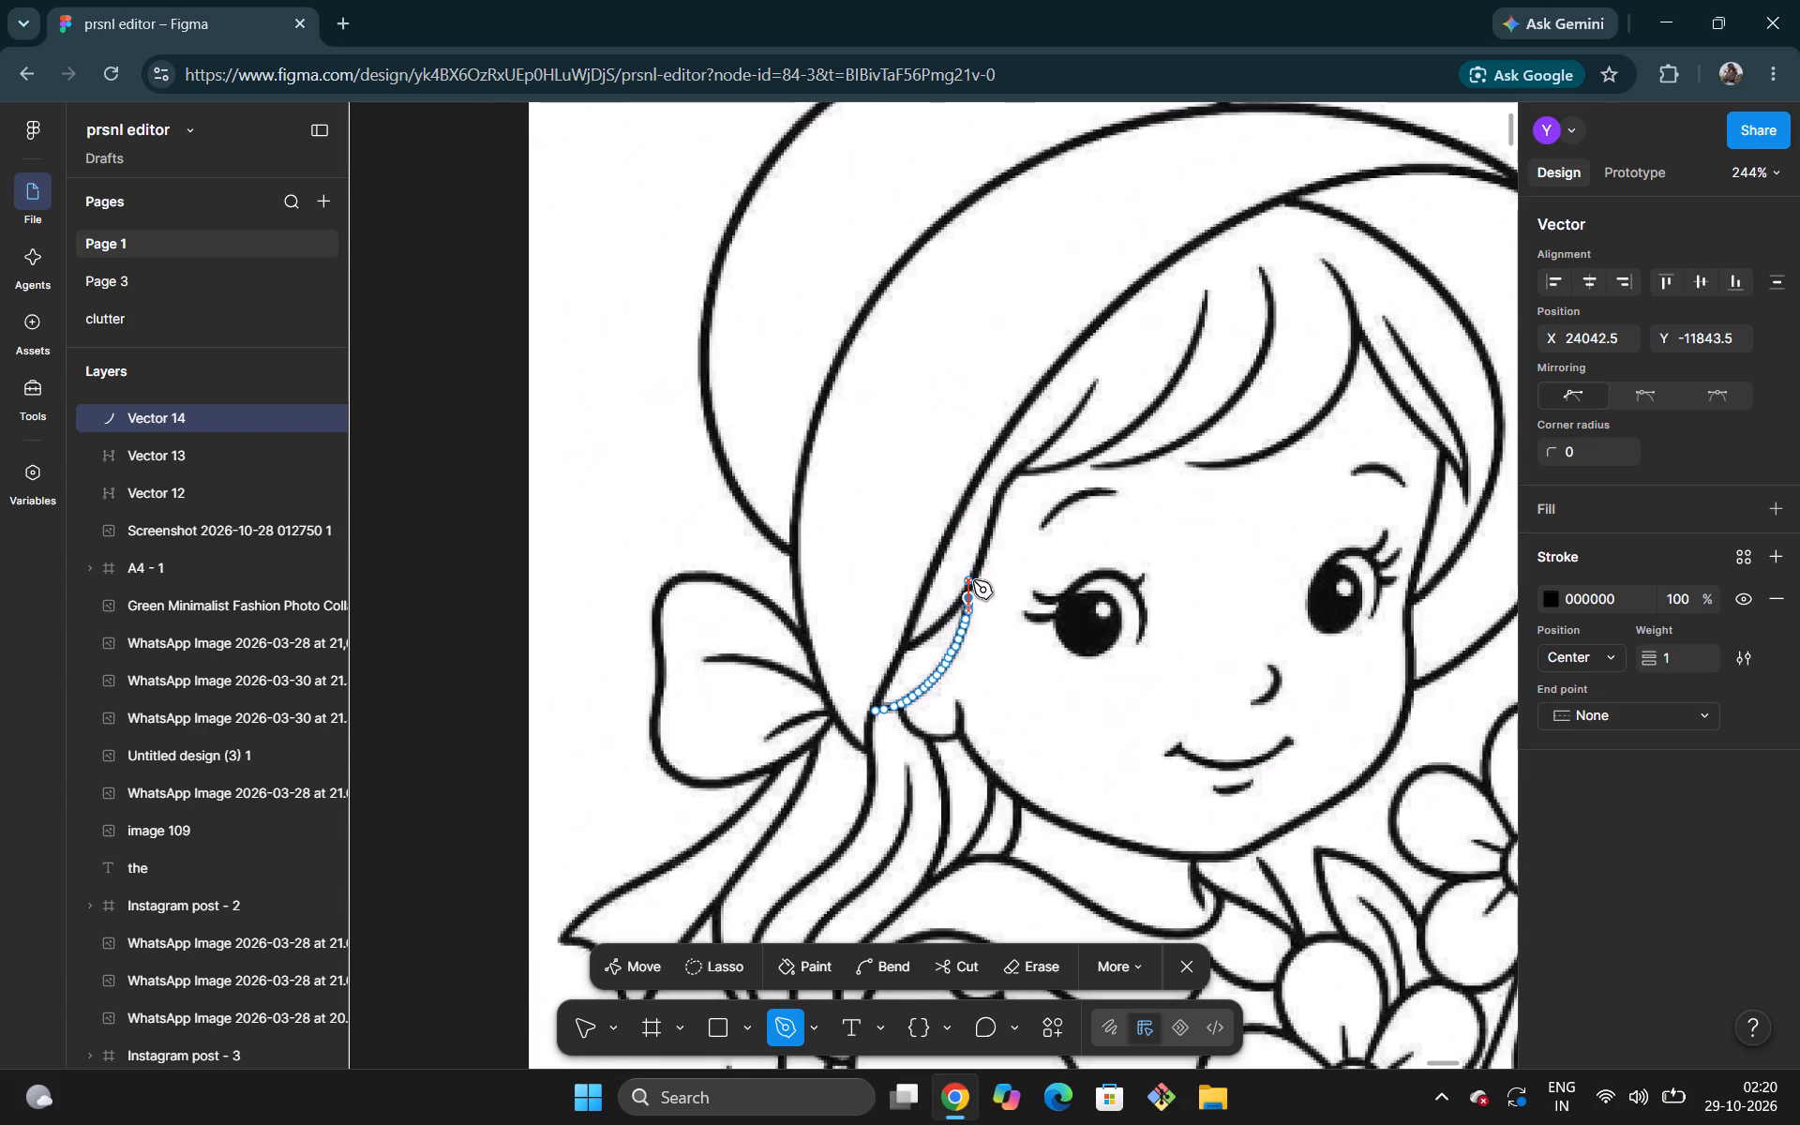
scroll(973, 580, left, 1)
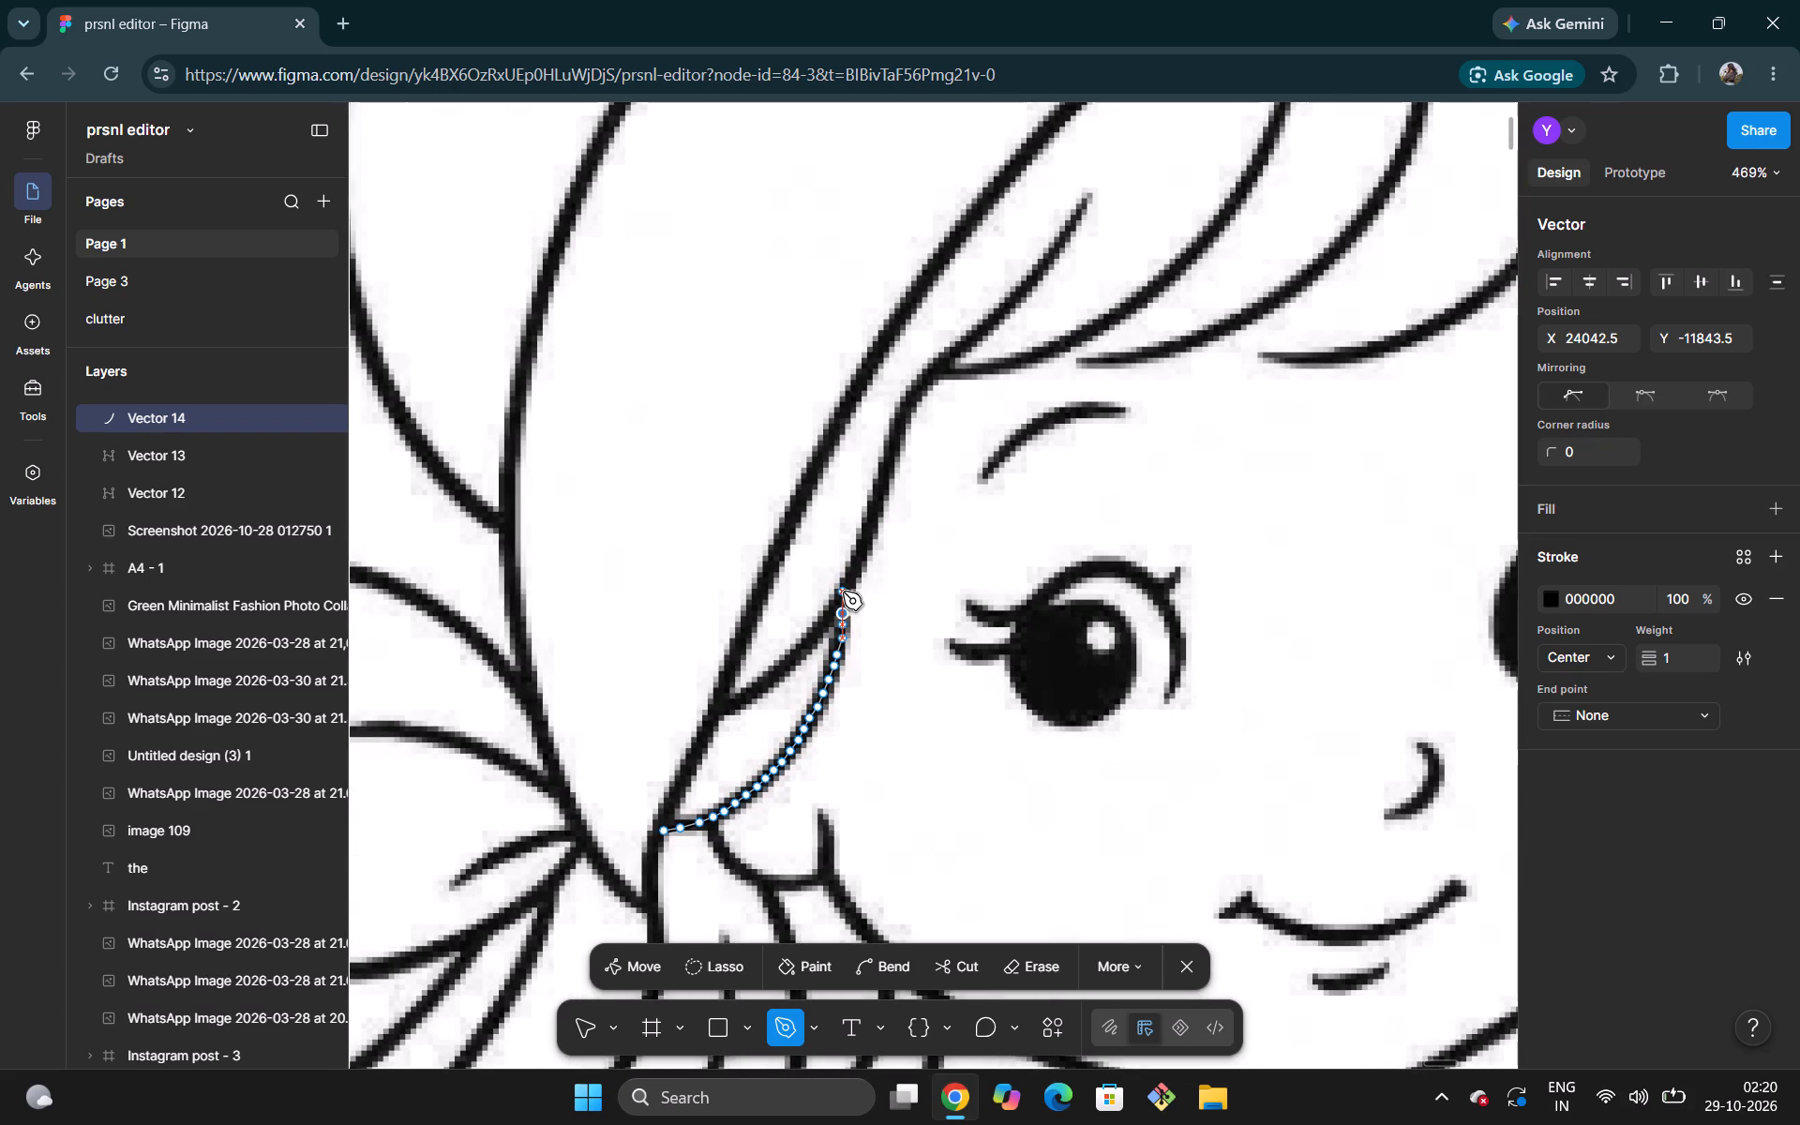
click(843, 593)
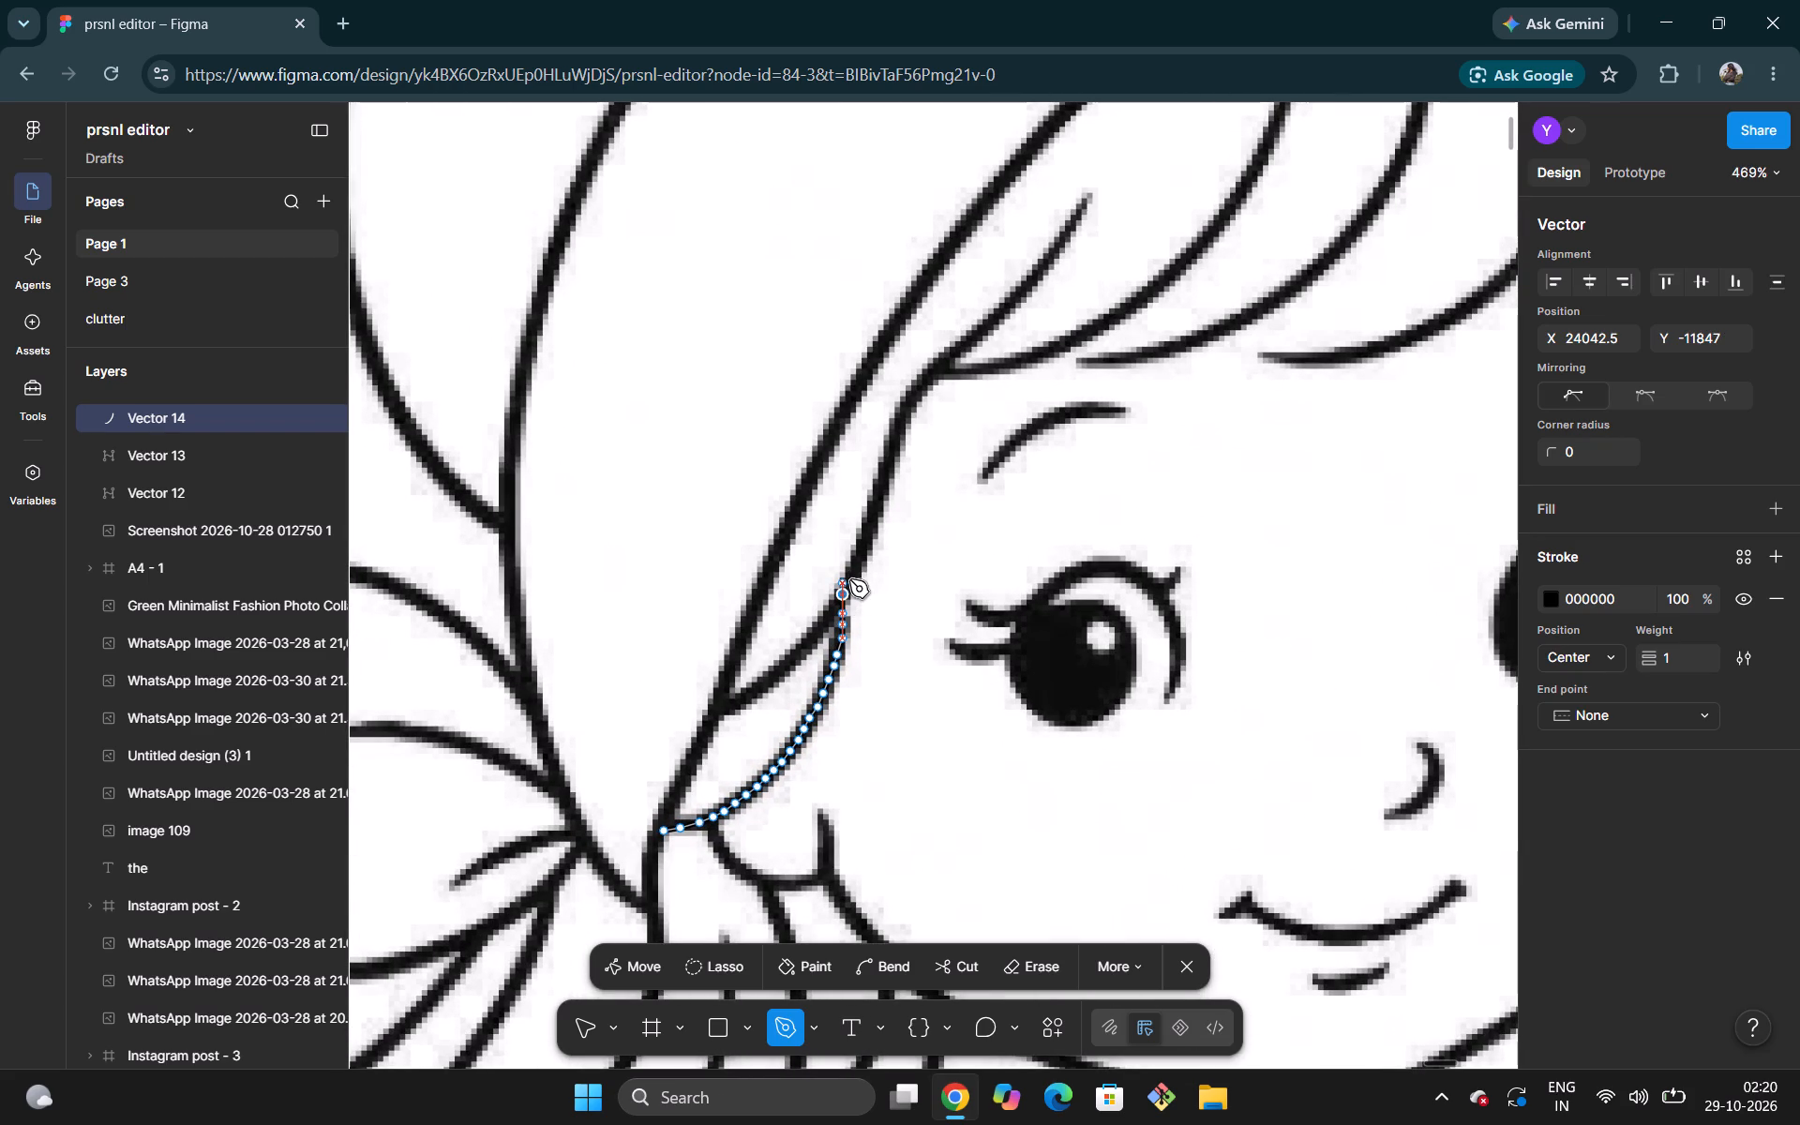
click(850, 577)
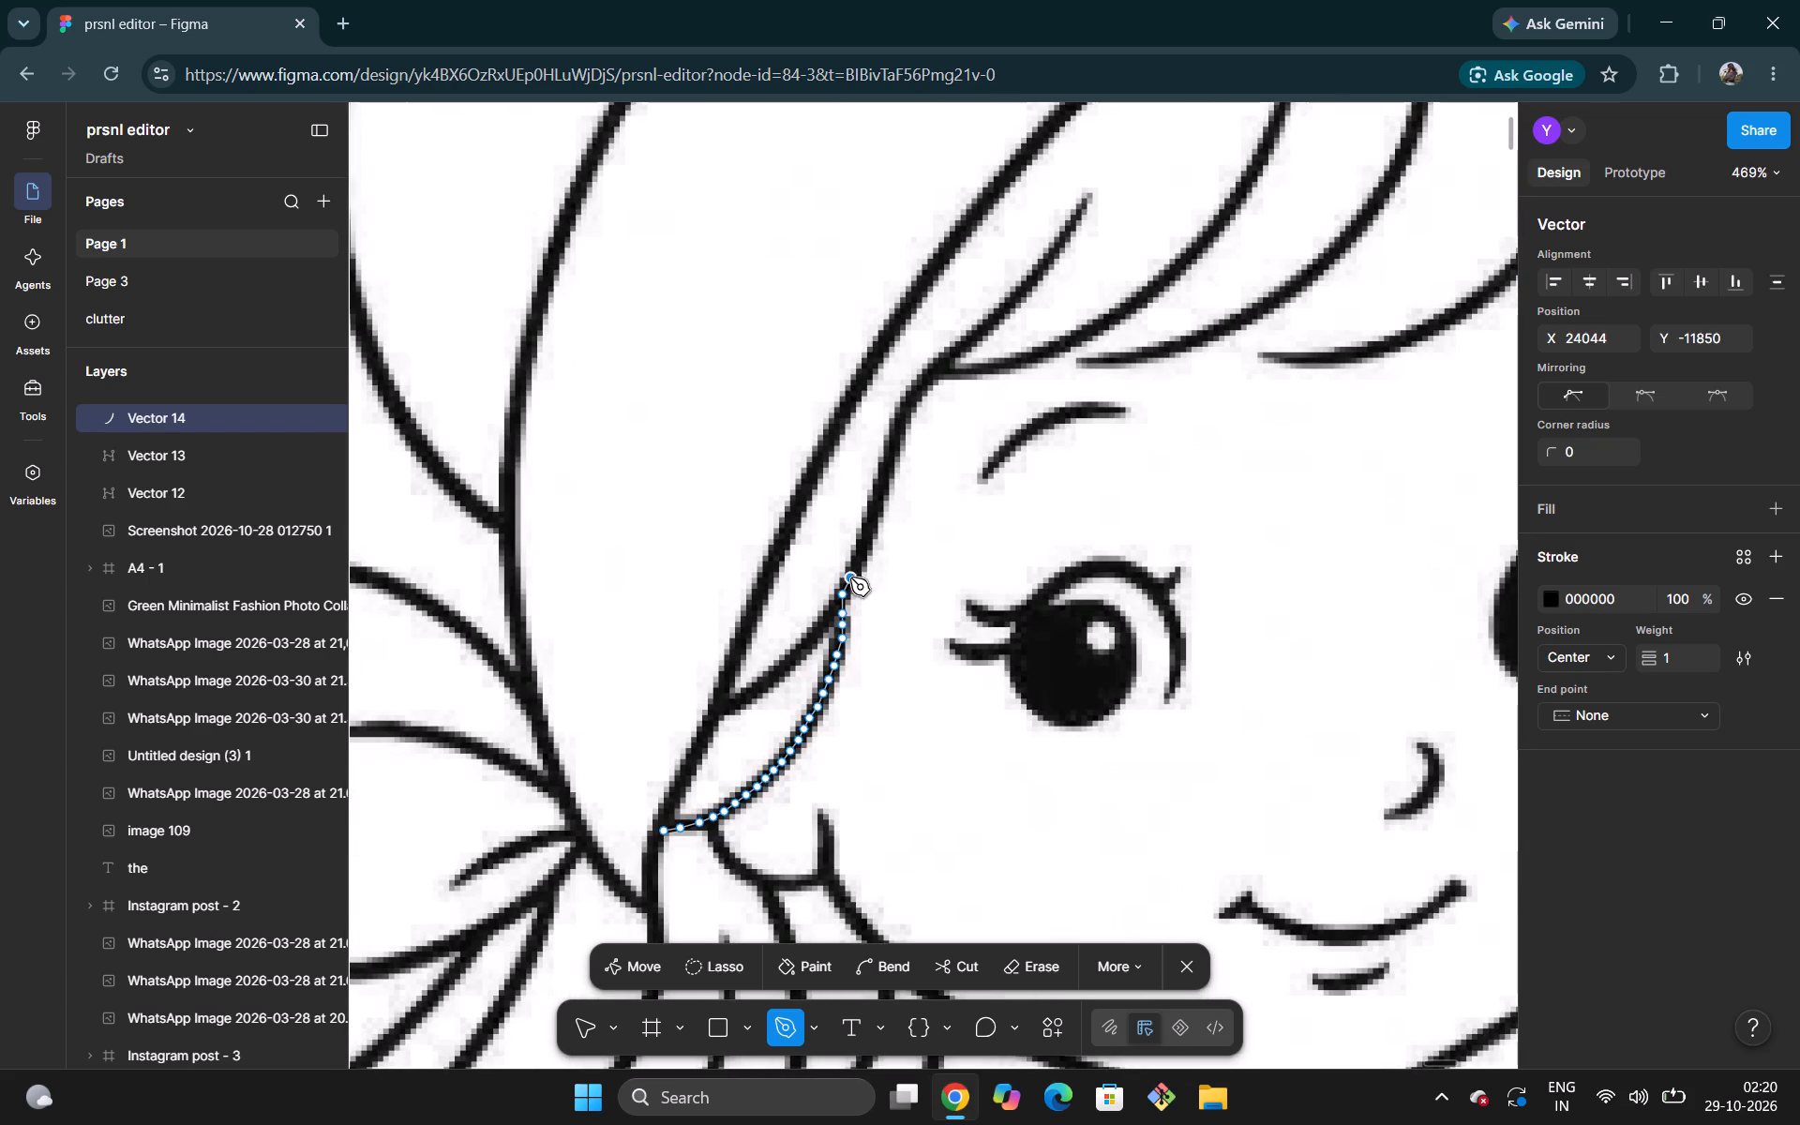
click(858, 561)
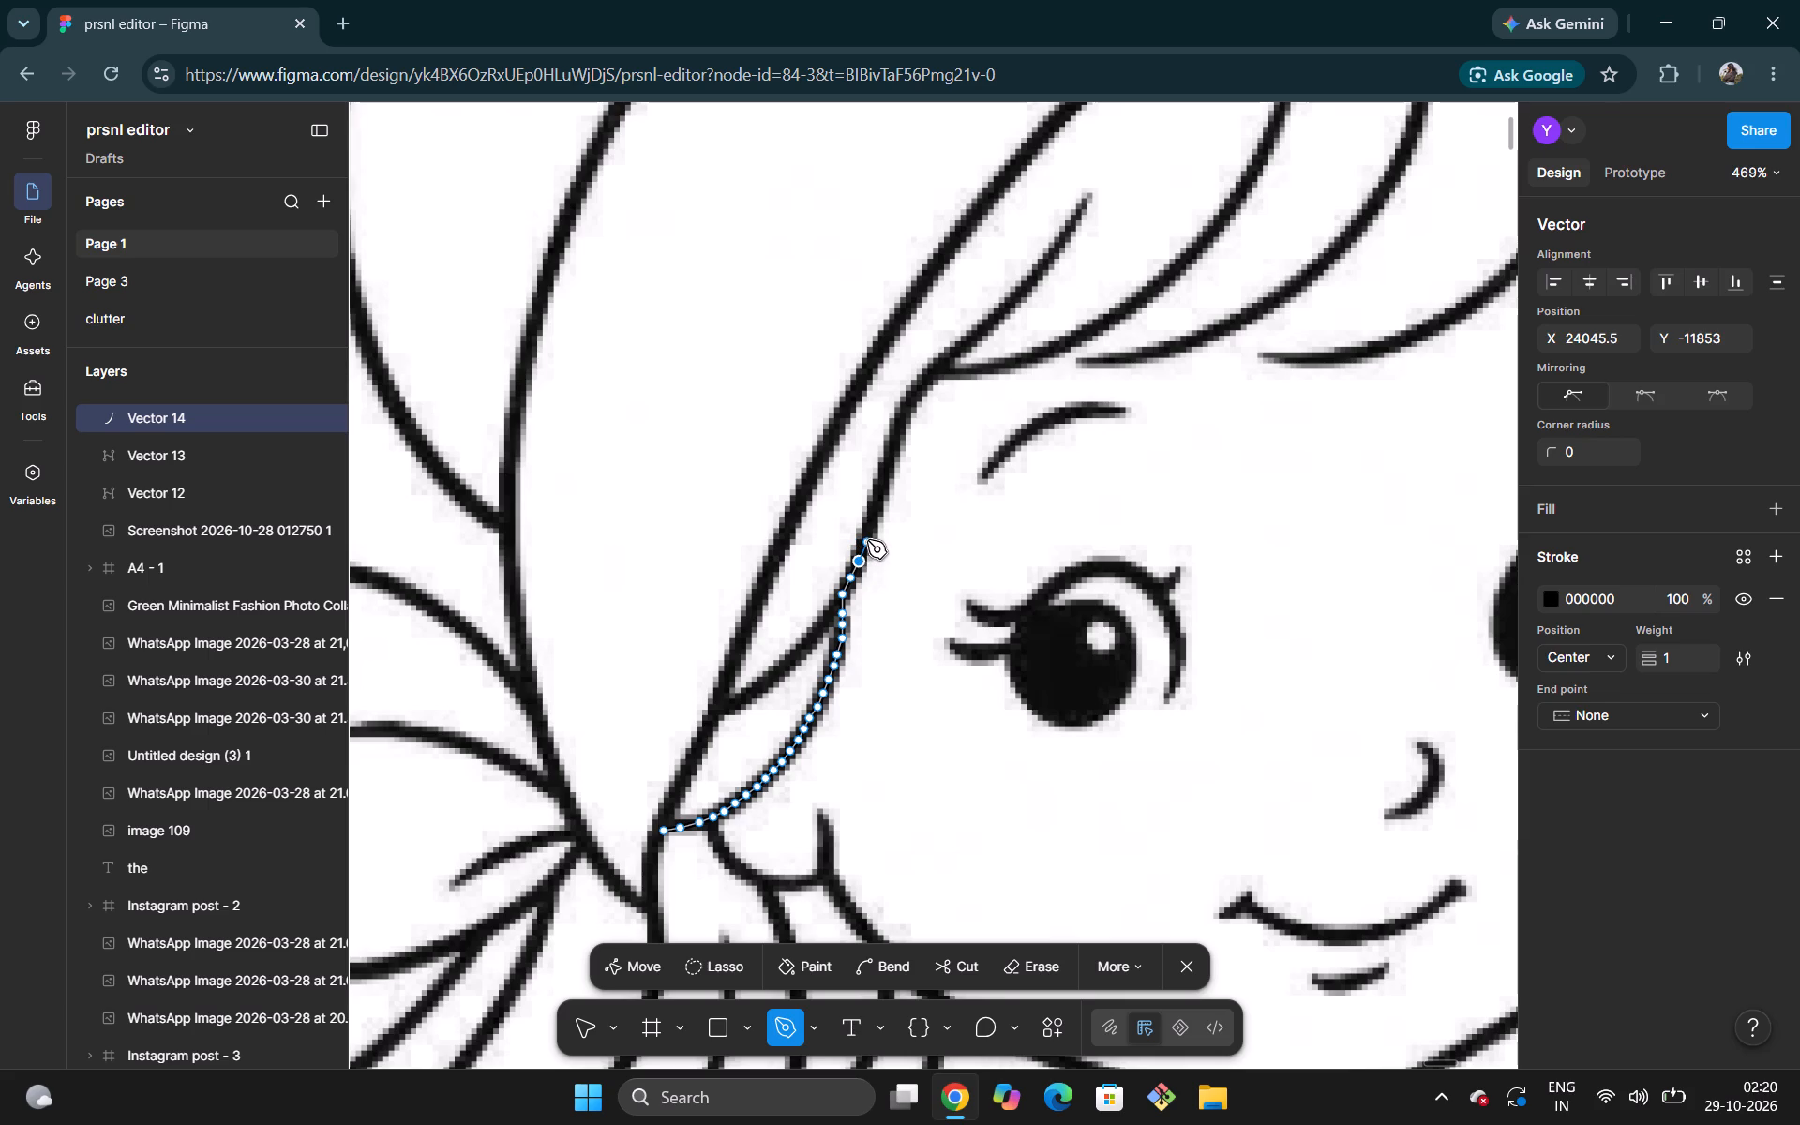
click(867, 540)
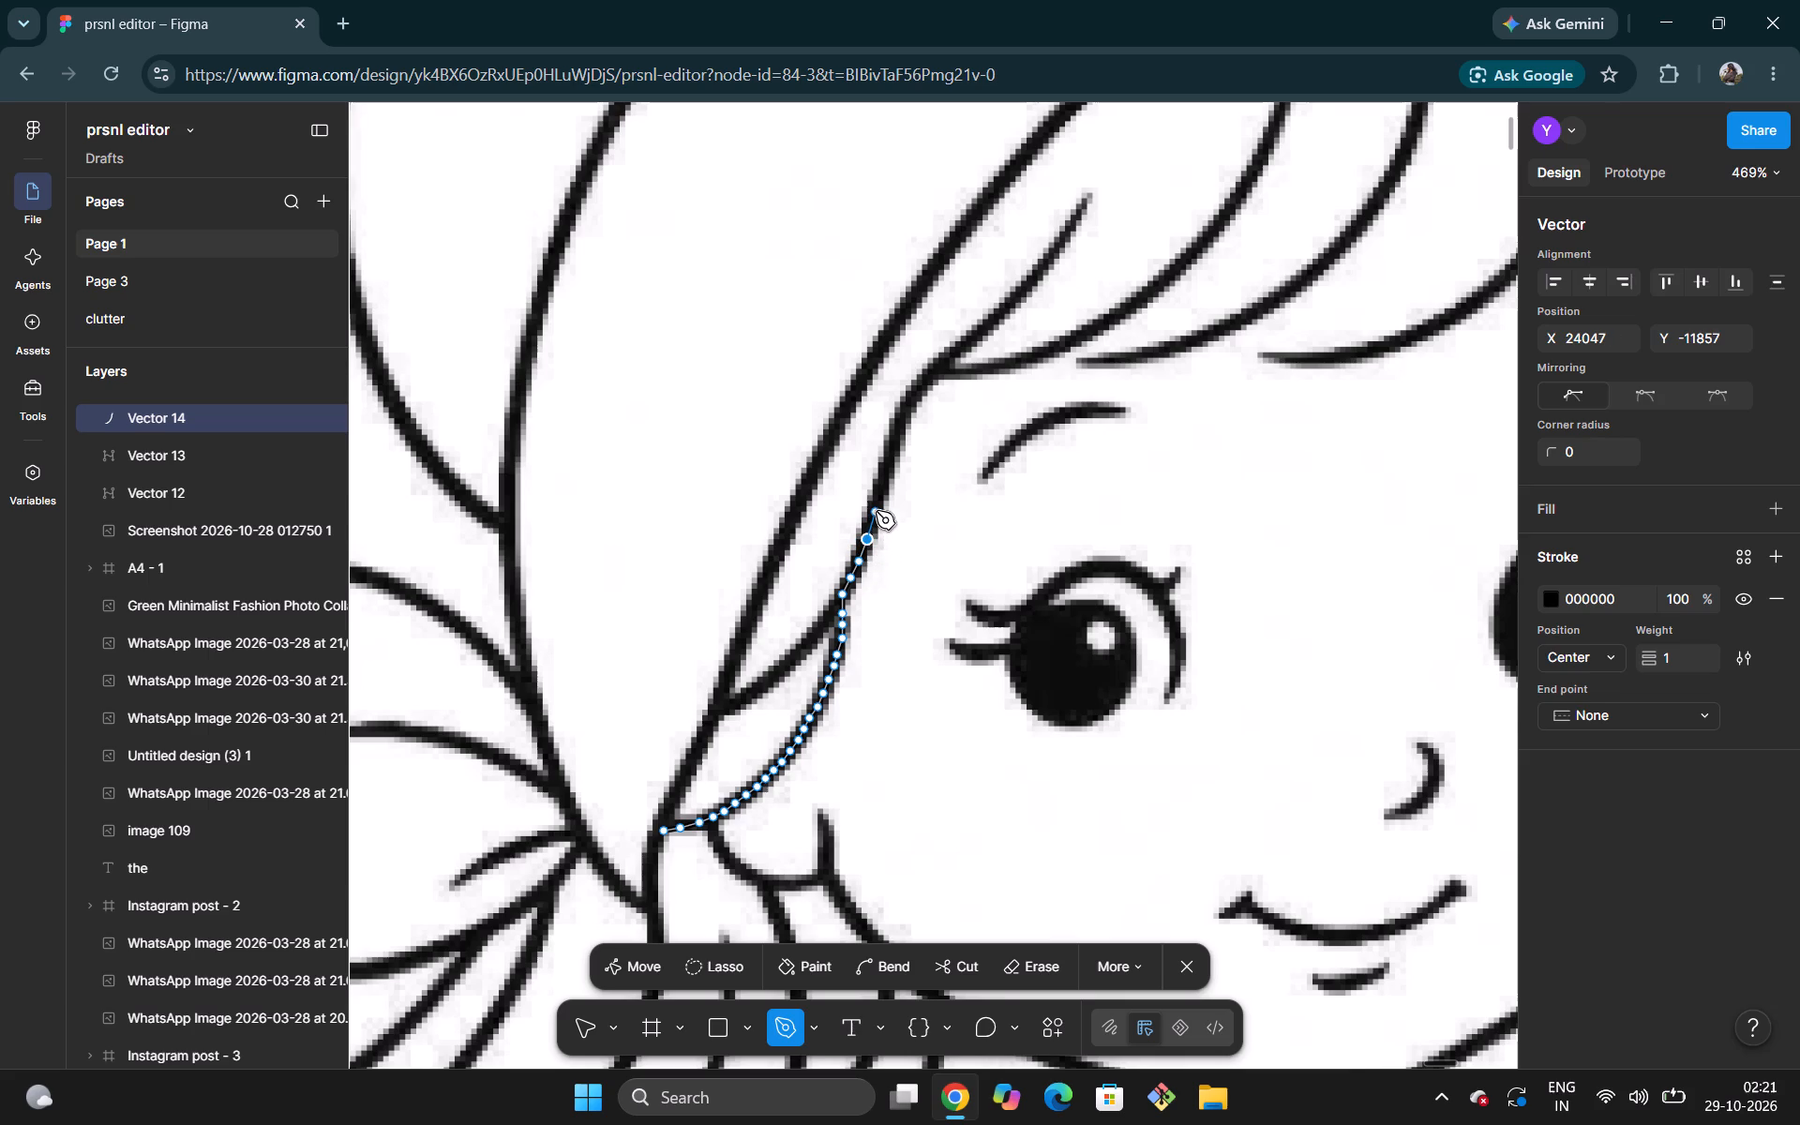
click(876, 512)
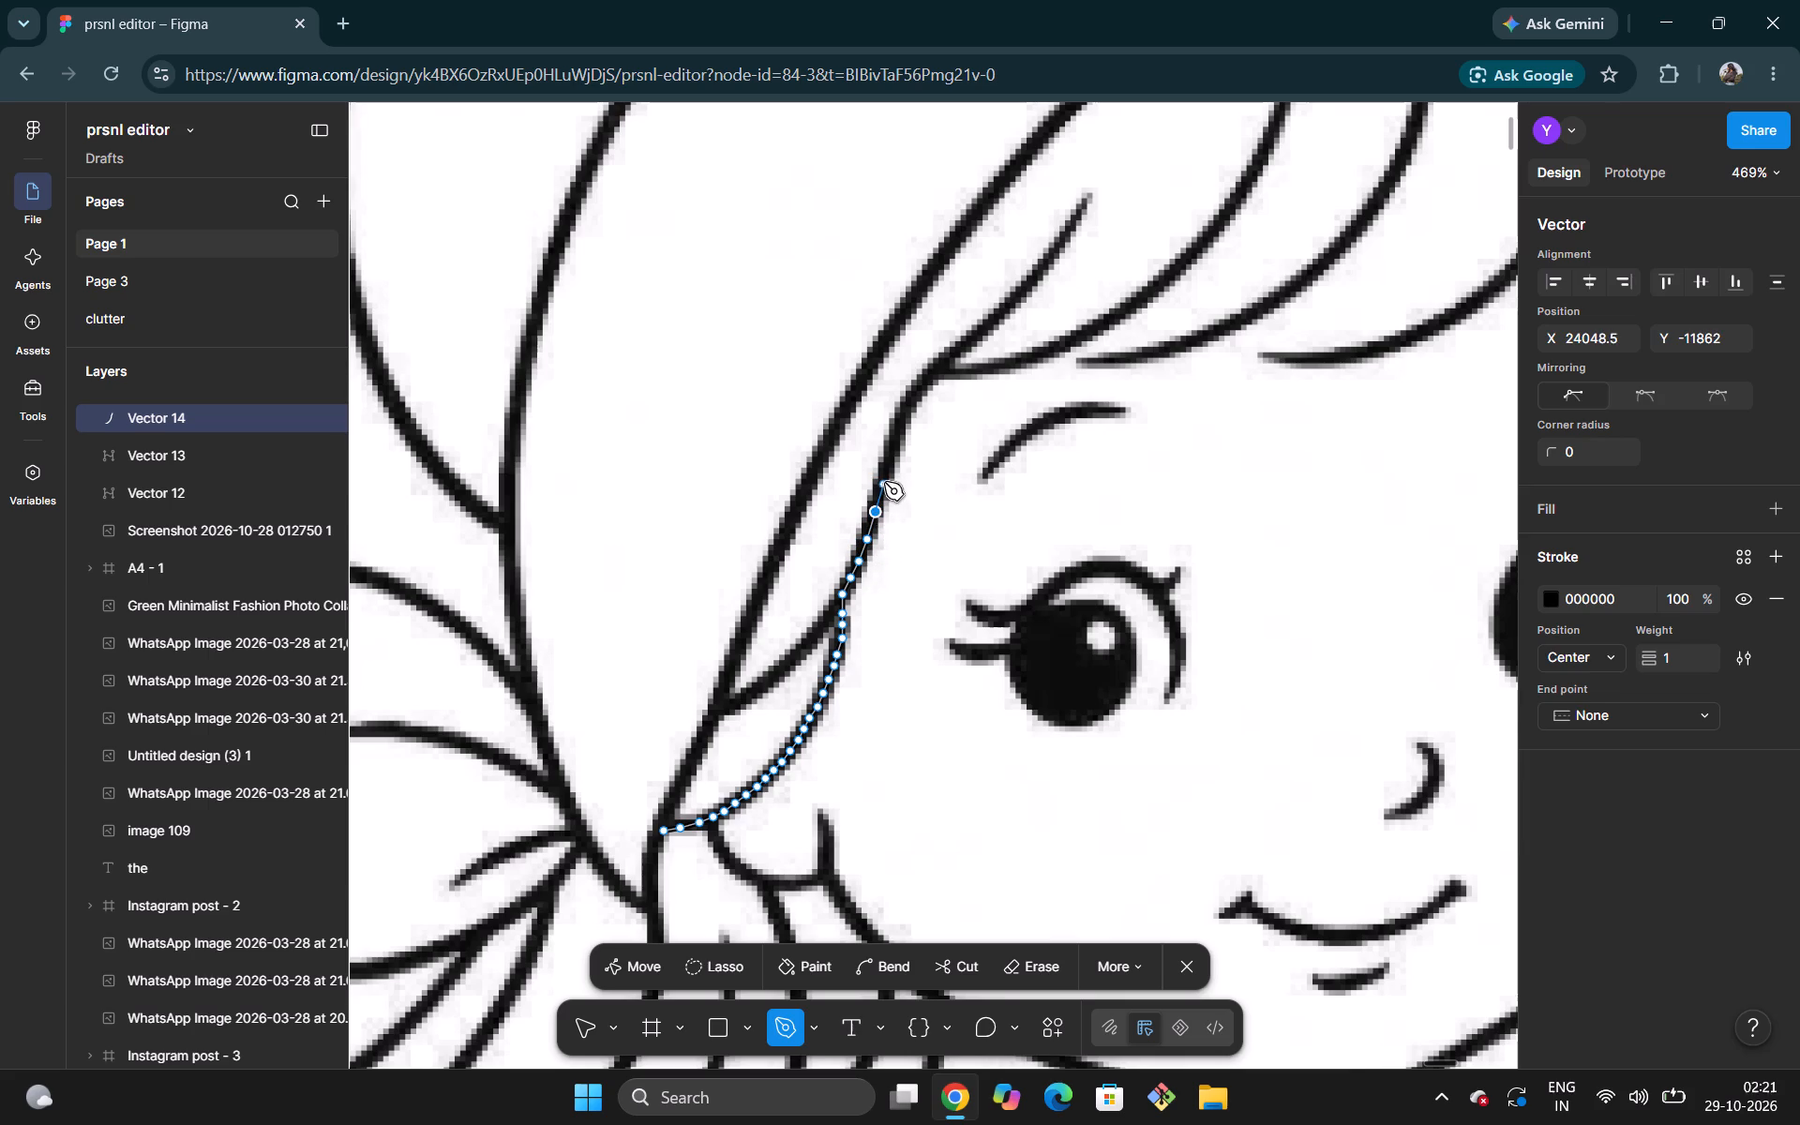
click(883, 482)
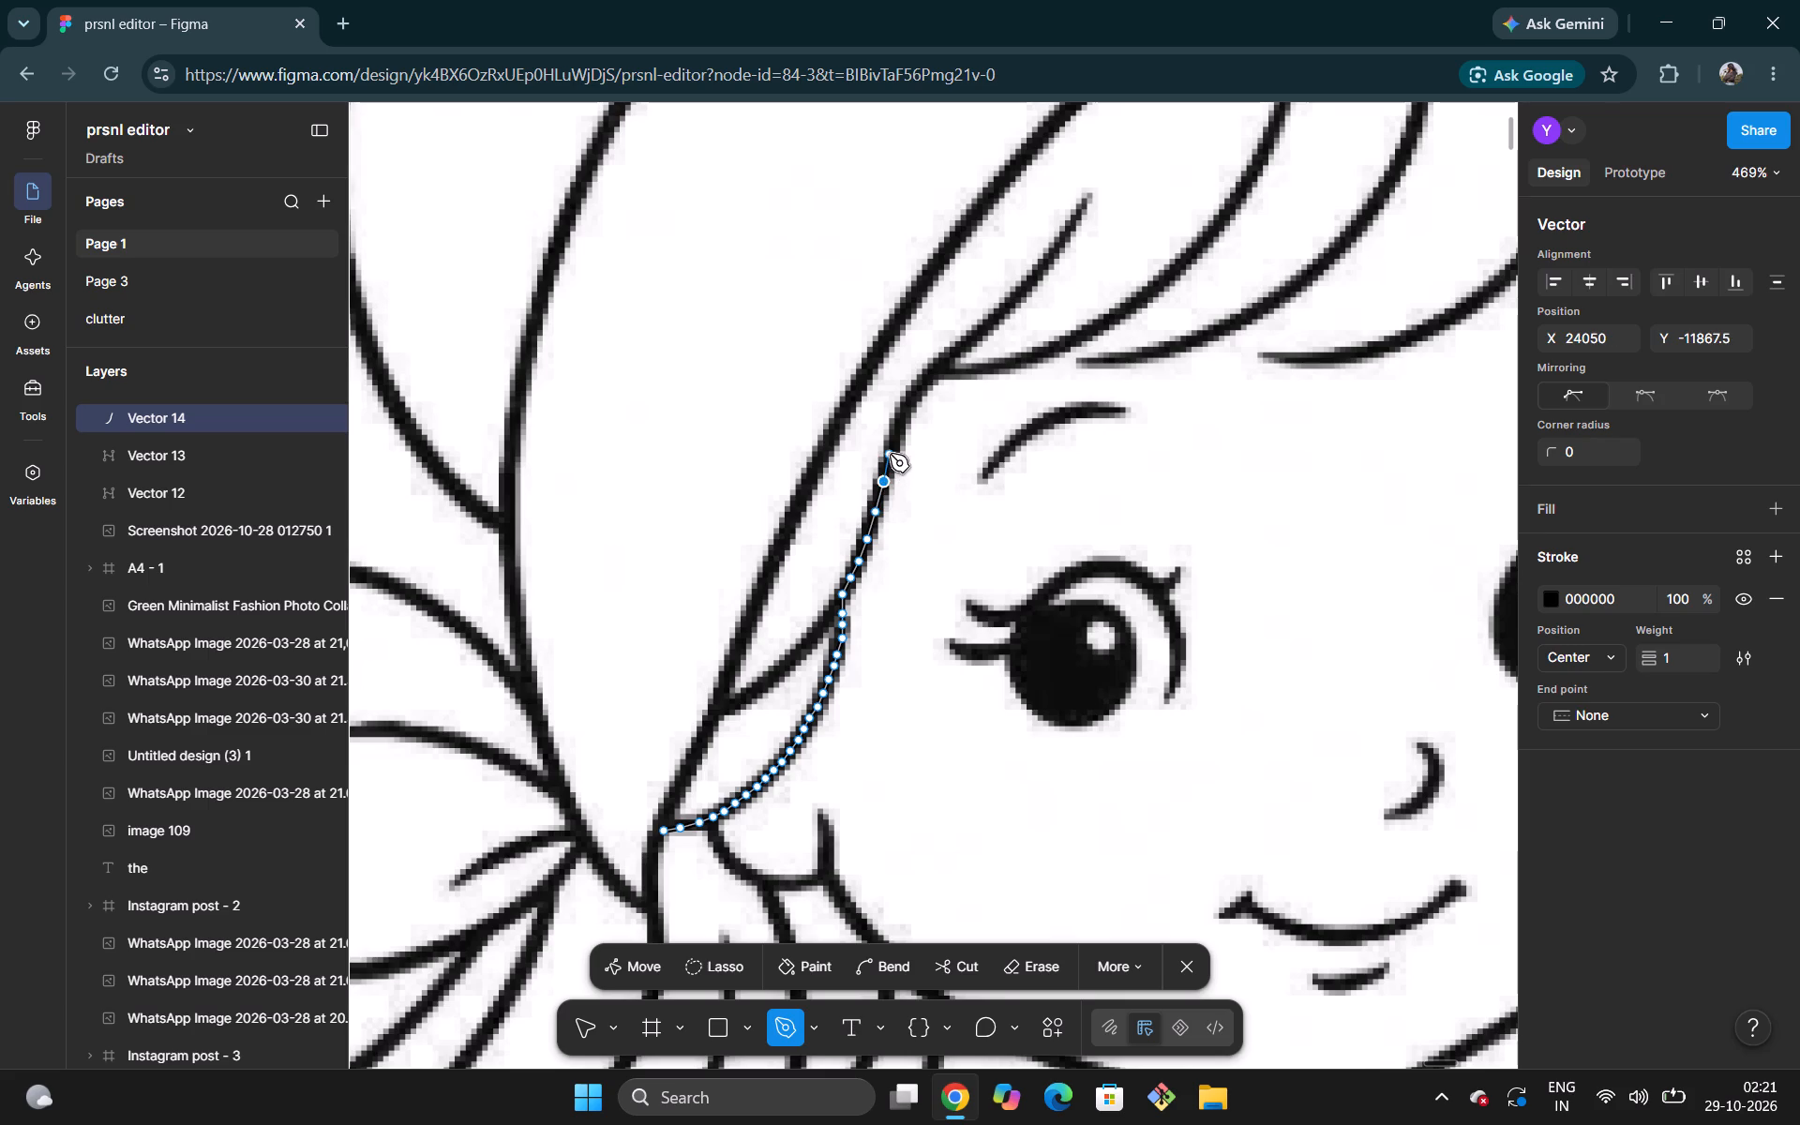
click(891, 454)
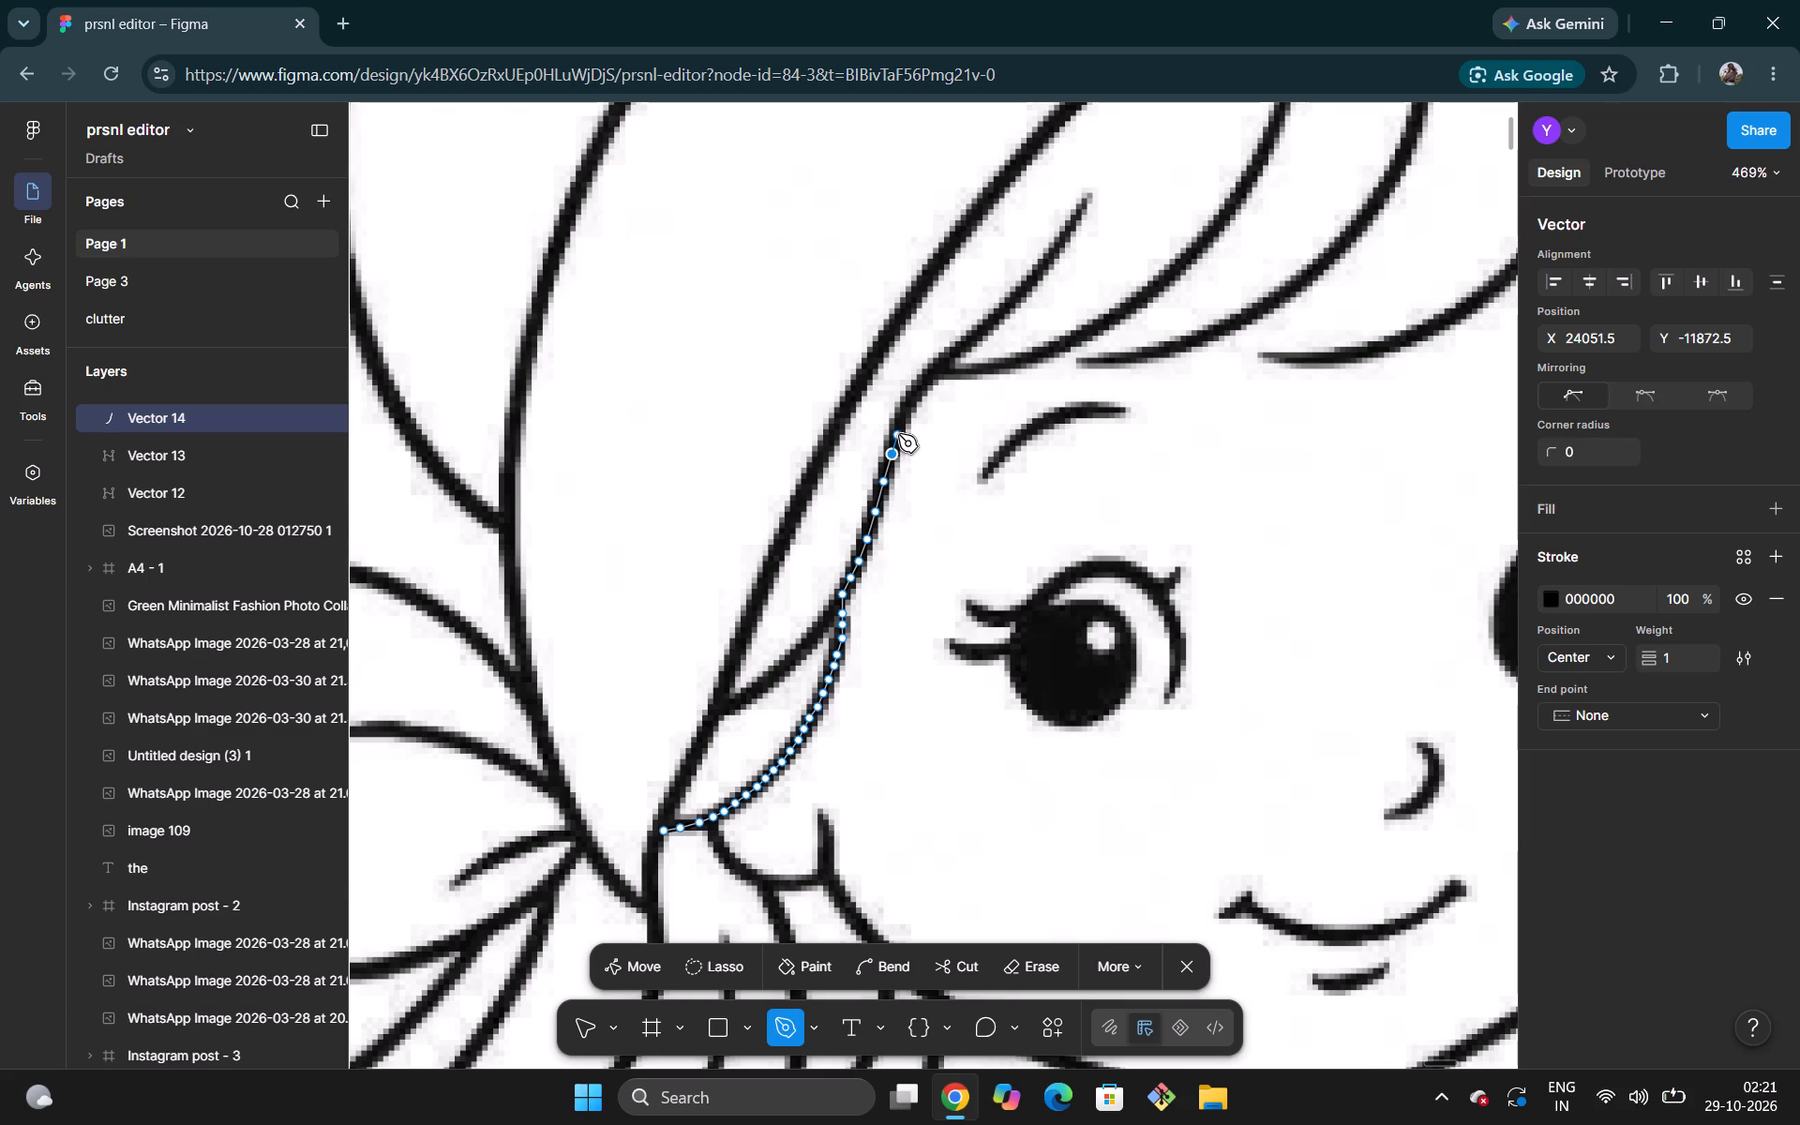
click(898, 433)
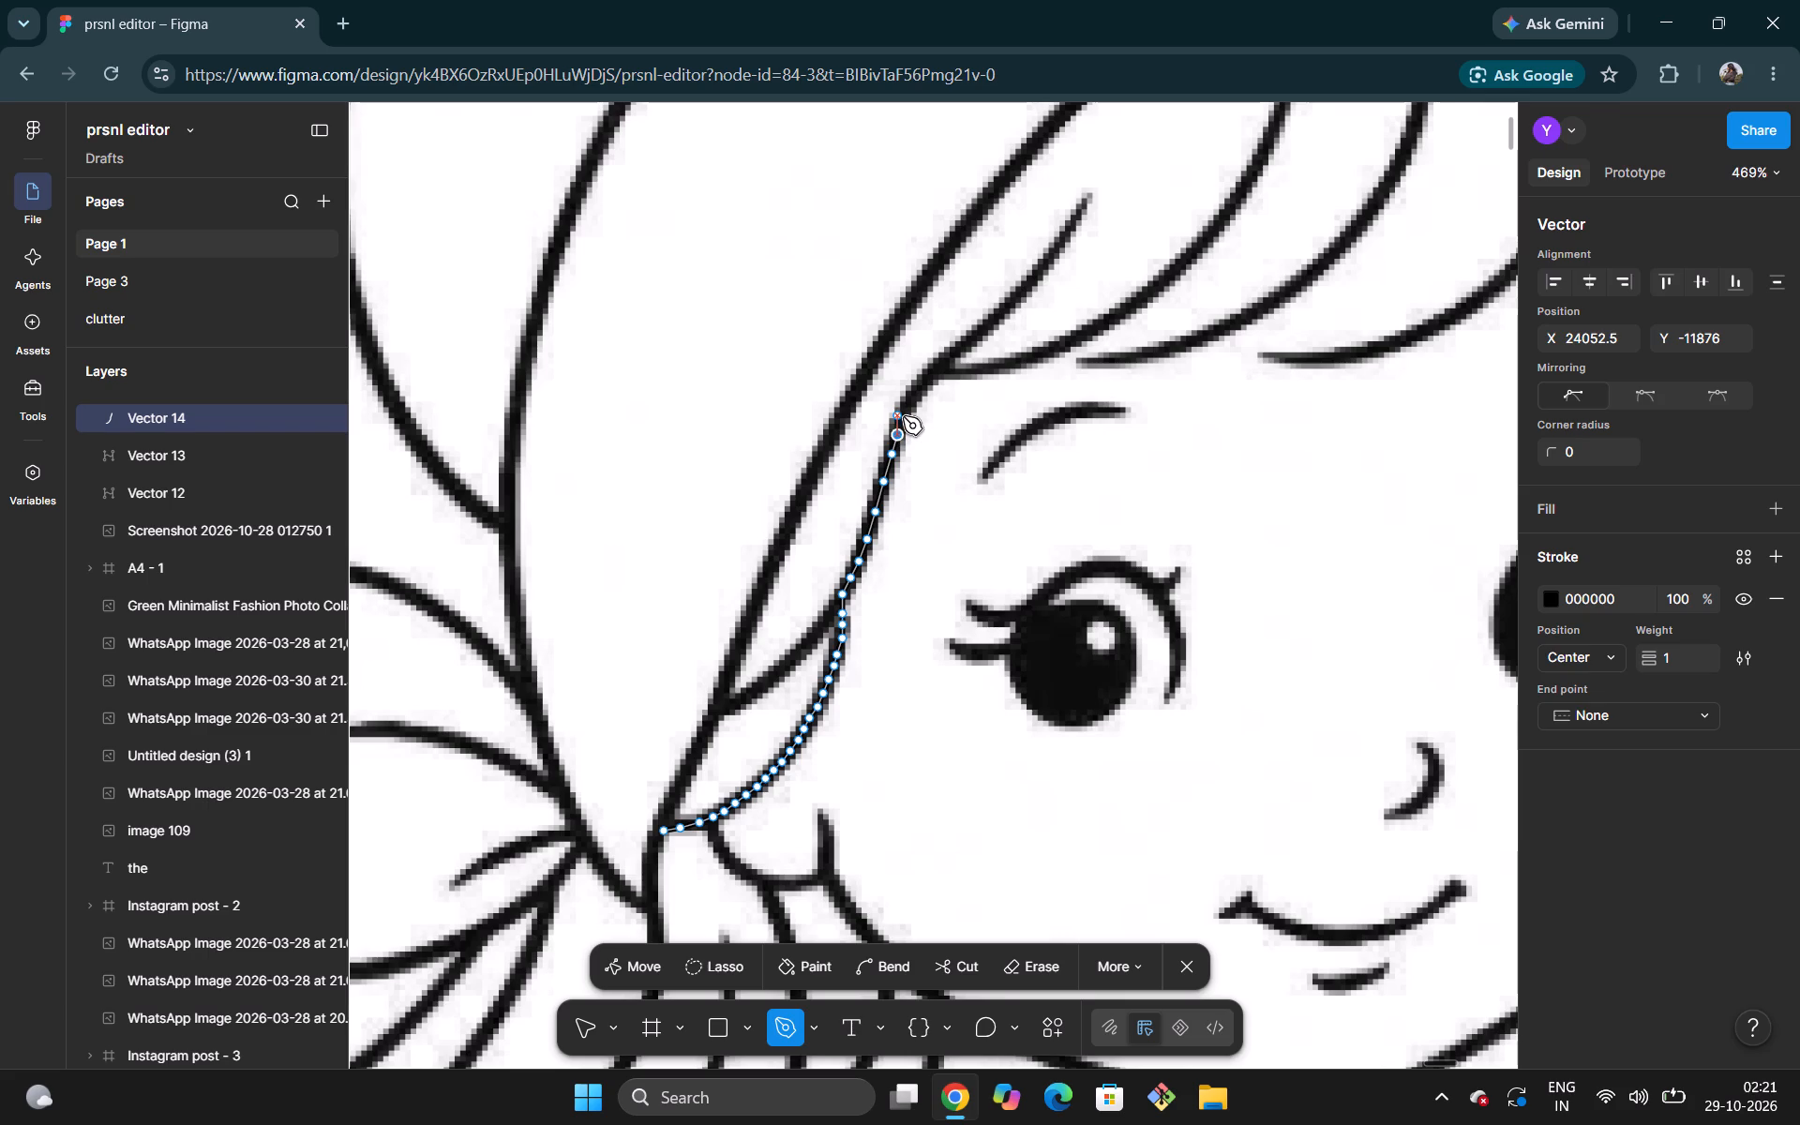
click(903, 416)
click(909, 404)
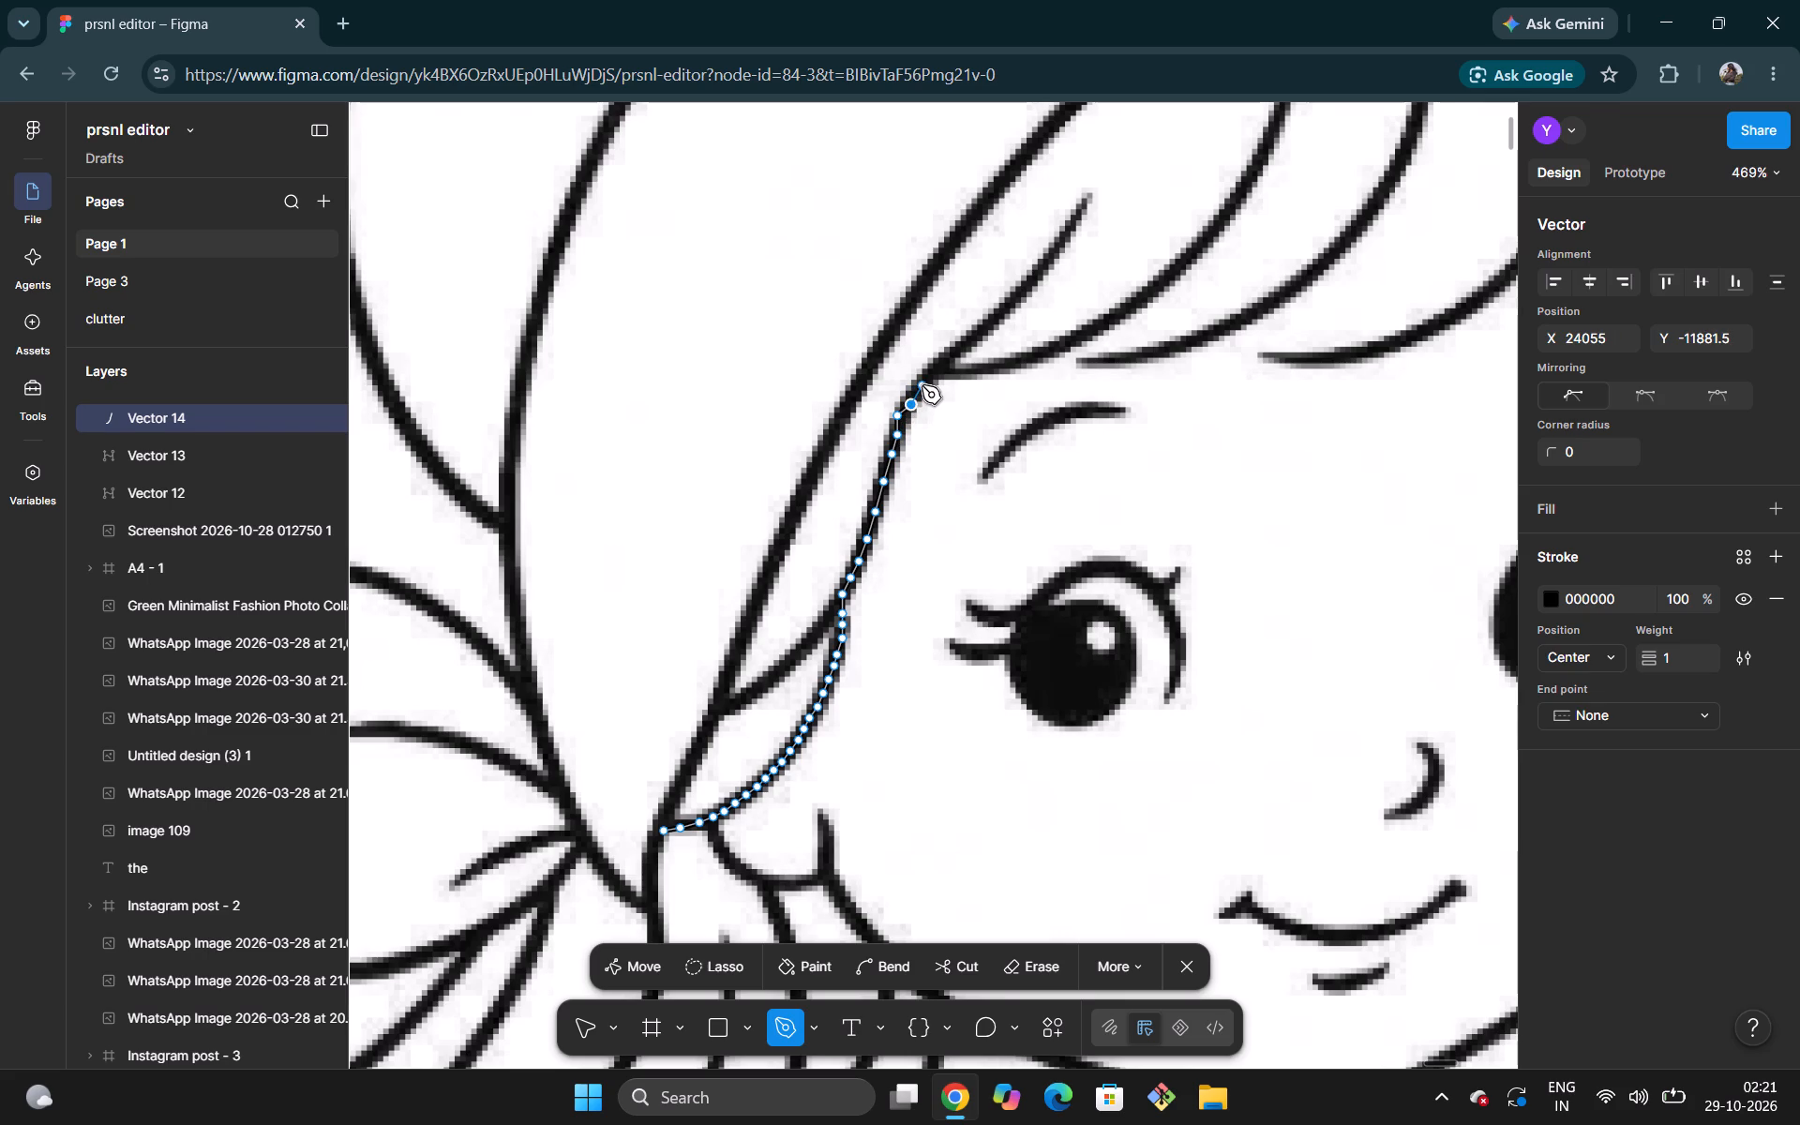
click(922, 385)
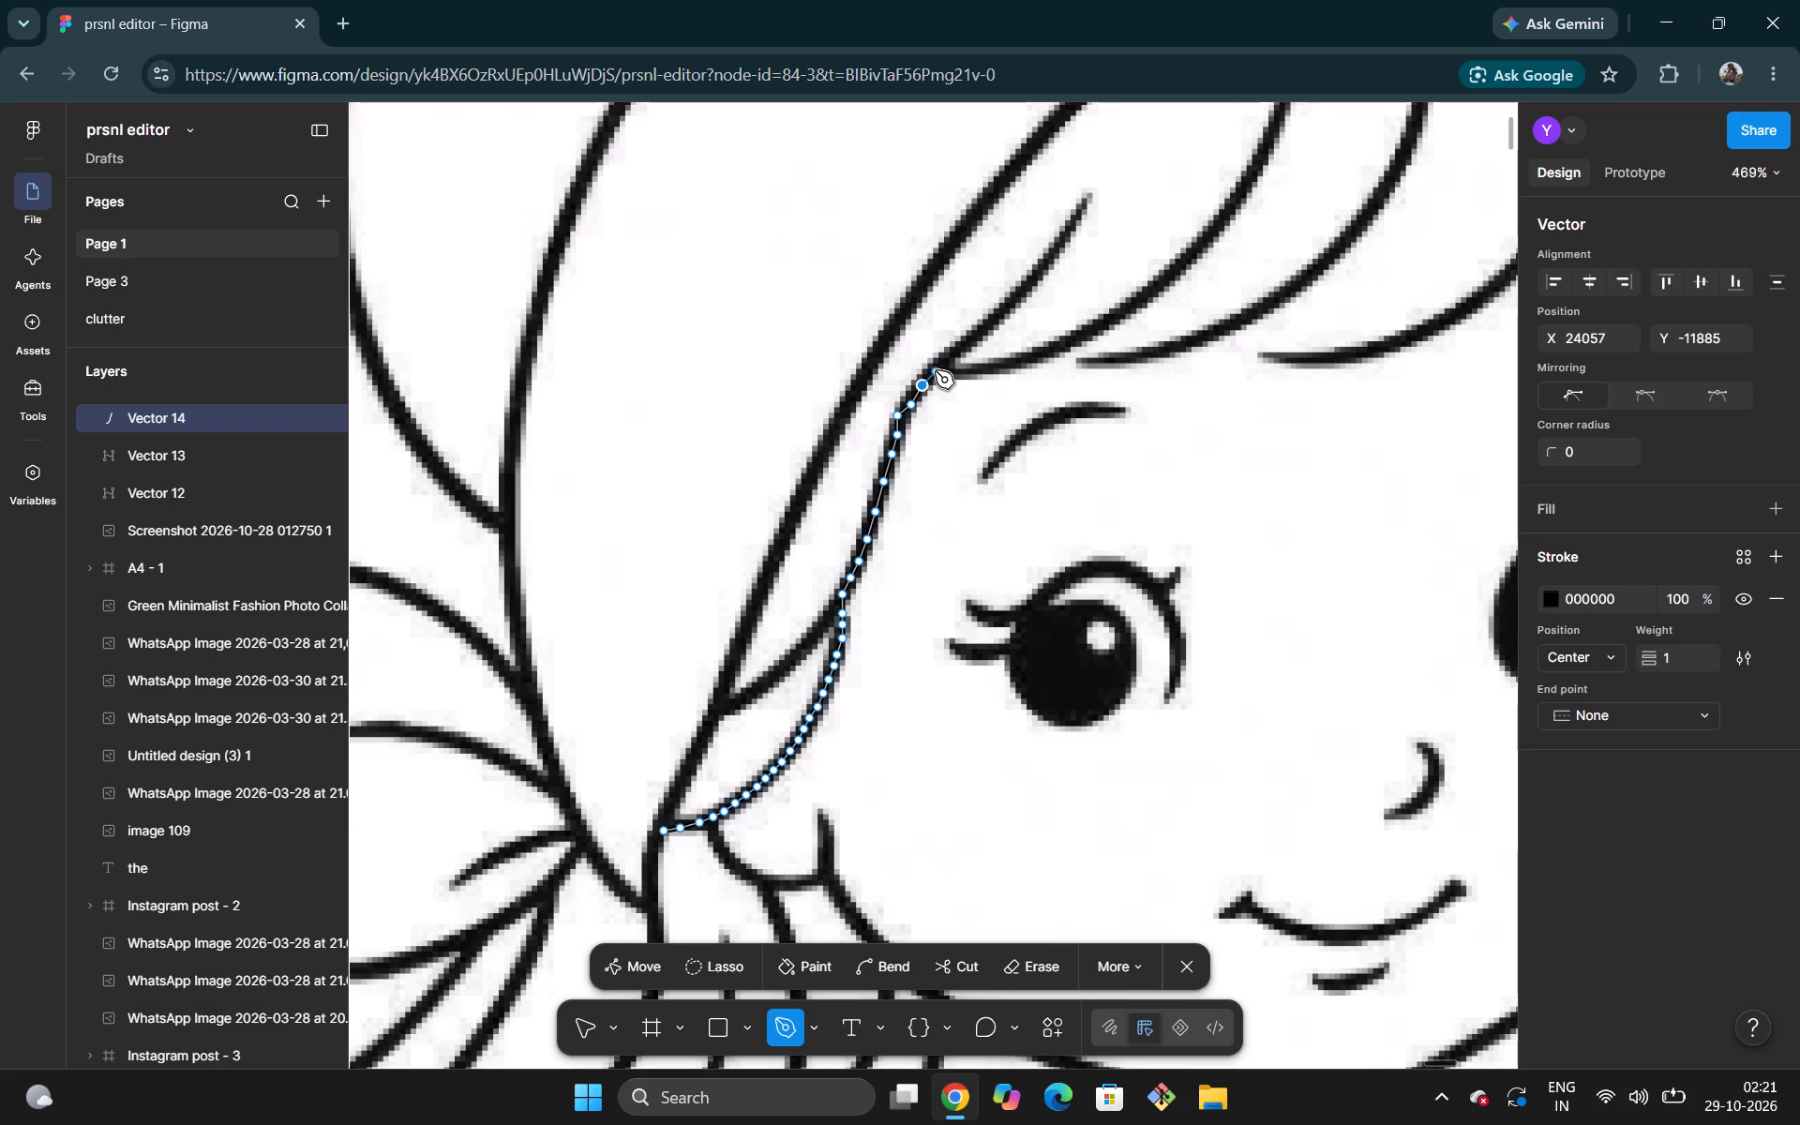
click(935, 370)
Extend the path with closely spaced points from the fringe corner along the lower two-thirds of the short inner hair strand.
scroll(935, 370, up, 1)
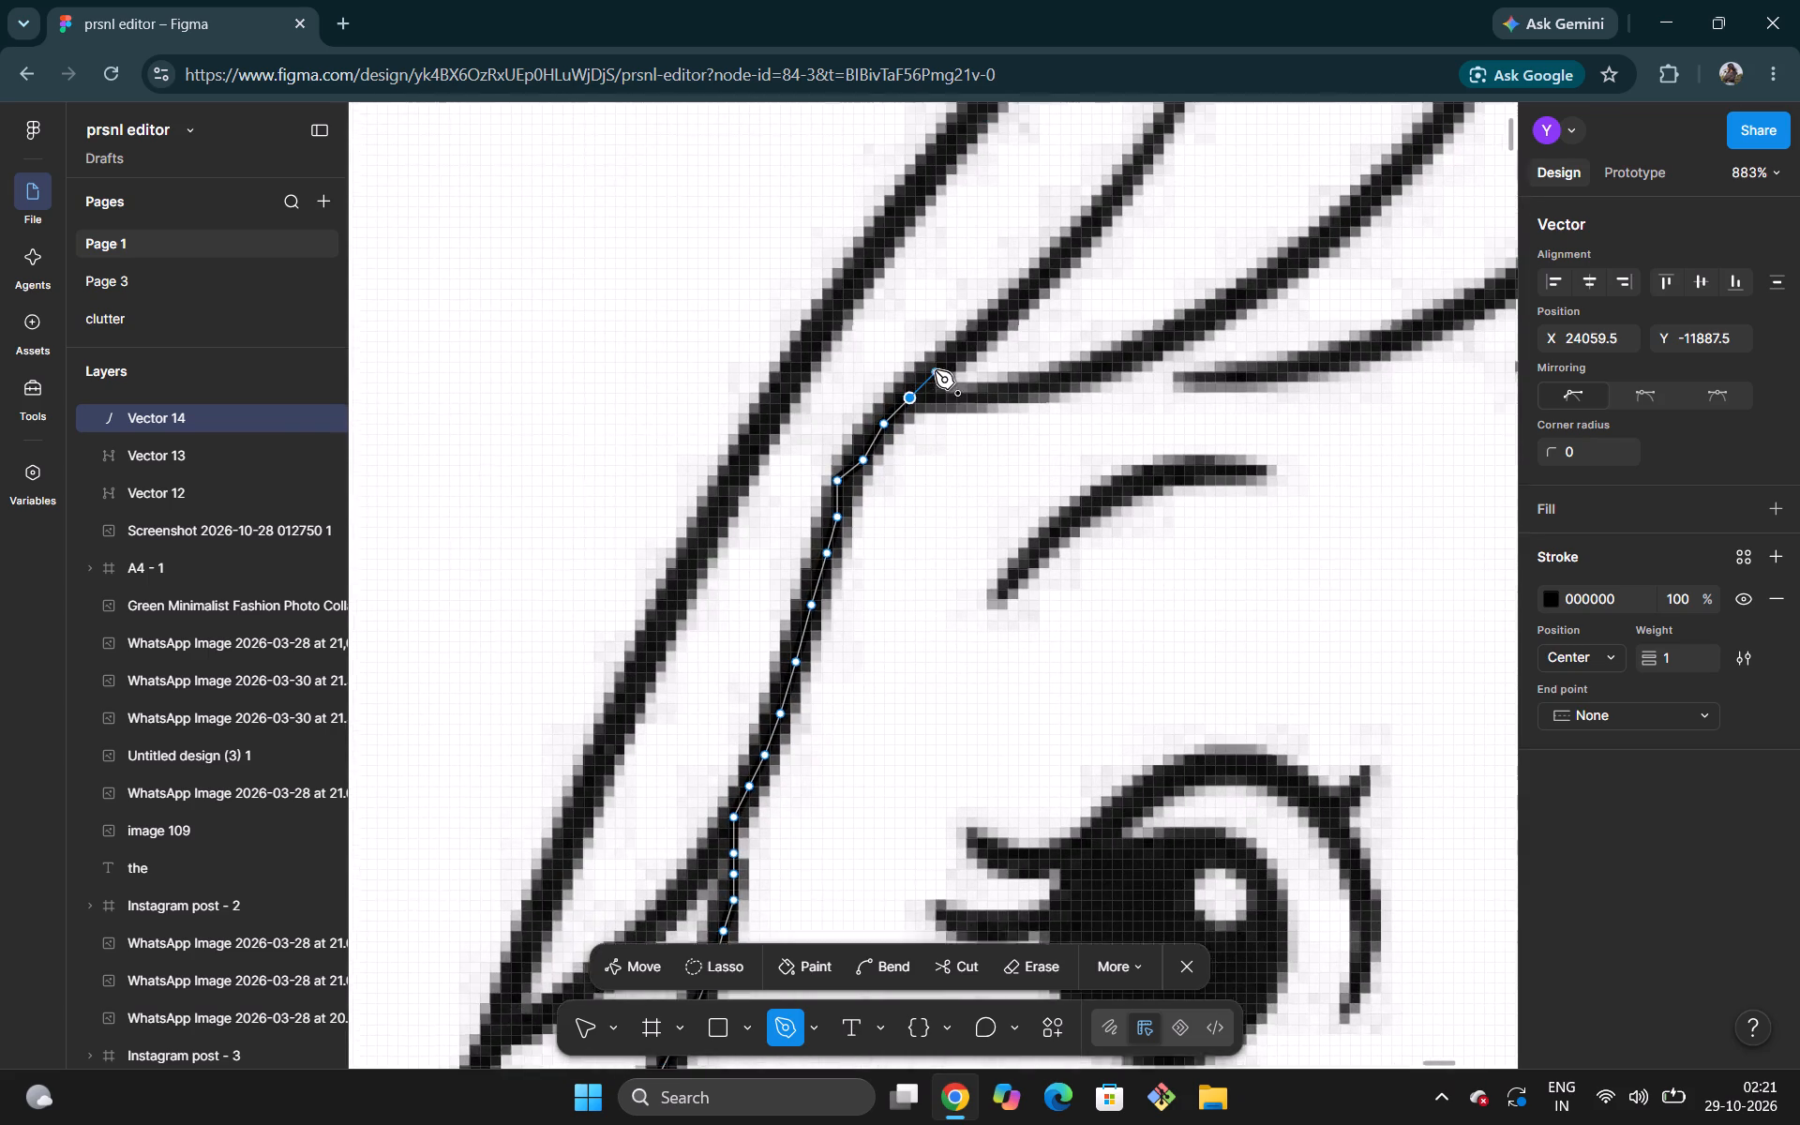
scroll(935, 370, up, 1)
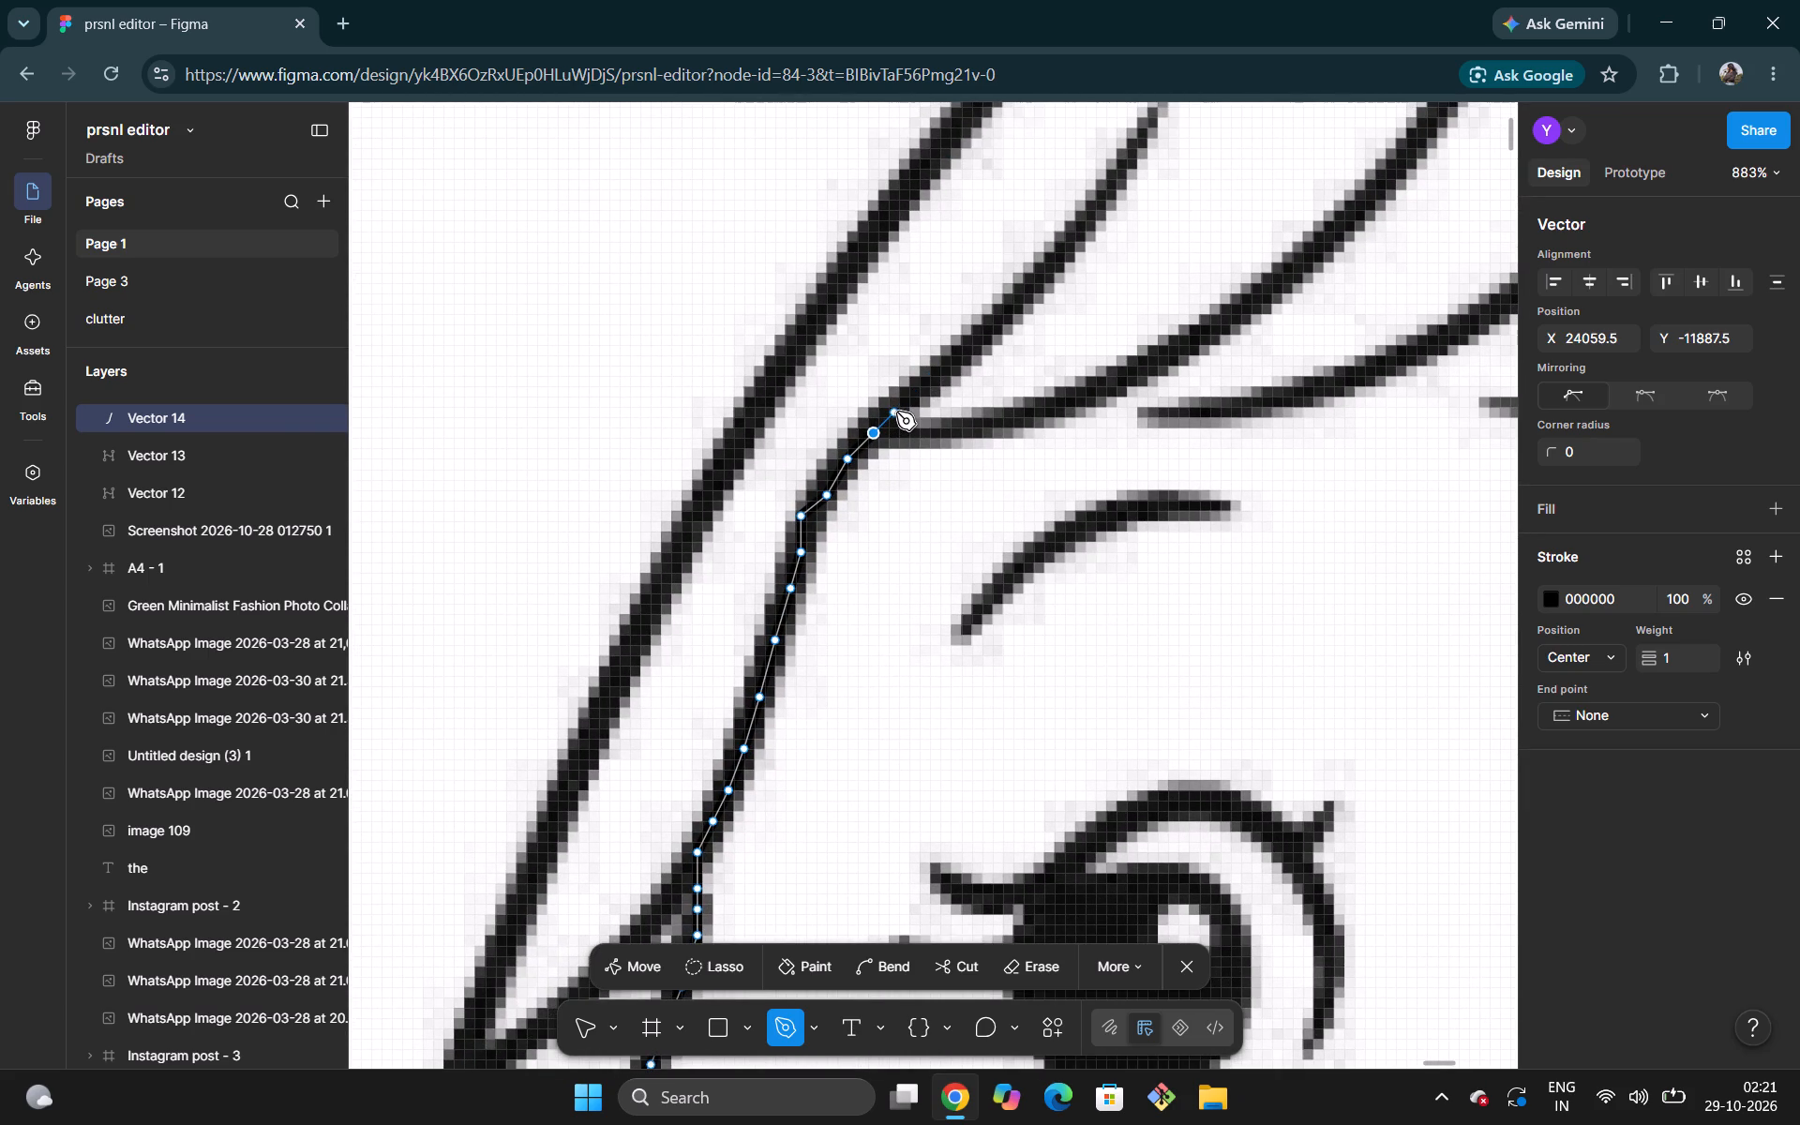
click(896, 412)
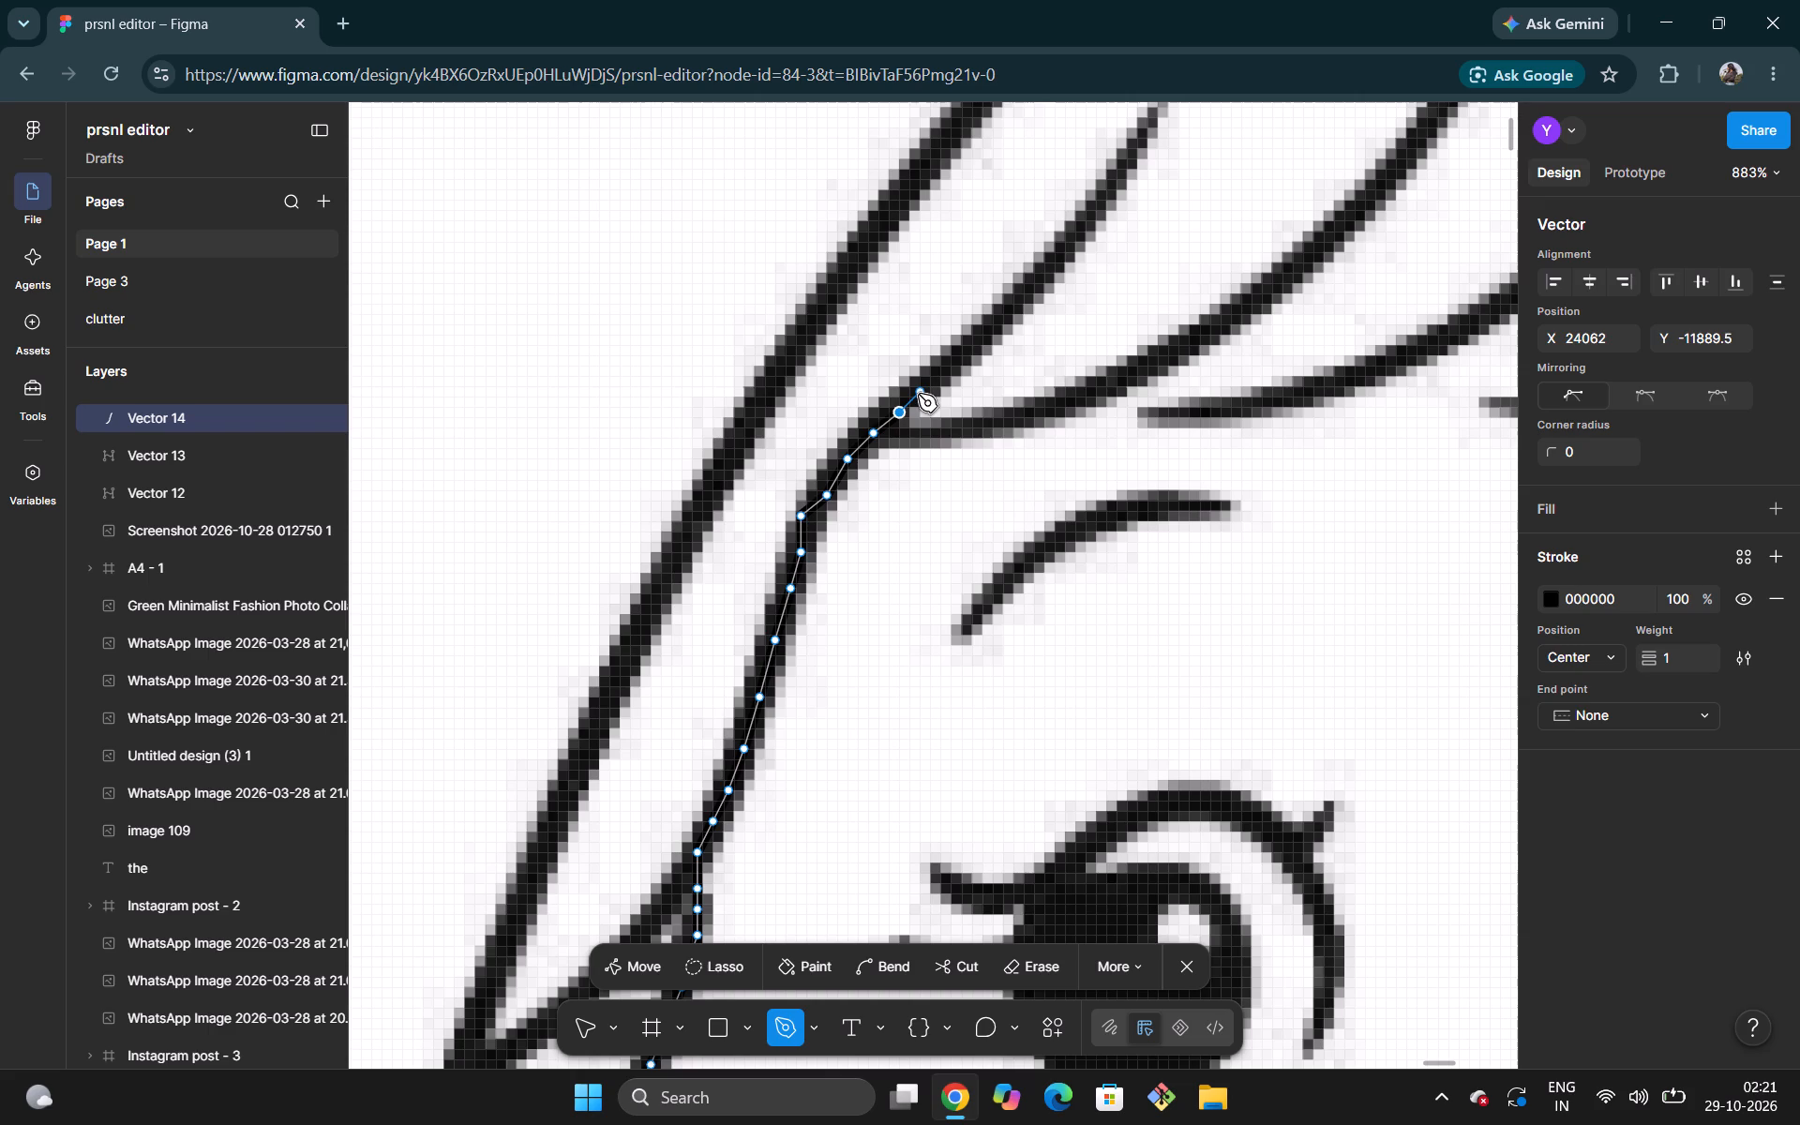
click(918, 394)
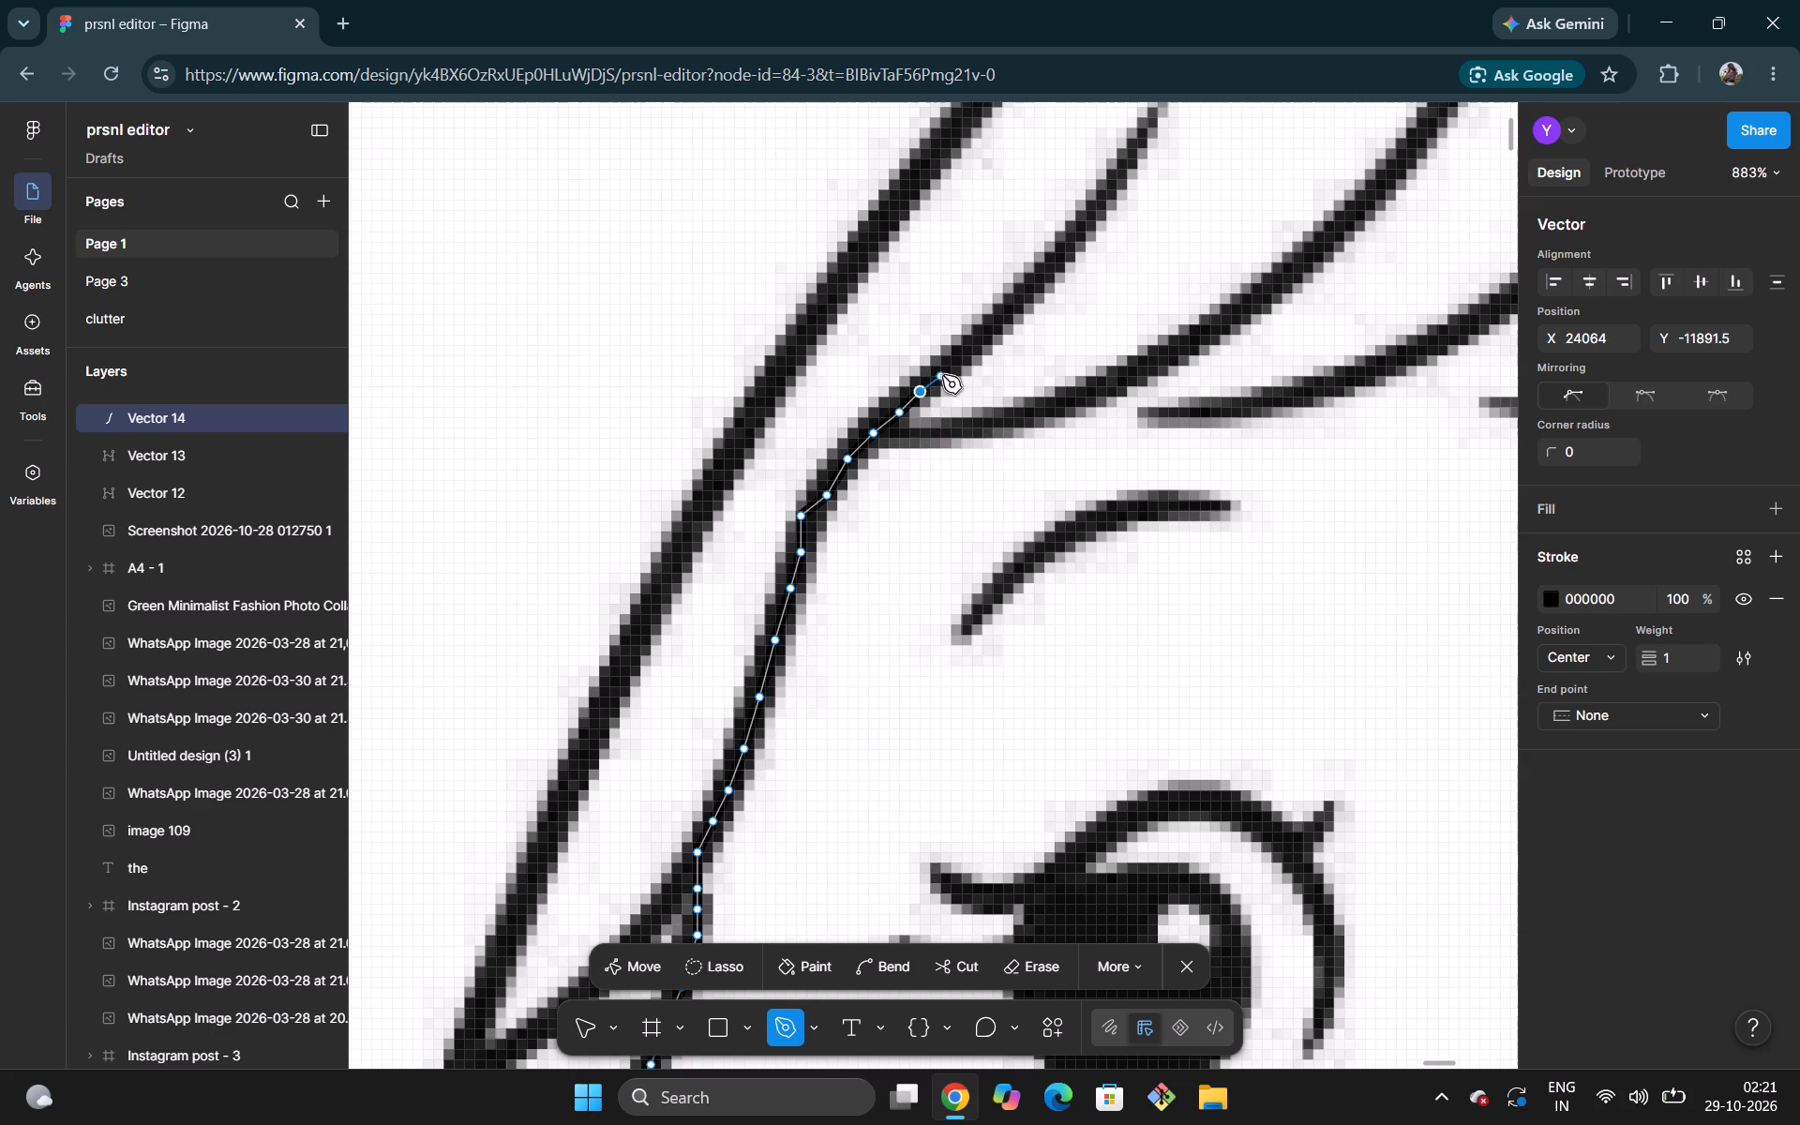
click(941, 375)
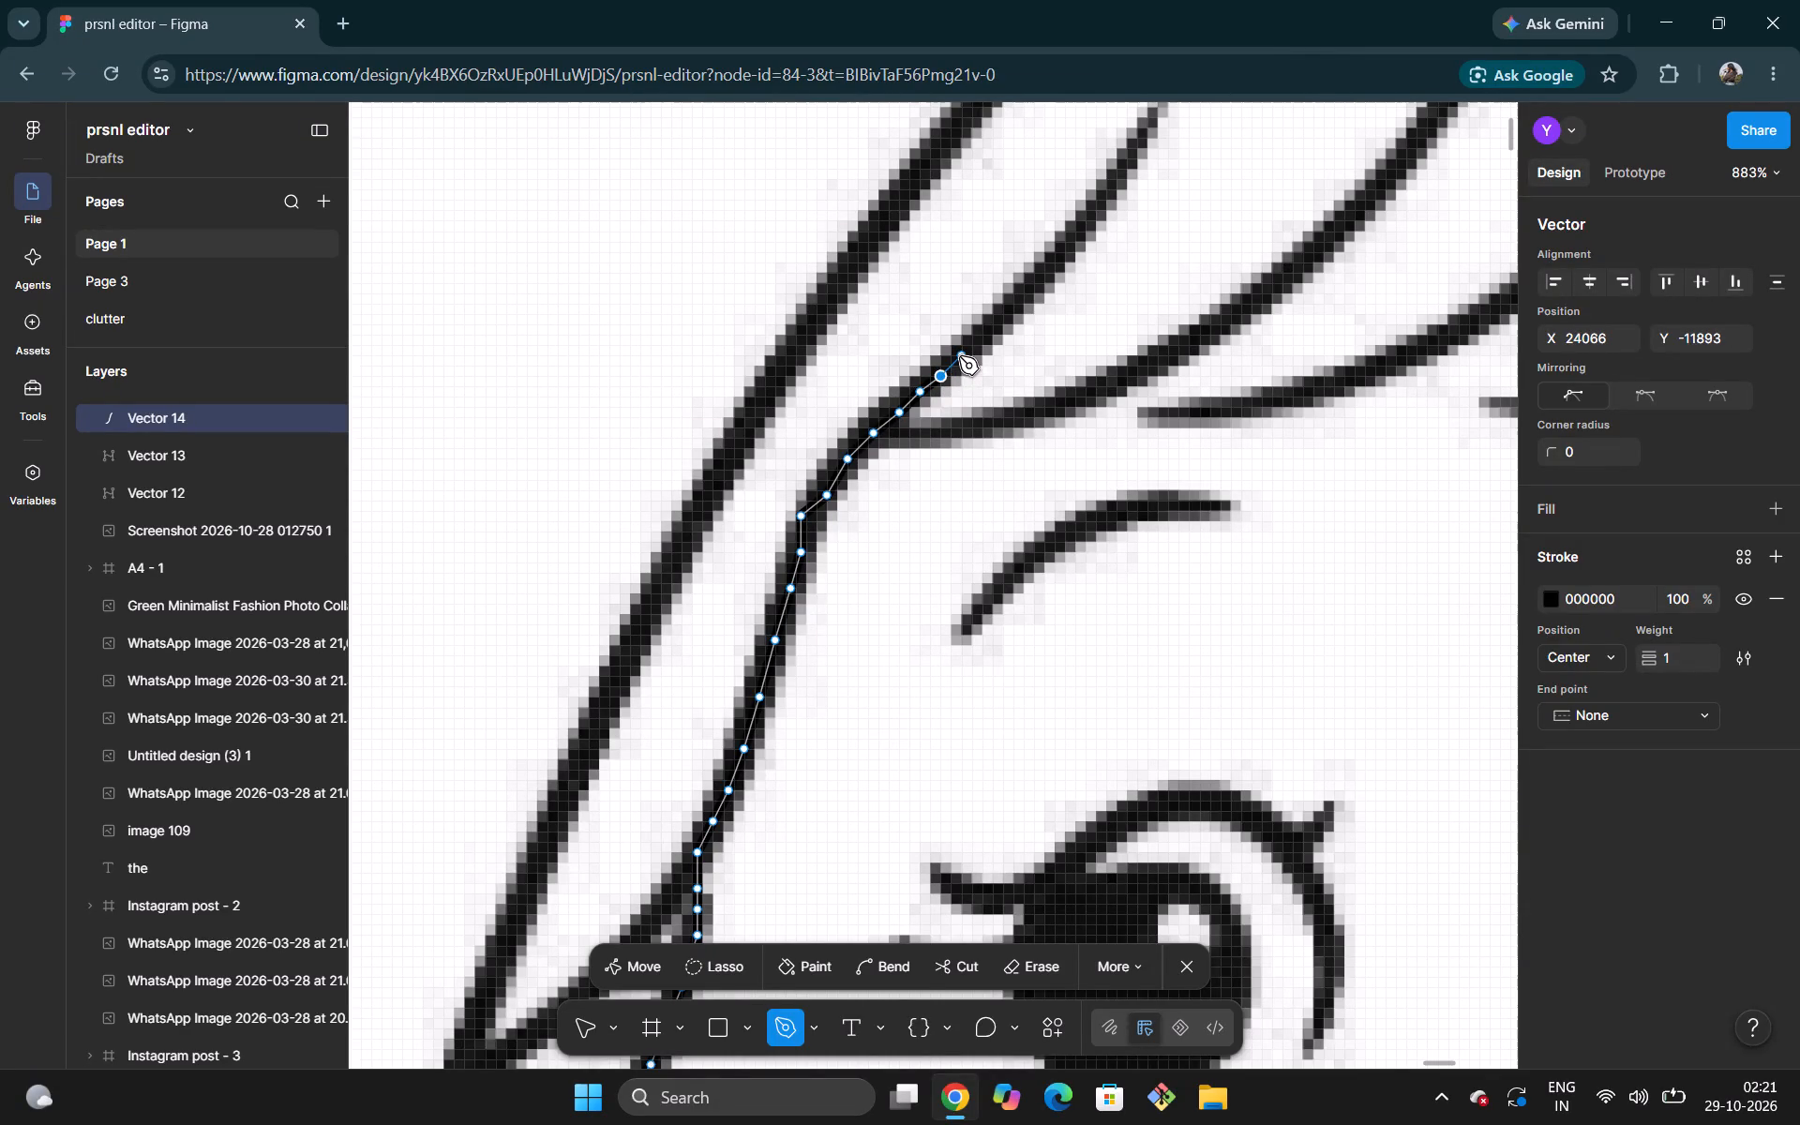
click(959, 356)
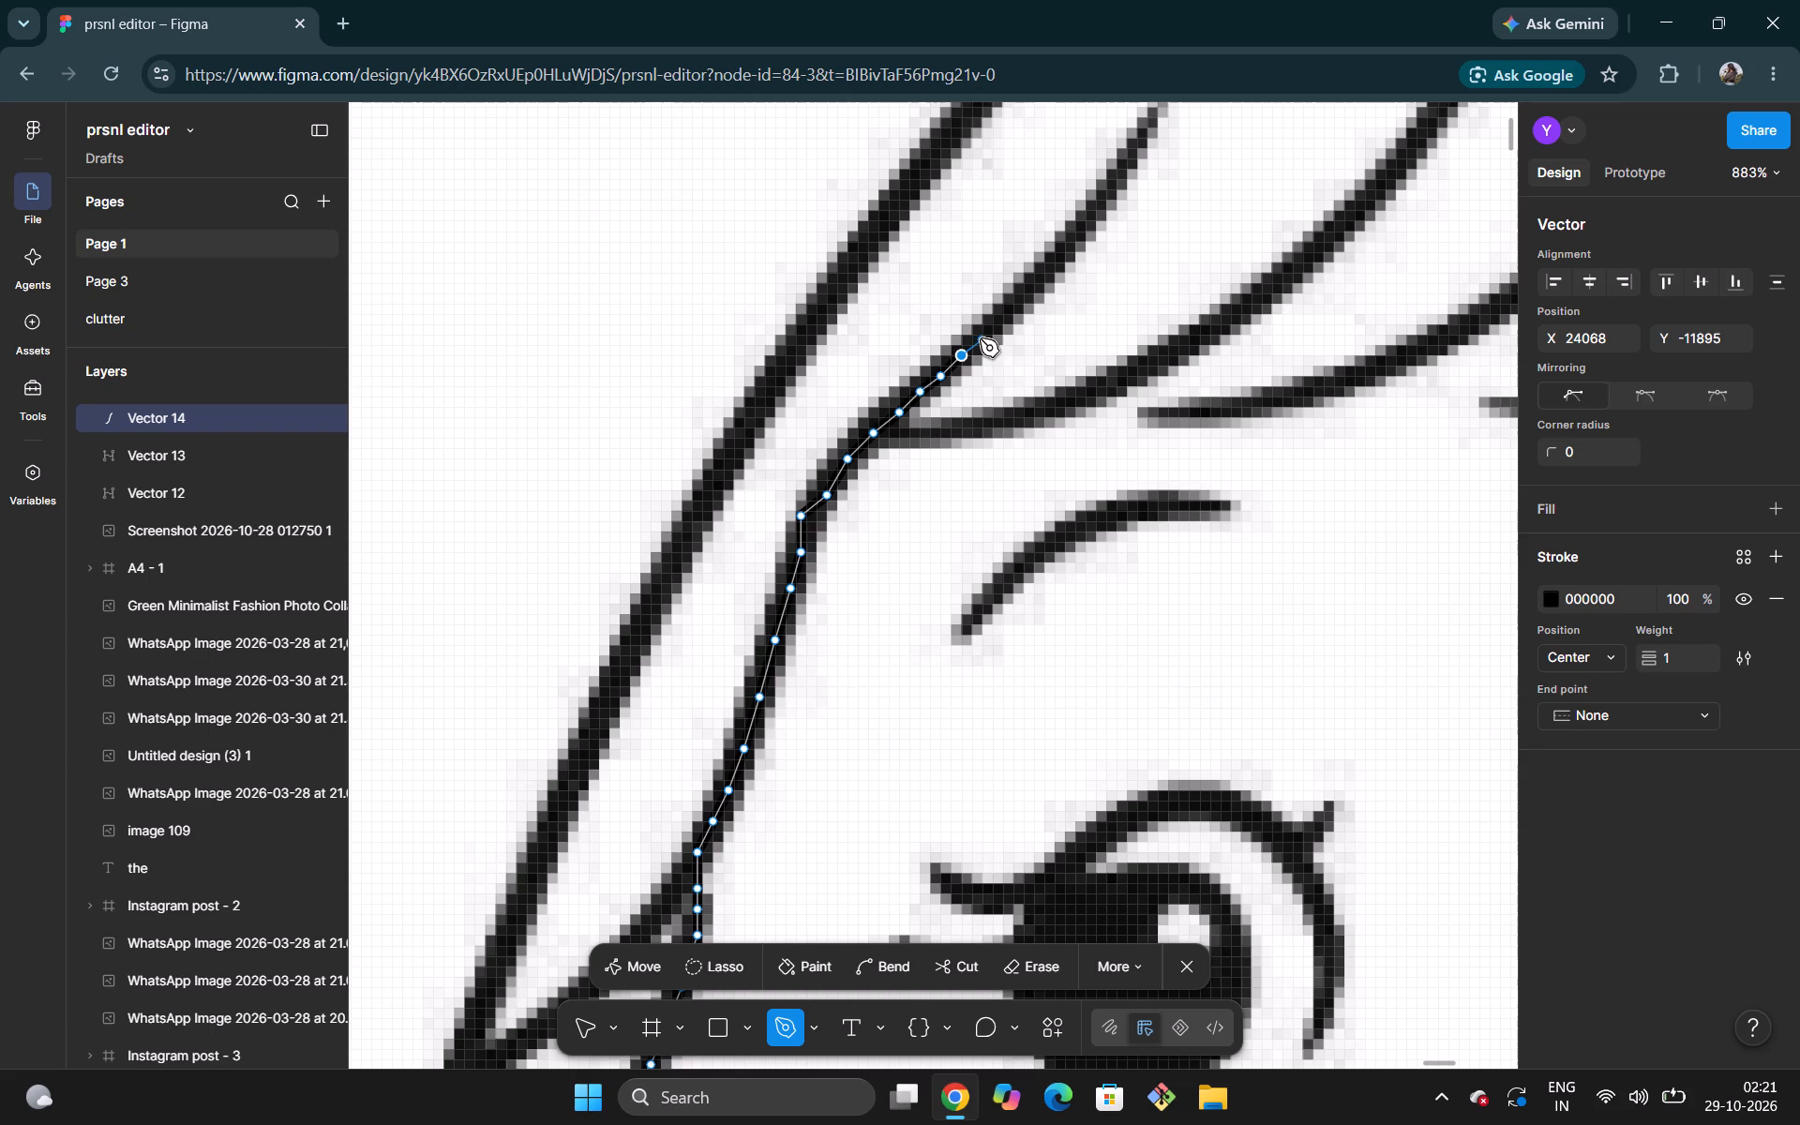
click(980, 336)
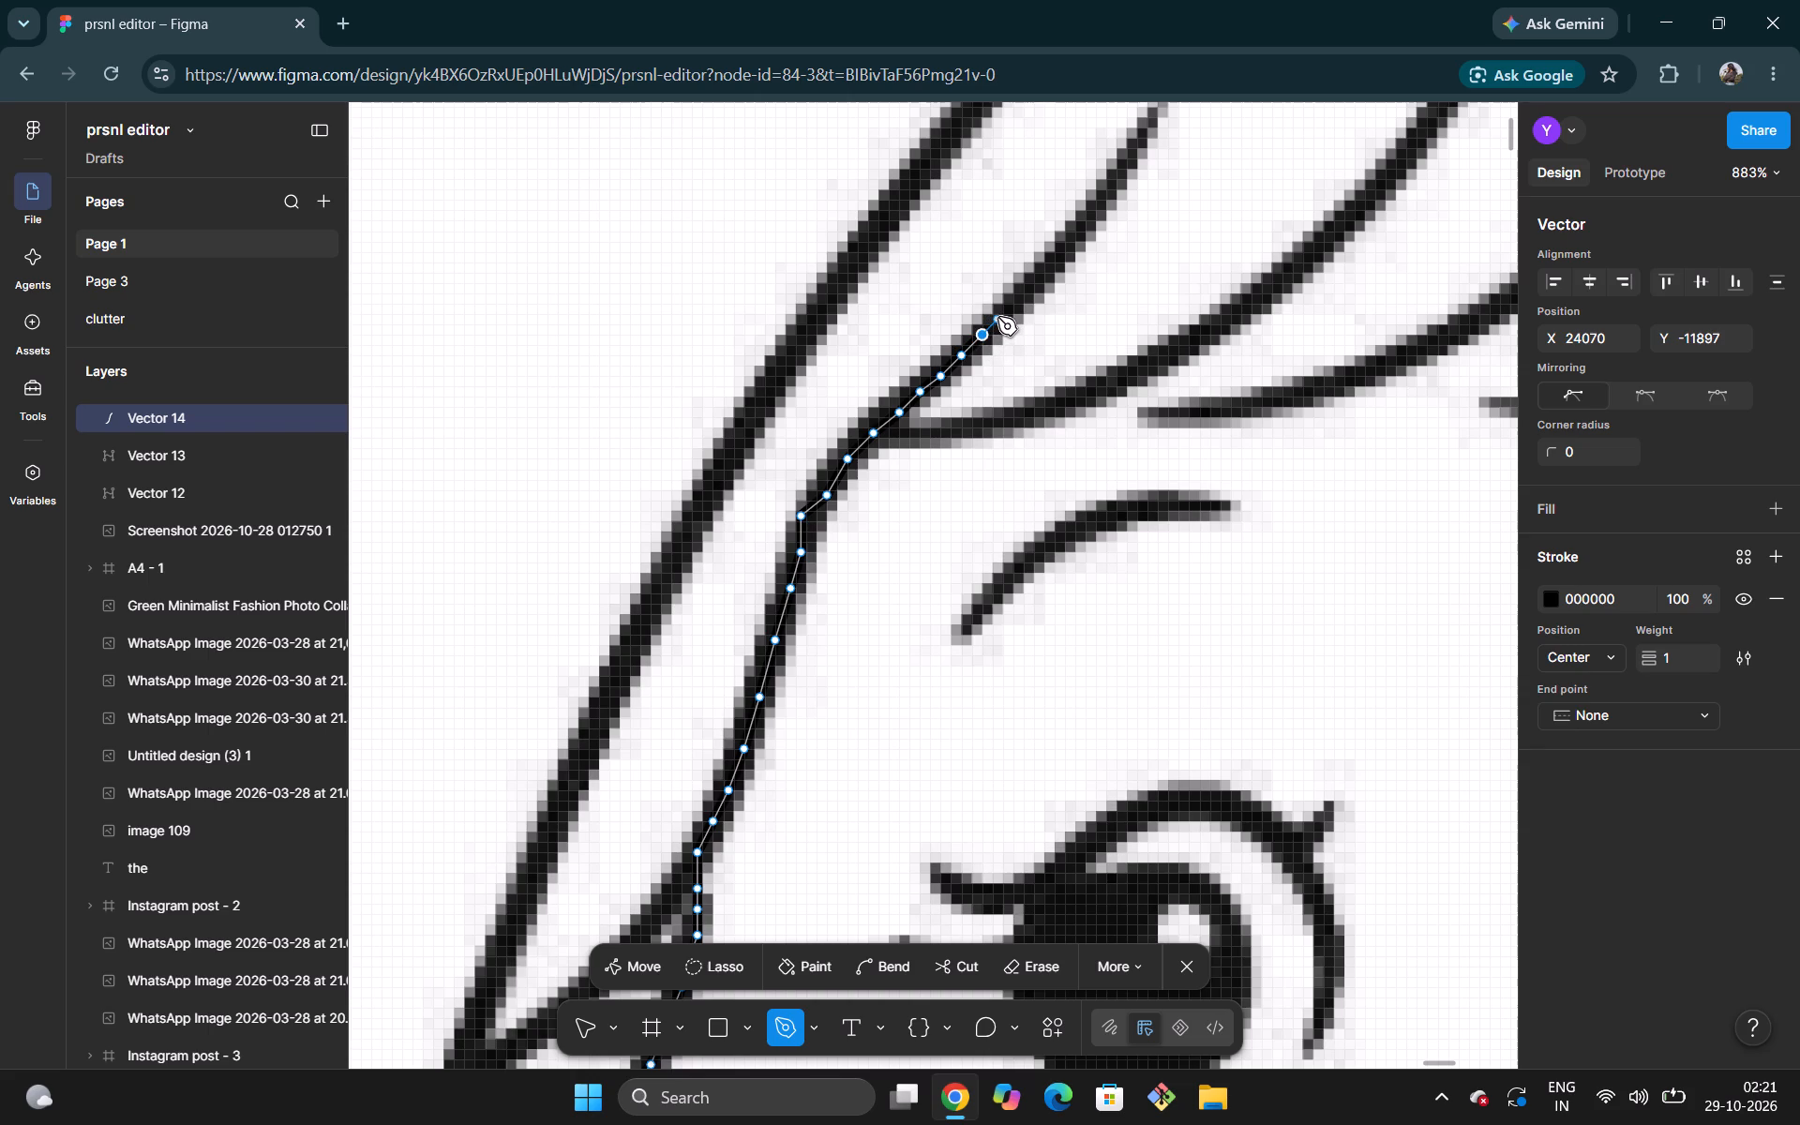
click(997, 317)
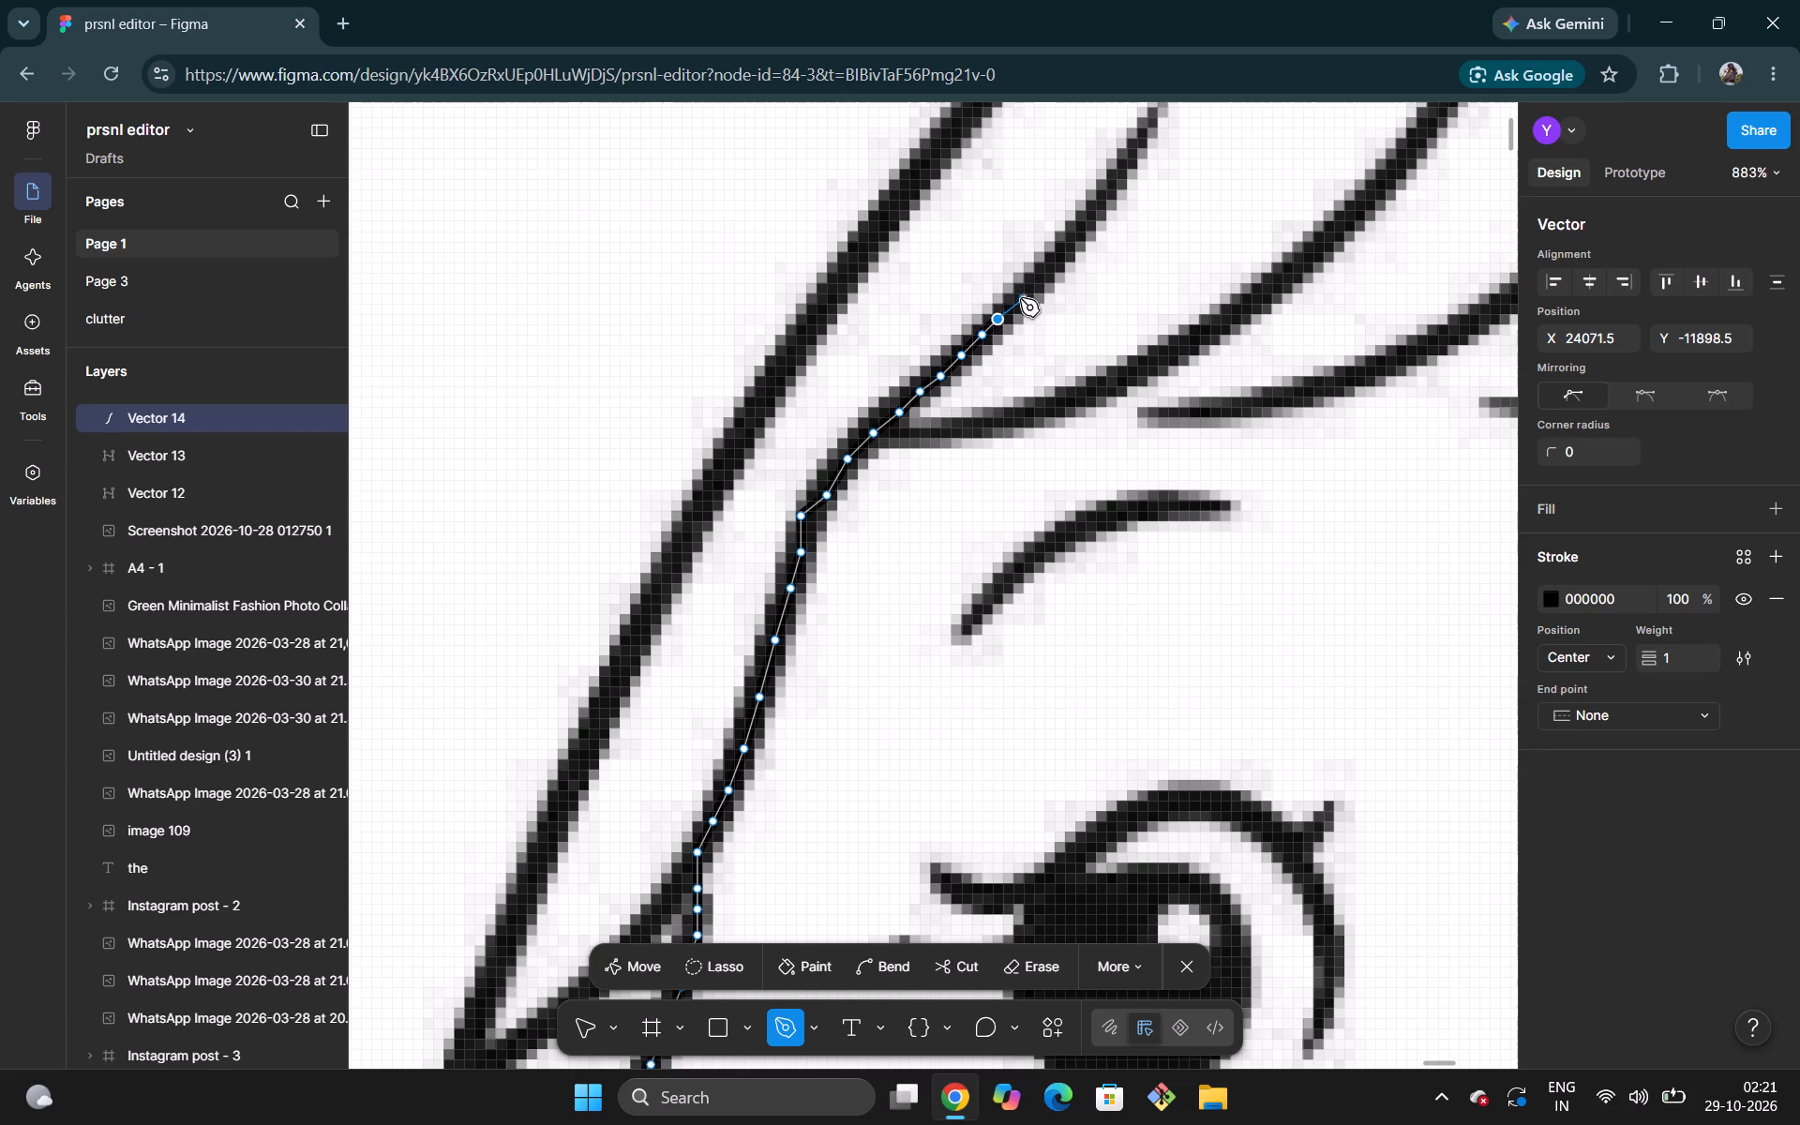
click(1013, 304)
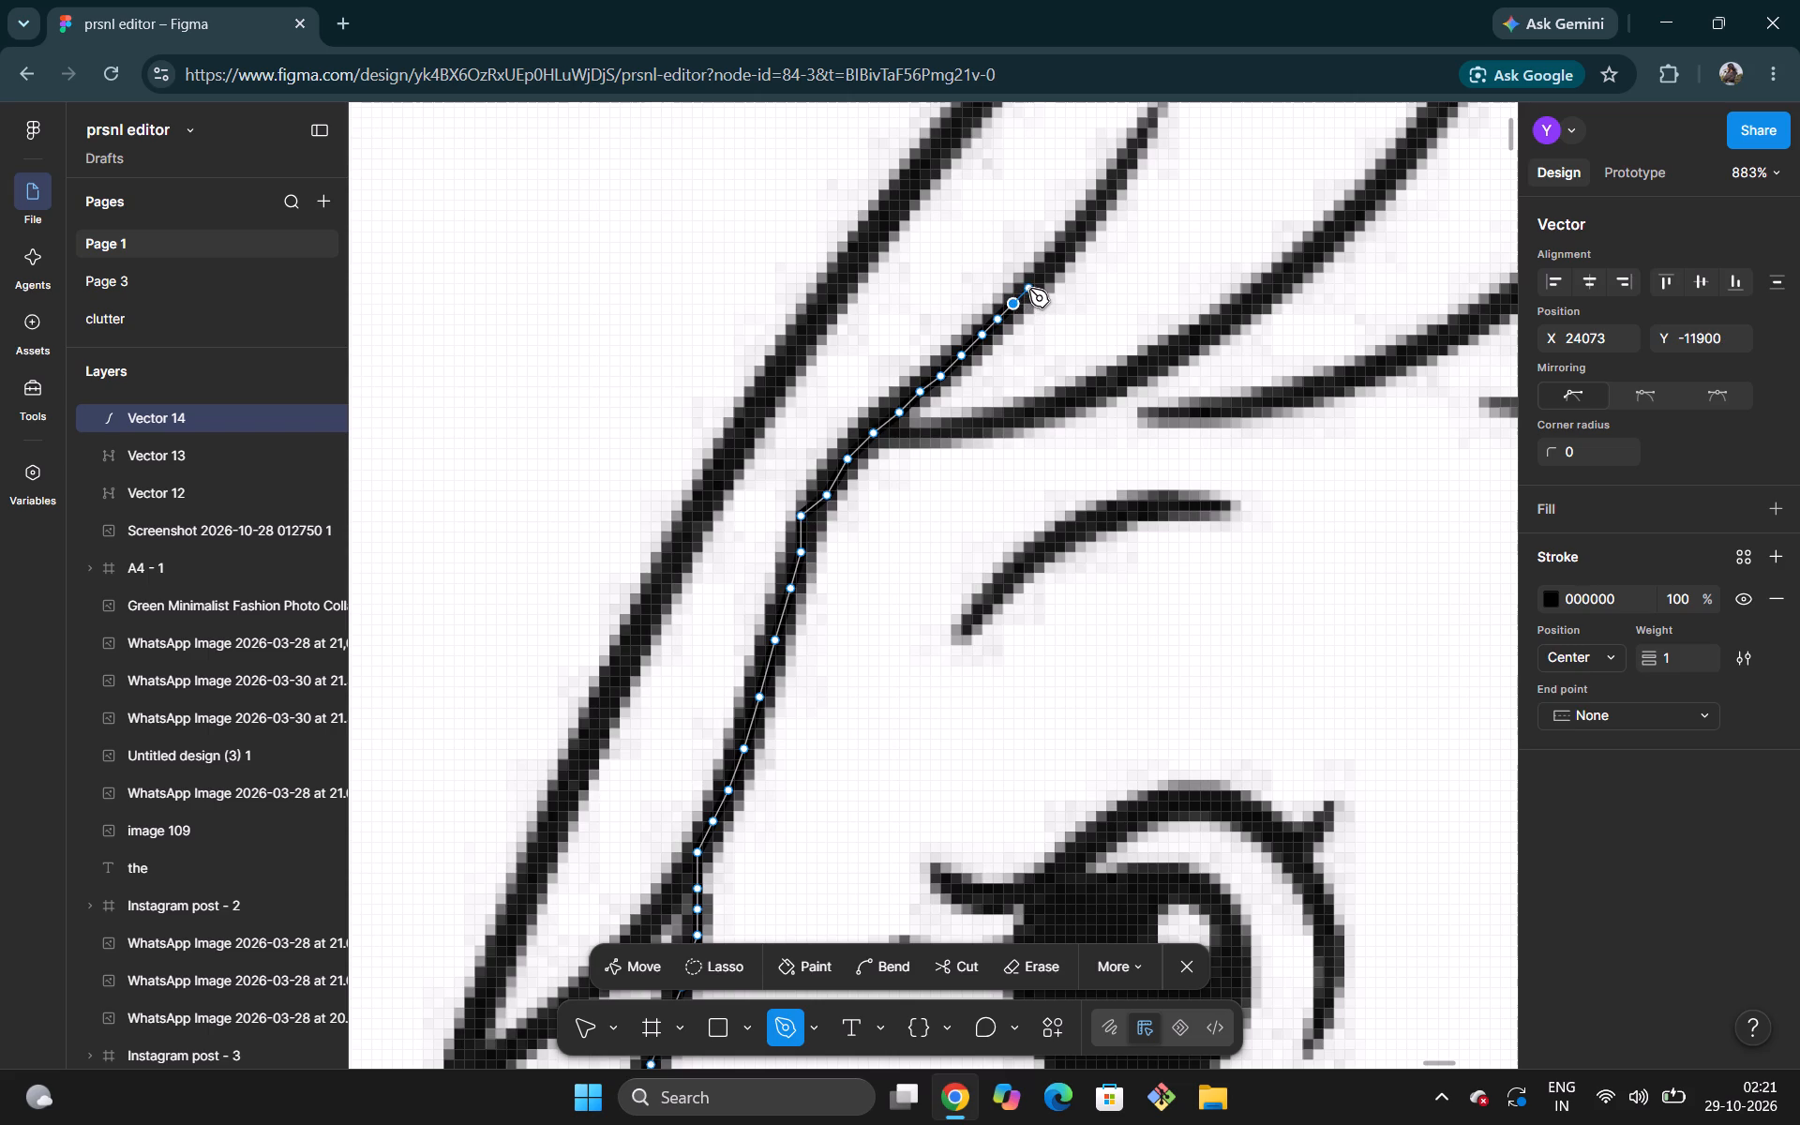
click(1029, 289)
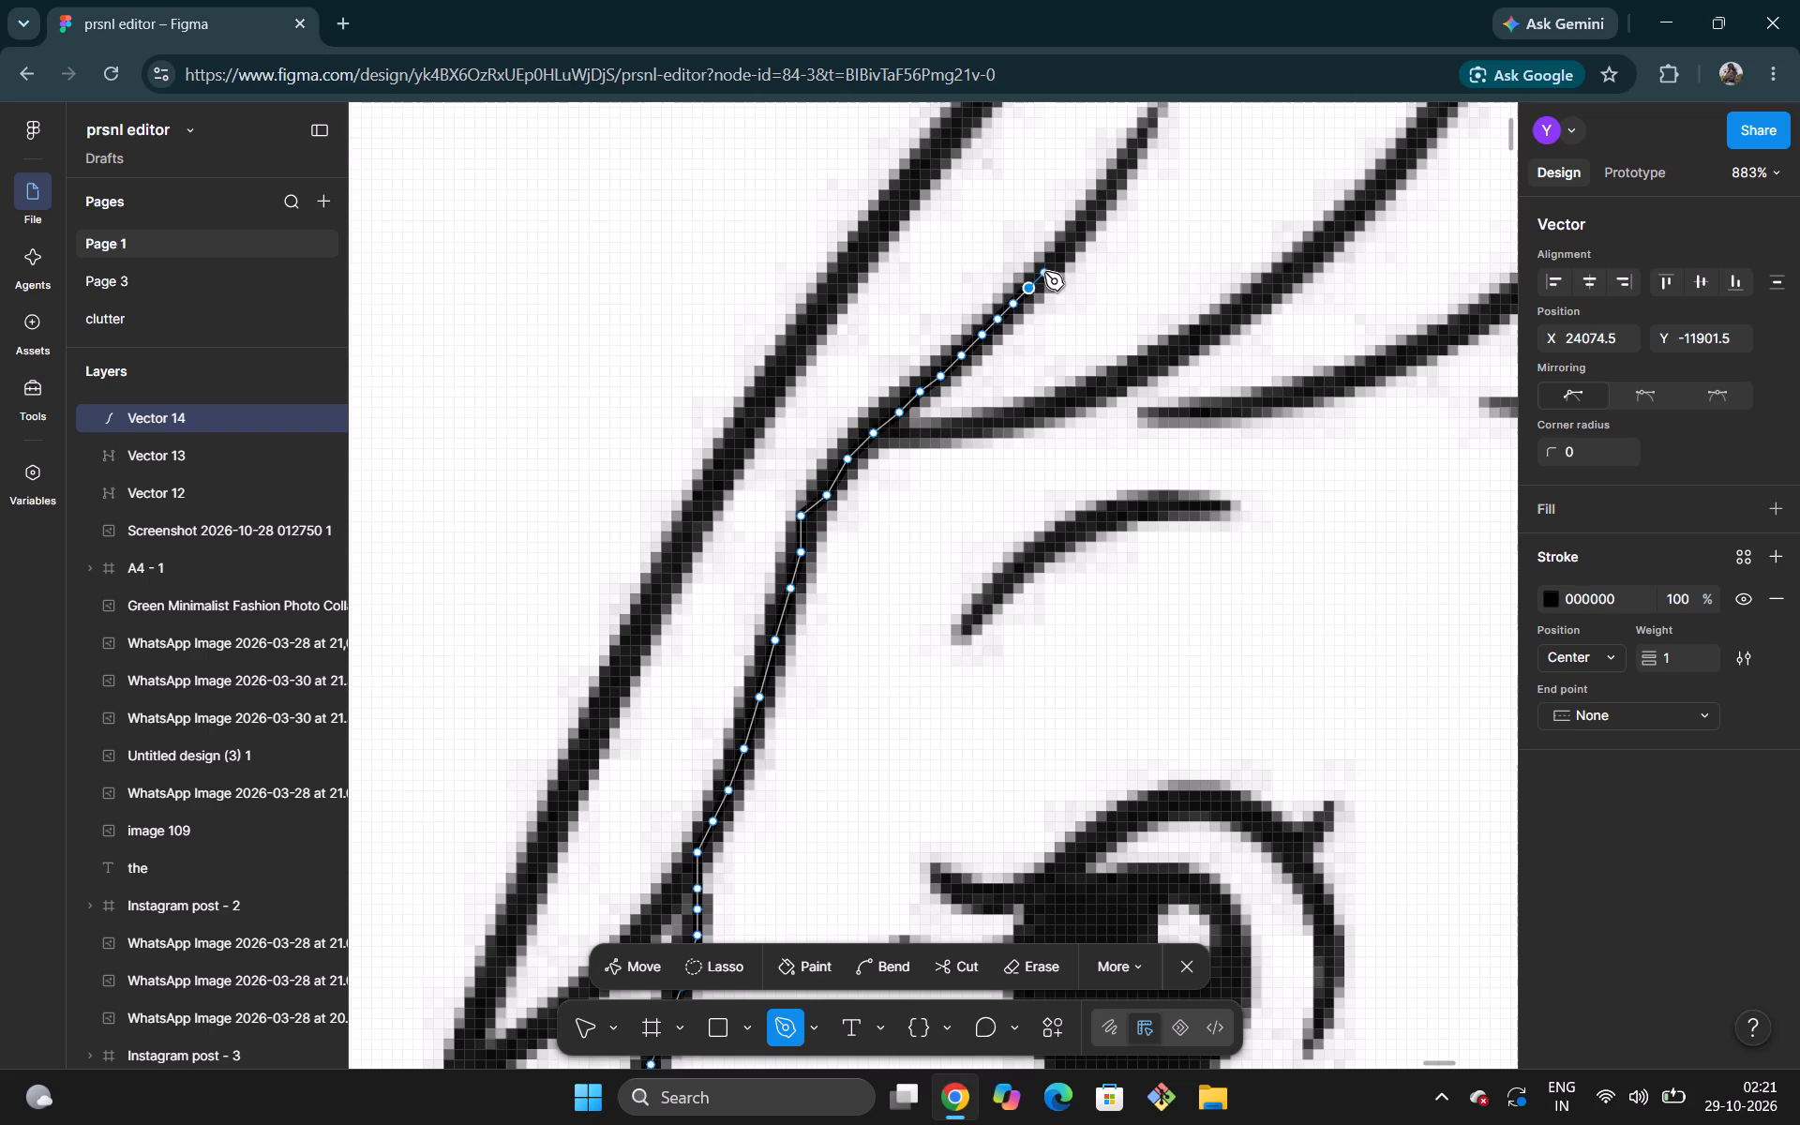
click(1044, 272)
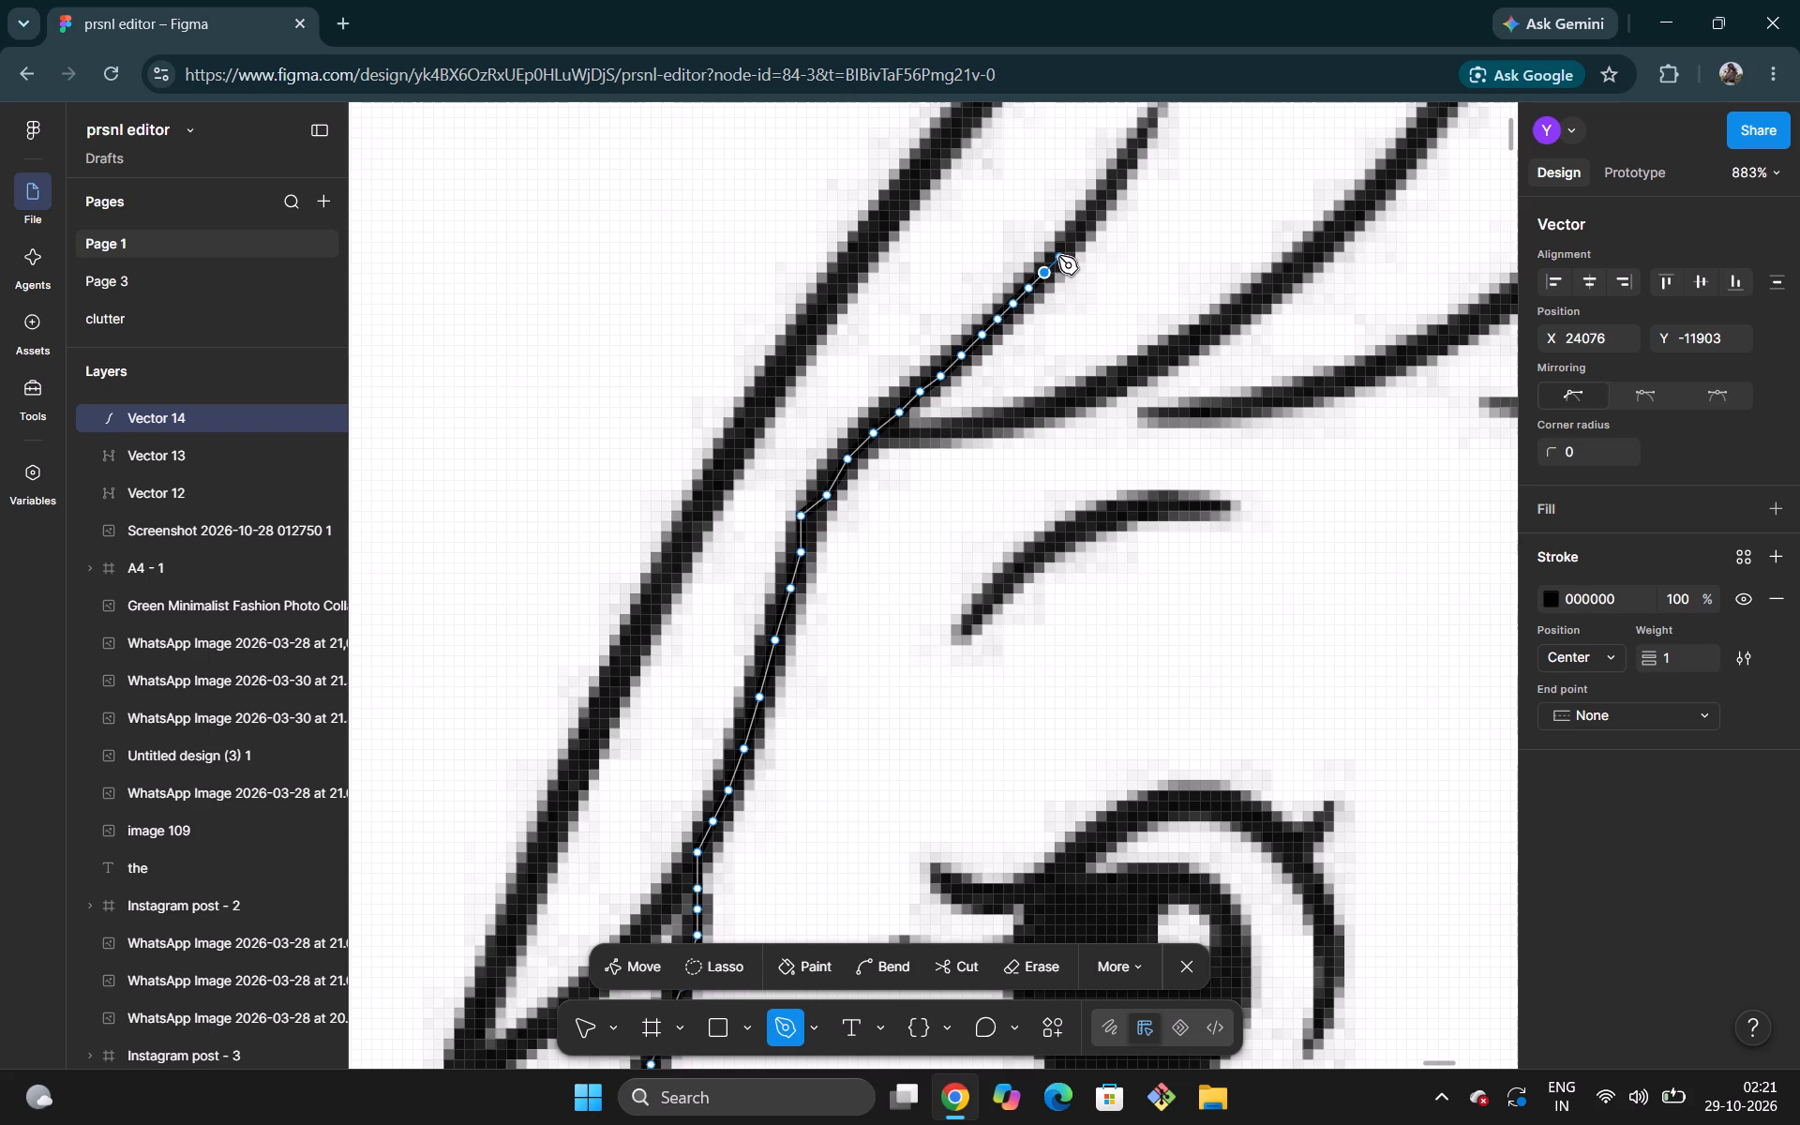
click(1058, 256)
click(1069, 240)
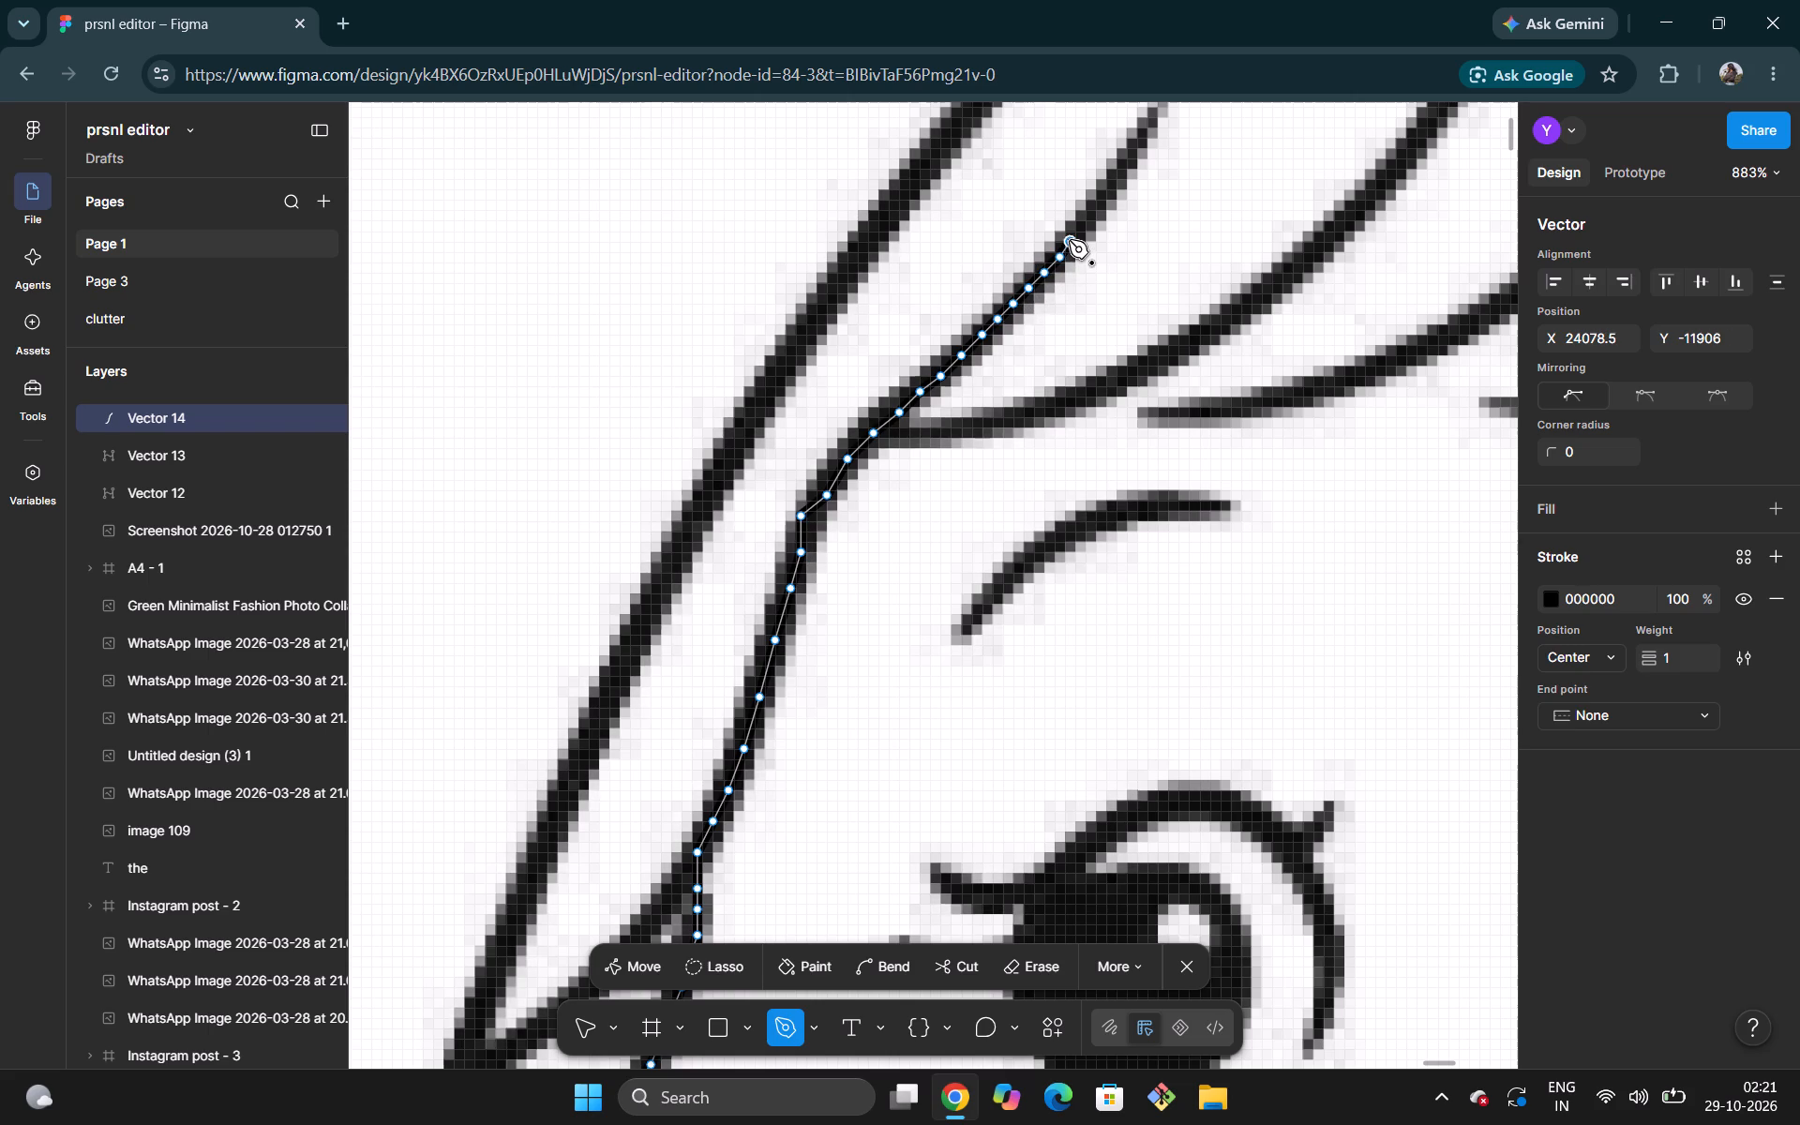
Continue tracing the short inner hair strand's remaining upper section to its pointed tip beneath the hat brim.
scroll(1069, 240, up, 1)
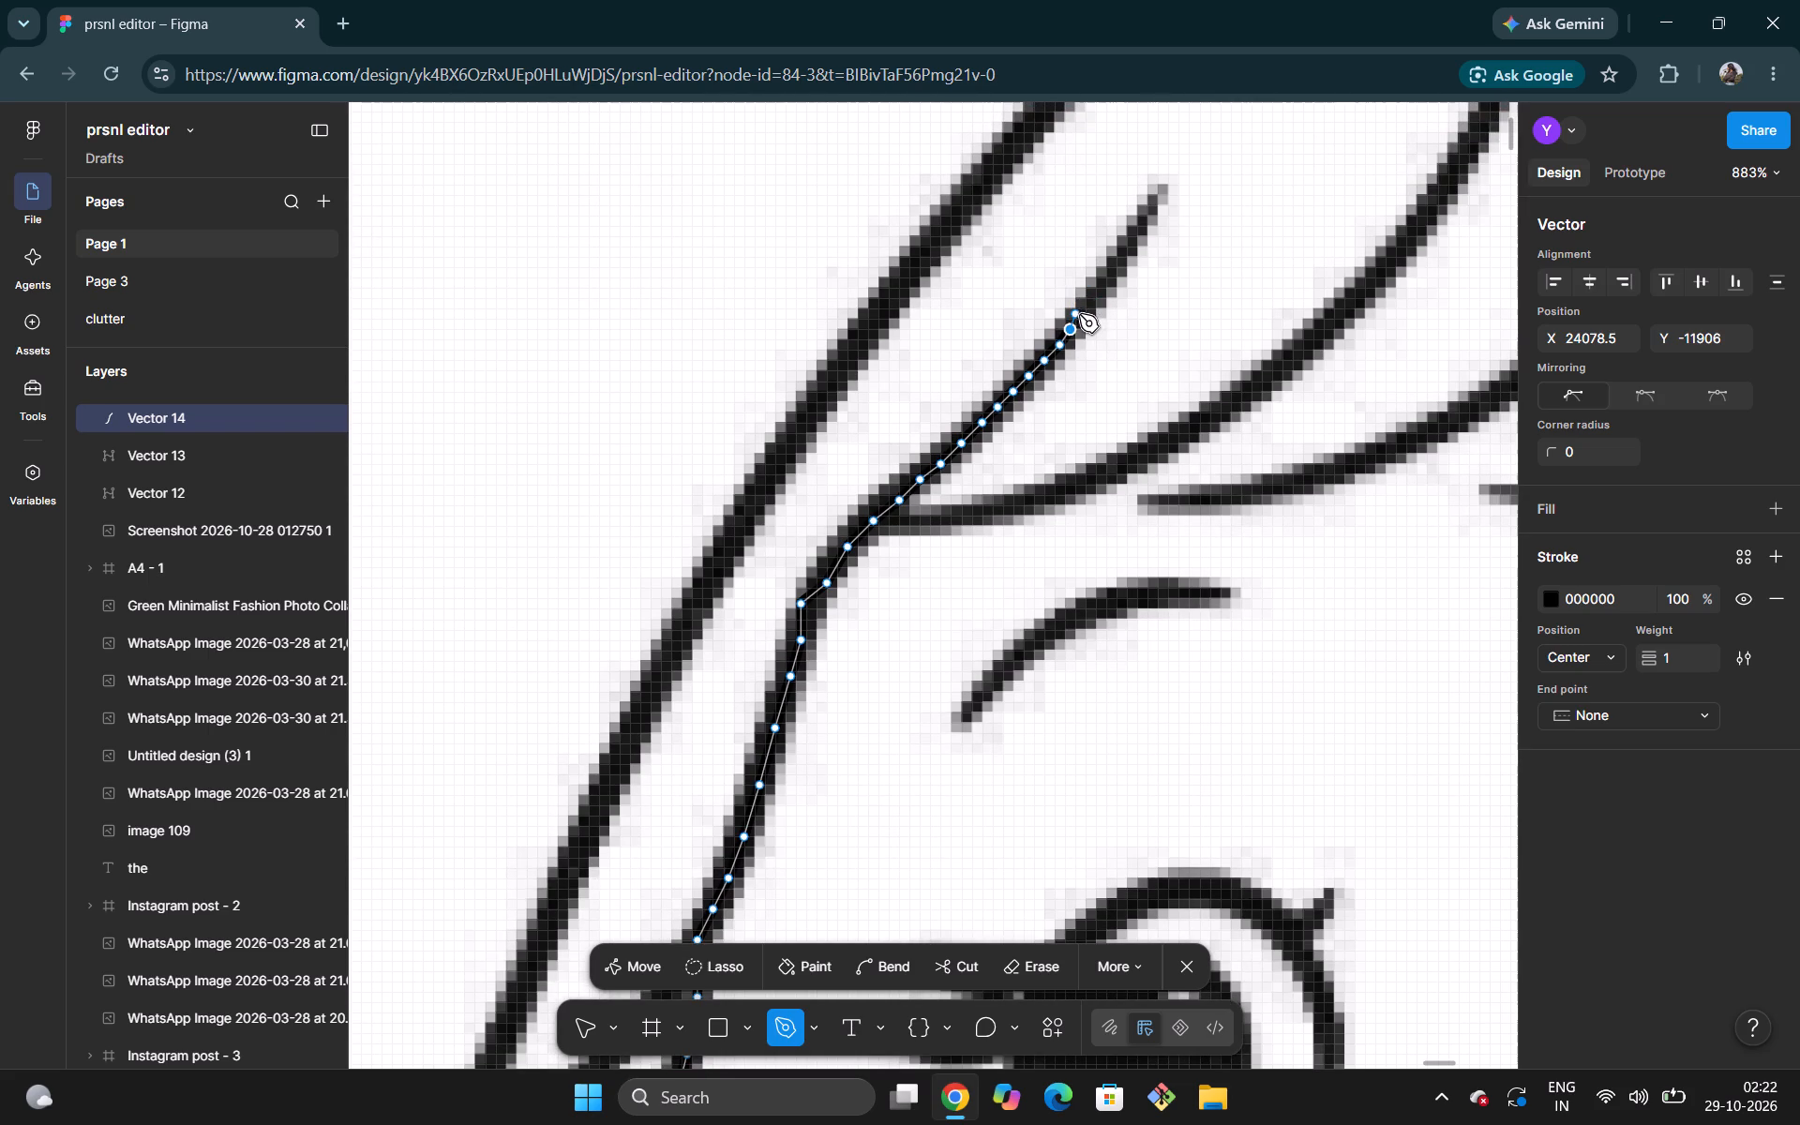
click(1080, 315)
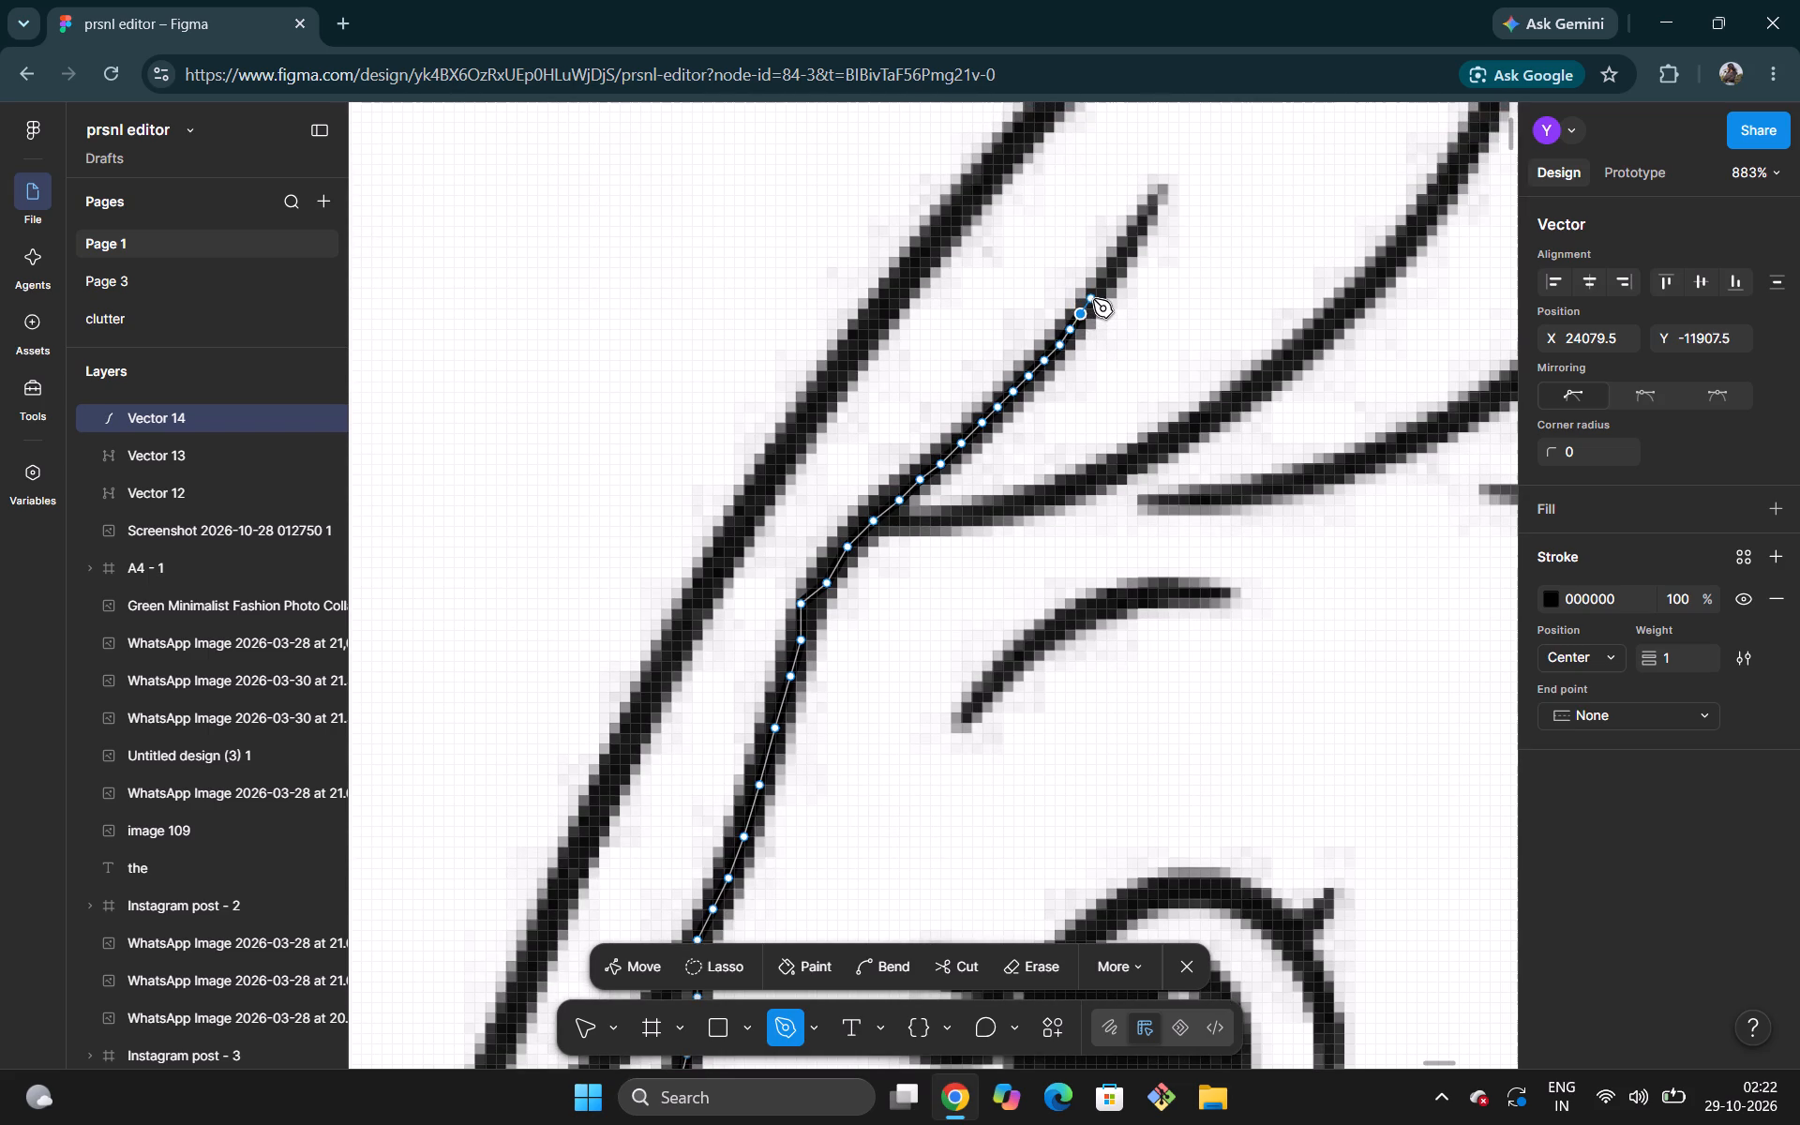
click(1093, 299)
click(1105, 277)
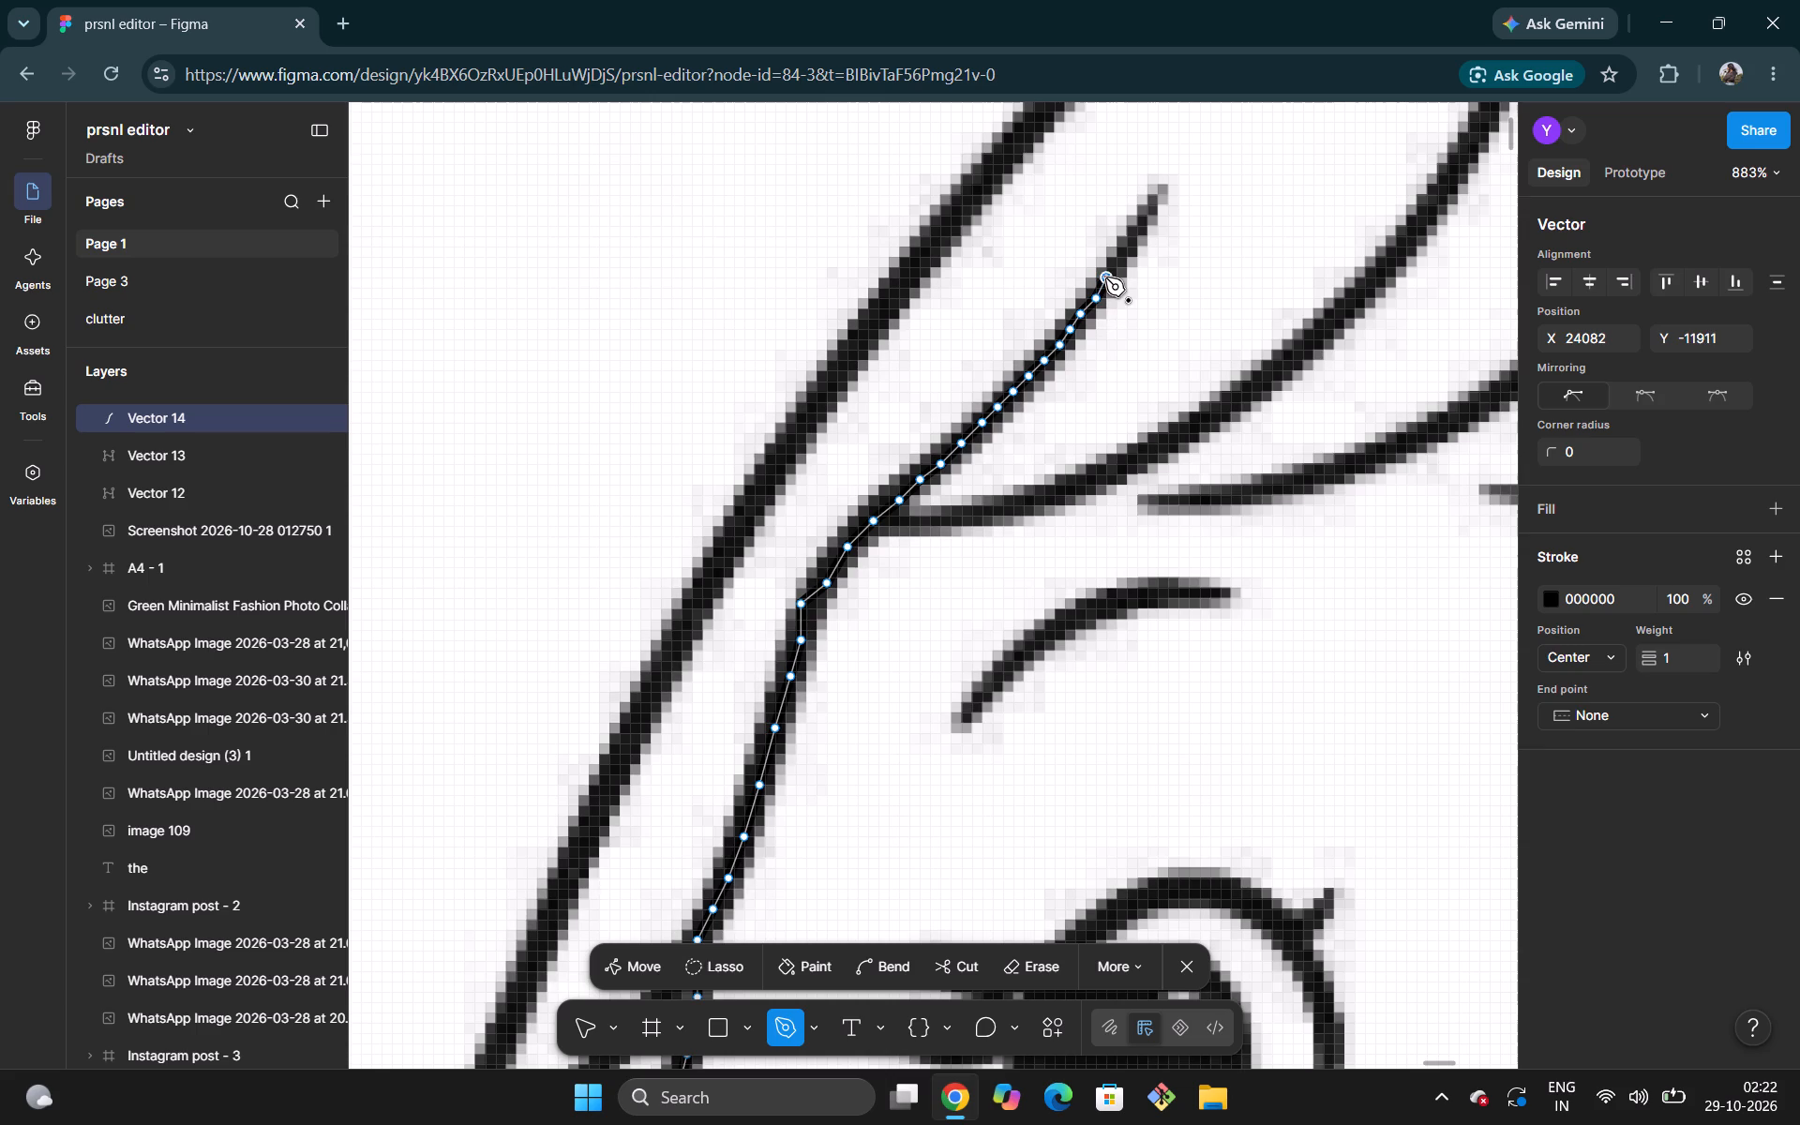
click(1117, 263)
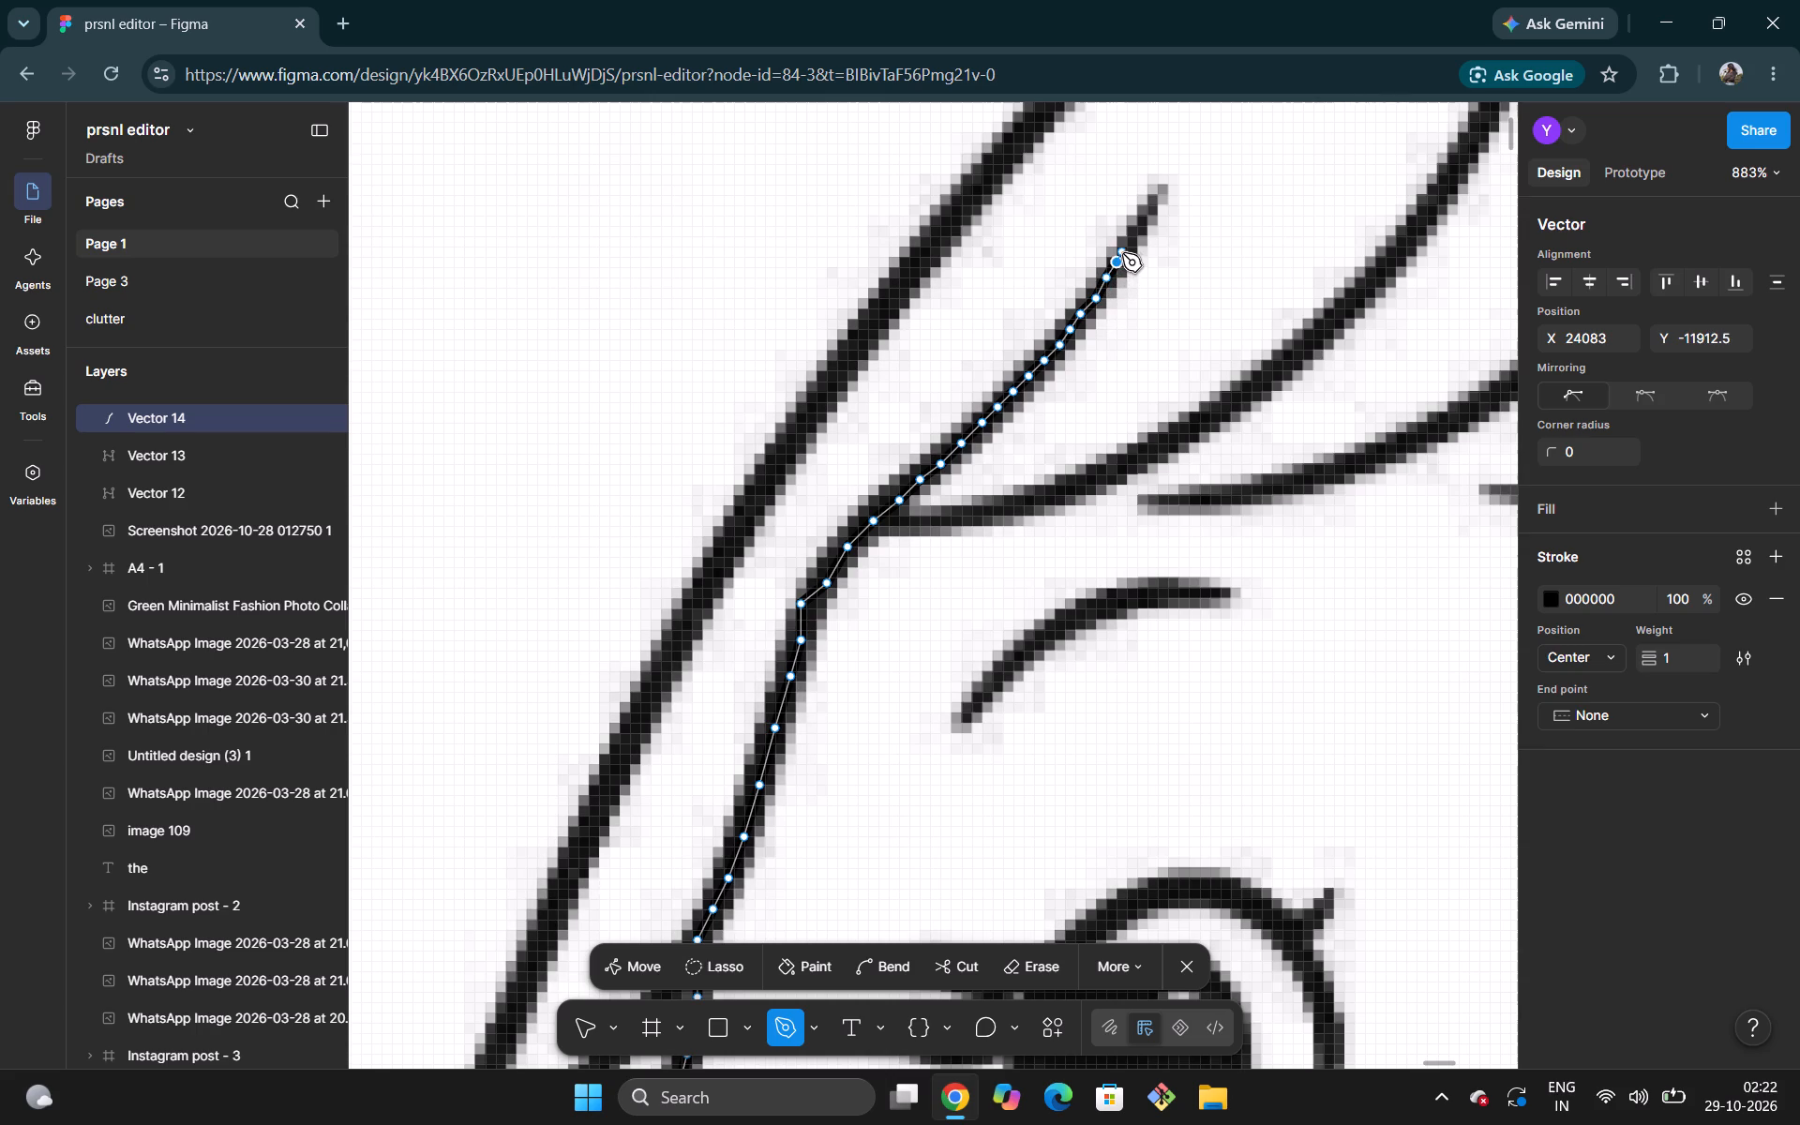
click(1127, 248)
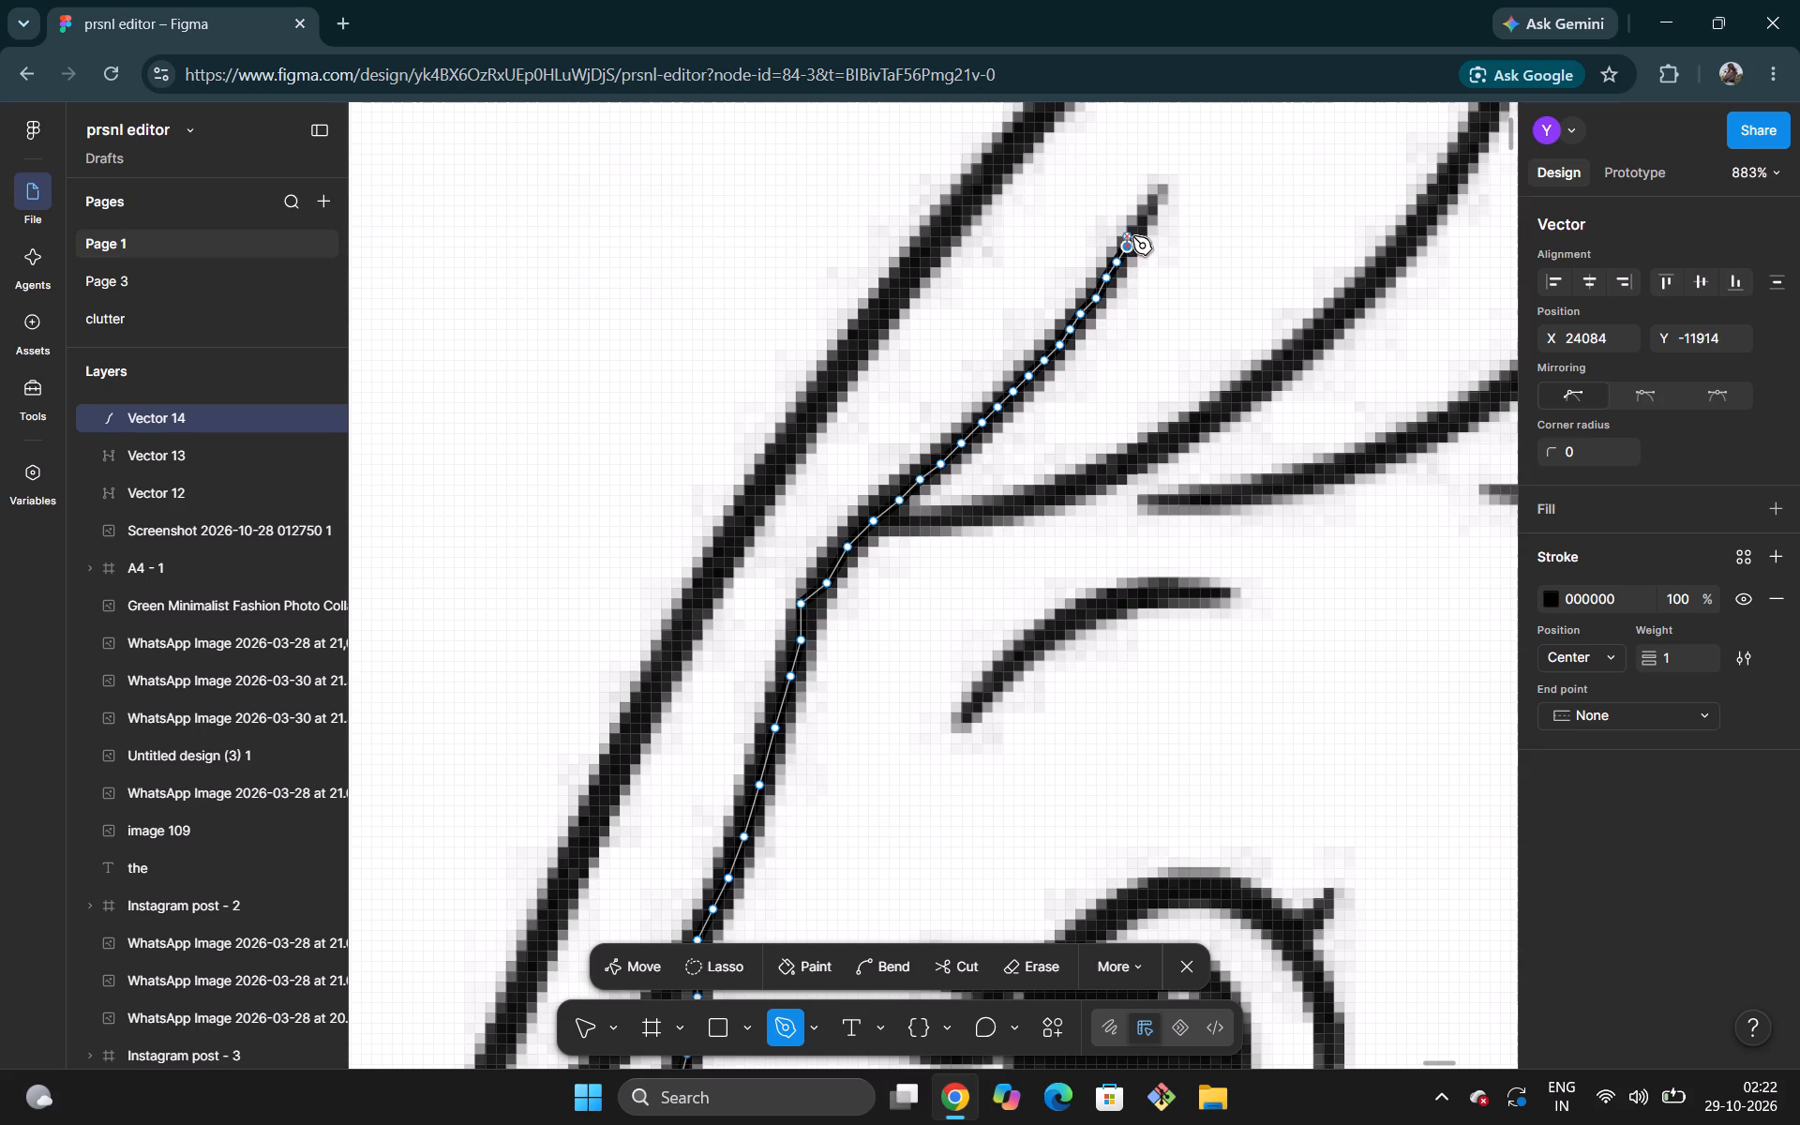
click(1135, 231)
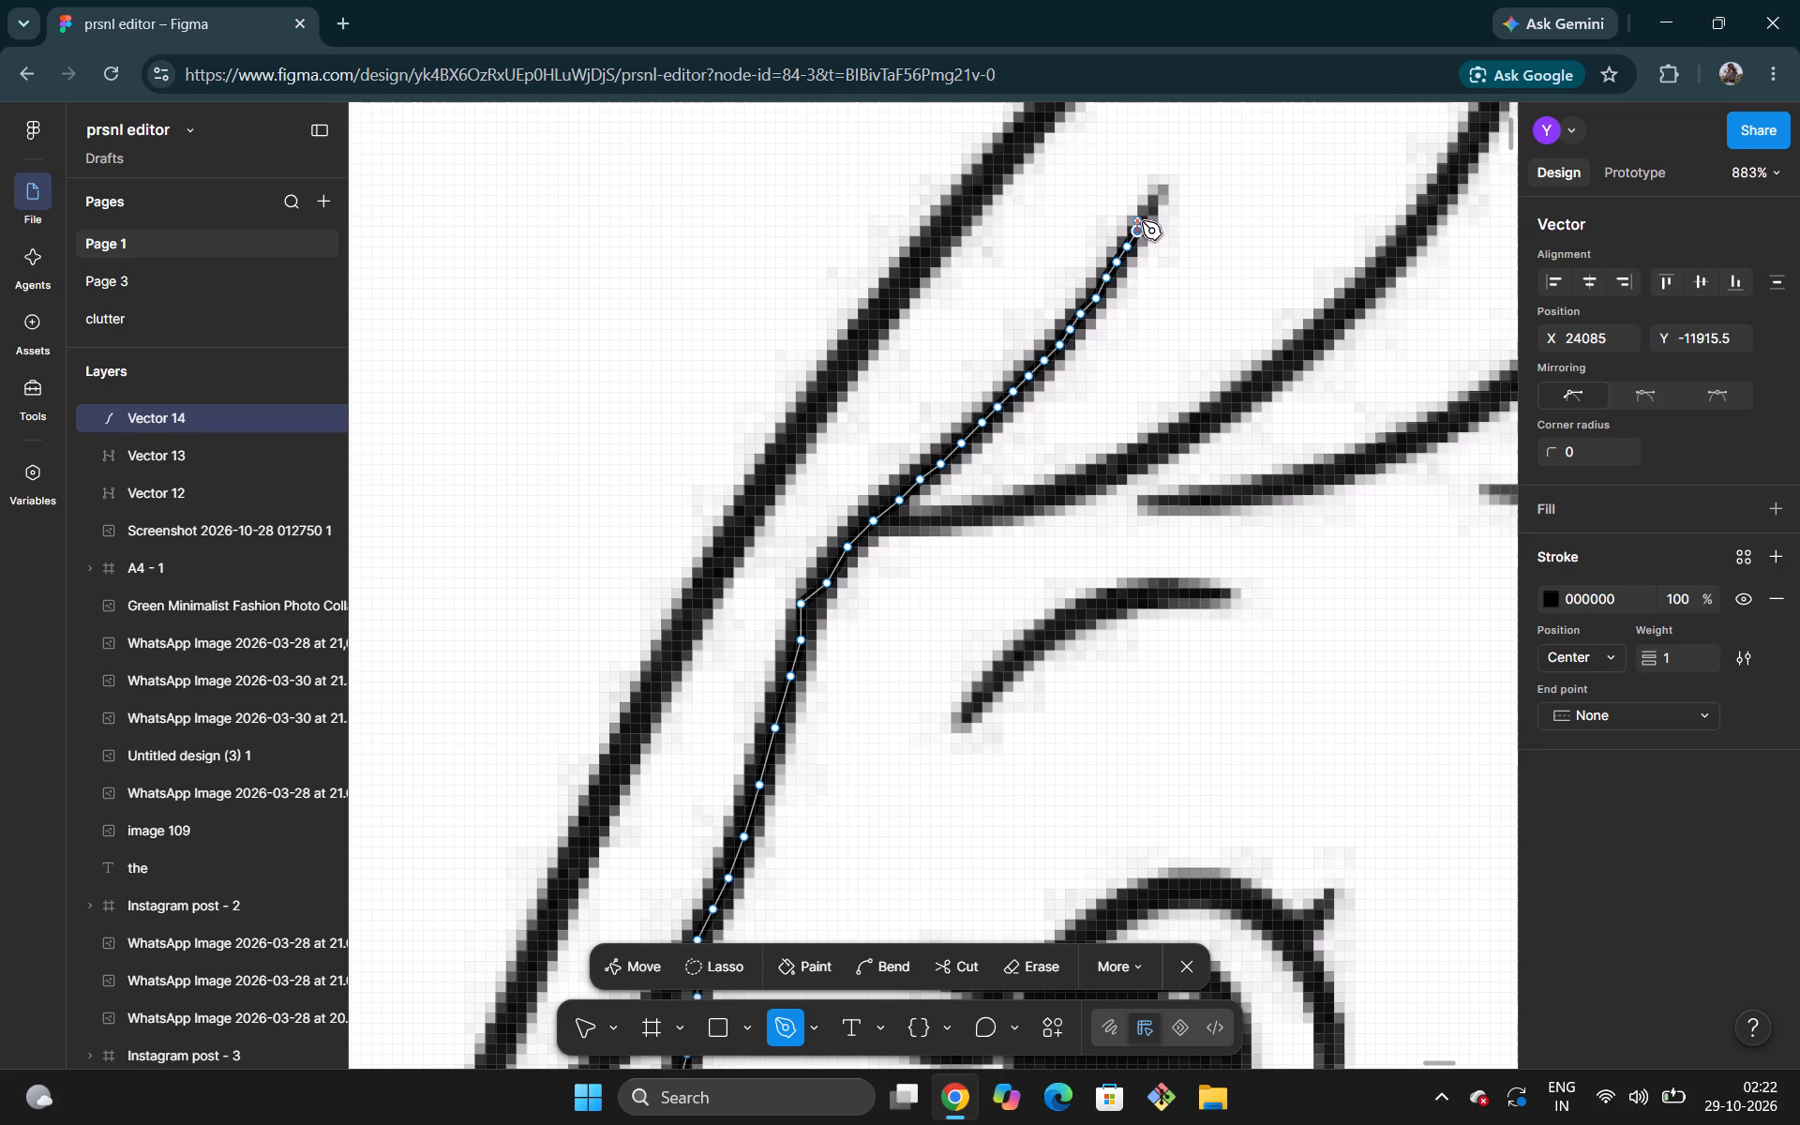
click(1145, 217)
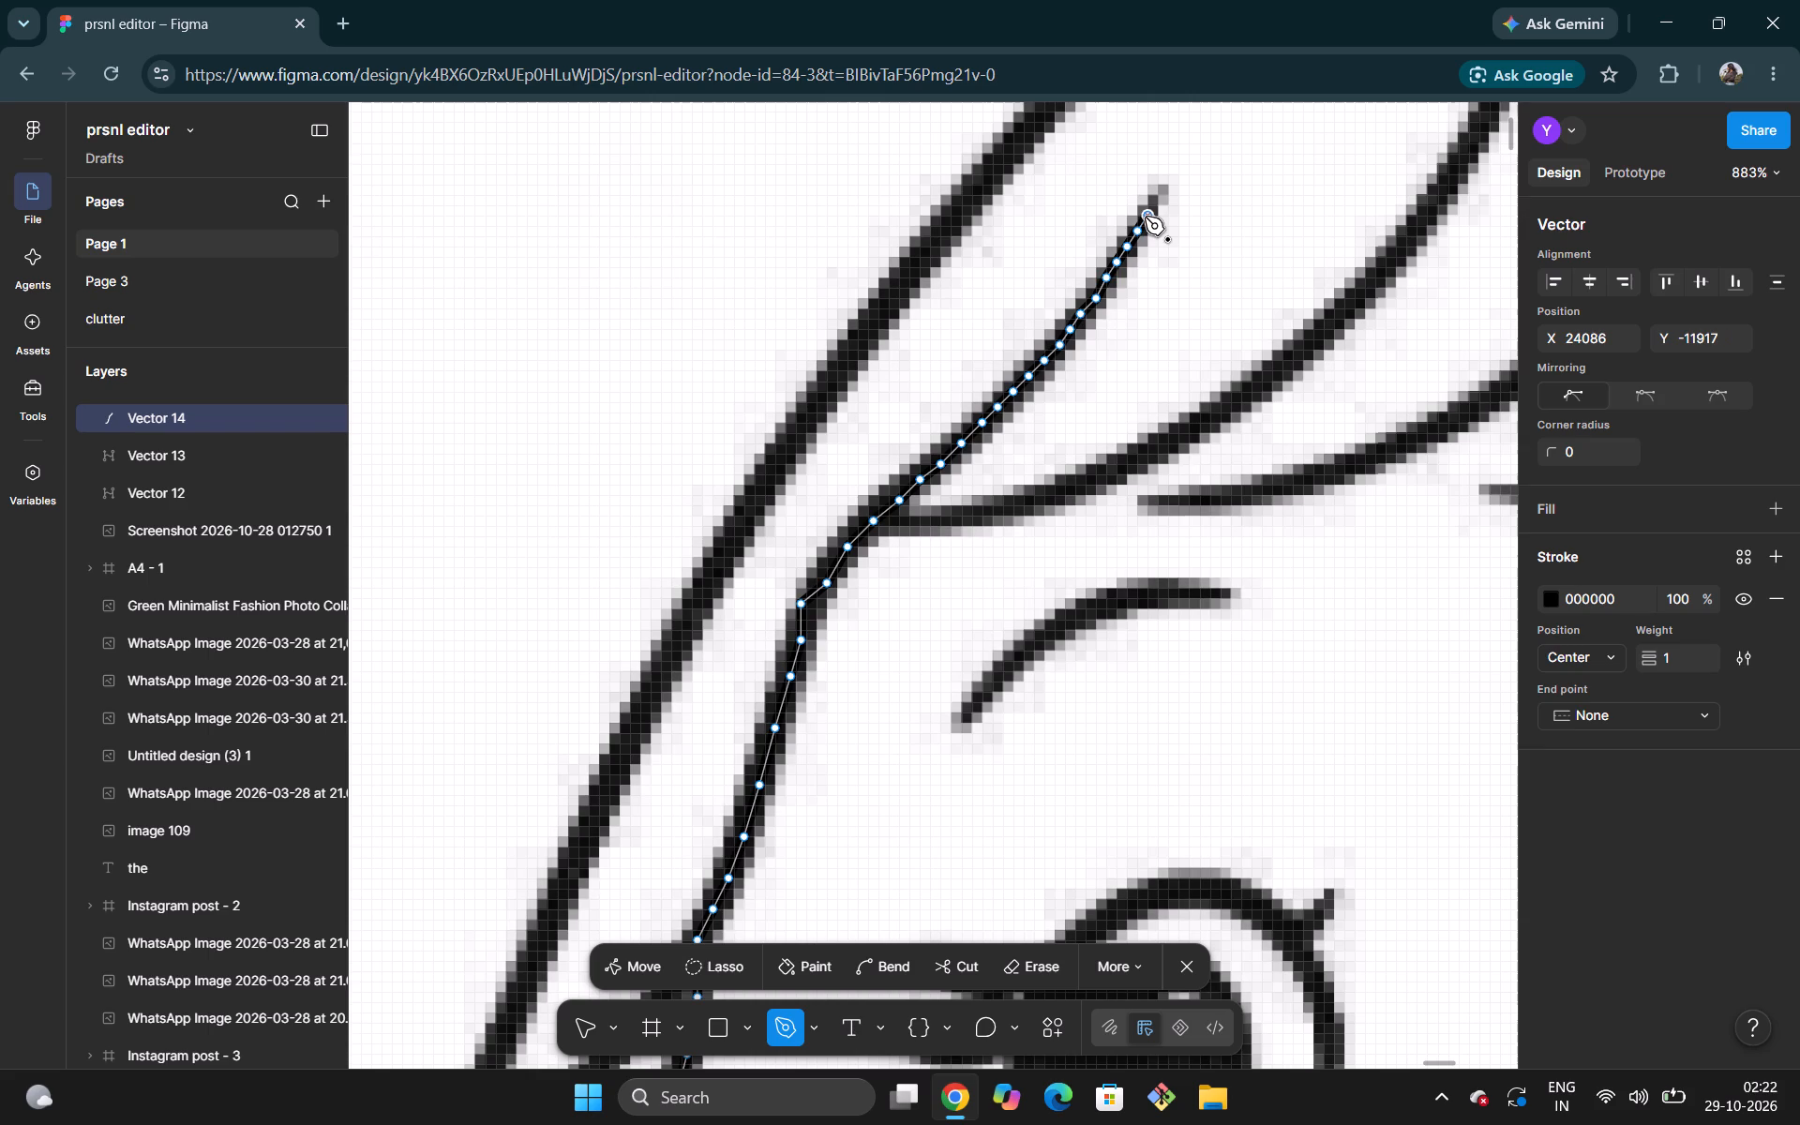
click(1155, 201)
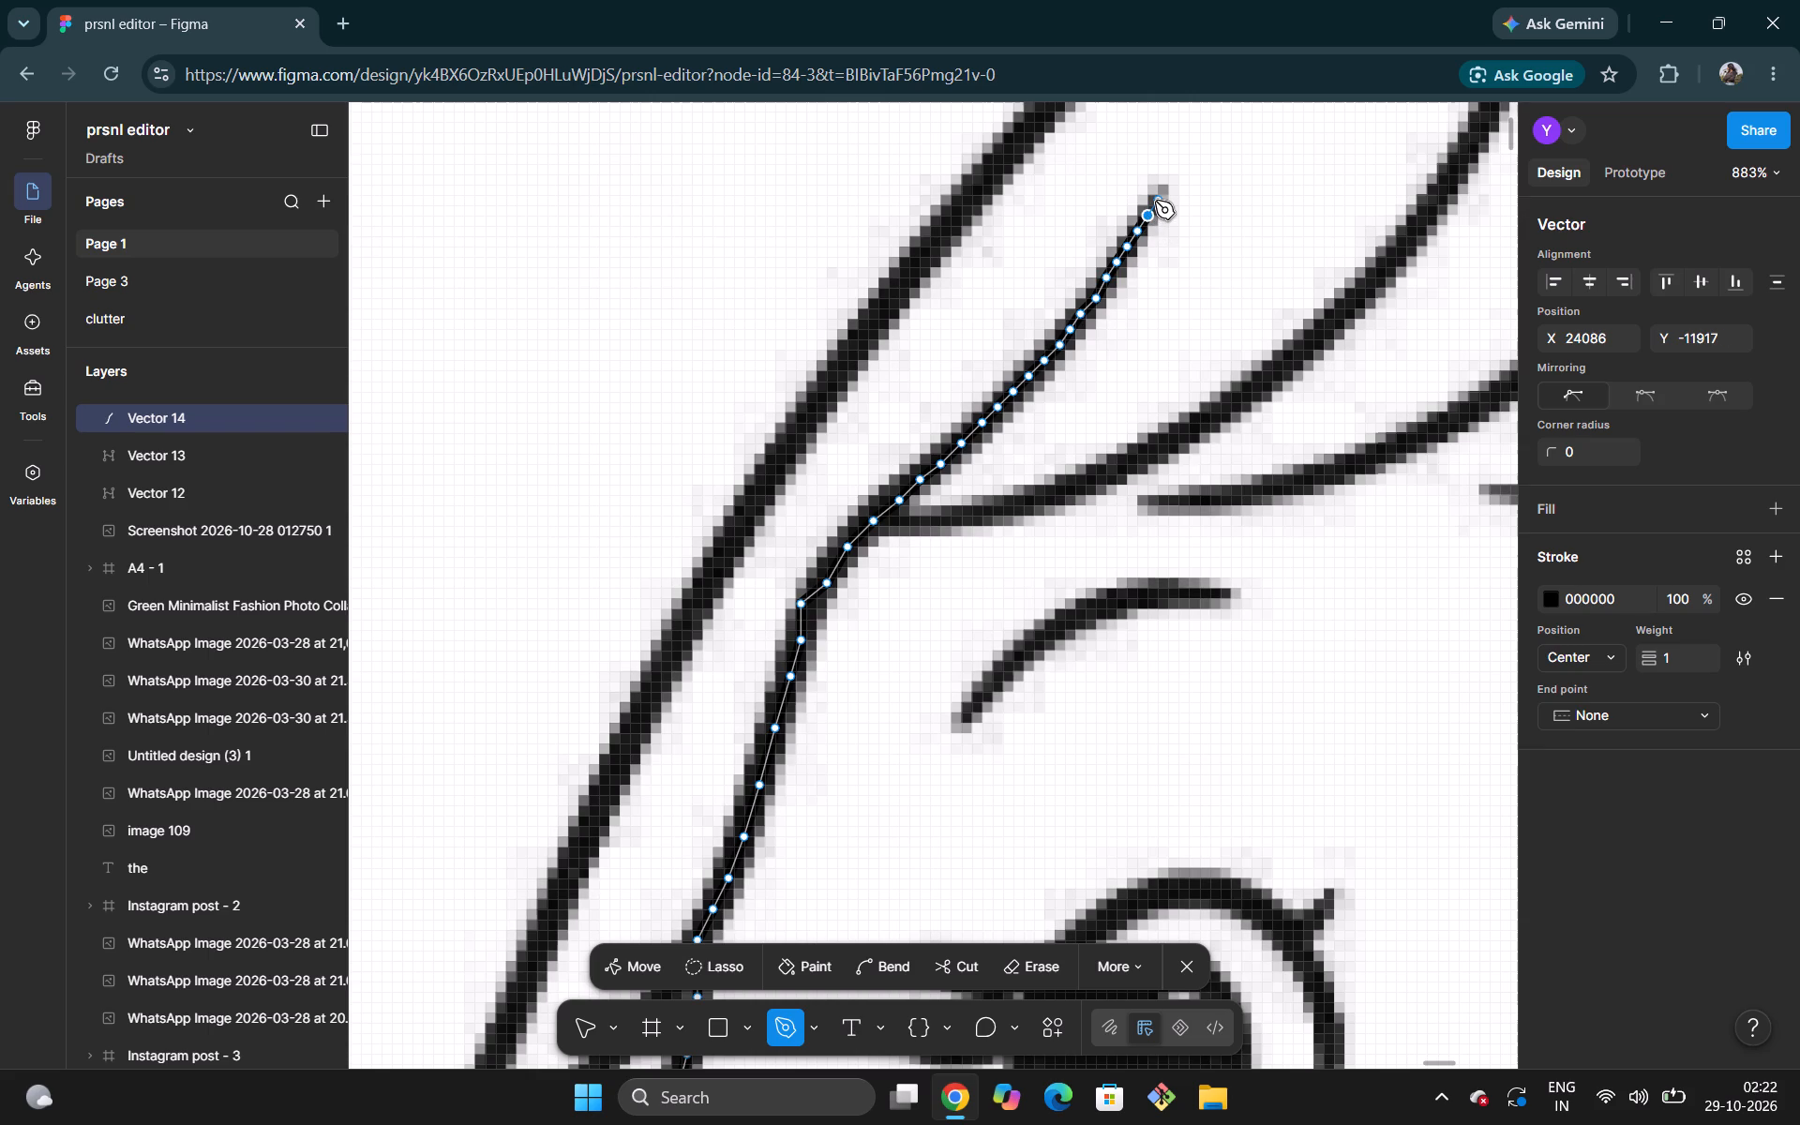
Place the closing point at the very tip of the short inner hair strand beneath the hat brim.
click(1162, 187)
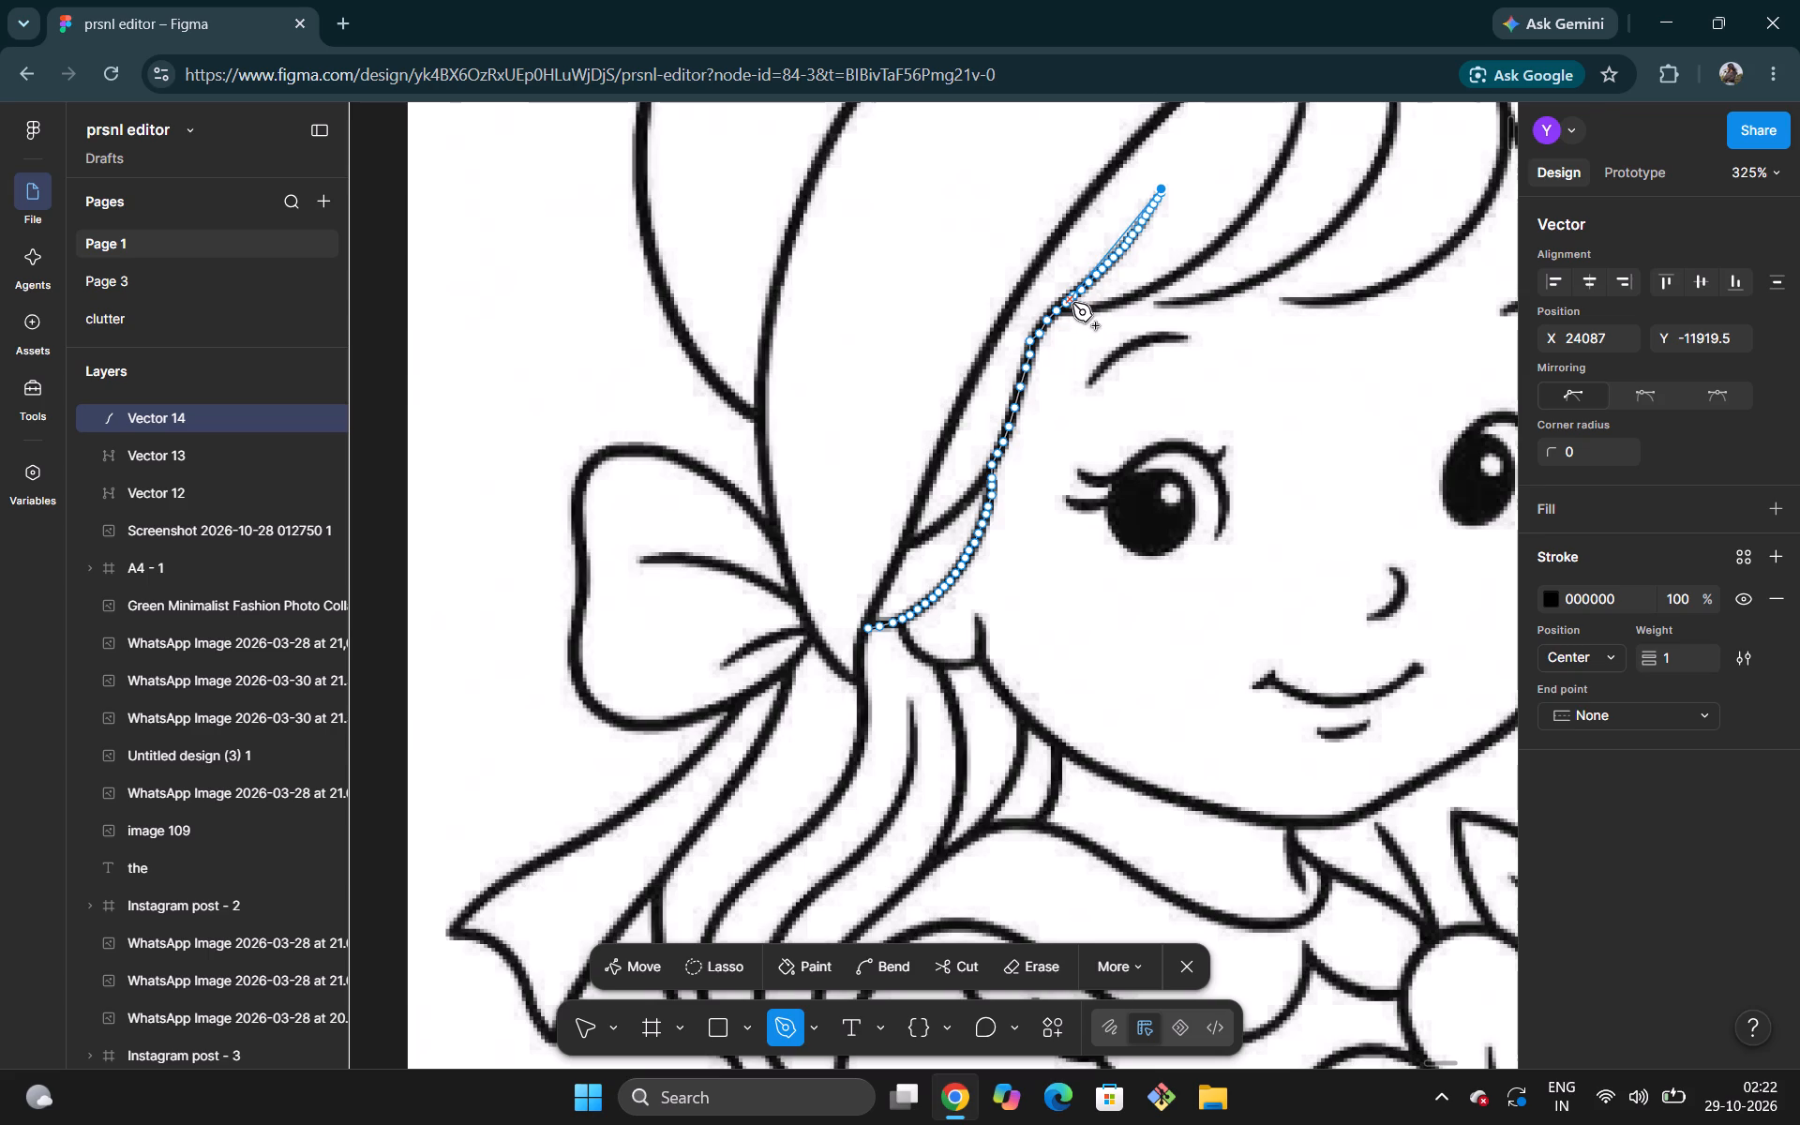
Undo the points traced along the short inner hair strand, back to the fringe corner.
key(ctrl+z)
key(ctrl+z)
key(ctrl+z)
key(ctrl+z)
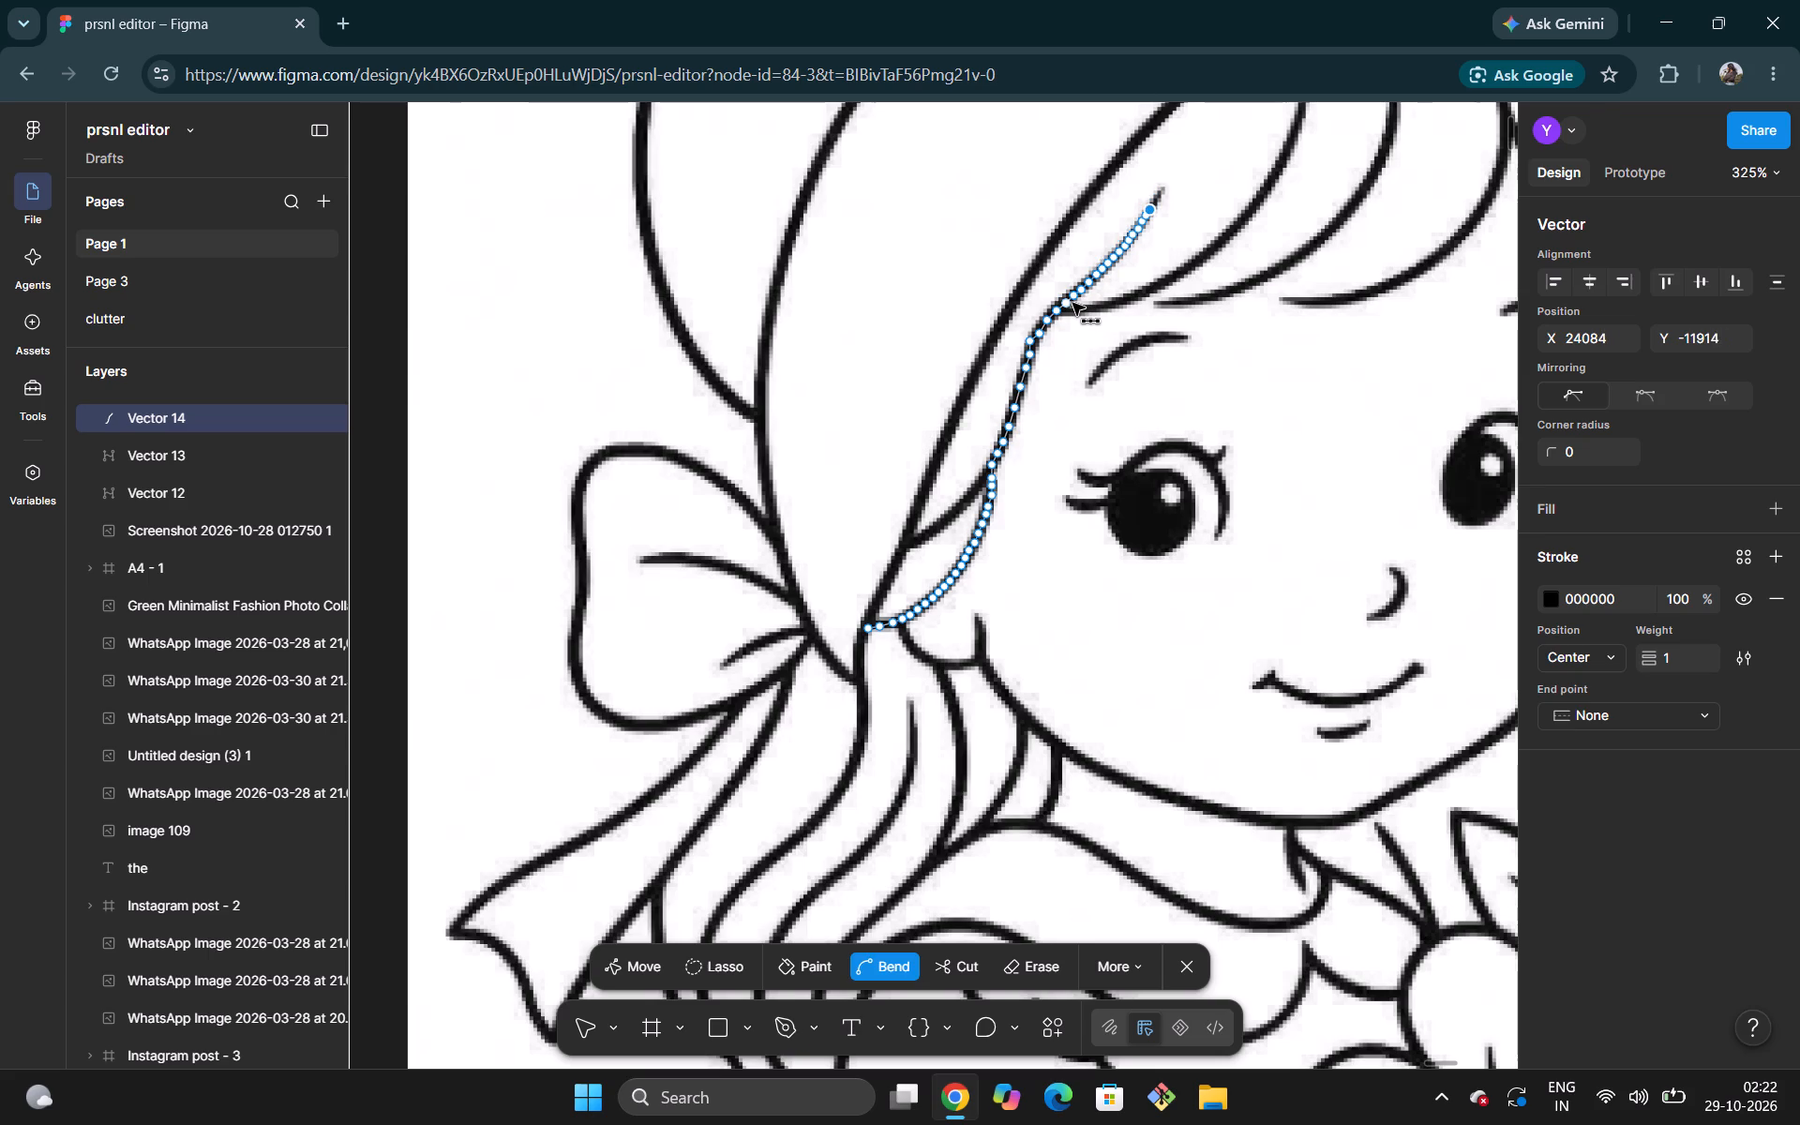
key(ctrl+z)
key(ctrl+z)
key(ctrl+z)
key(ctrl+z)
key(ctrl+z)
key(ctrl+z)
key(ctrl+z)
key(ctrl+z)
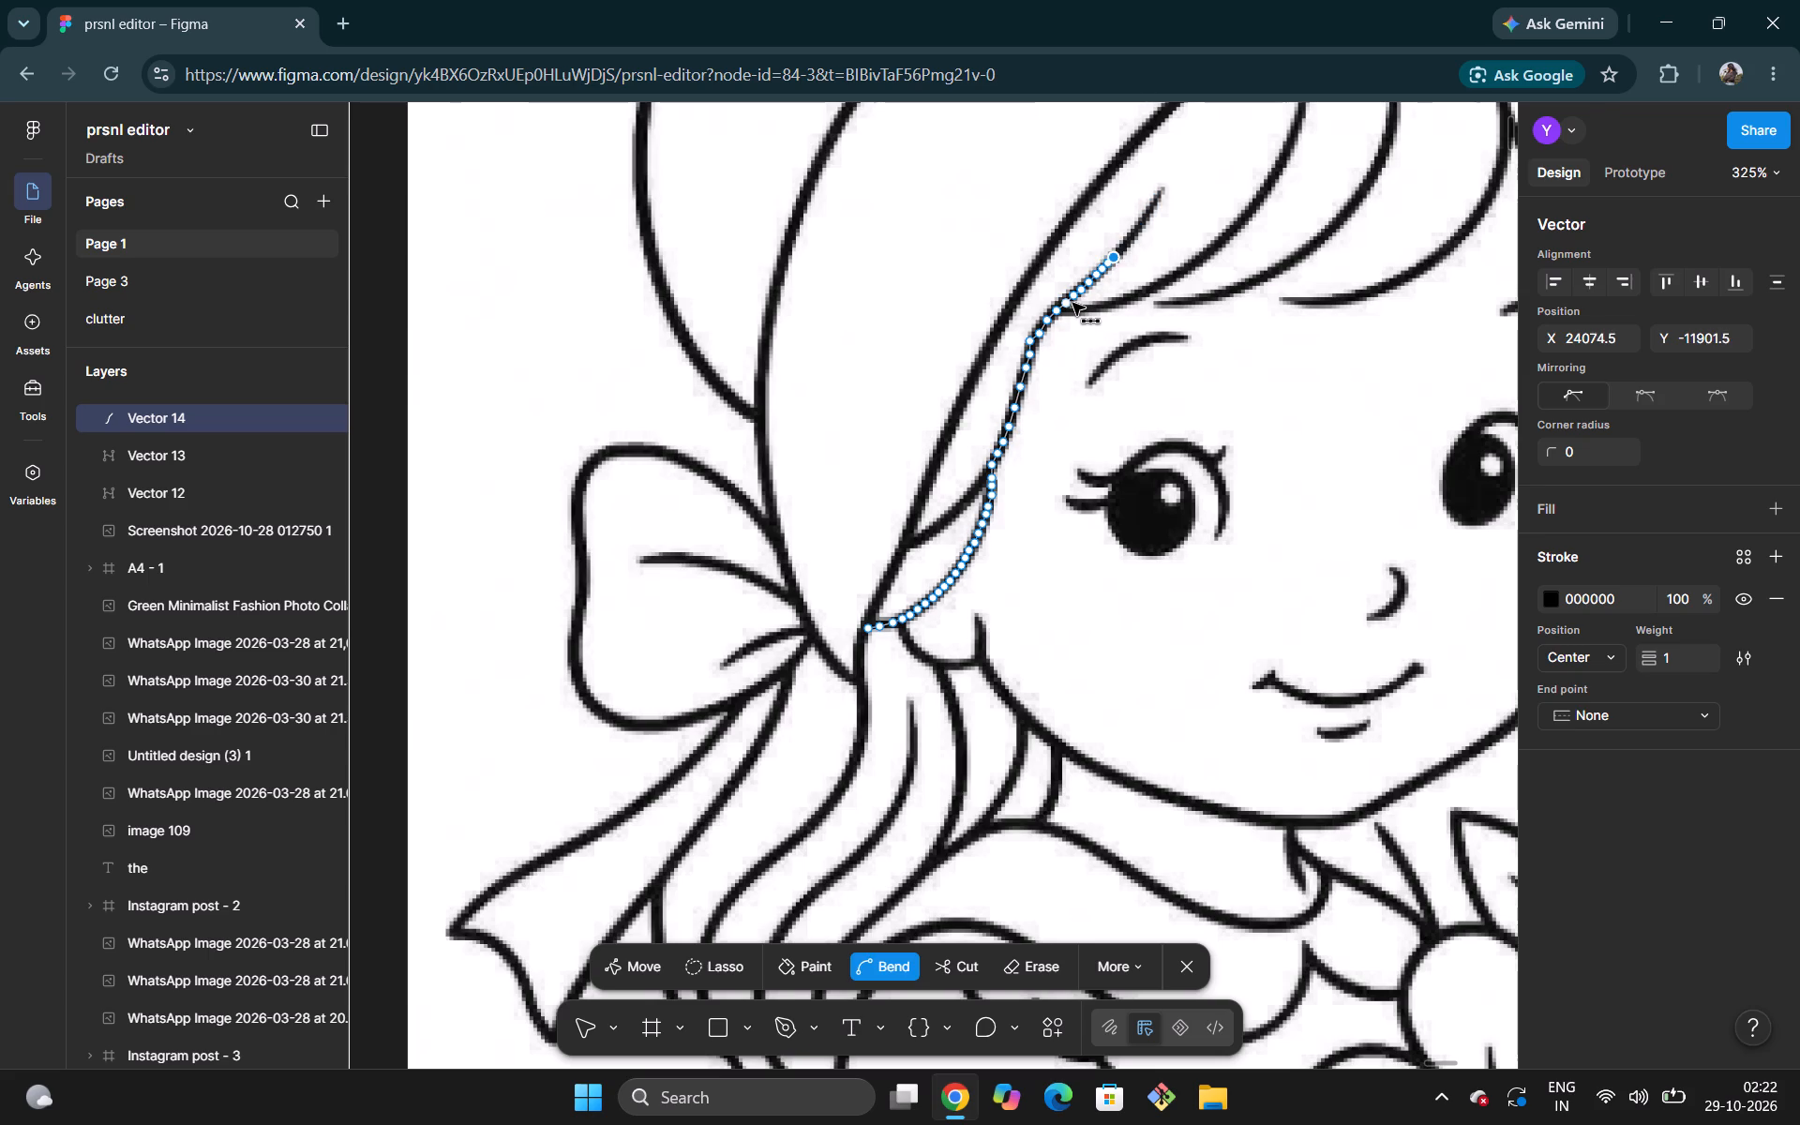
key(ctrl+z)
key(ctrl+z)
key(ctrl+z)
key(ctrl+z)
key(ctrl+z)
key(ctrl+z)
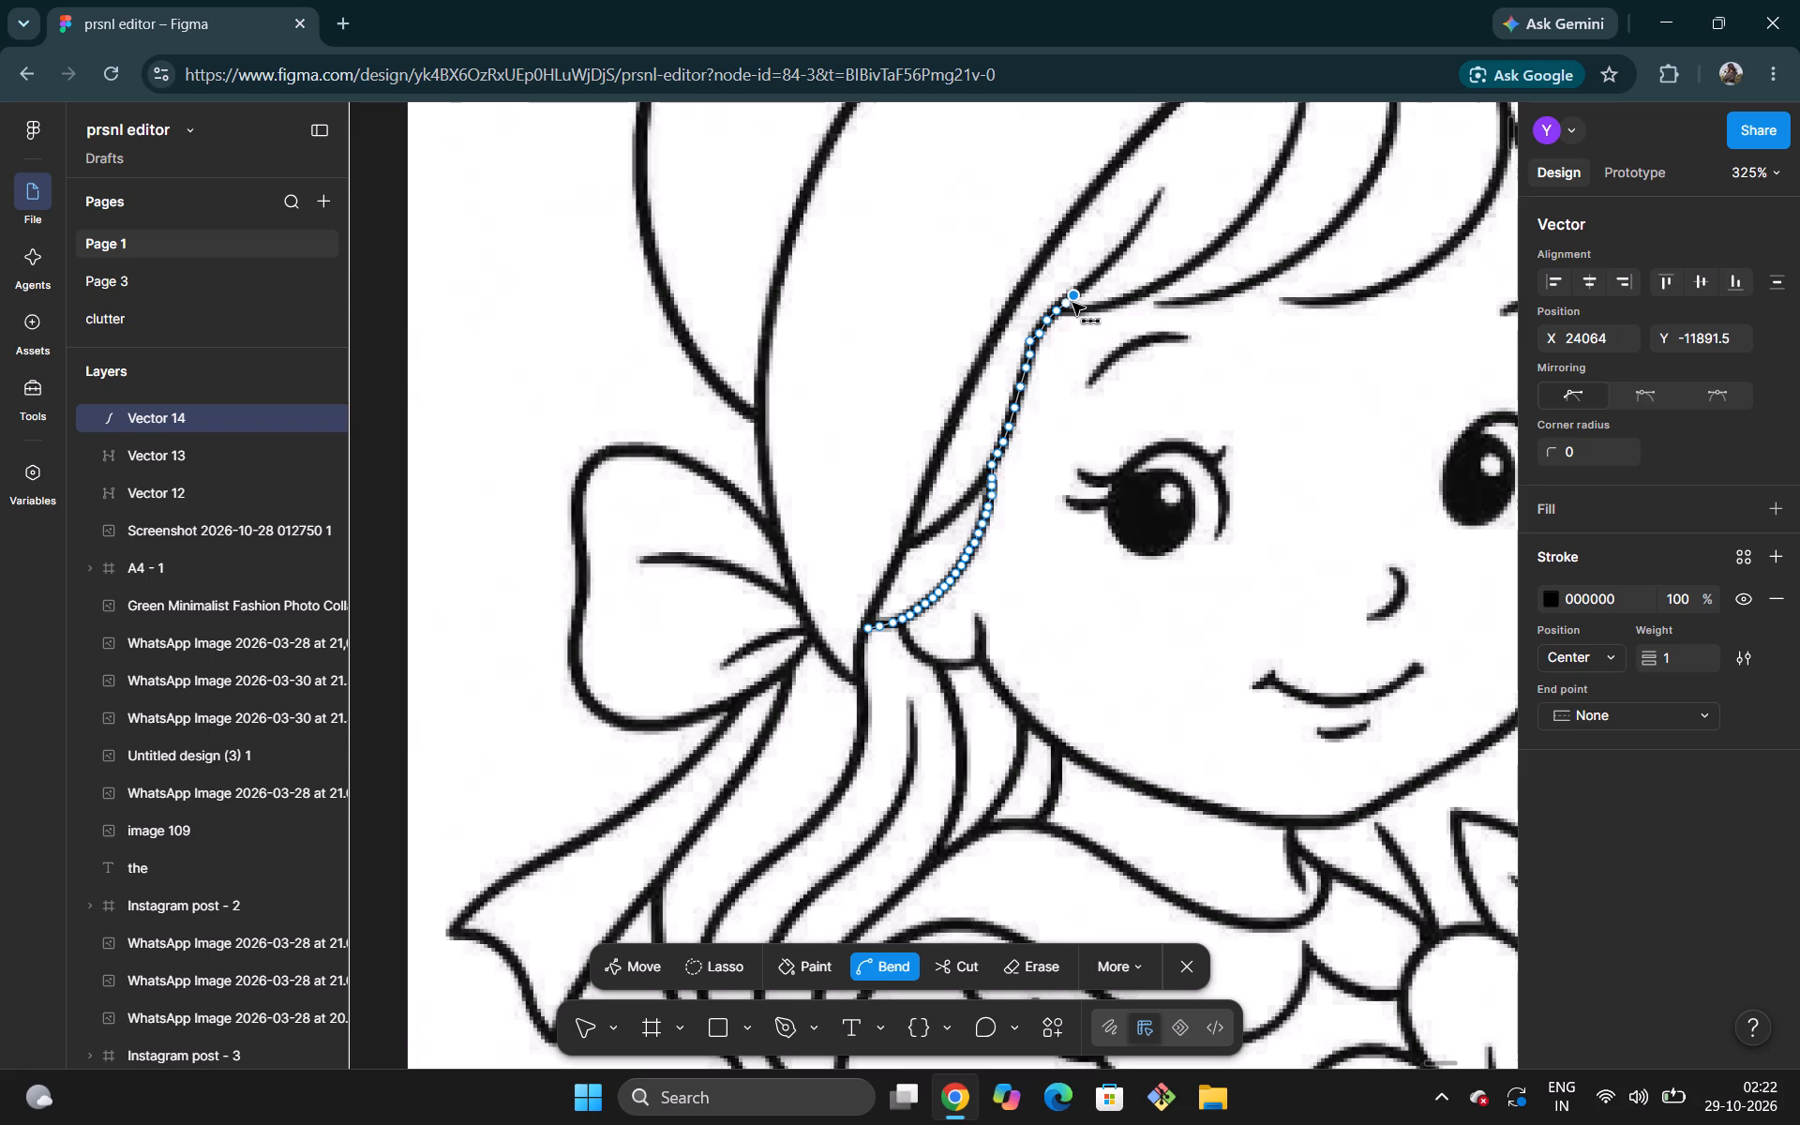
key(ctrl+z)
key(ctrl+z)
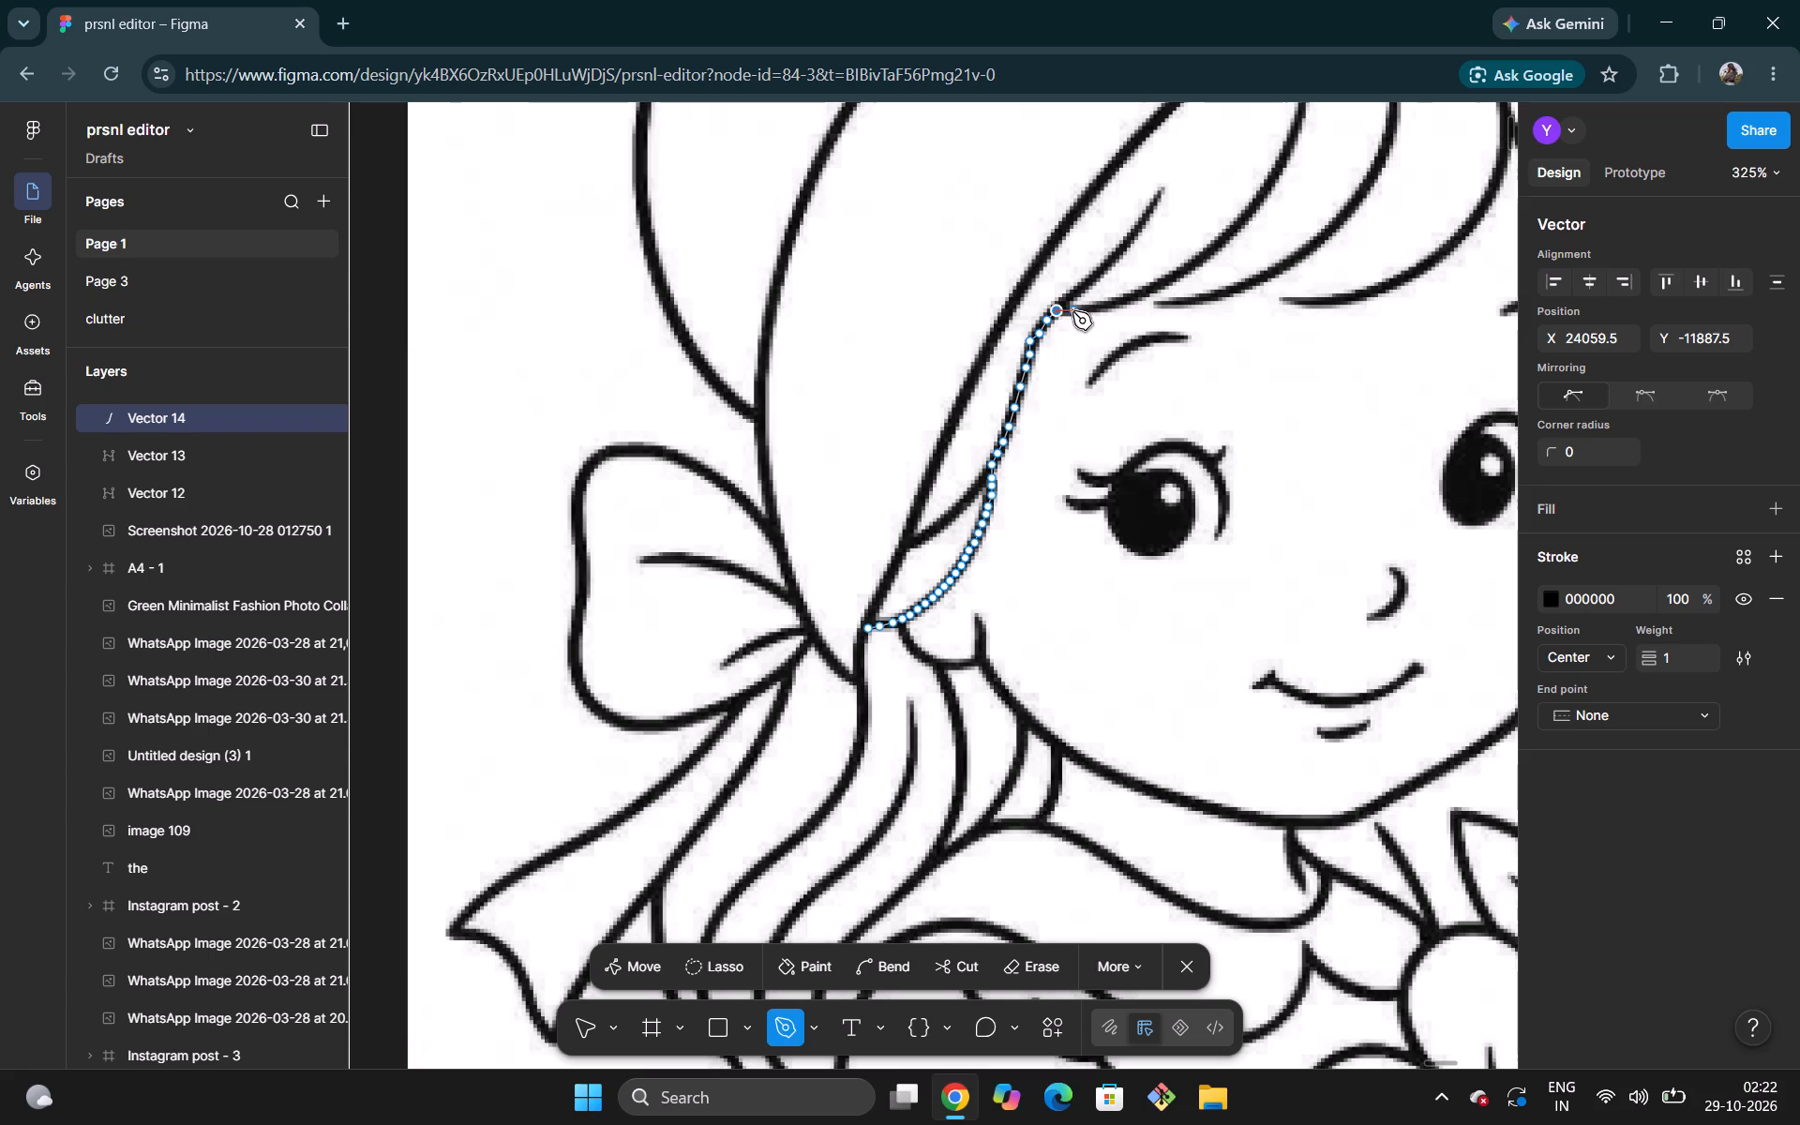
Continue the path with closely spaced points from the fringe corner along the first long fringe strand, to just above the second strand's pointed start.
scroll(1072, 312, left, 1)
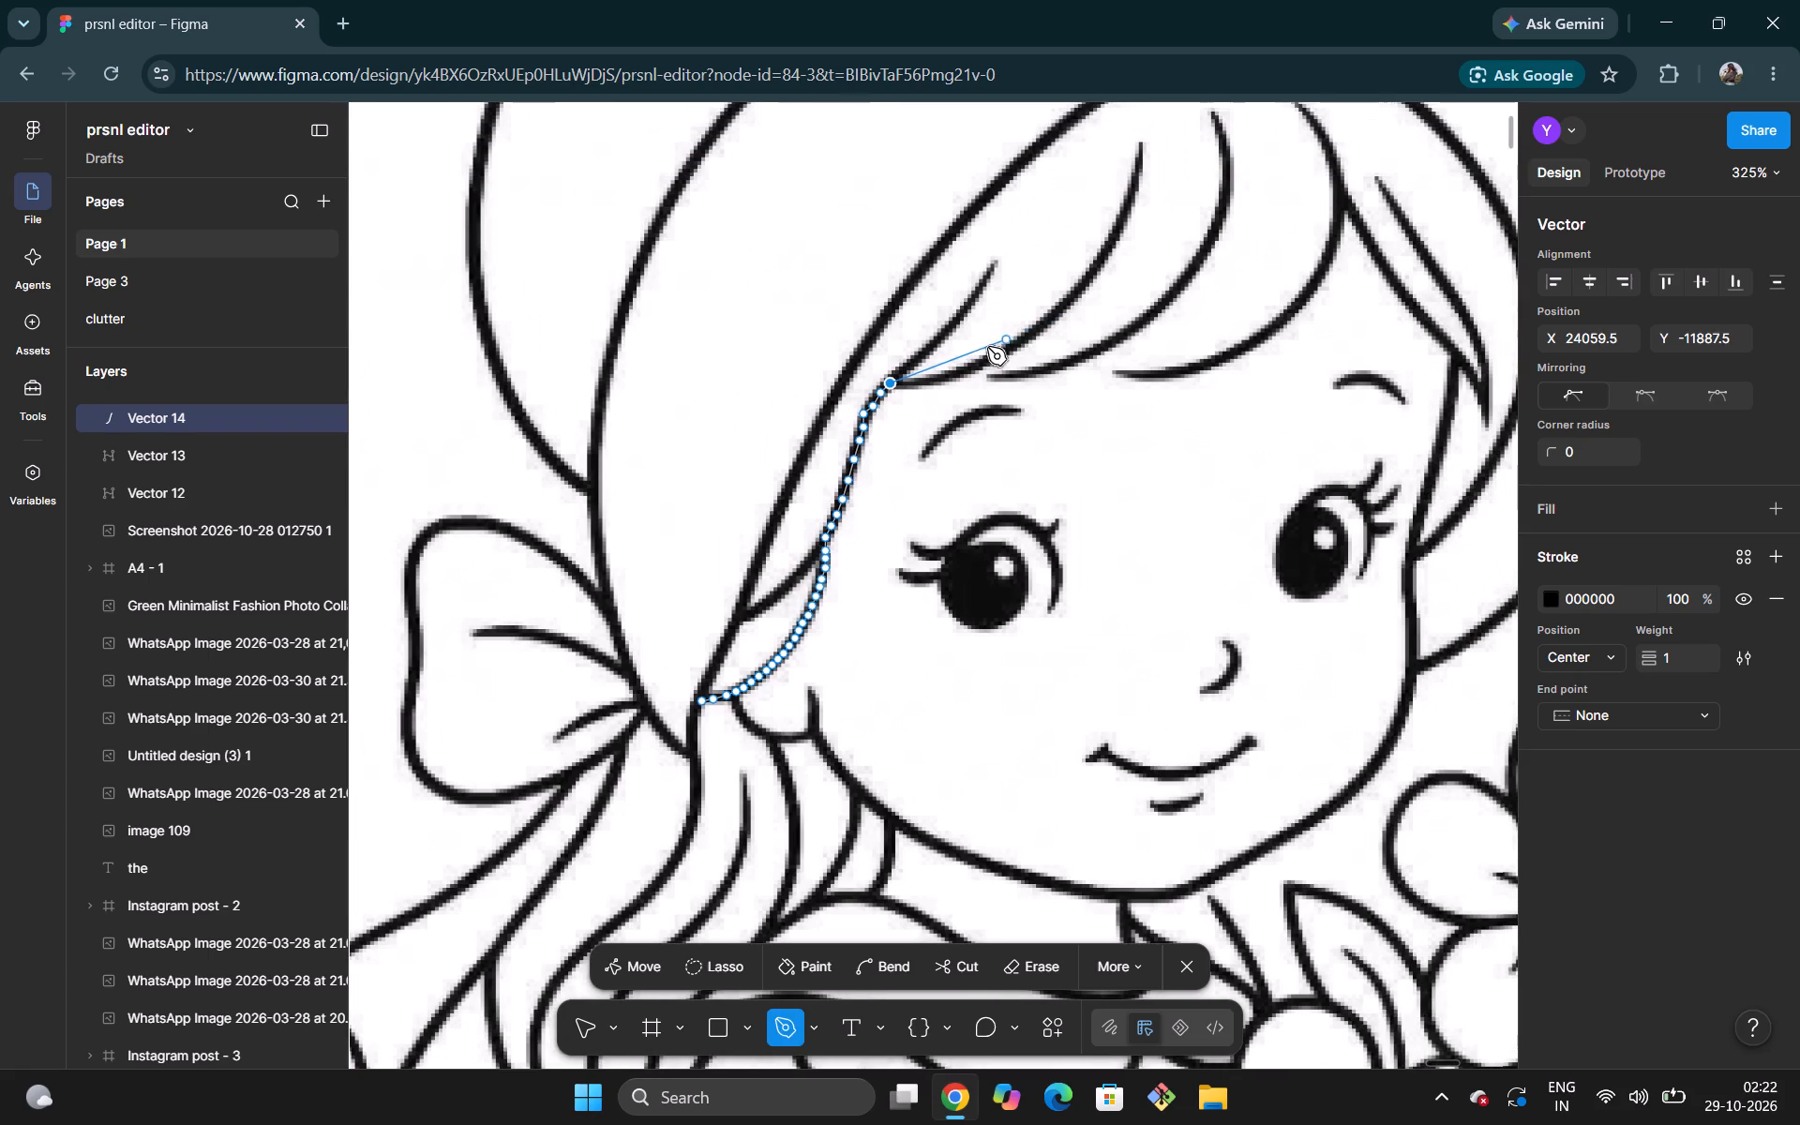
scroll(978, 350, up, 1)
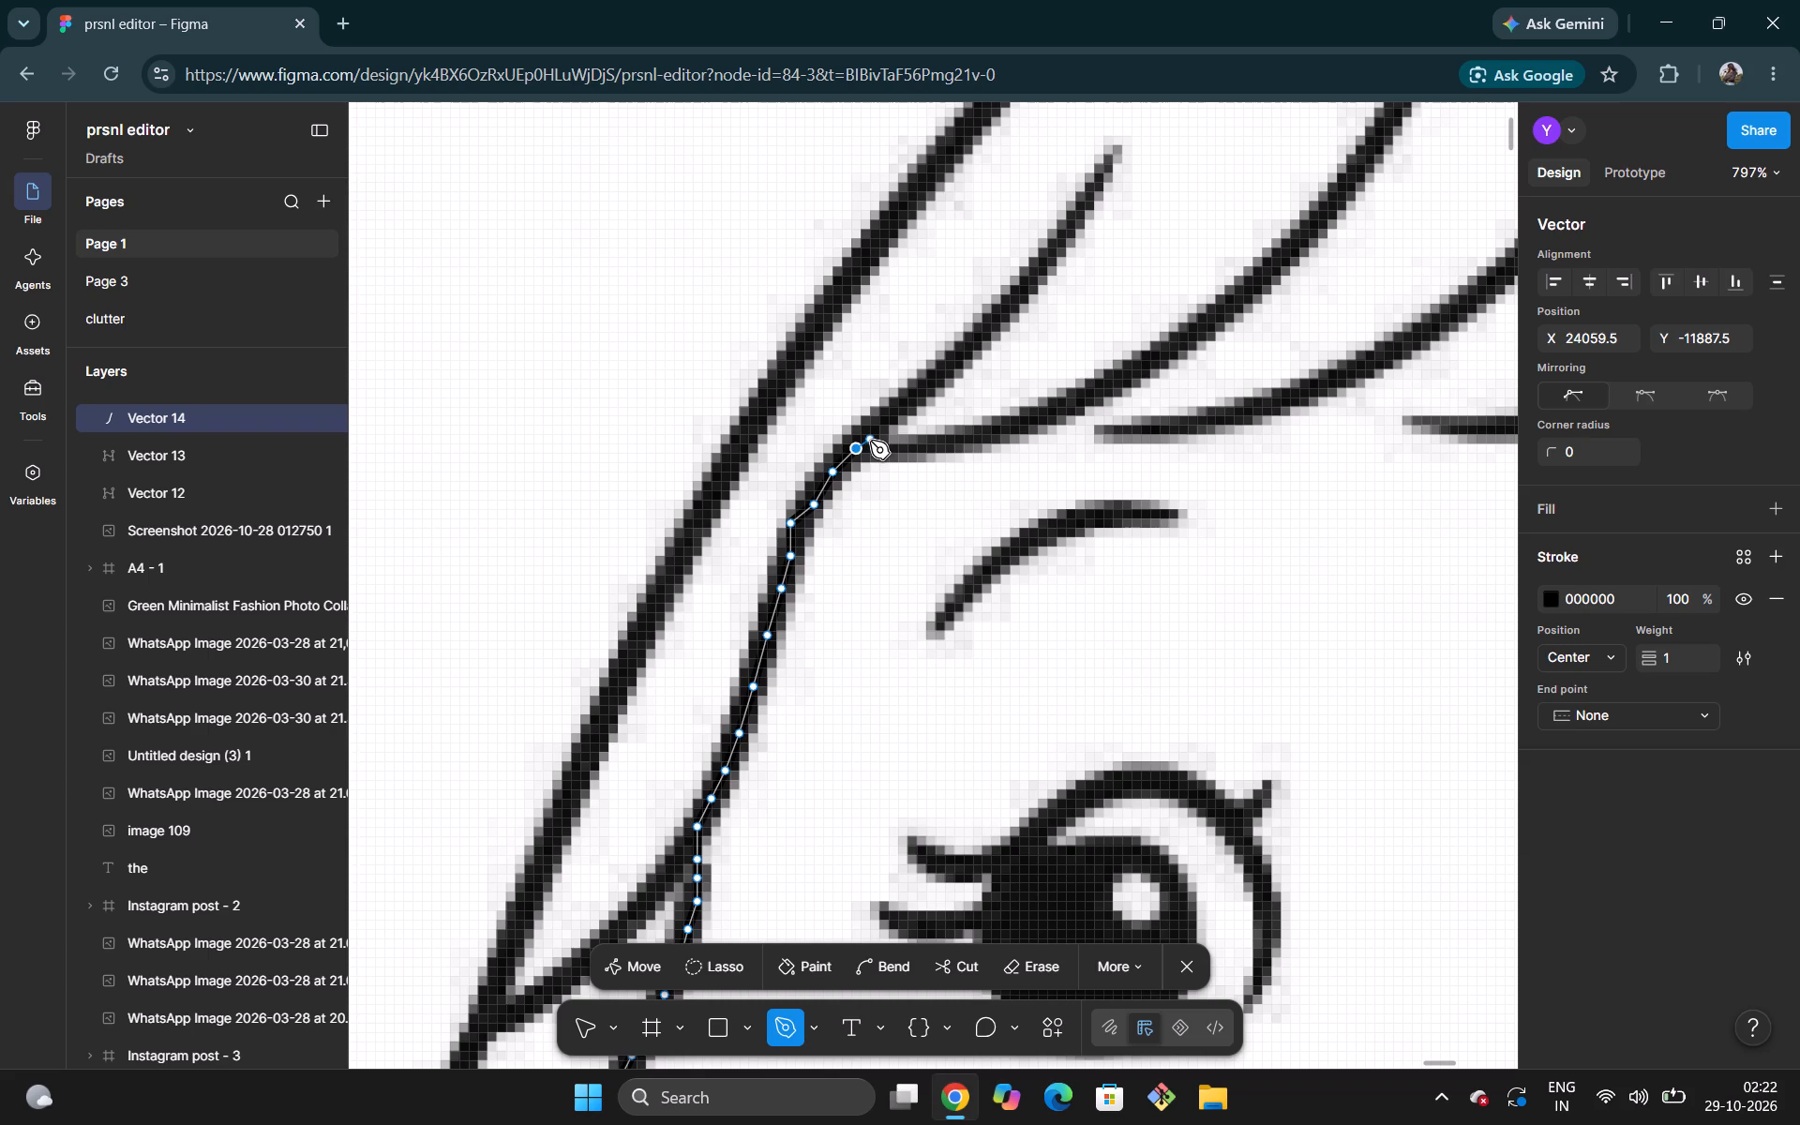
click(870, 442)
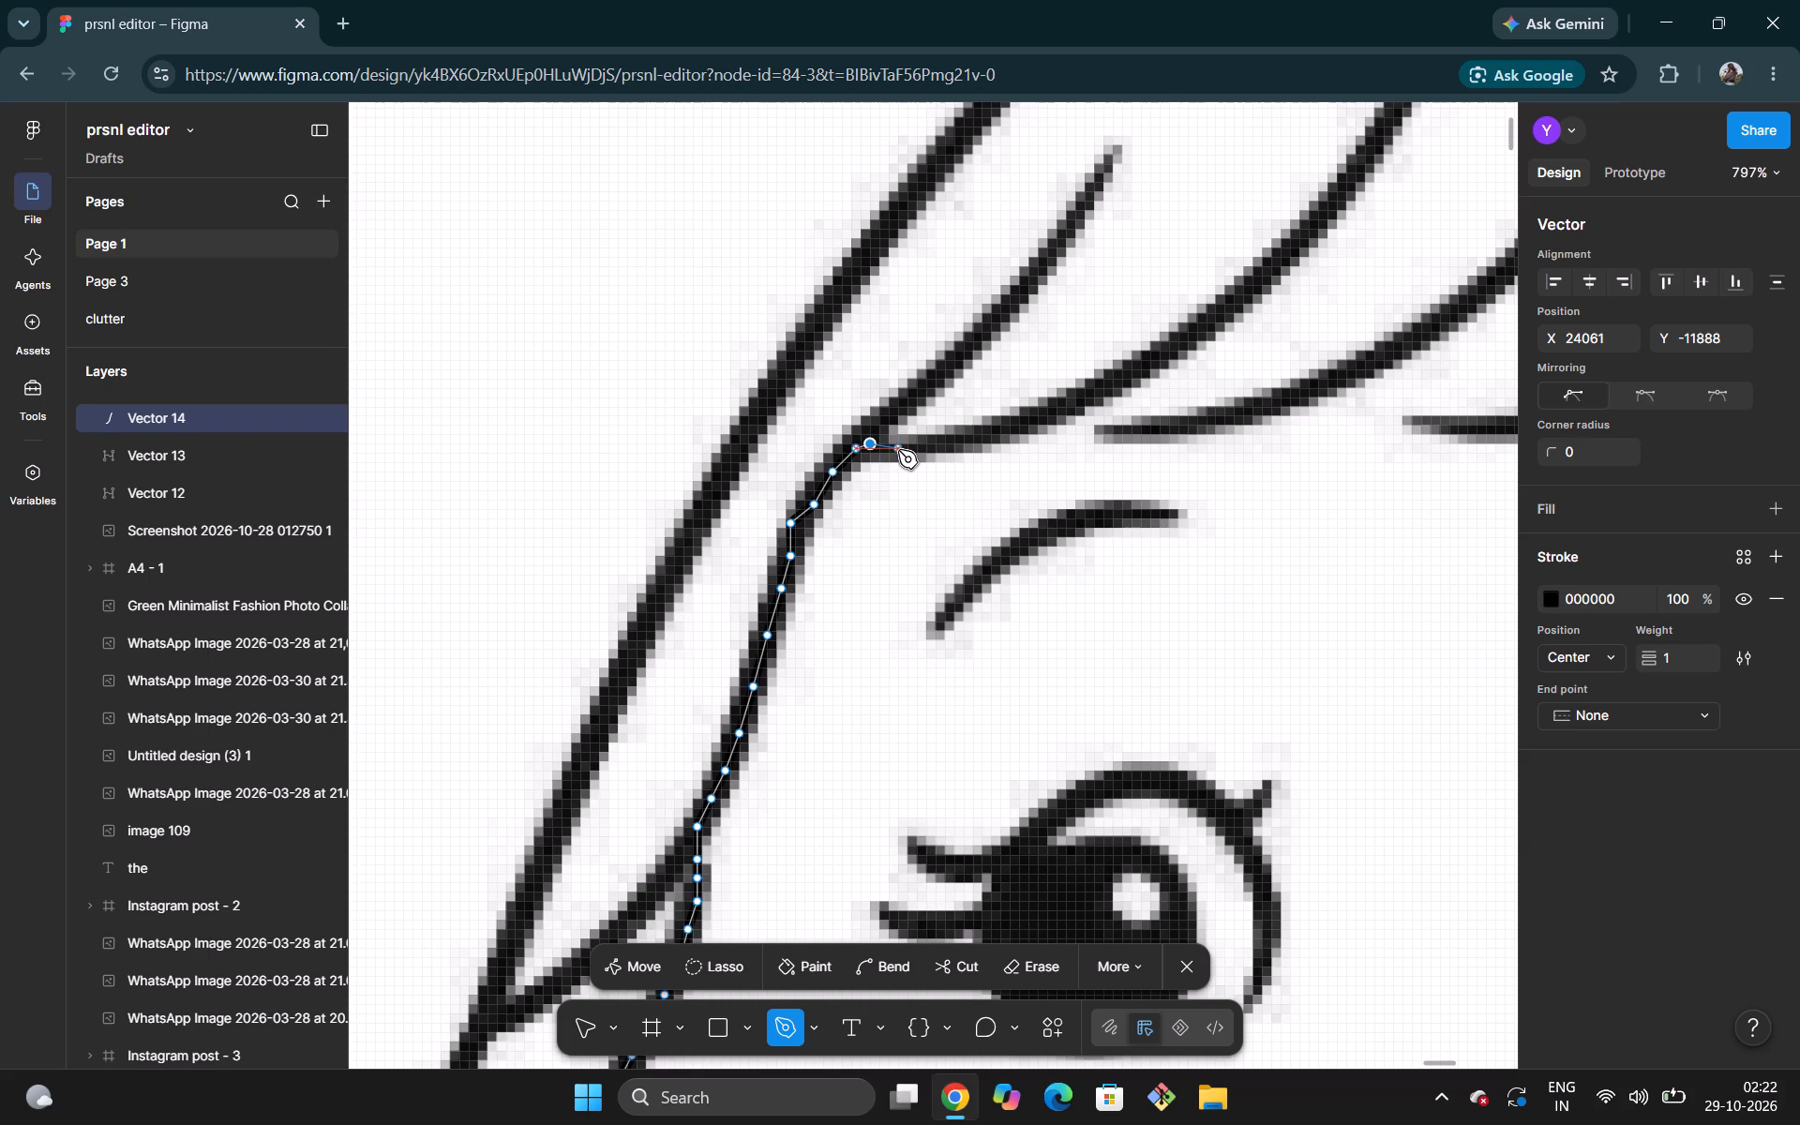
click(898, 450)
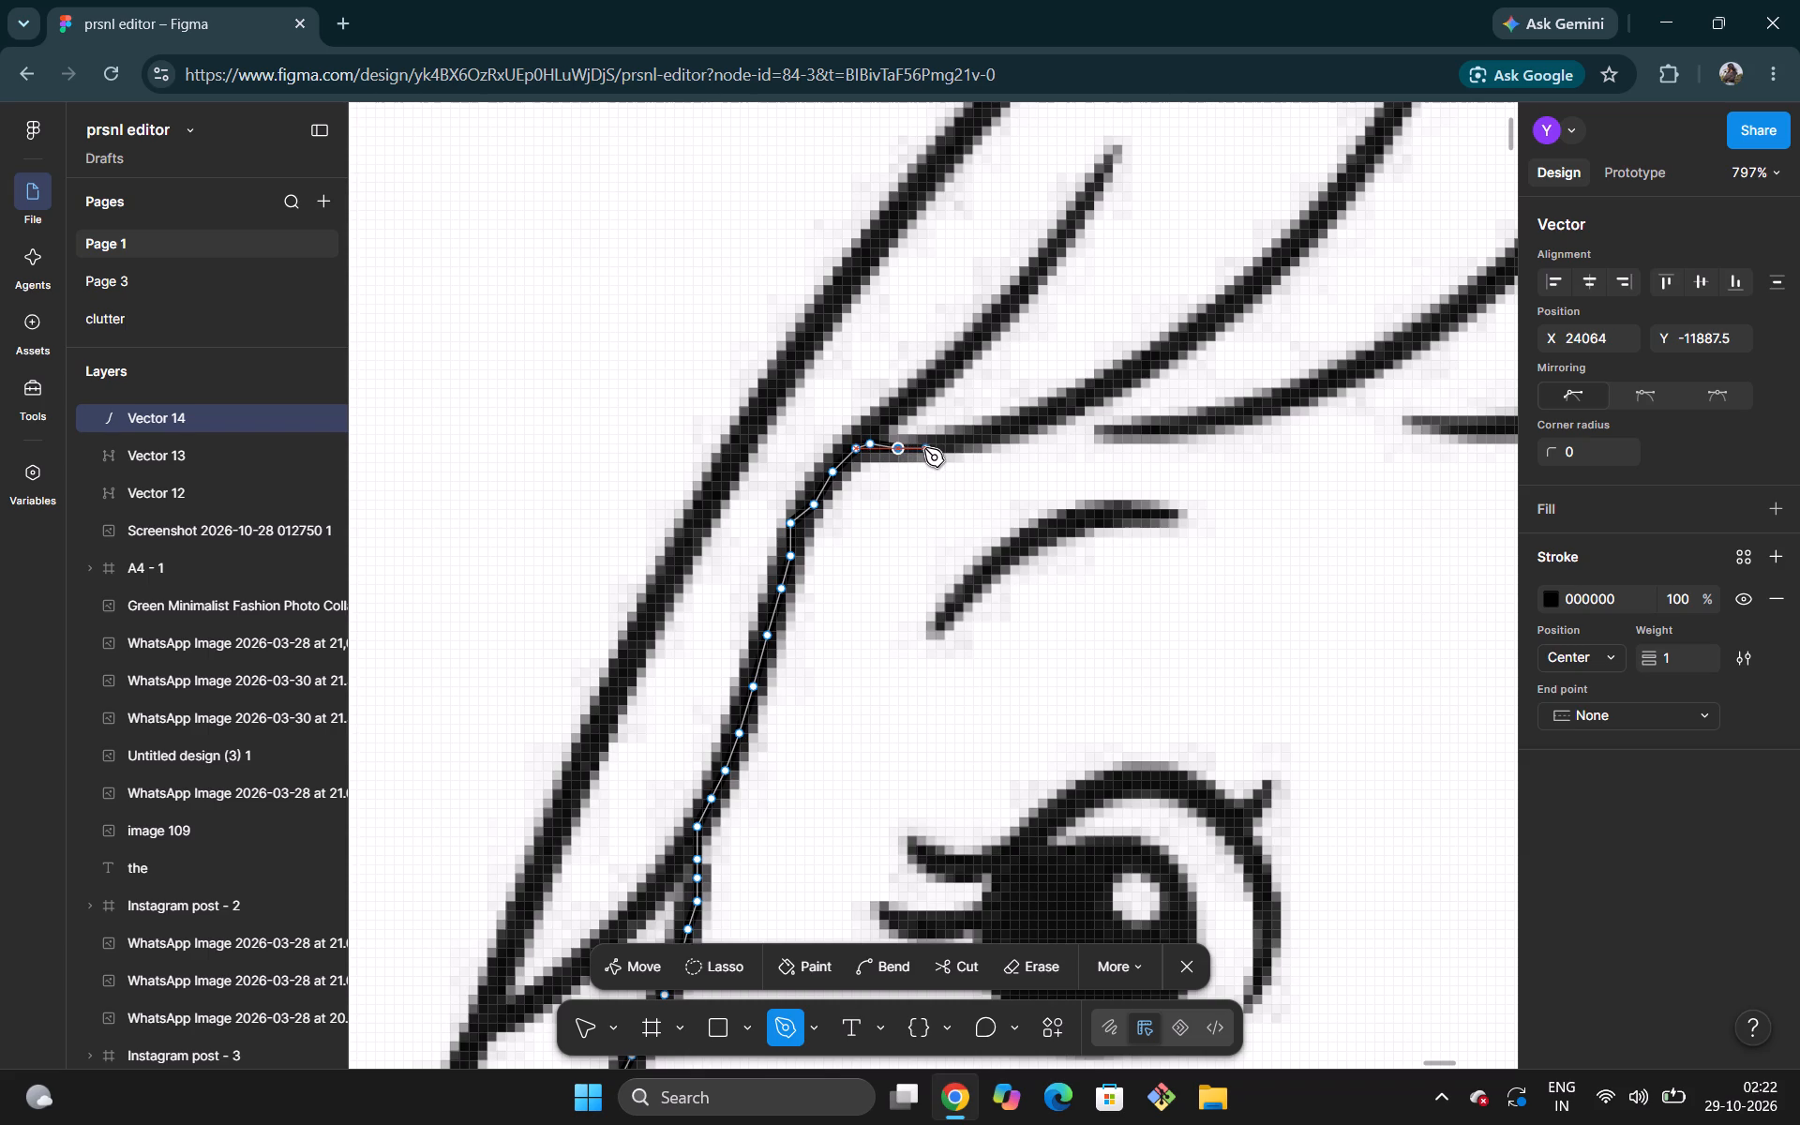
click(924, 448)
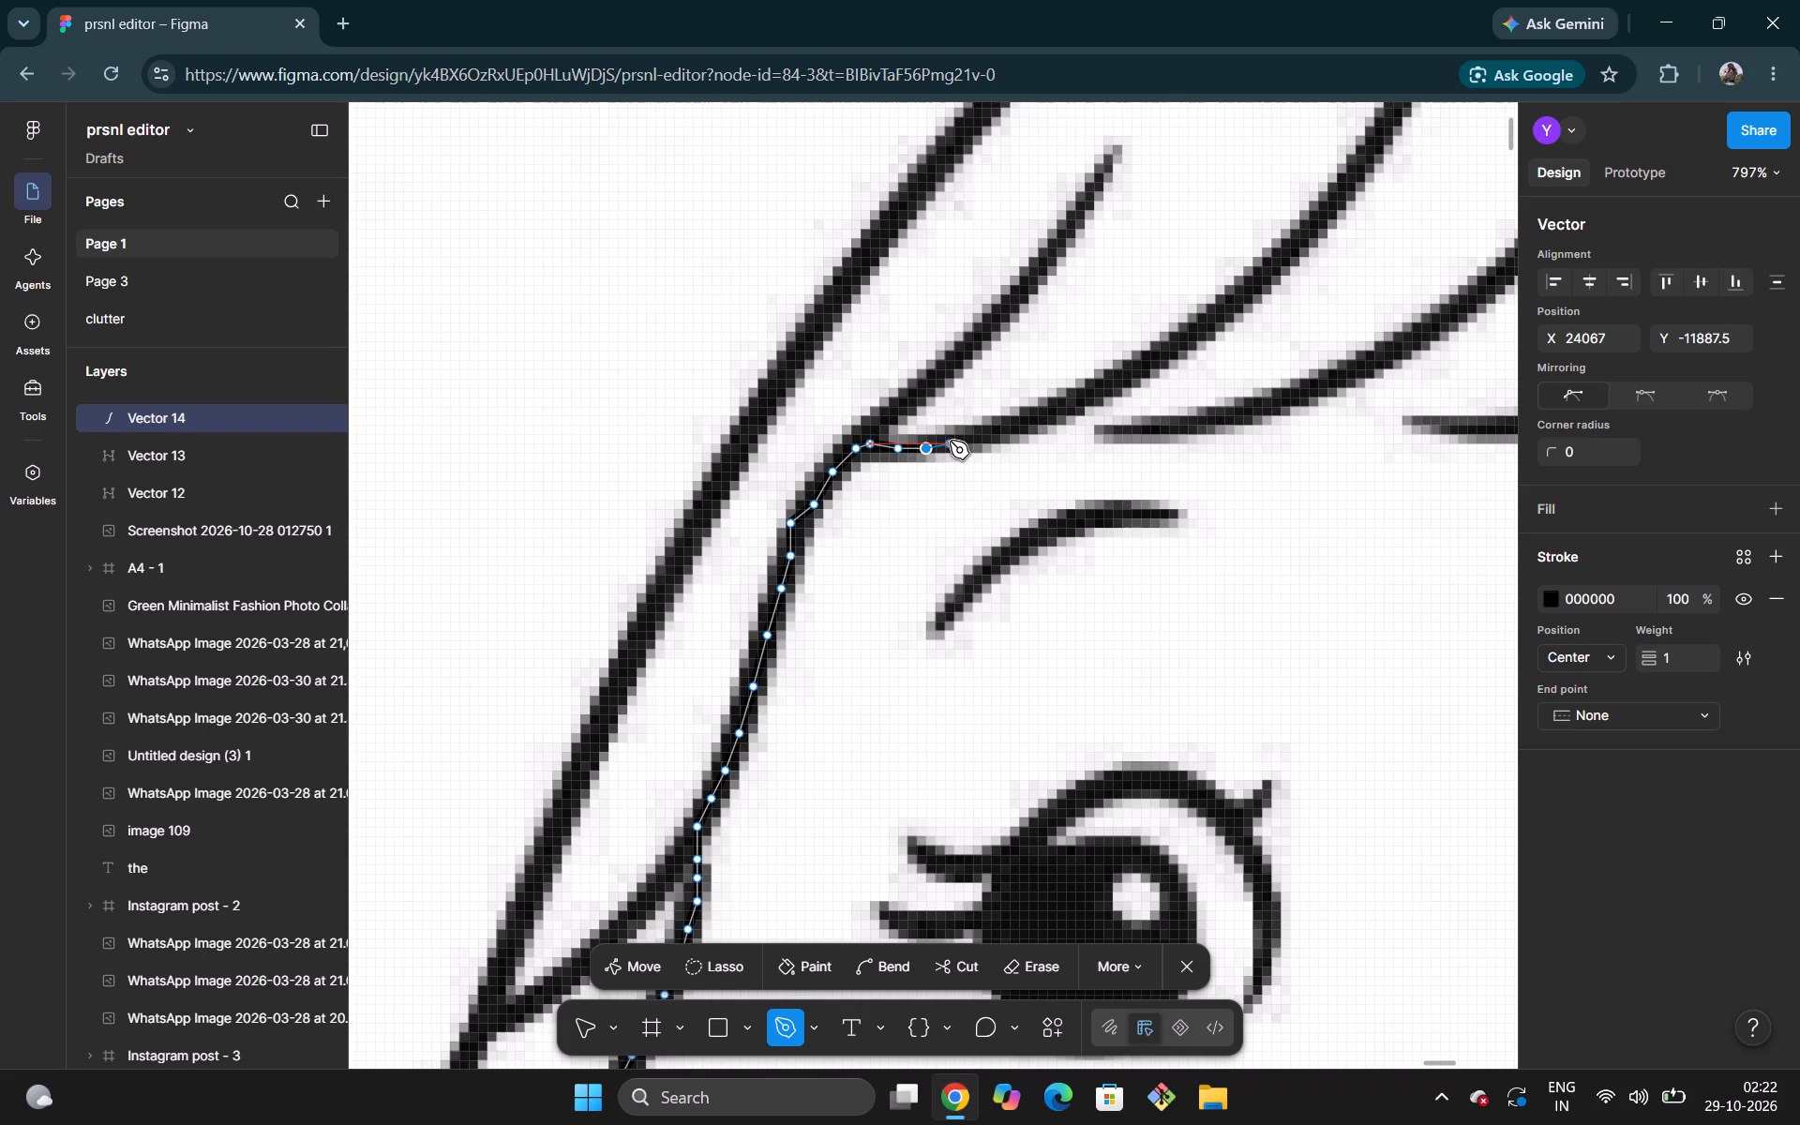
click(949, 439)
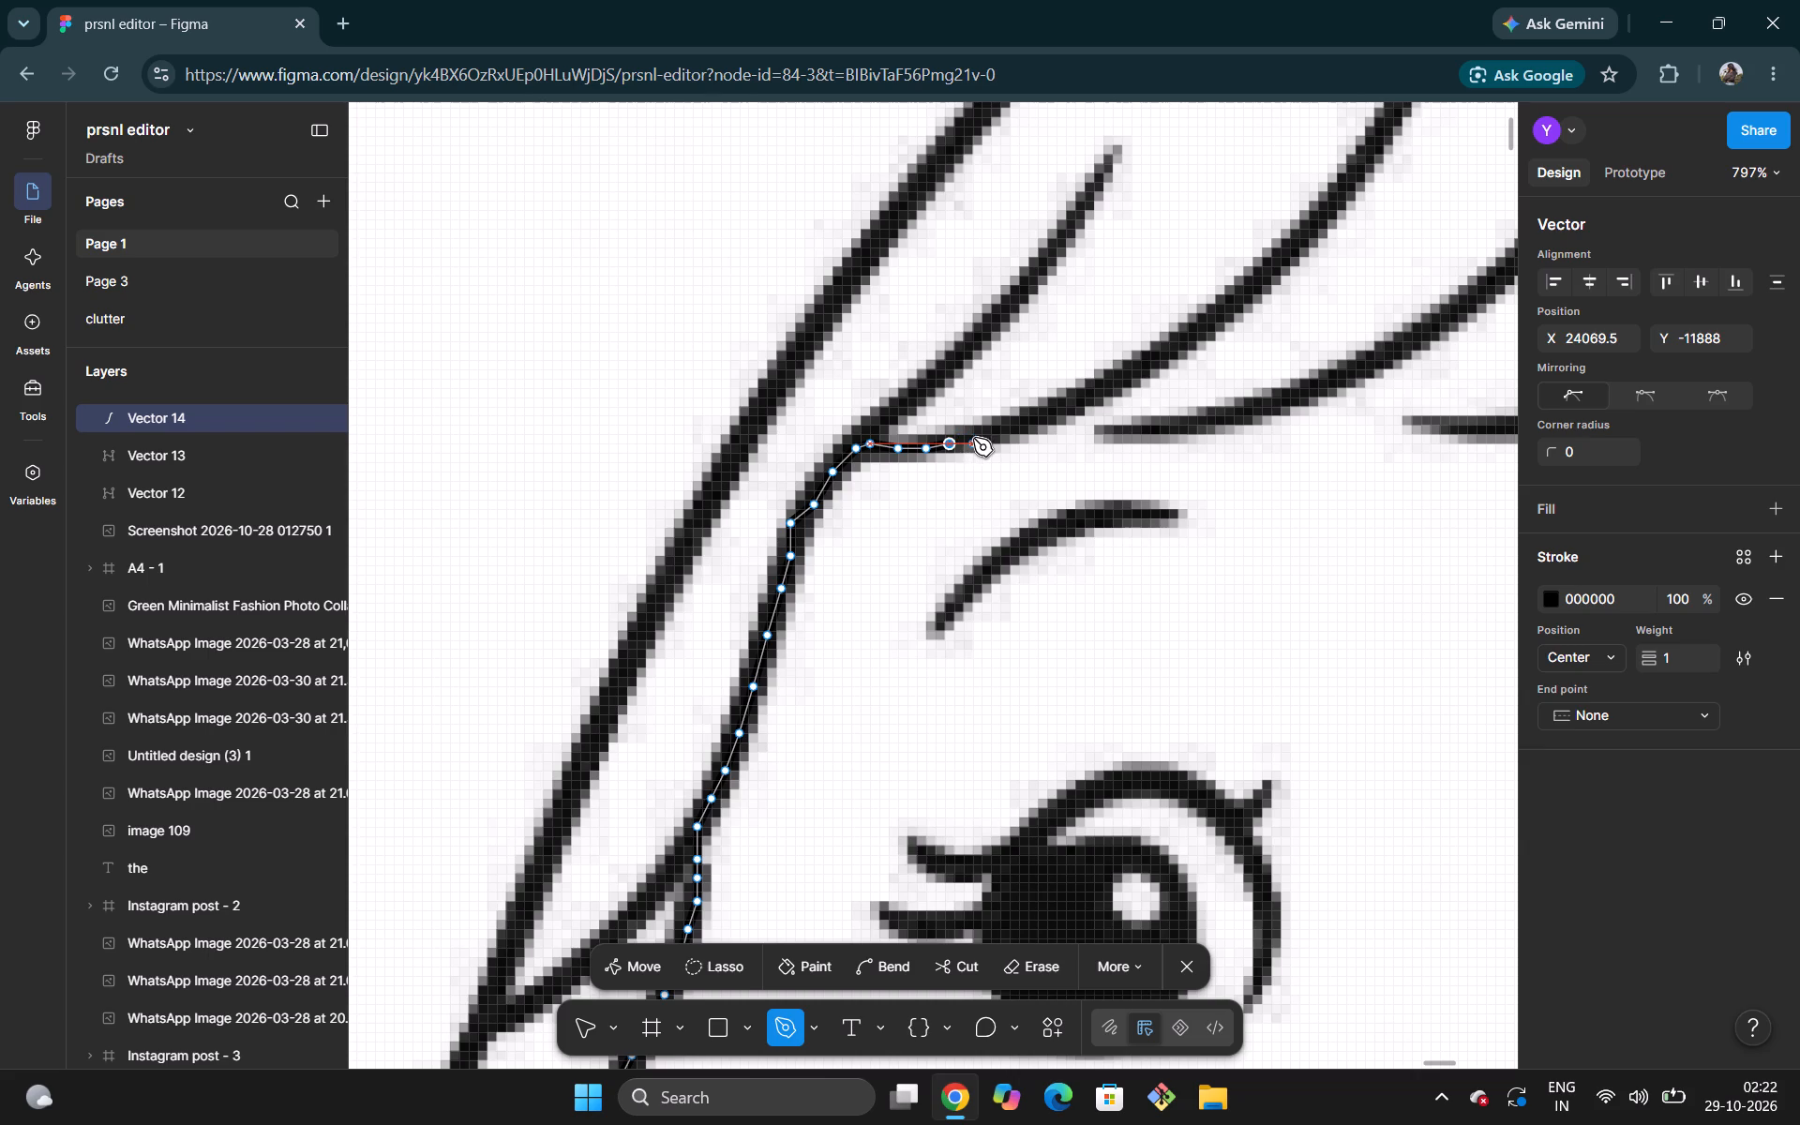
click(977, 435)
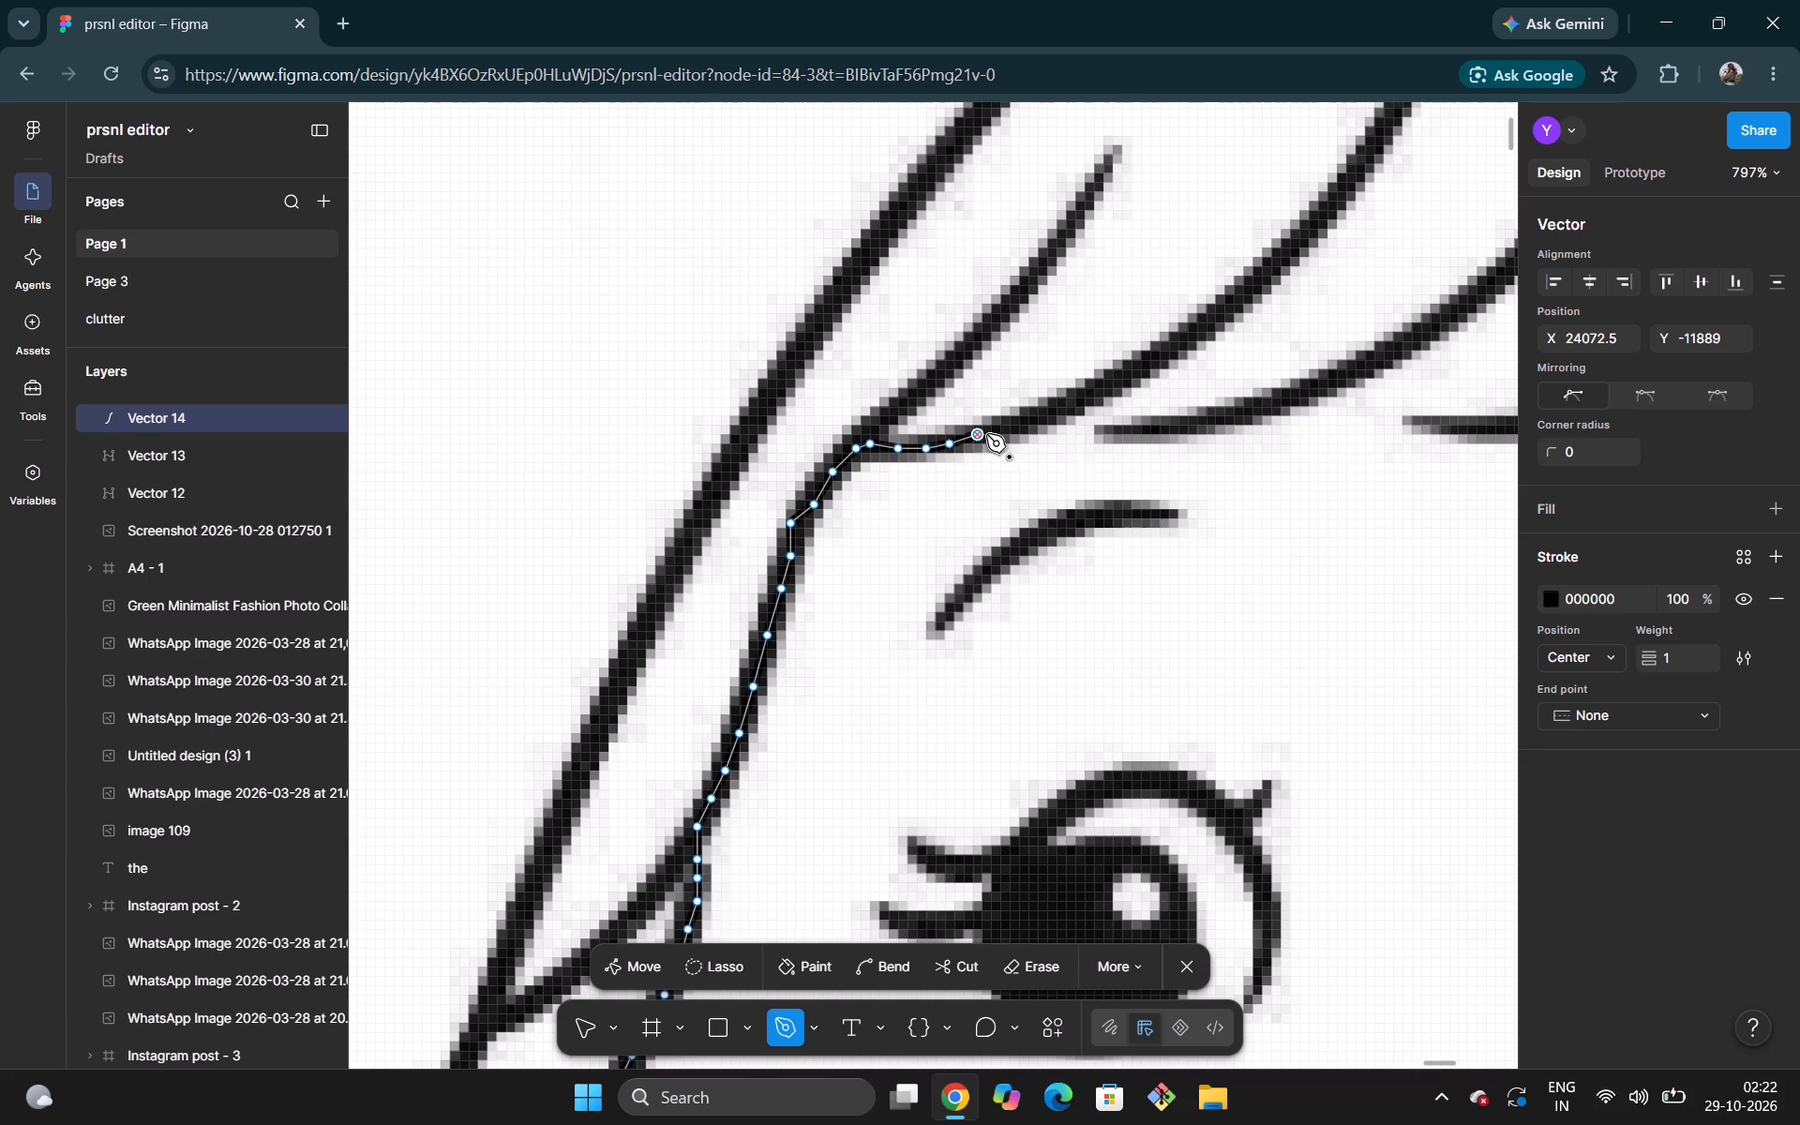
click(1004, 427)
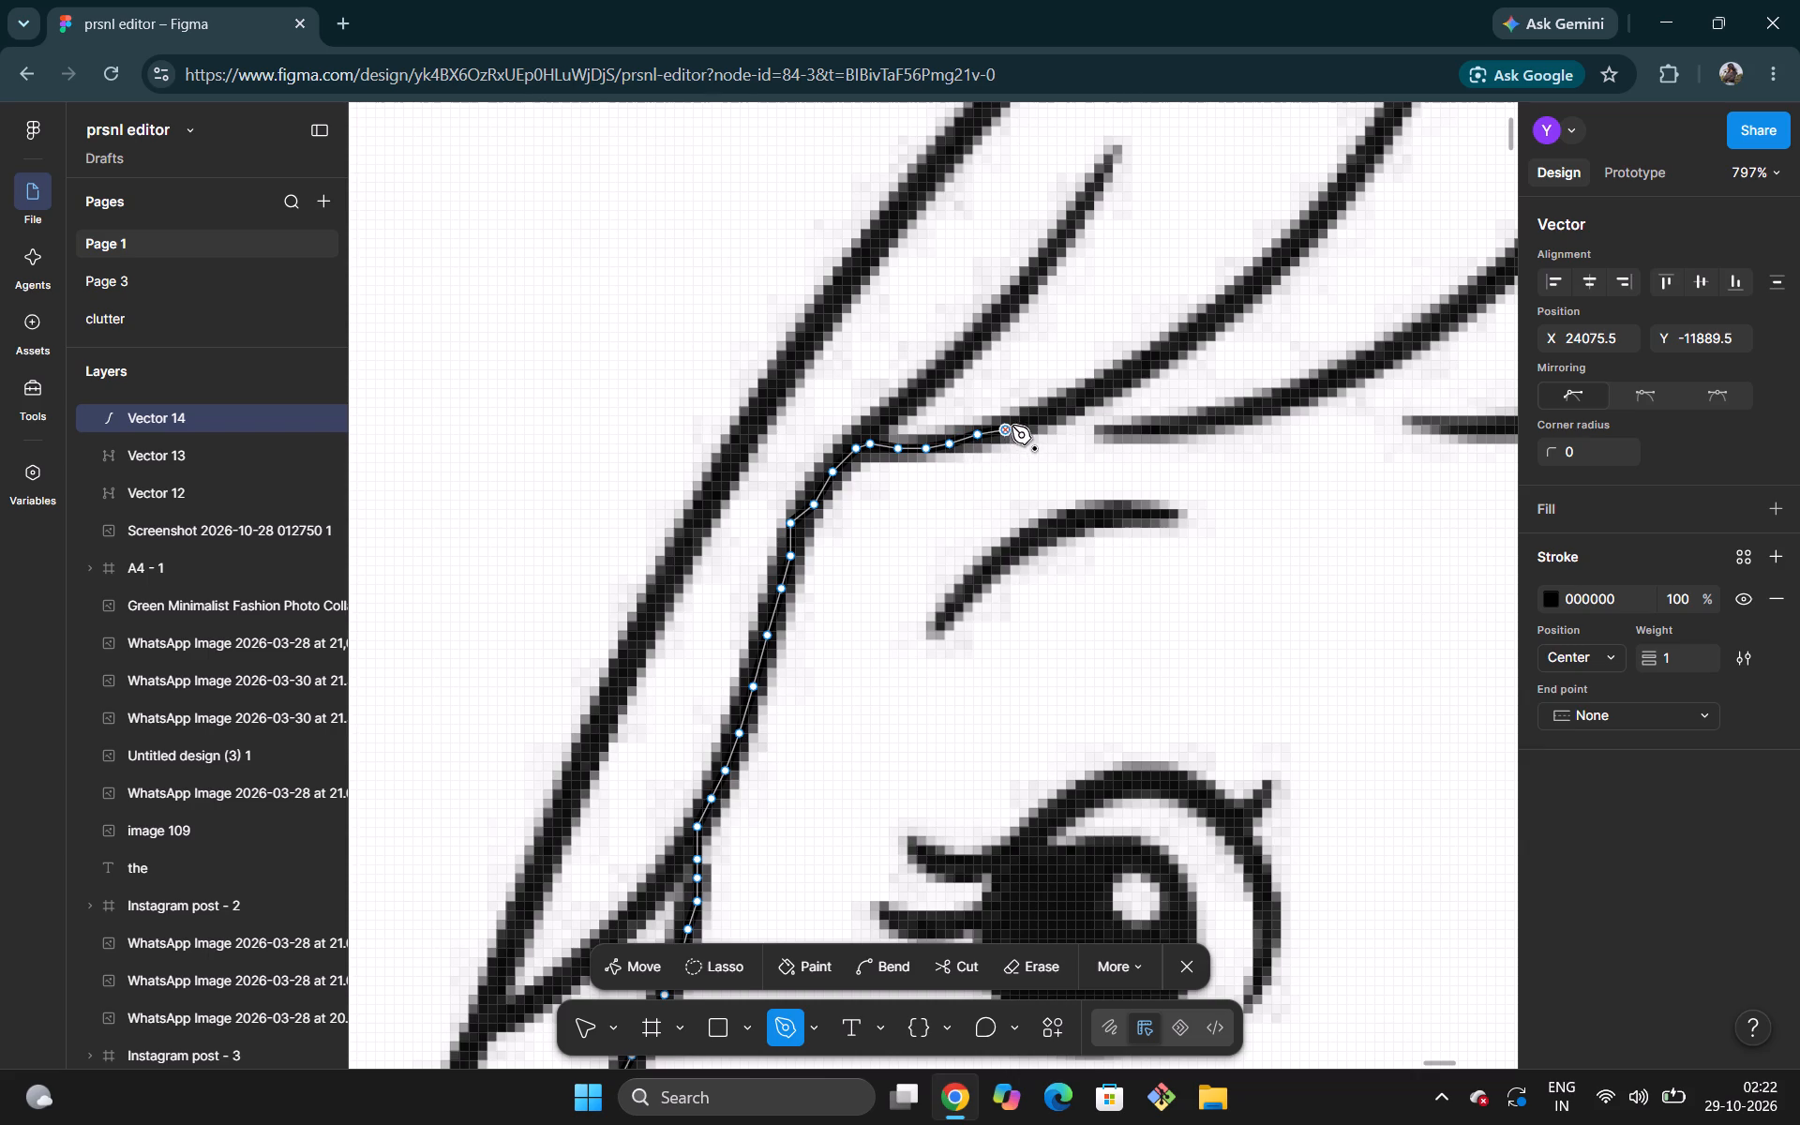
click(1030, 420)
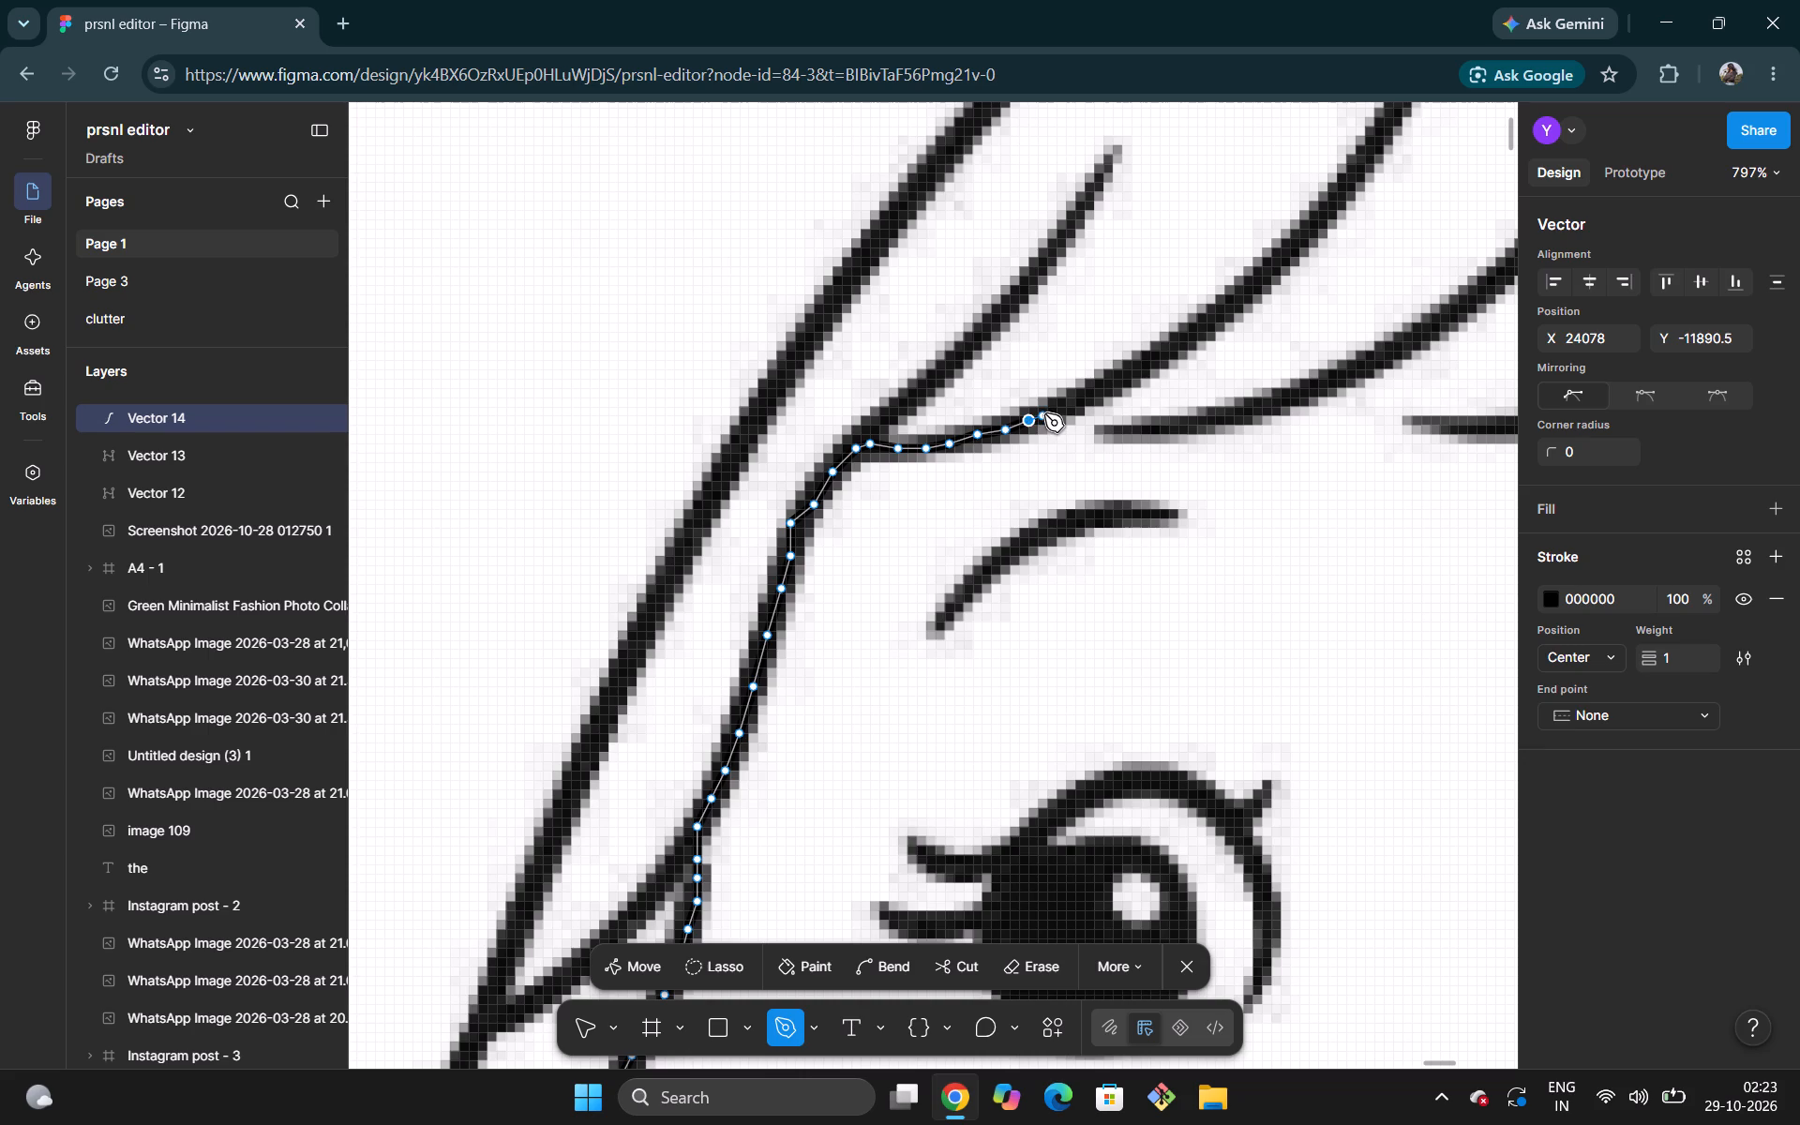
click(1044, 413)
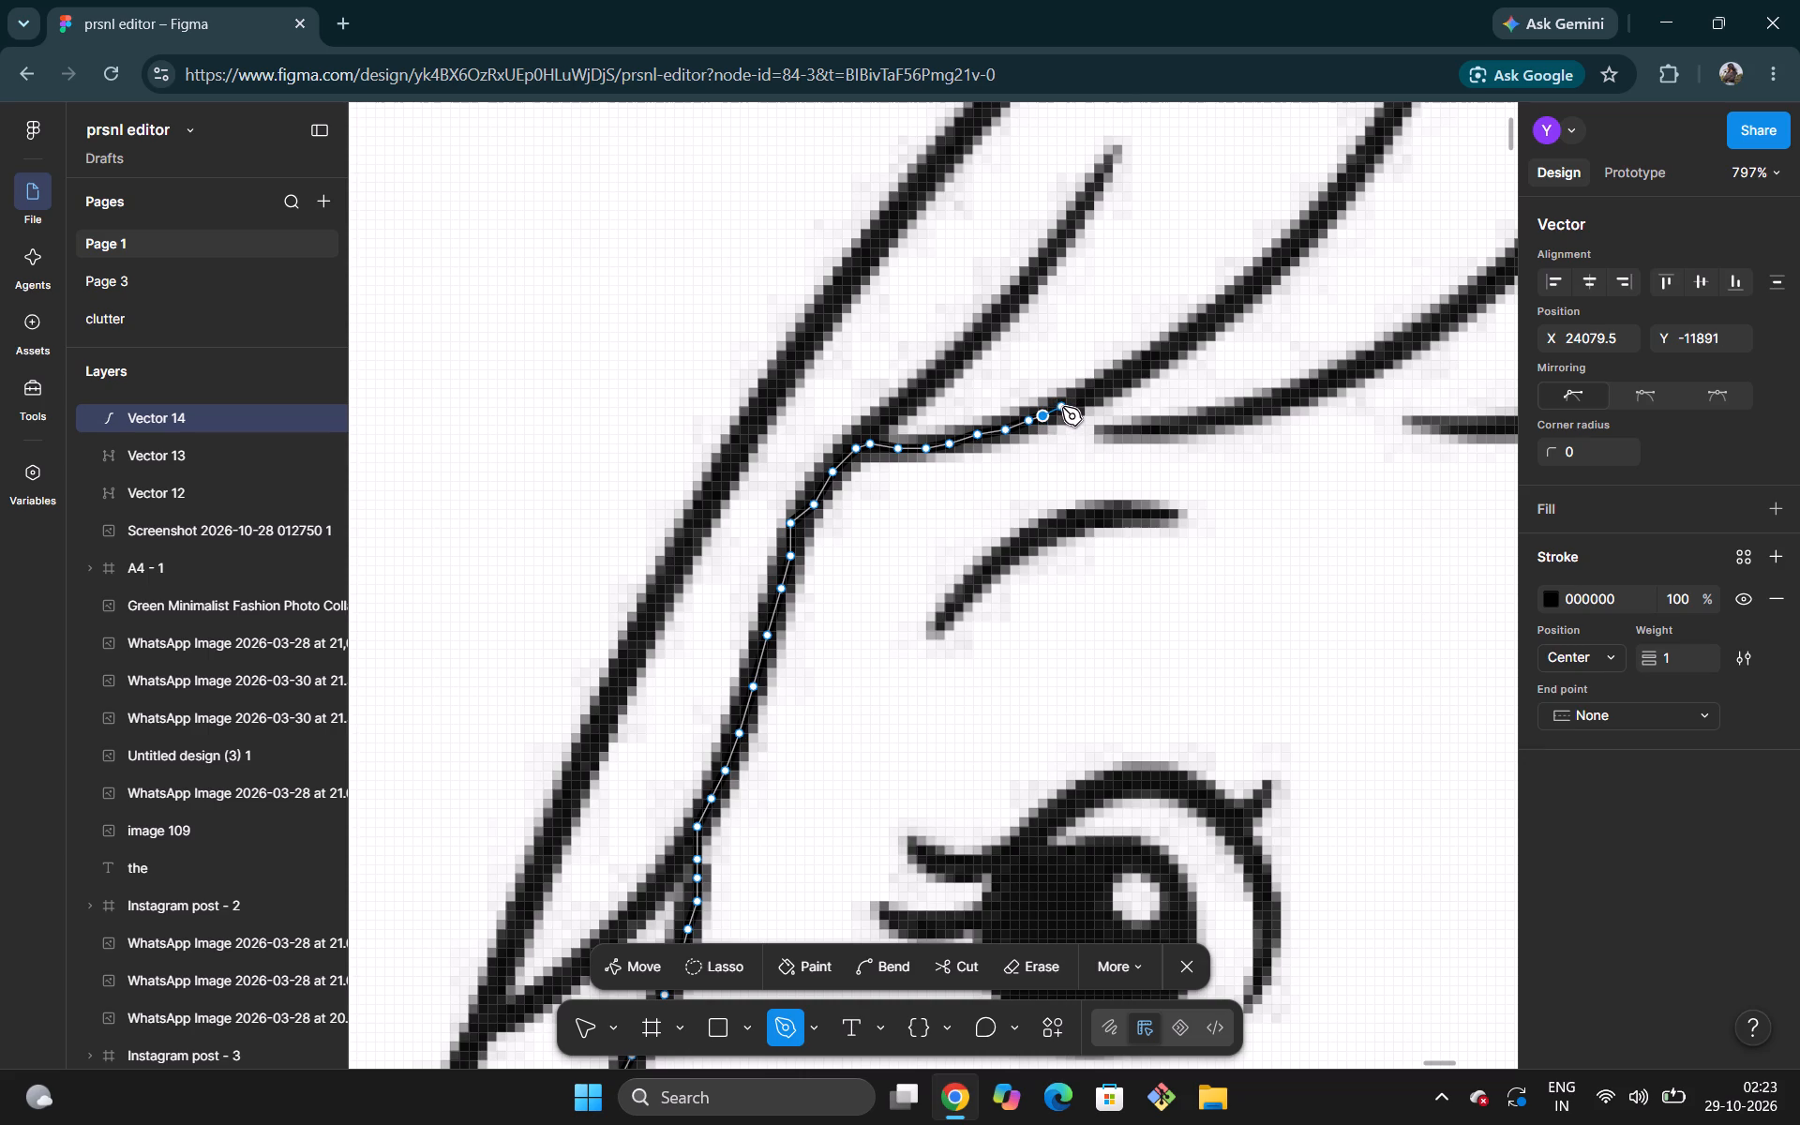
click(1062, 408)
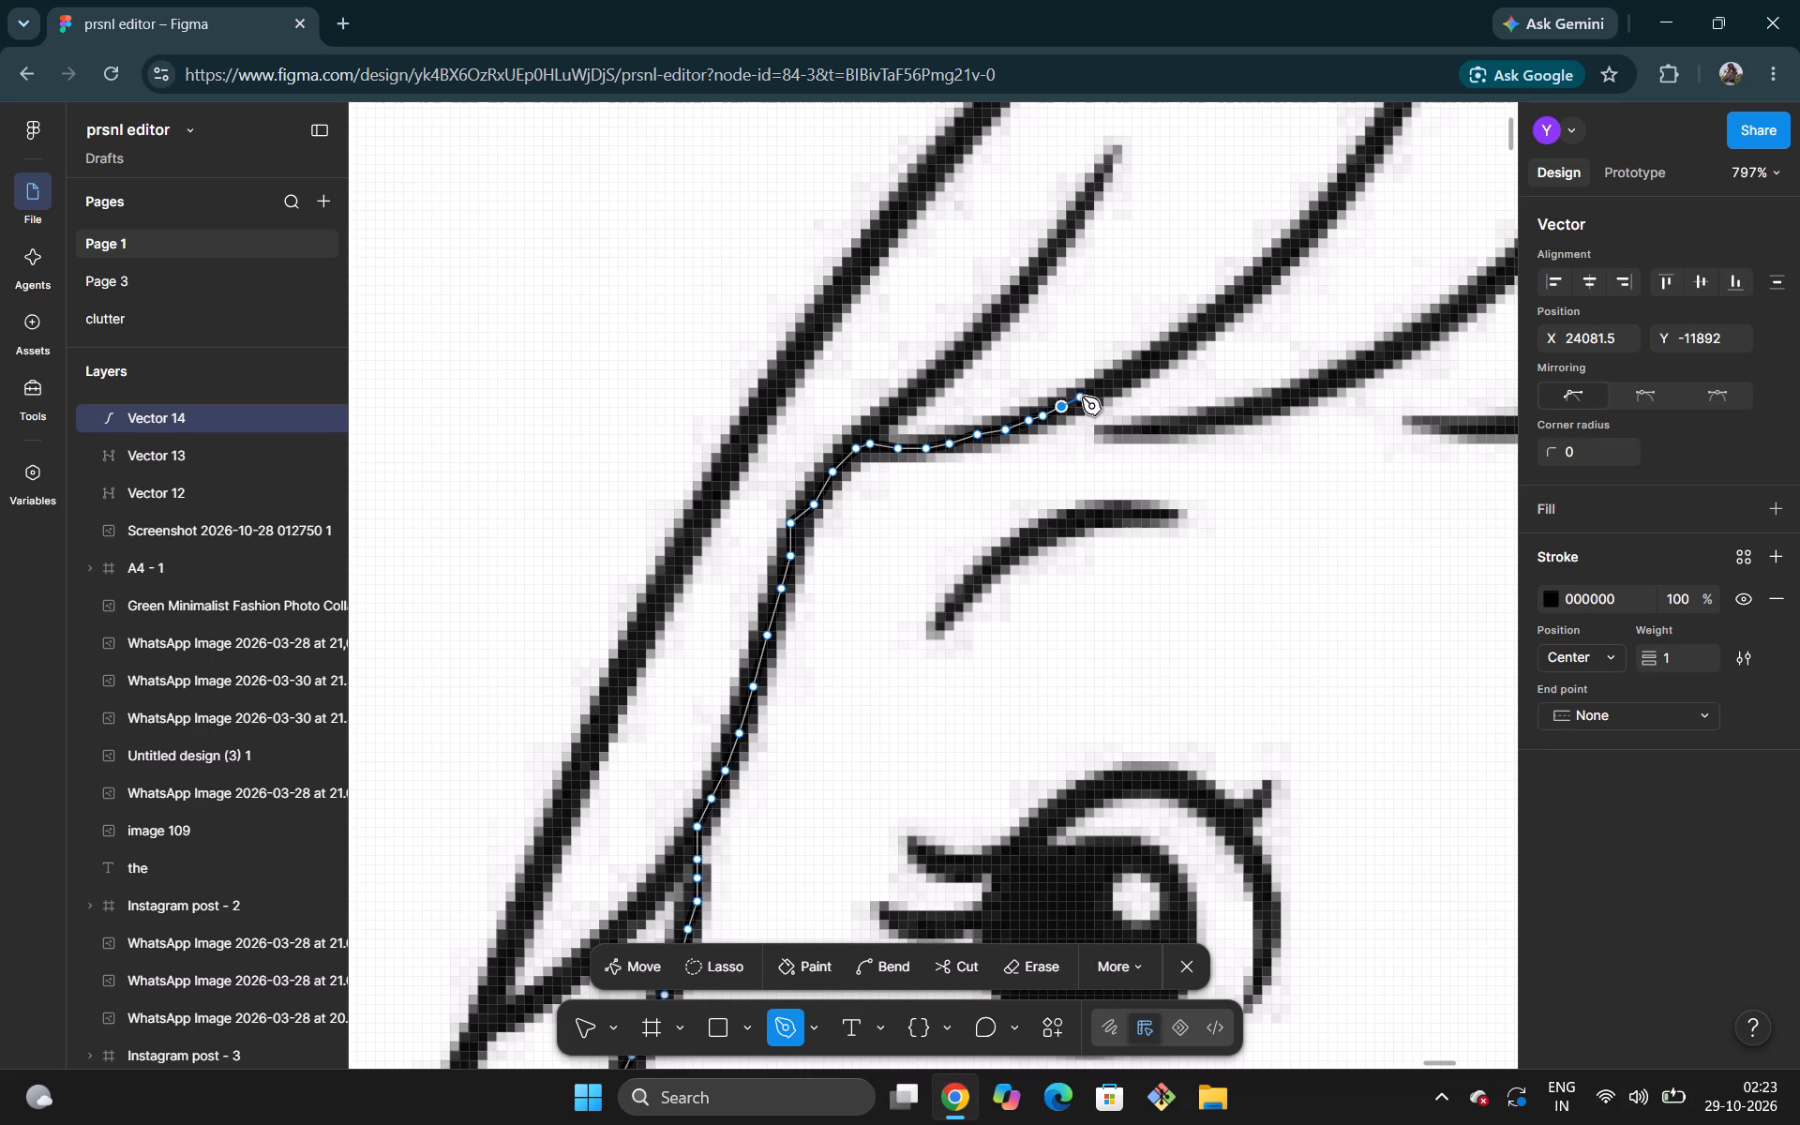
click(1082, 396)
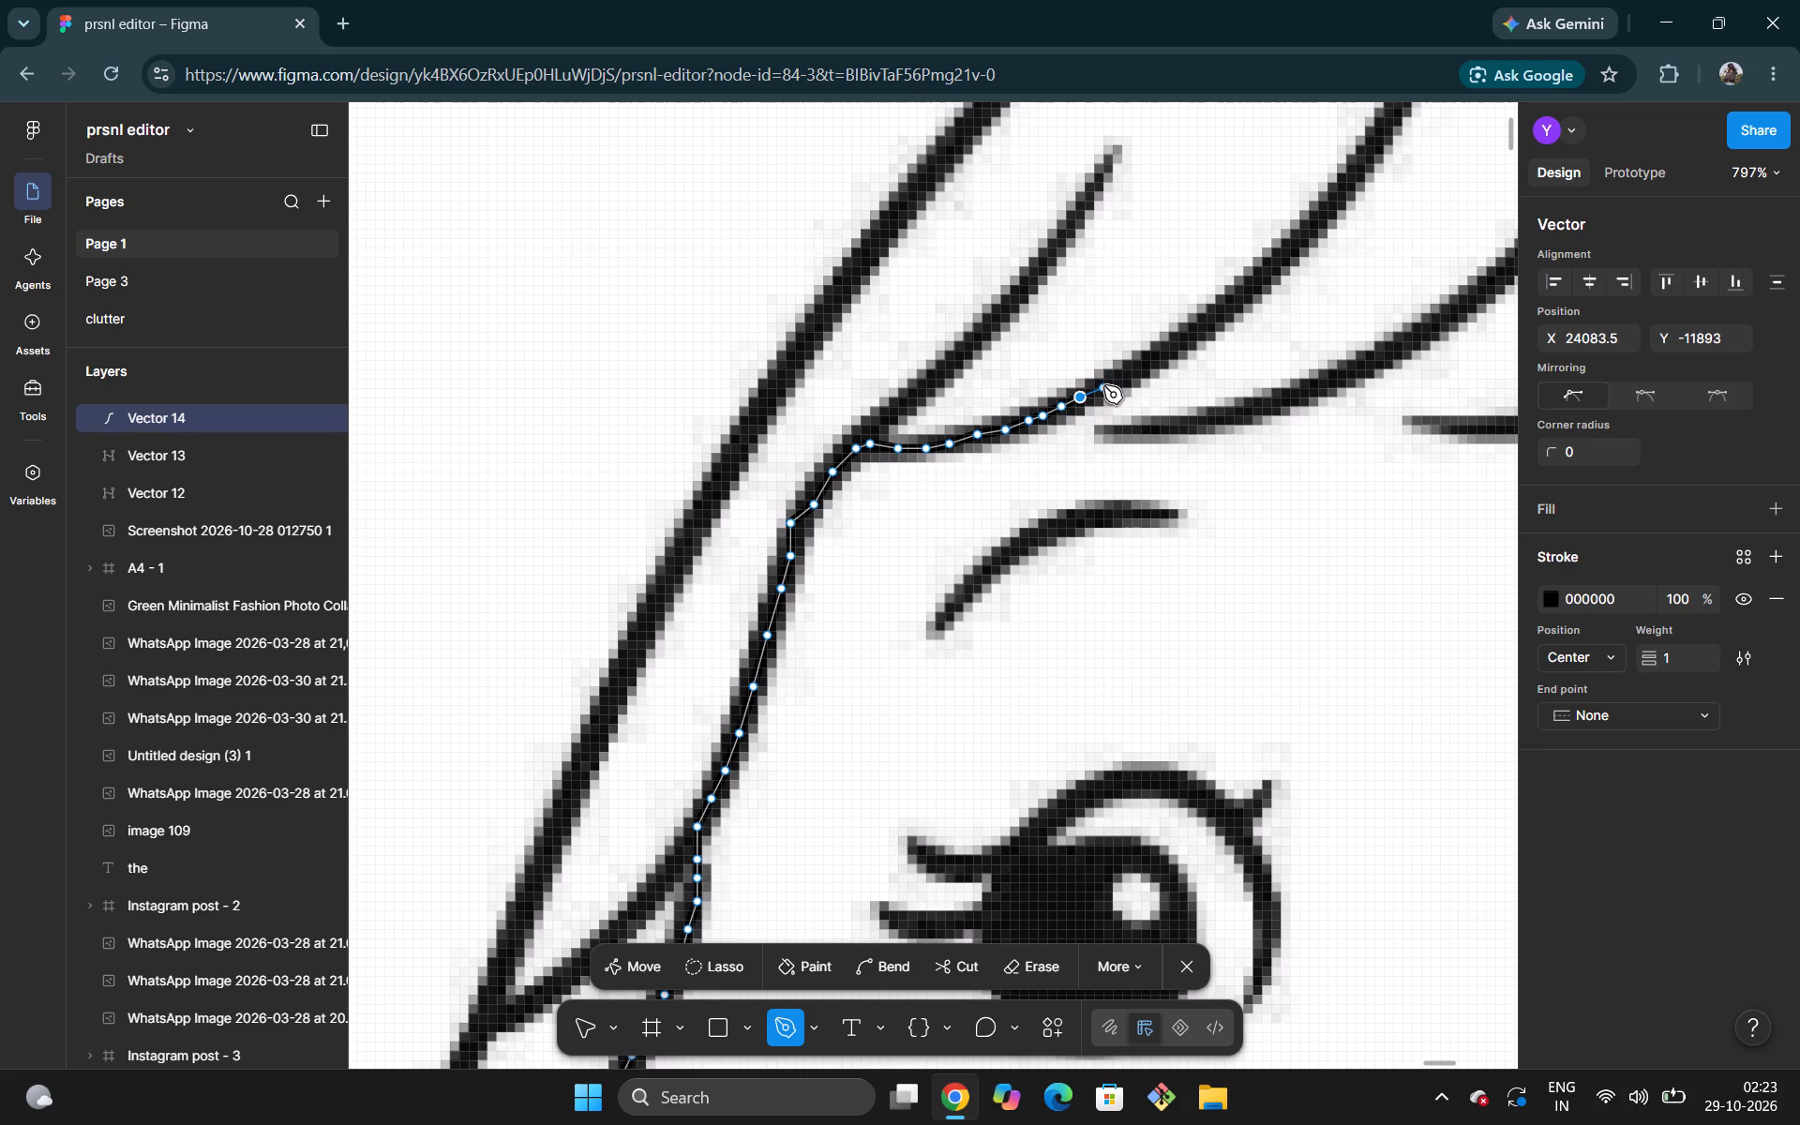
click(1103, 385)
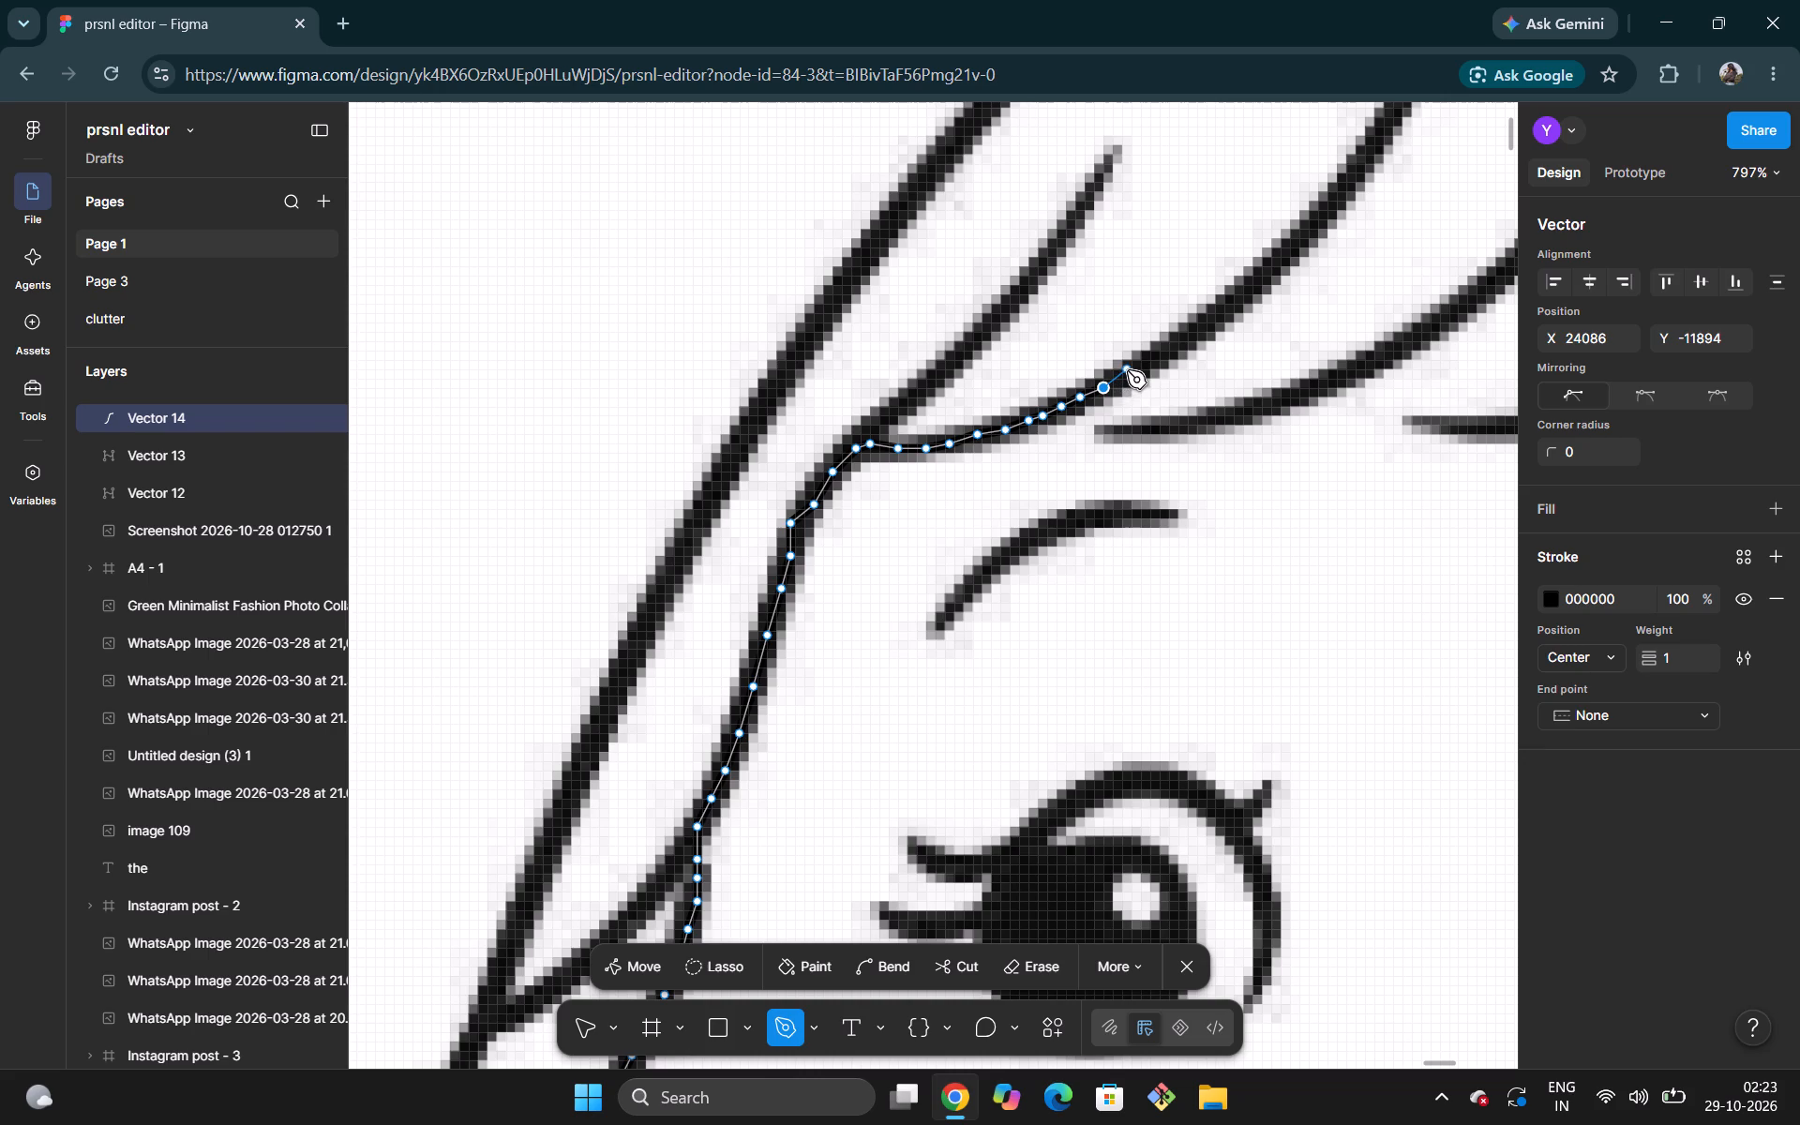
click(1121, 377)
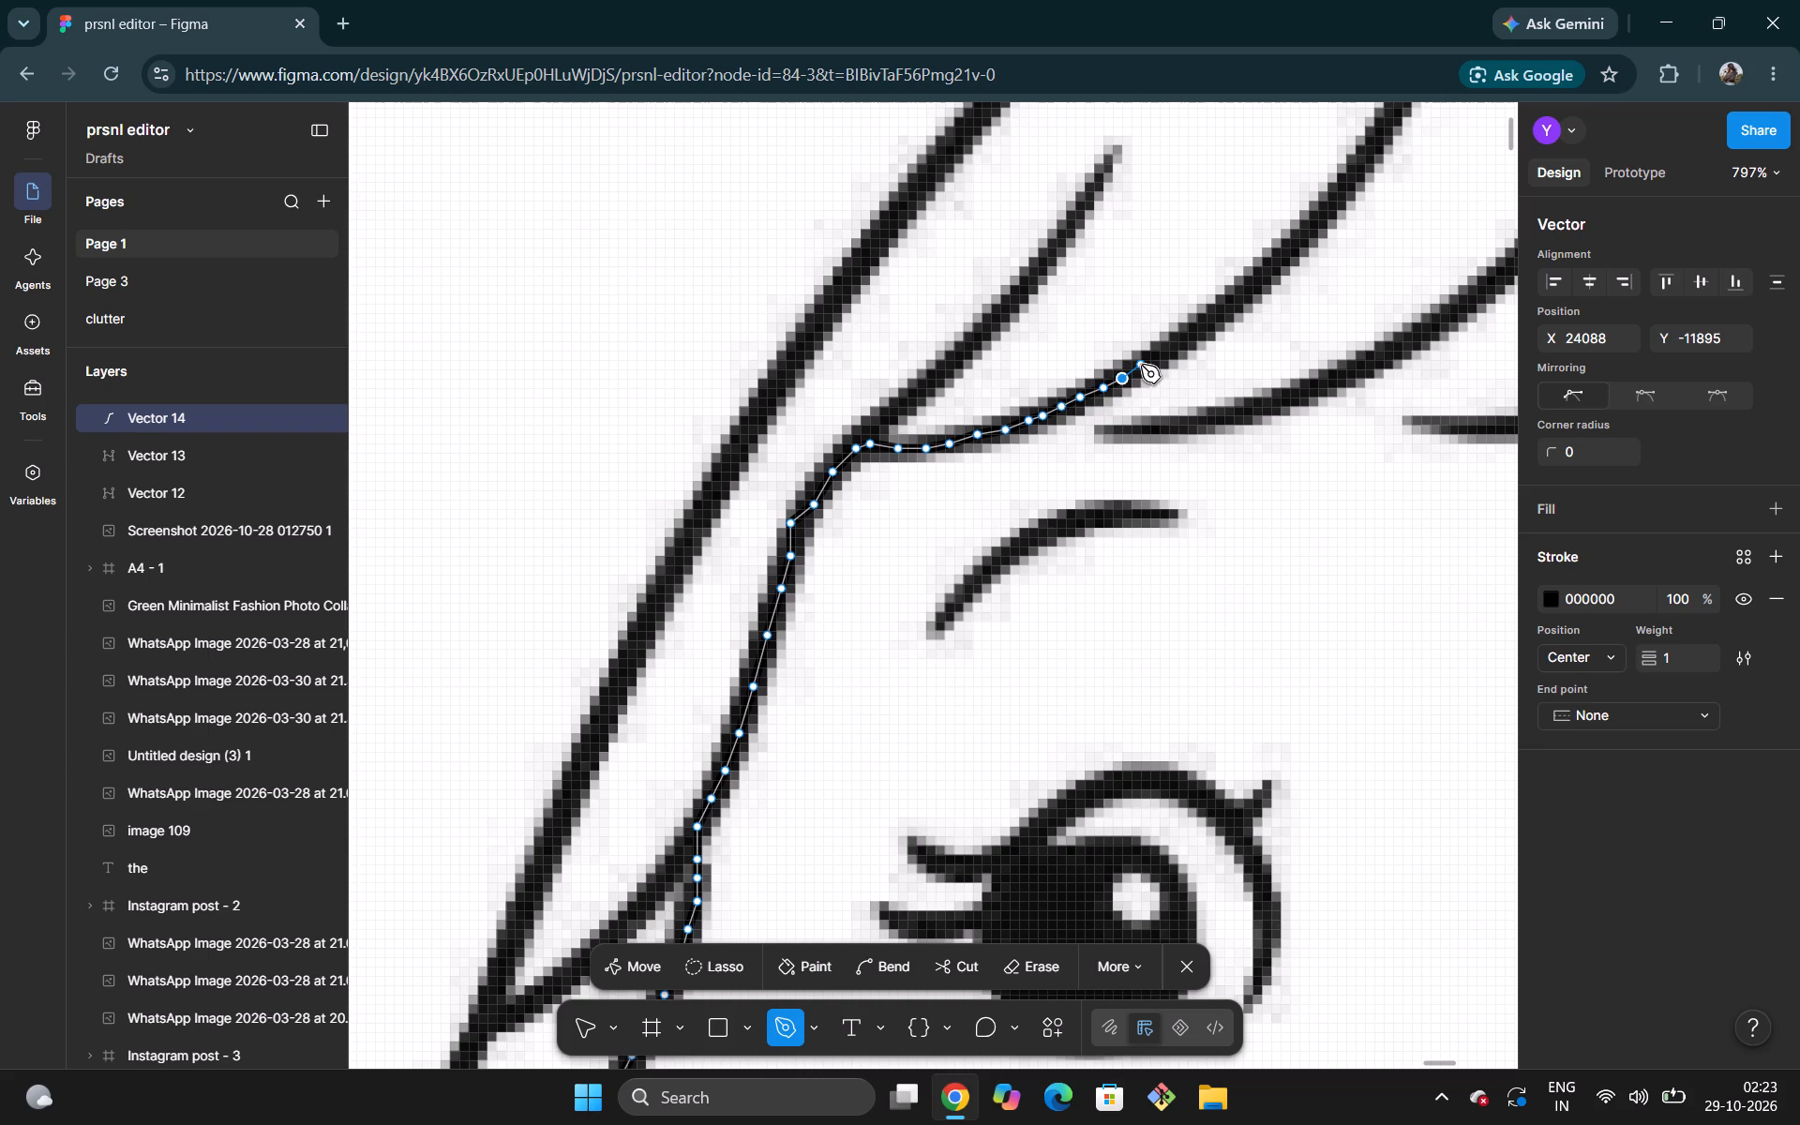
click(1141, 365)
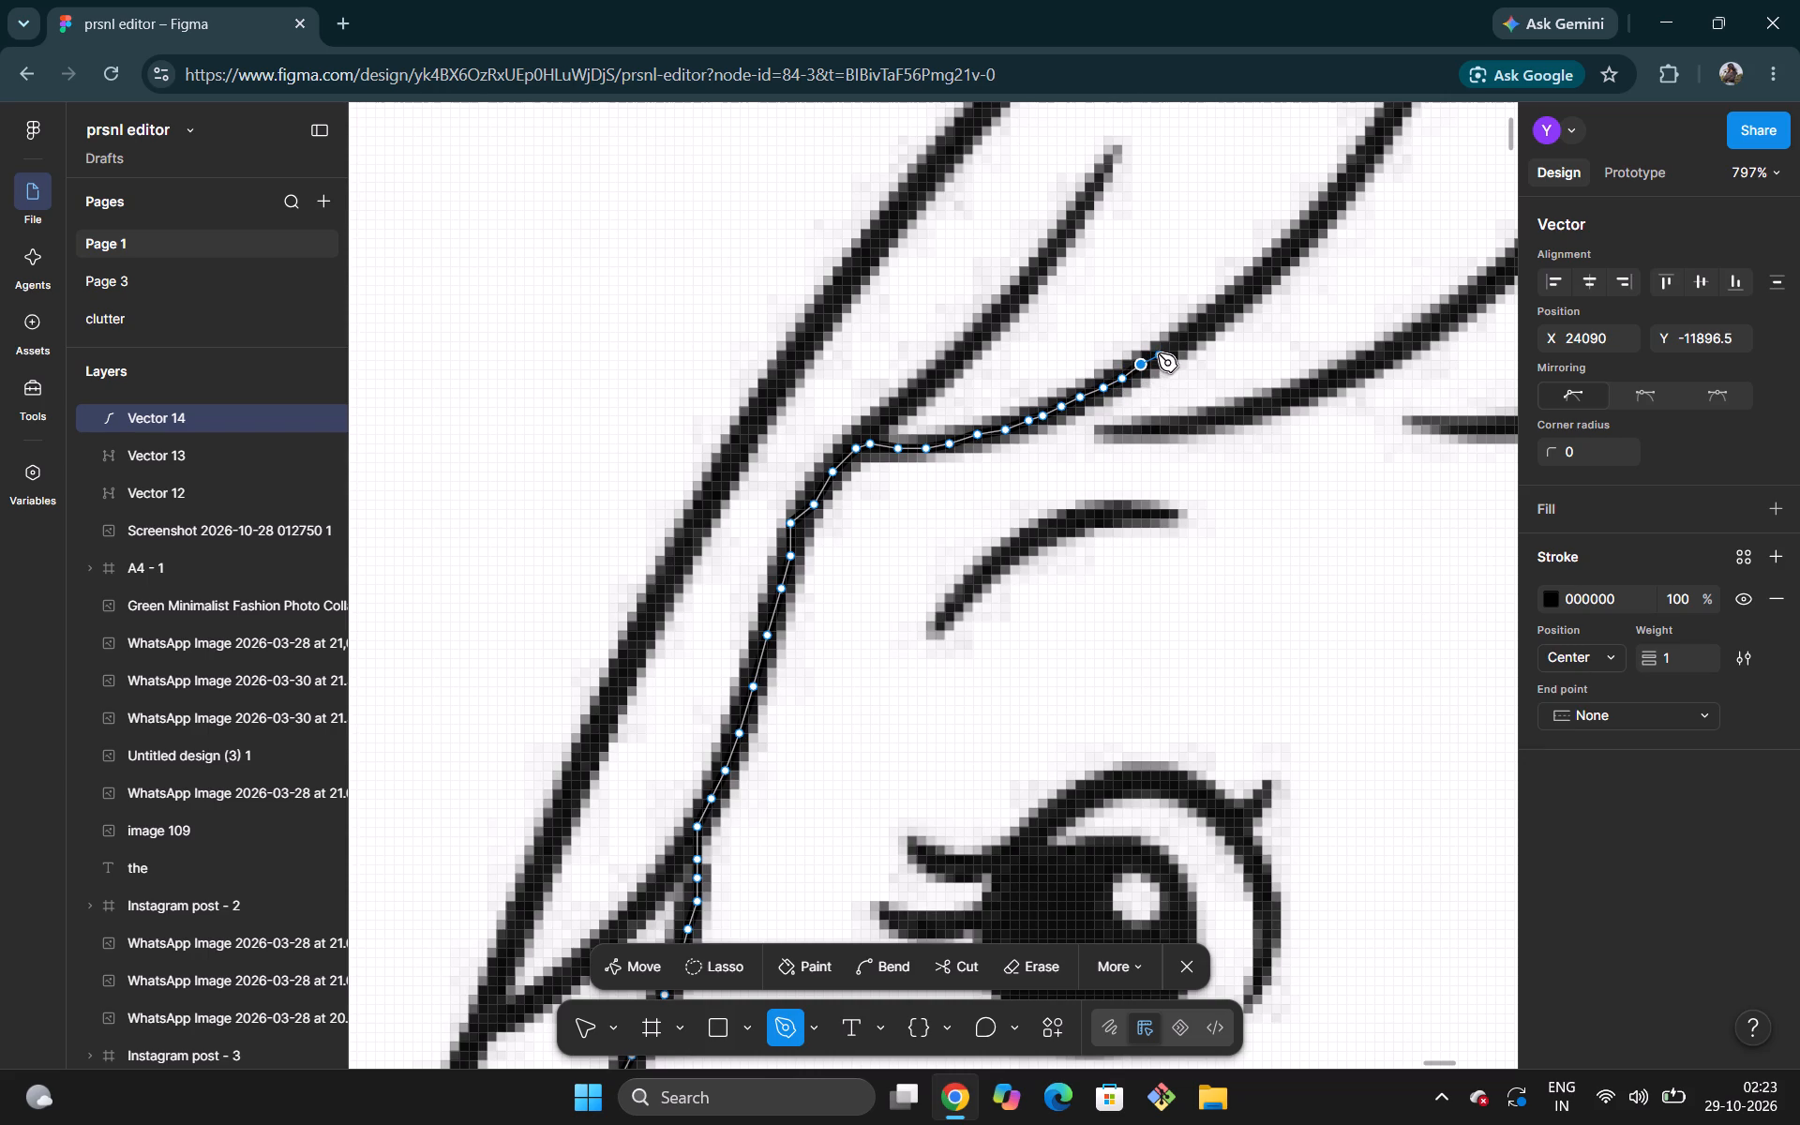
click(1158, 353)
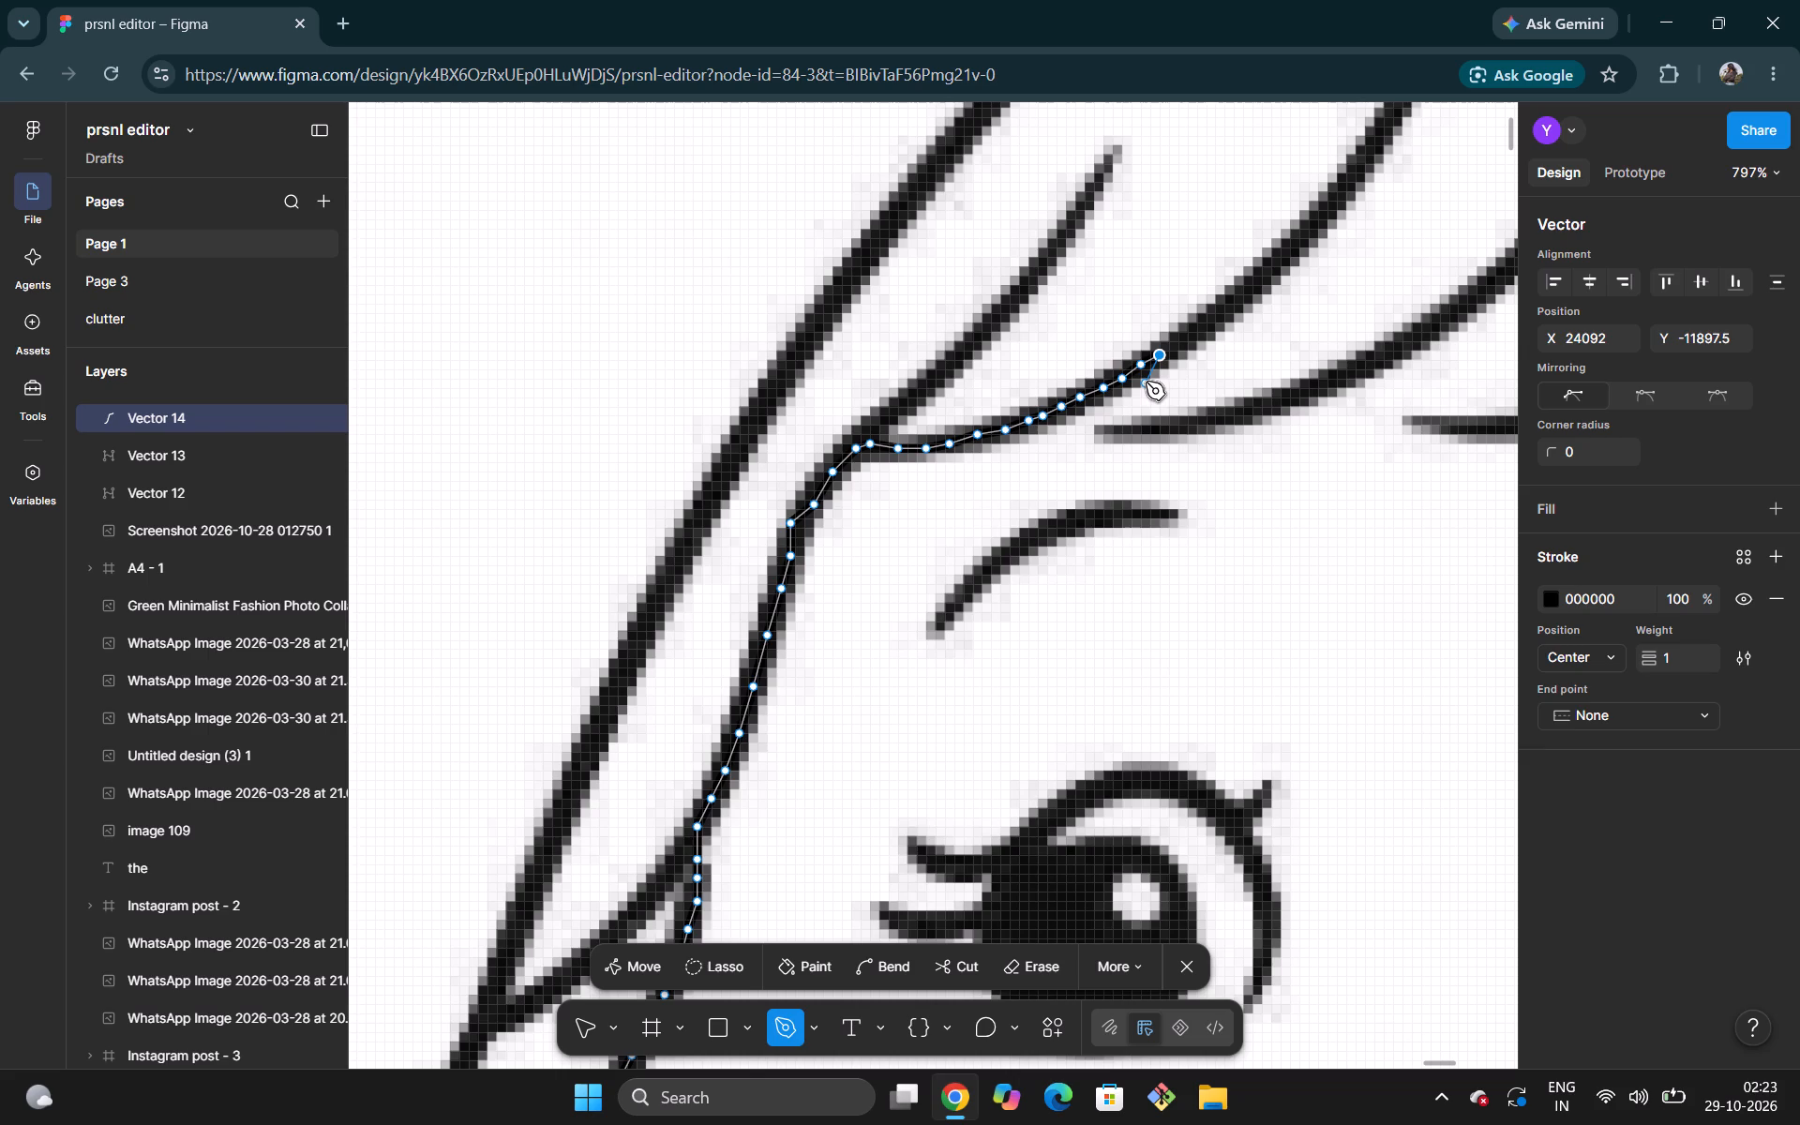
Turn the path back and bring it down across the gap to the second fringe strand's pointed lower end above the eyebrow.
click(1146, 382)
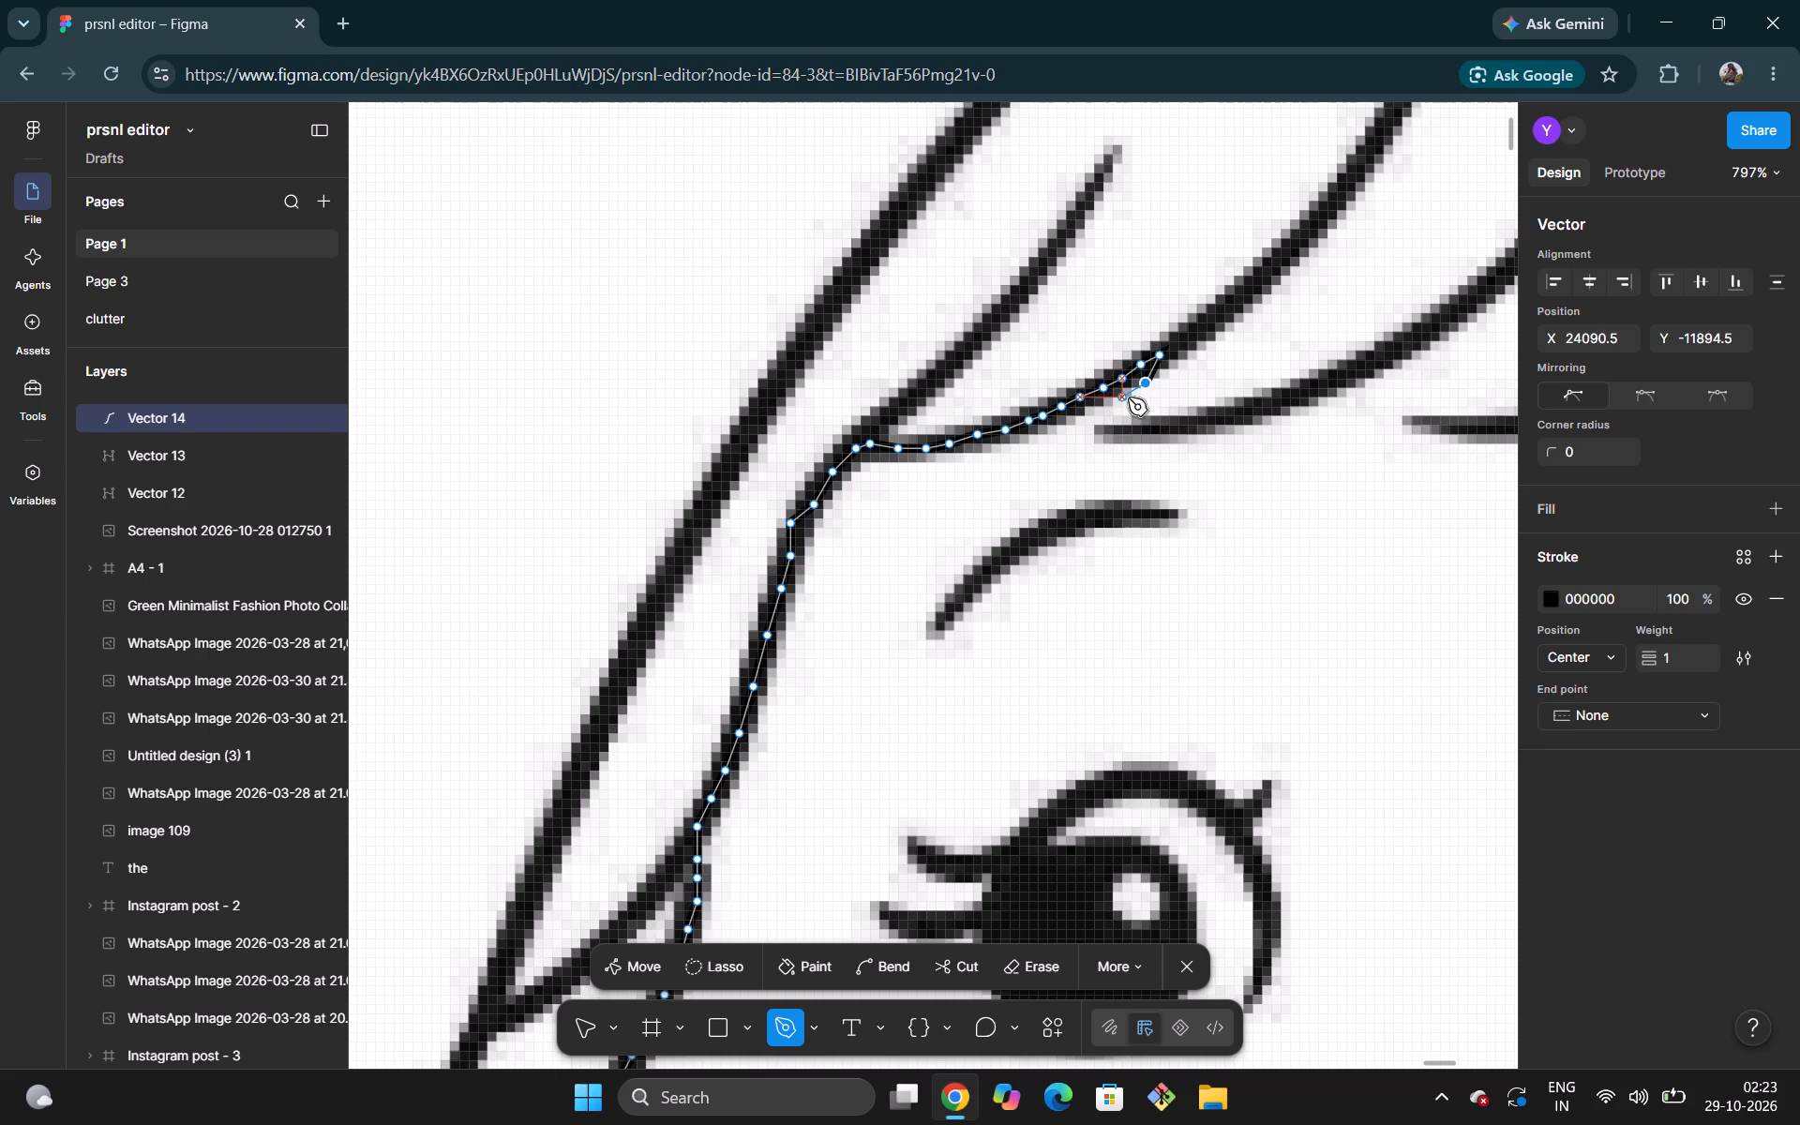
click(1128, 399)
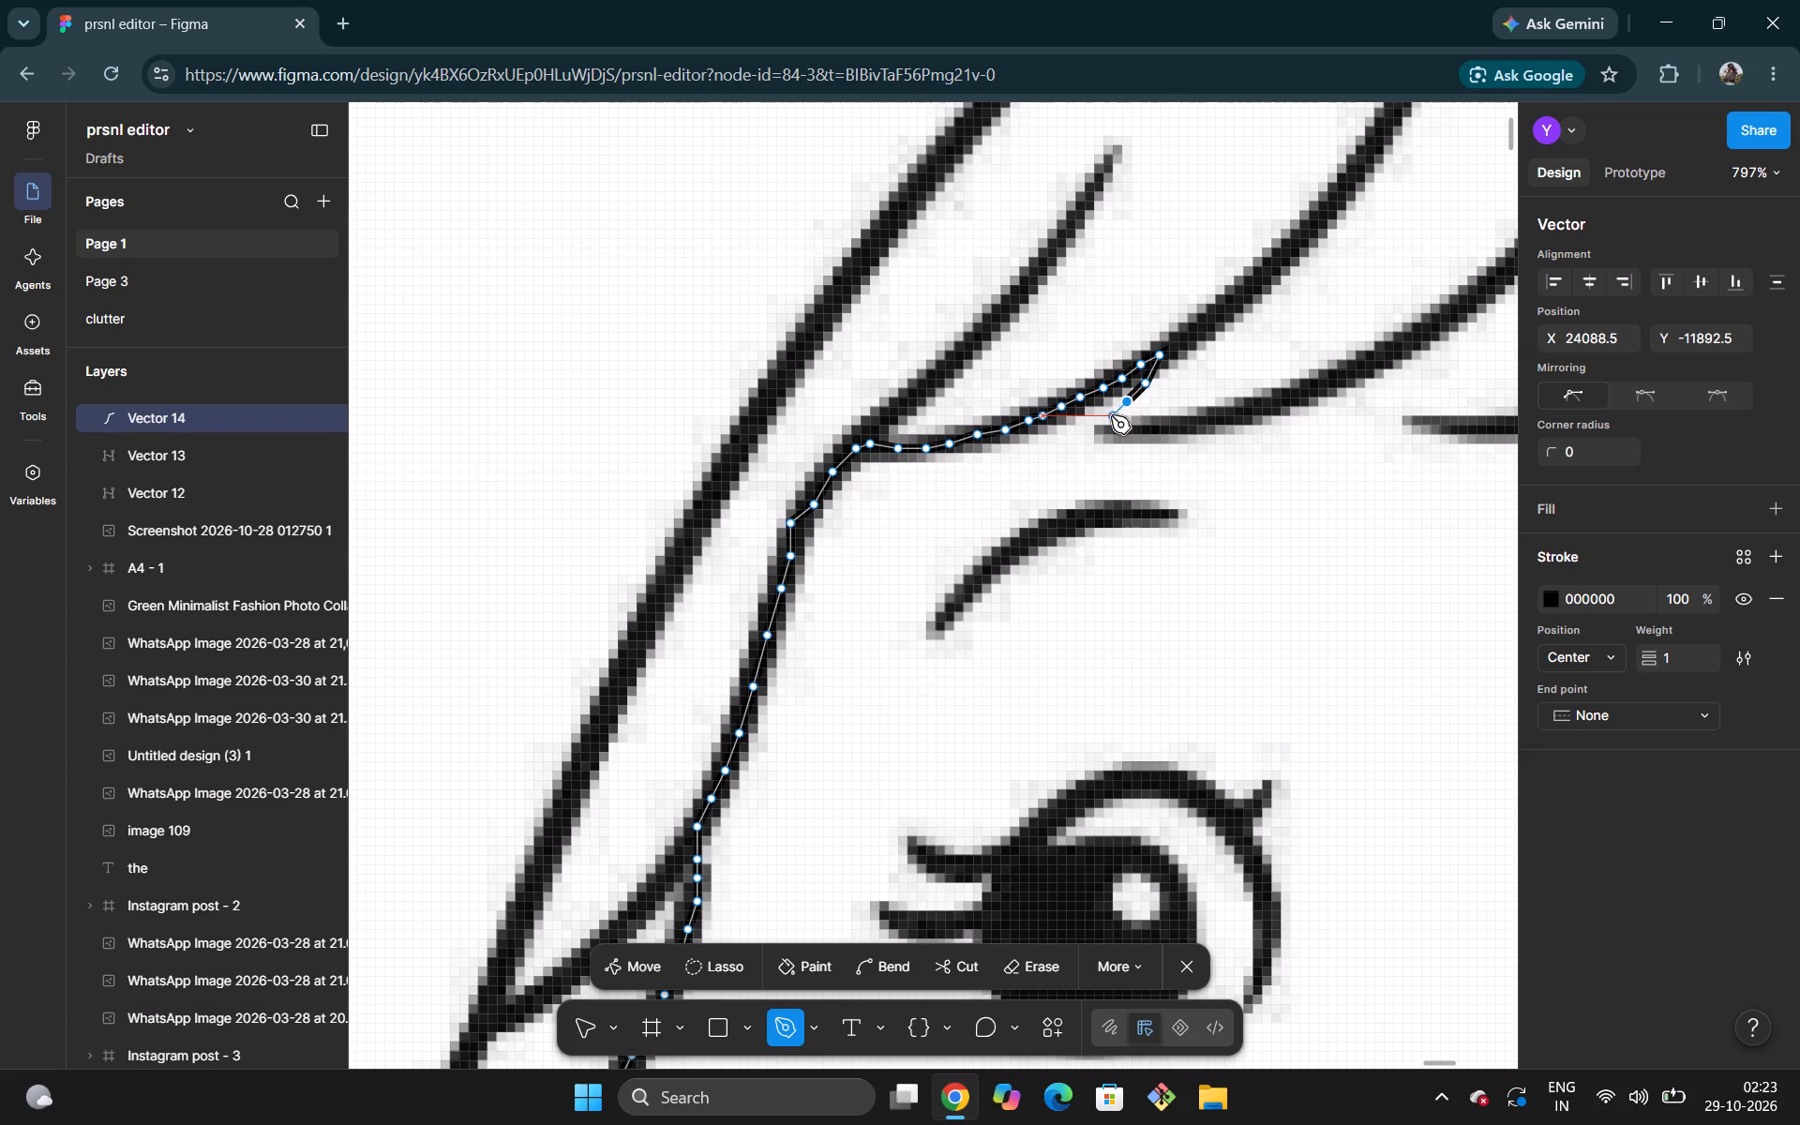
click(1111, 415)
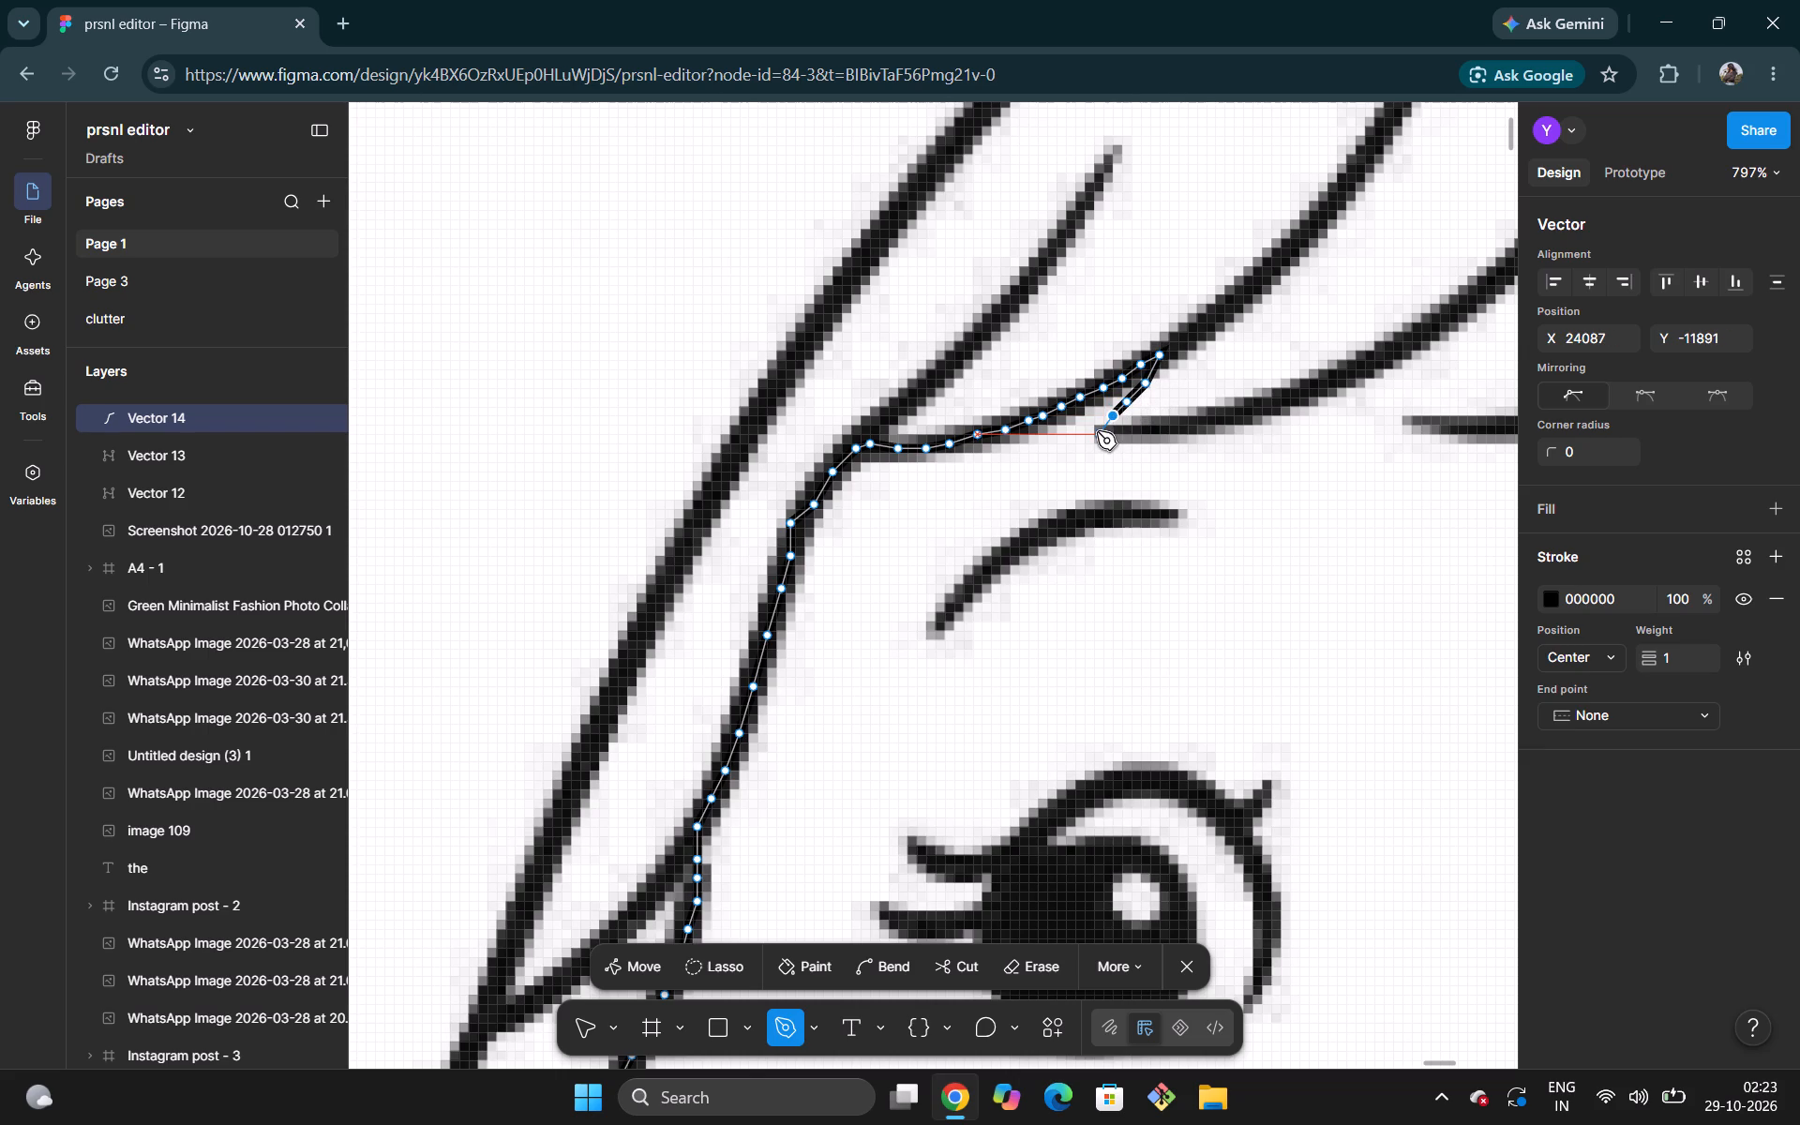
click(1095, 431)
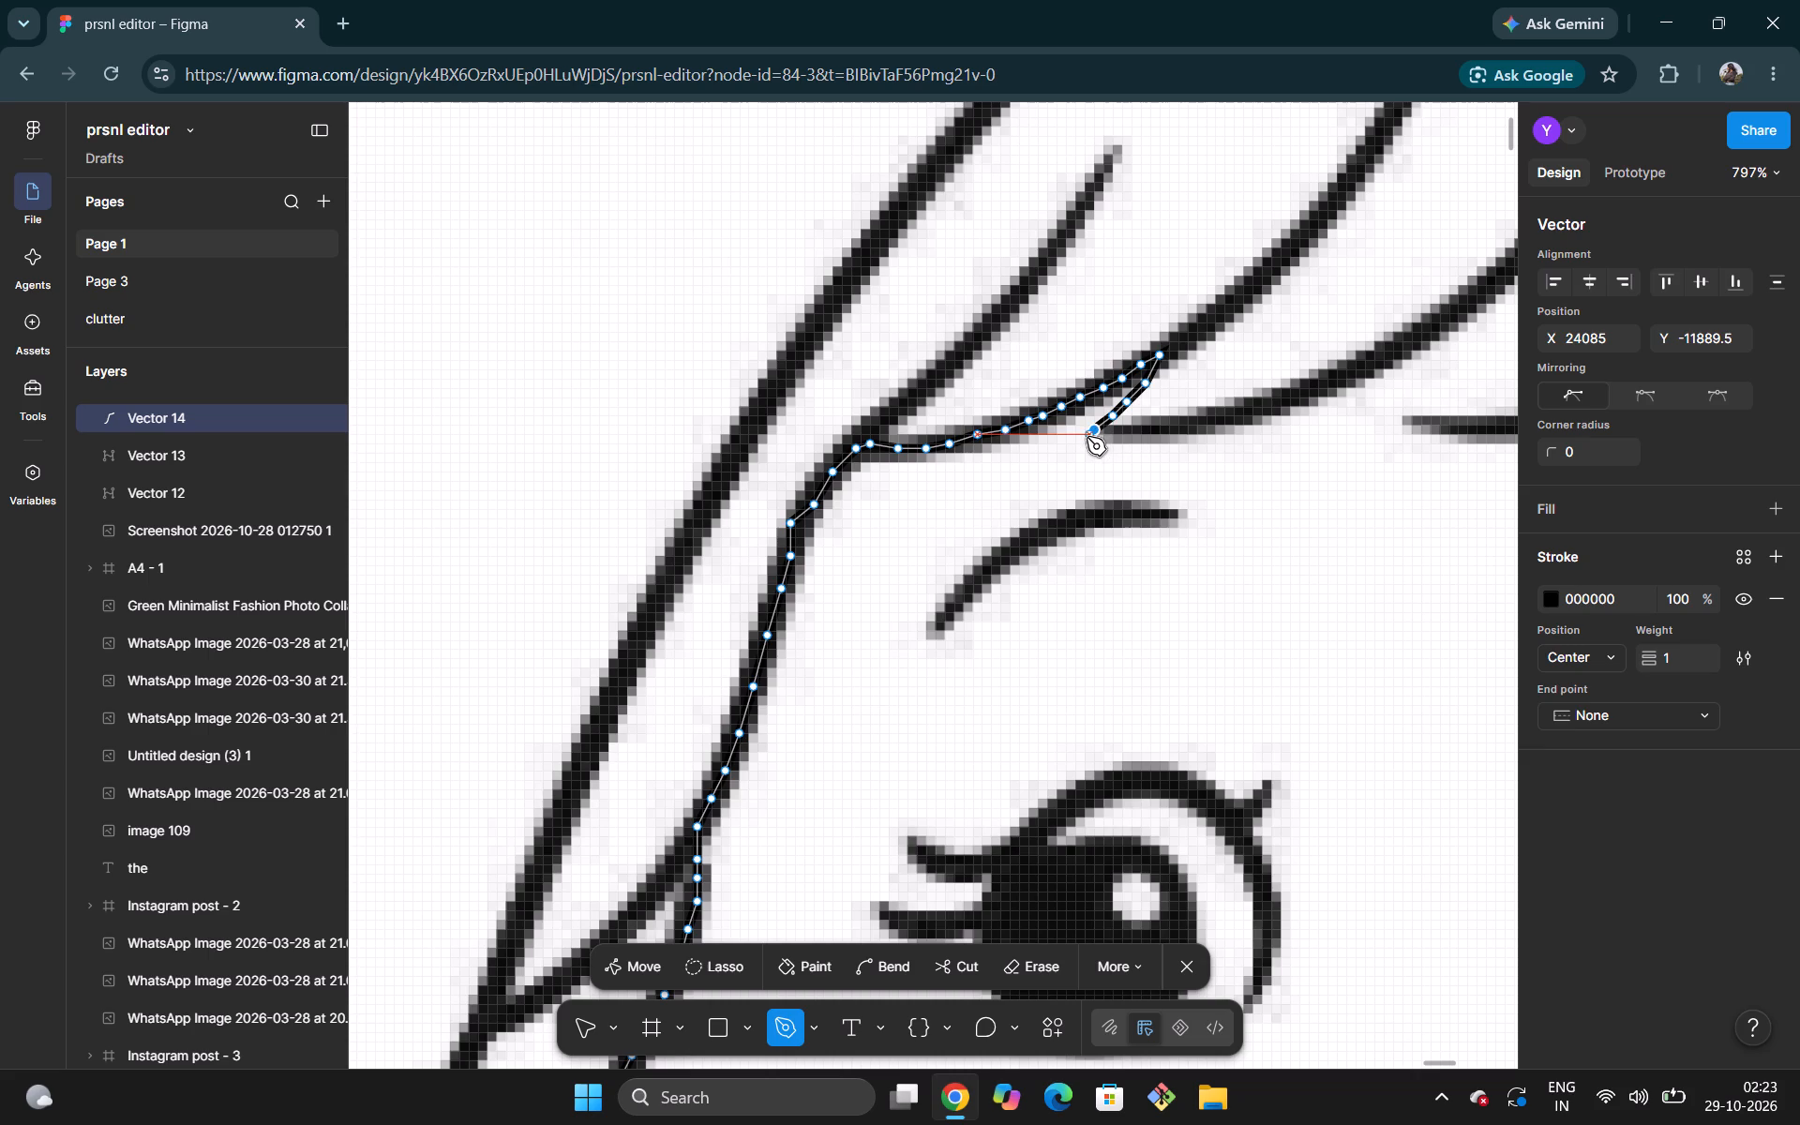
click(1086, 437)
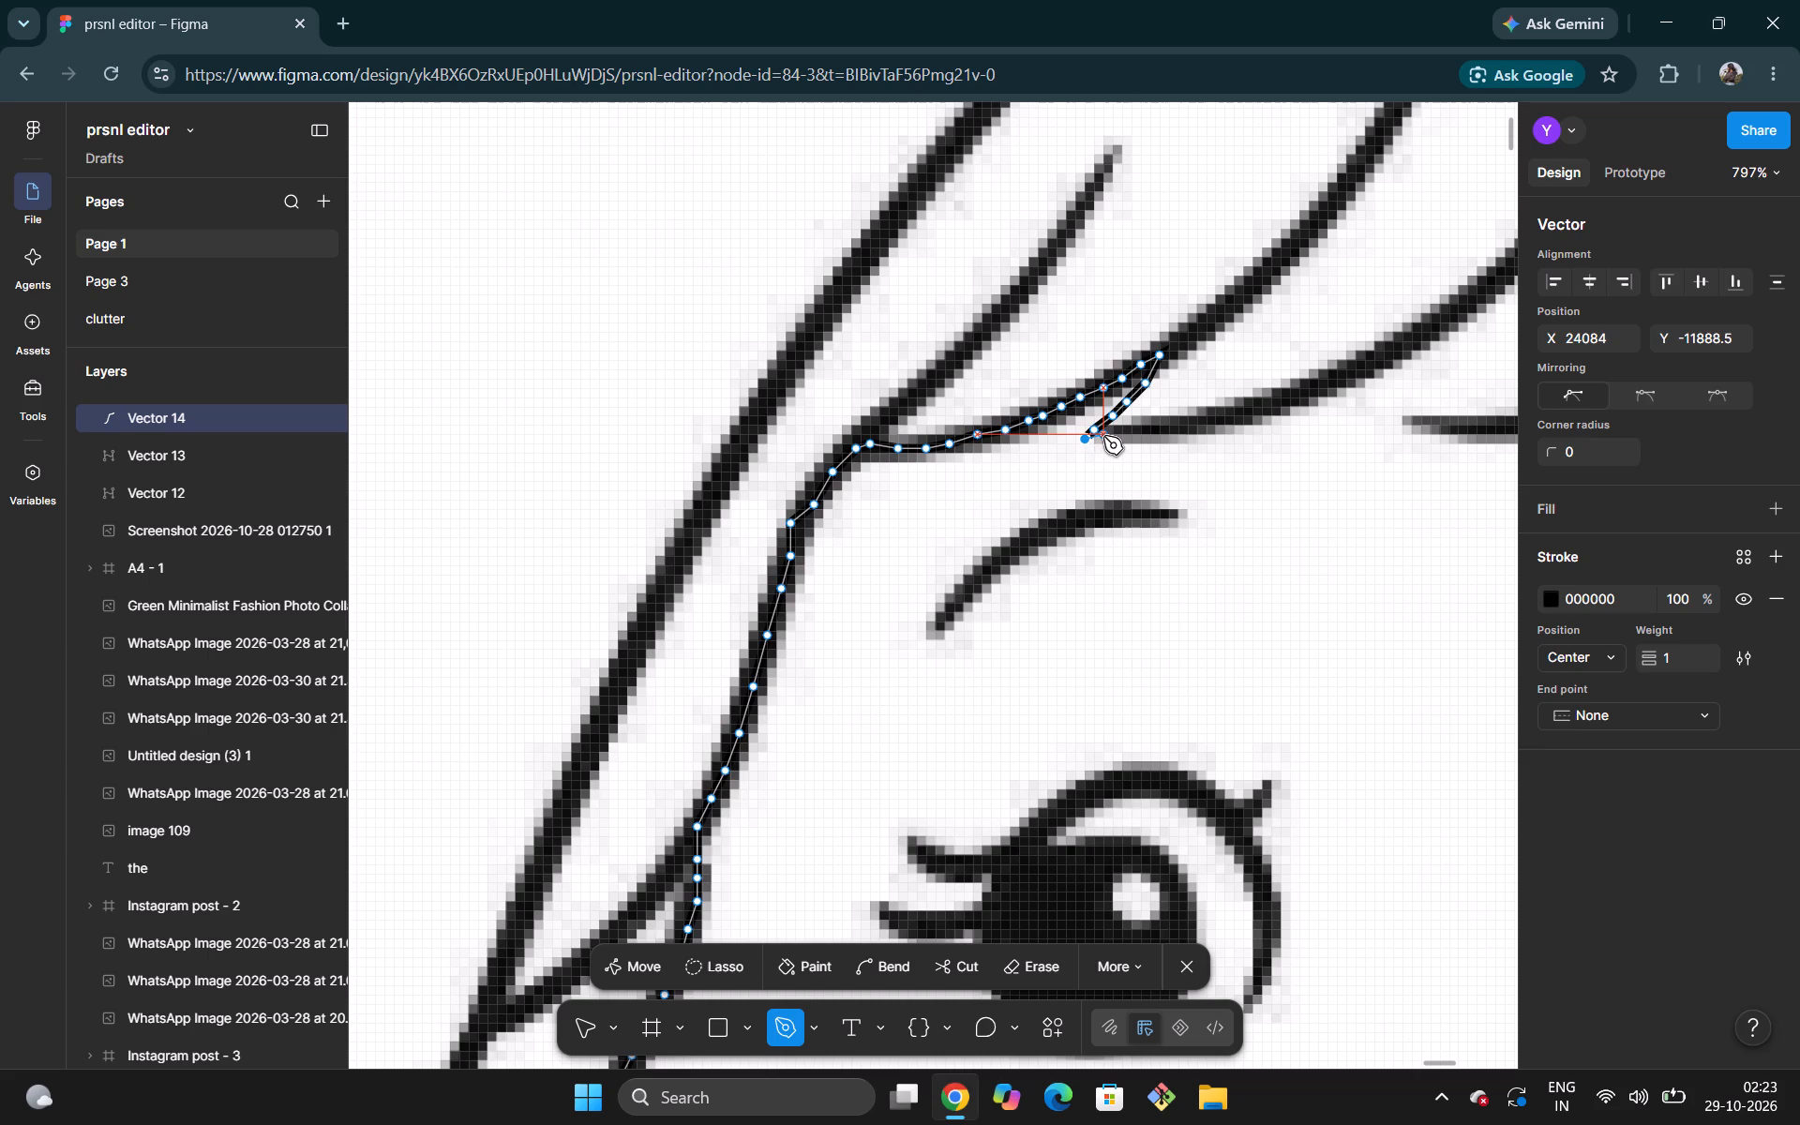
Continue the path from the second fringe strand's pointed lower end along its nearly flat first stretch, to where the strand begins rising.
click(1103, 436)
click(1130, 435)
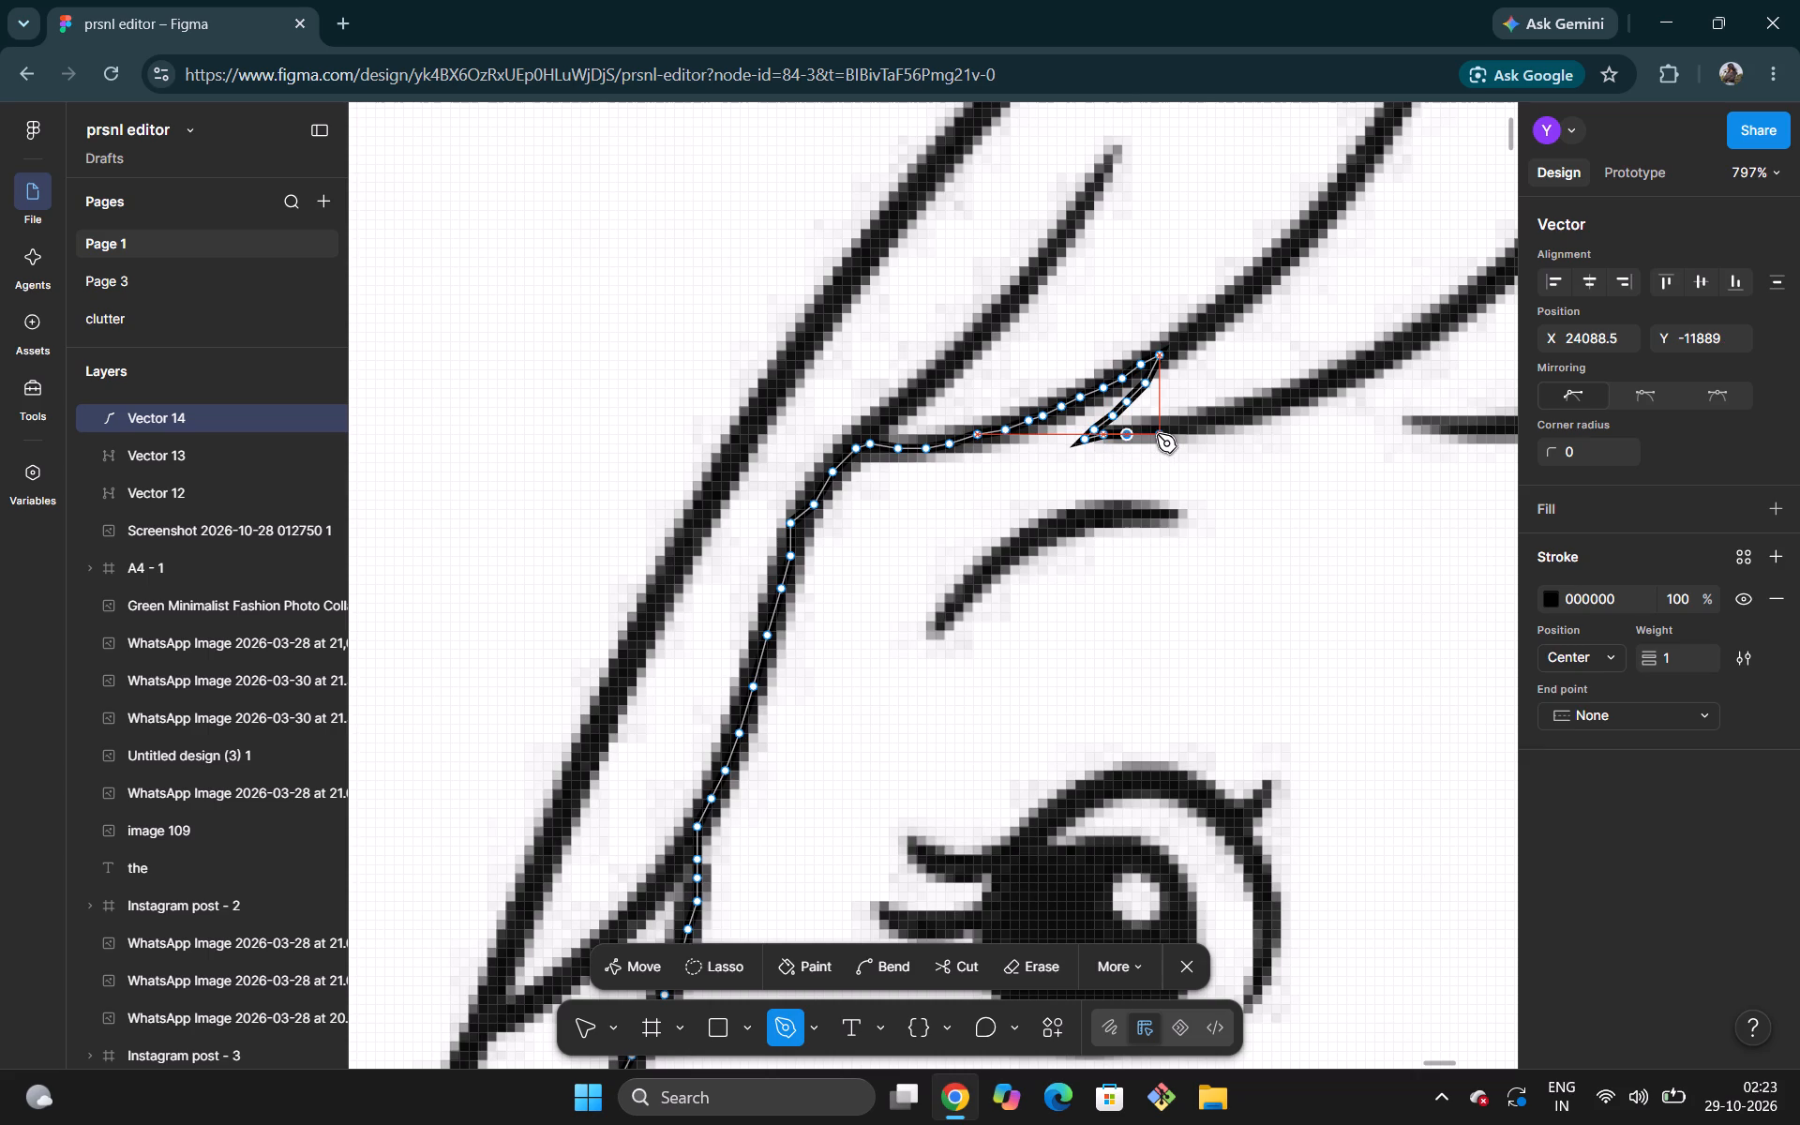
click(1151, 429)
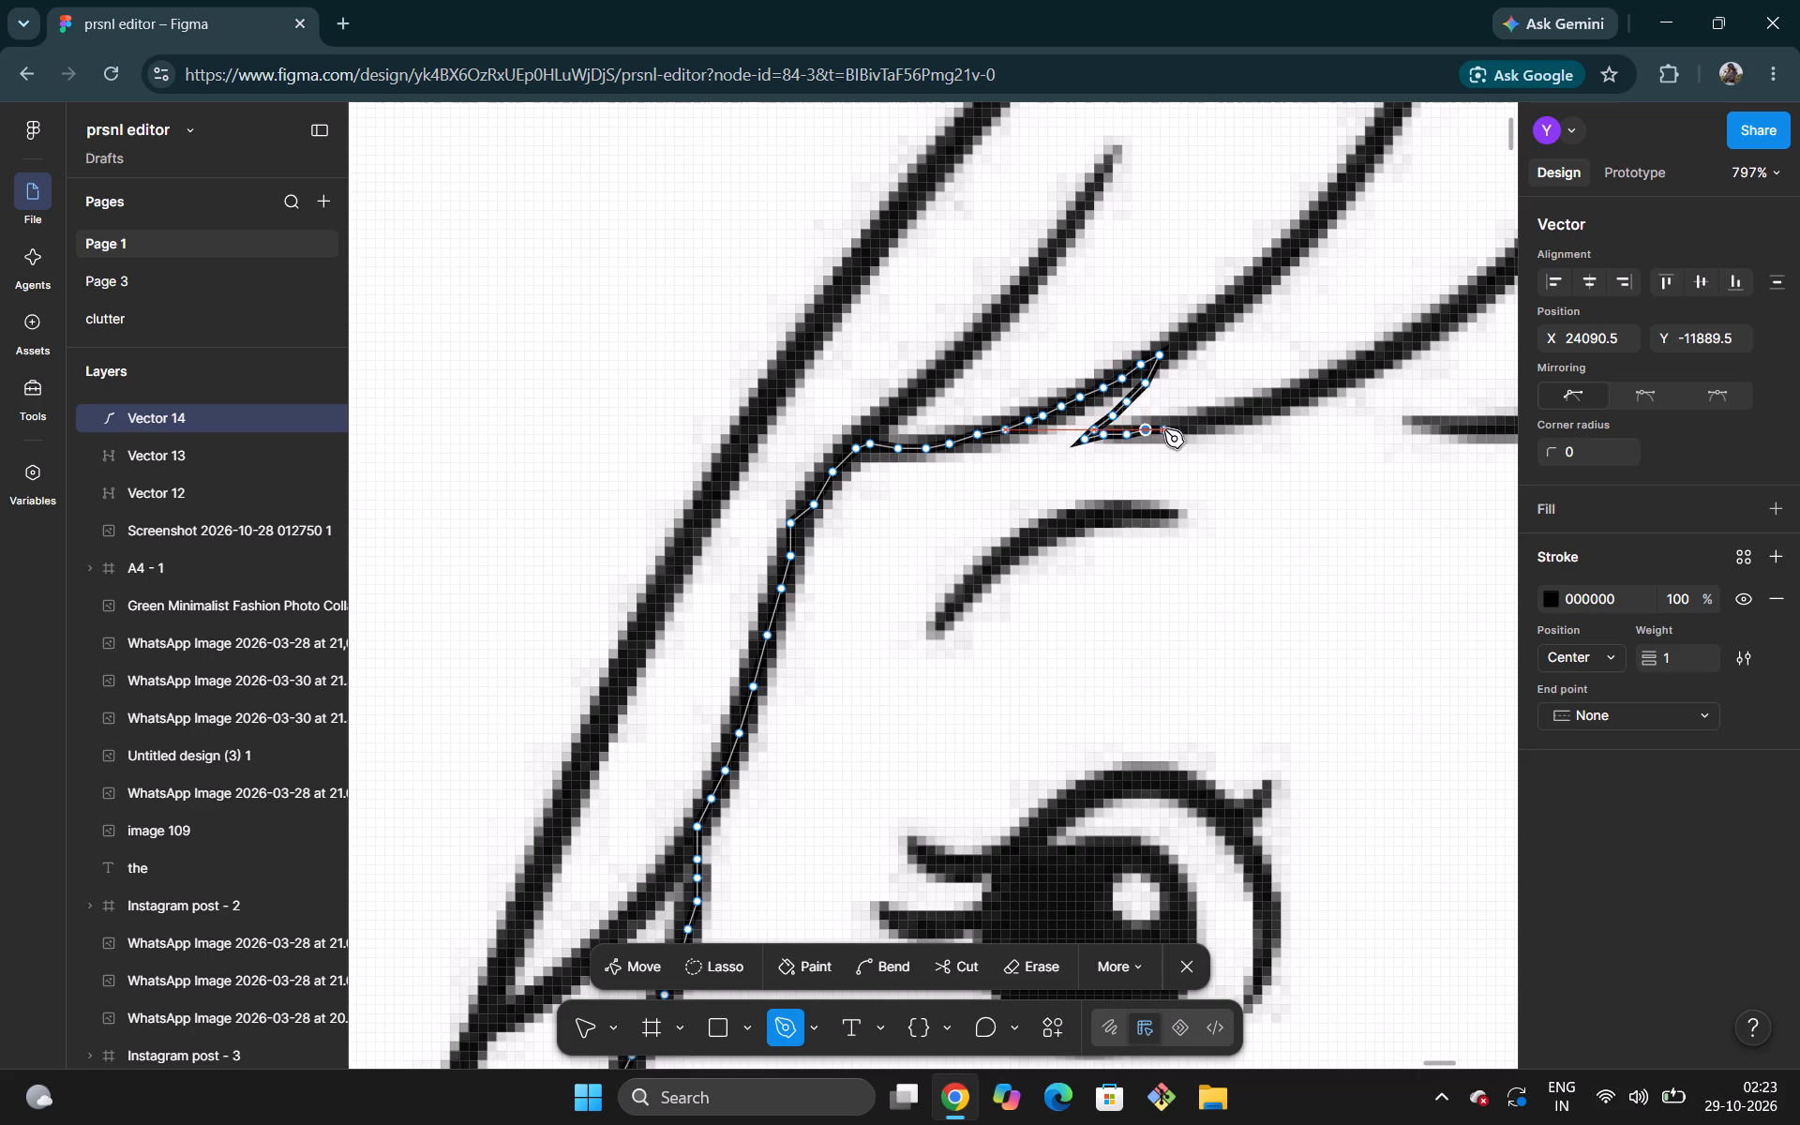
click(1165, 428)
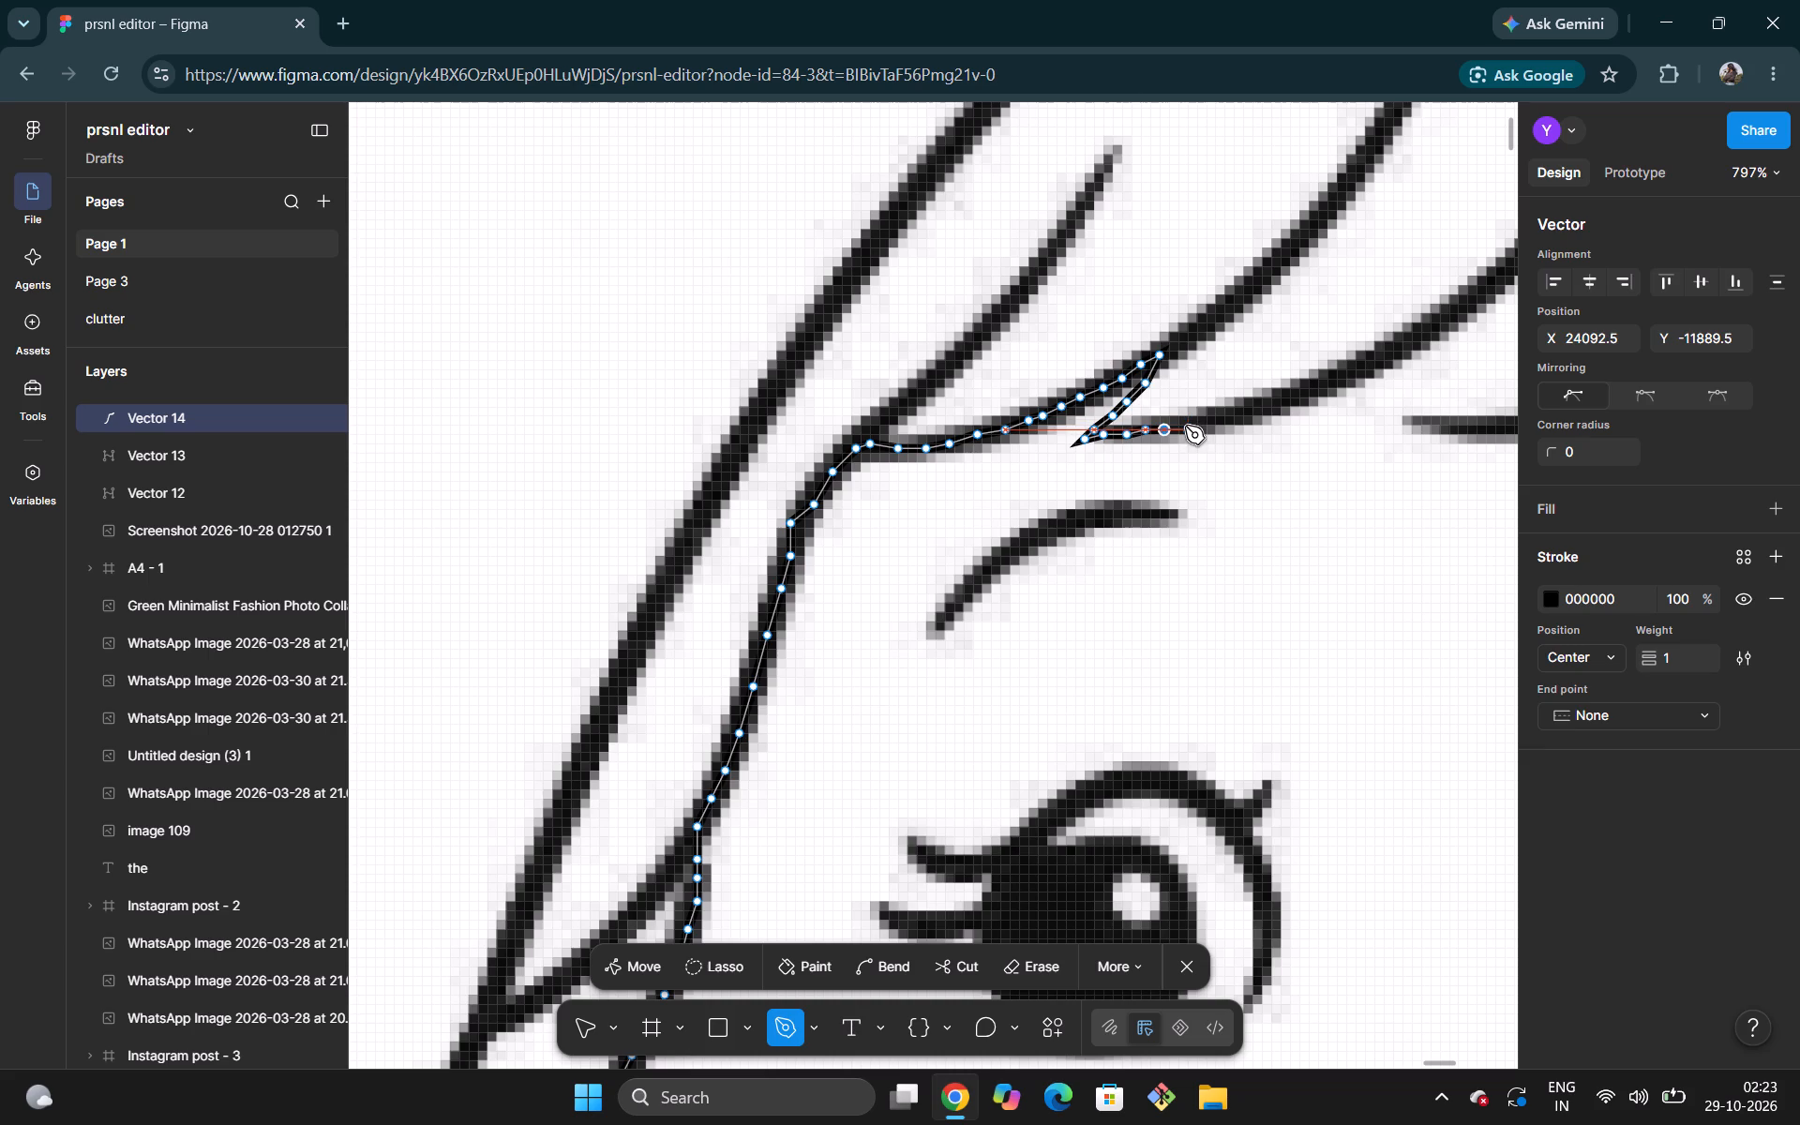
click(1187, 426)
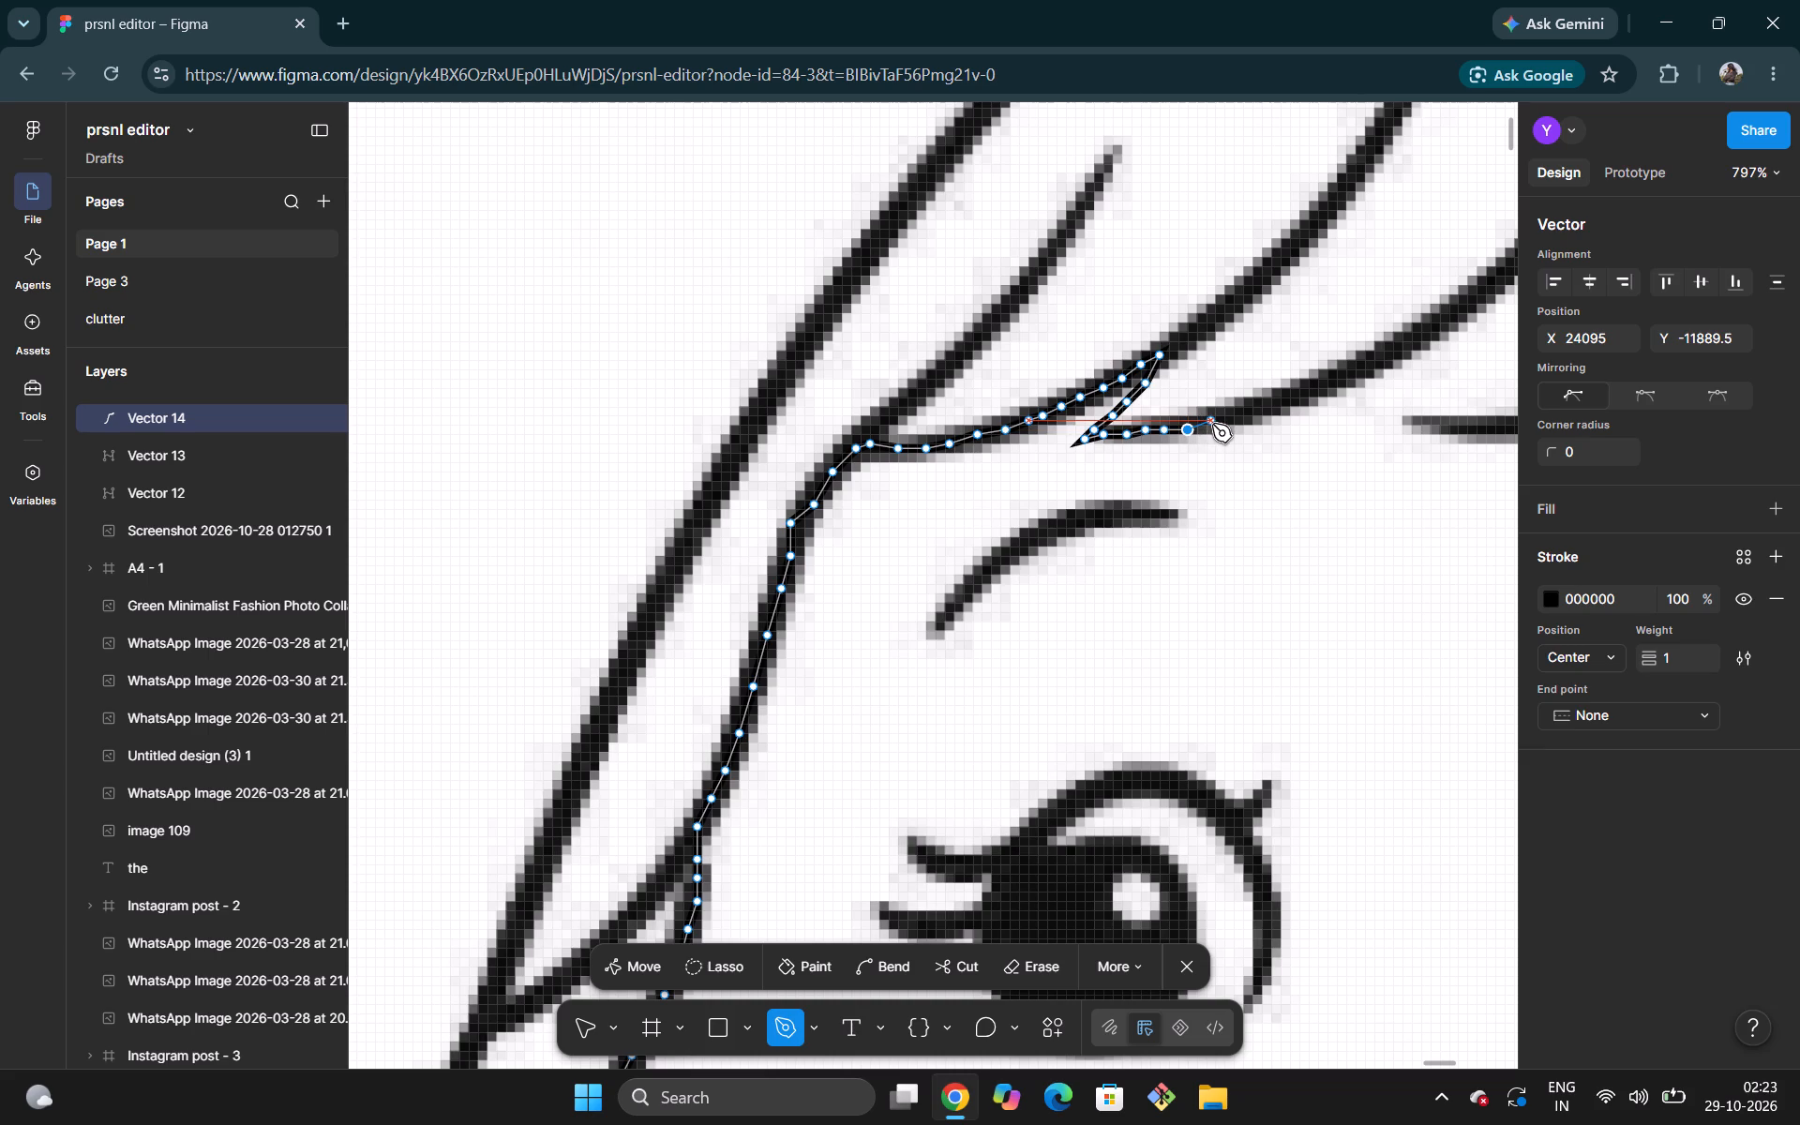
click(1222, 423)
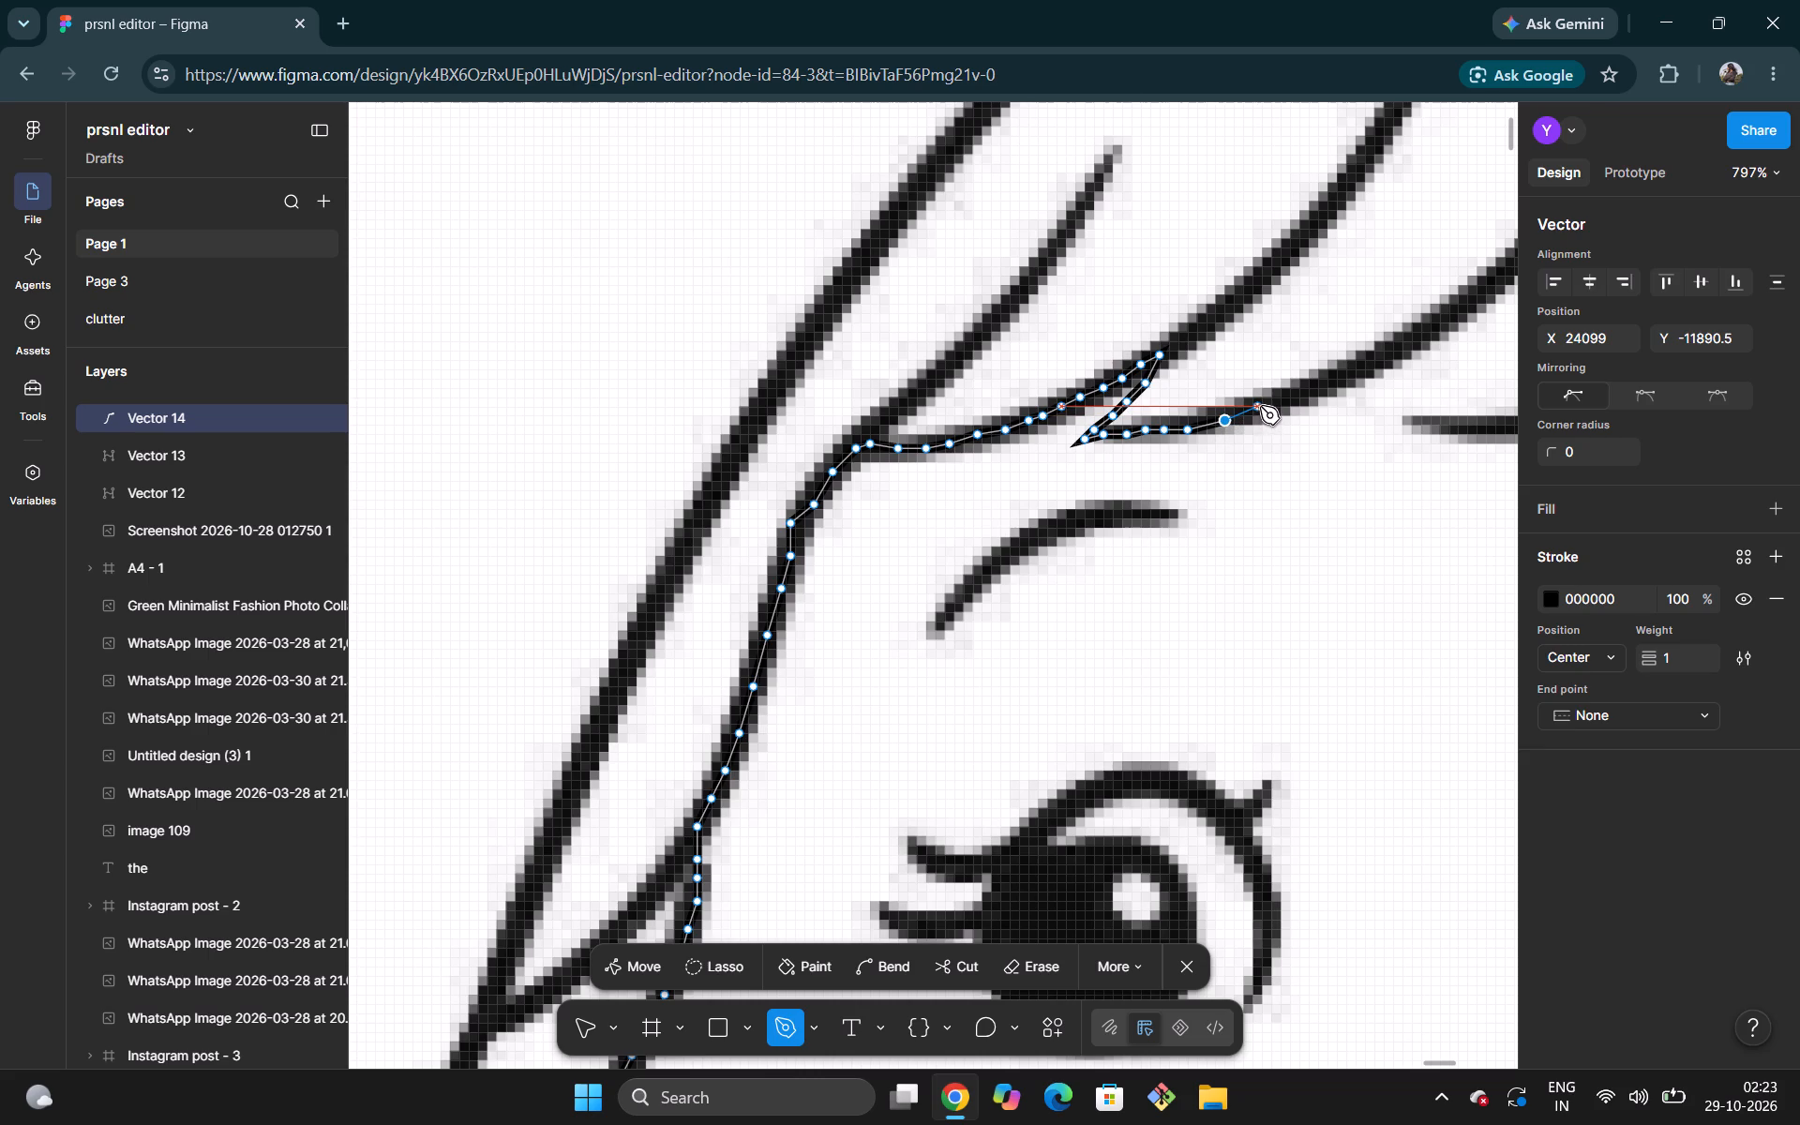
click(1262, 406)
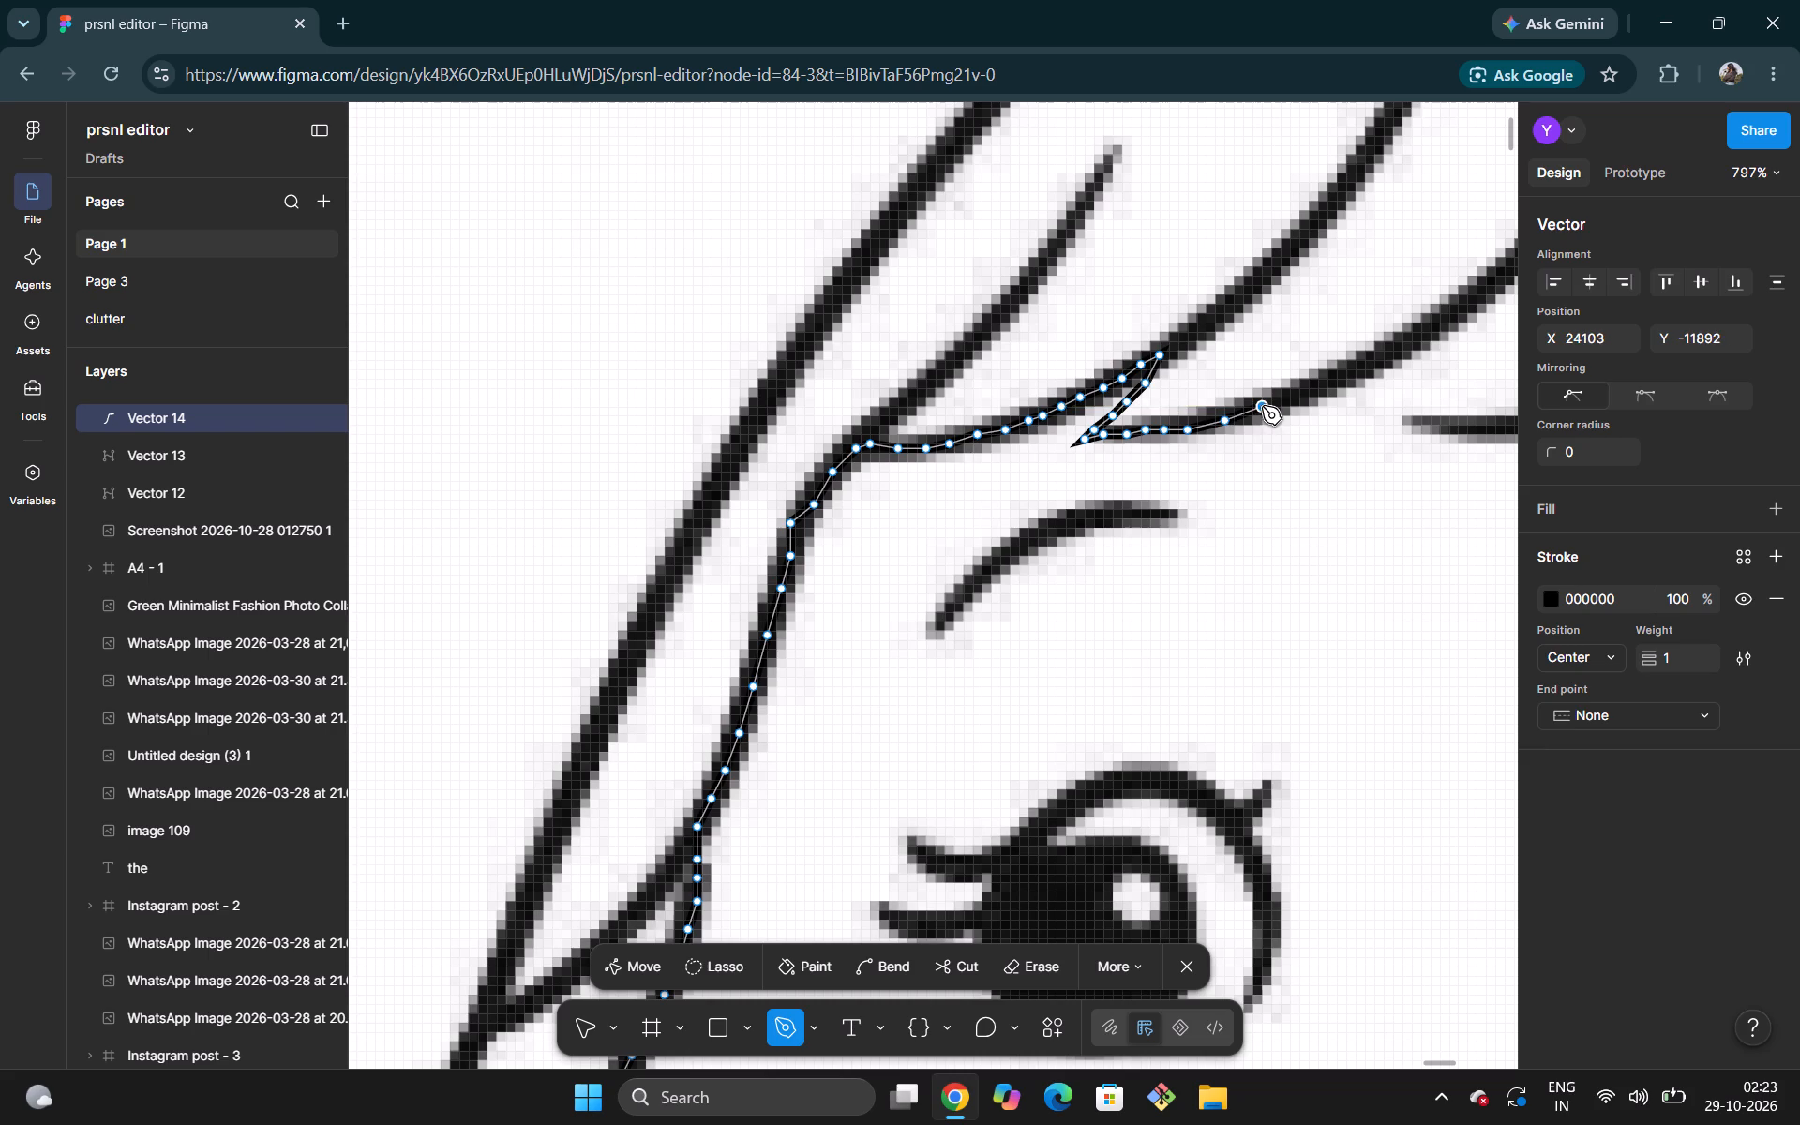
Extend the path with closely spaced points up the rising part of the second fringe strand, to just above the third strand's start.
scroll(1262, 406, left, 4)
scroll(1262, 406, up, 1)
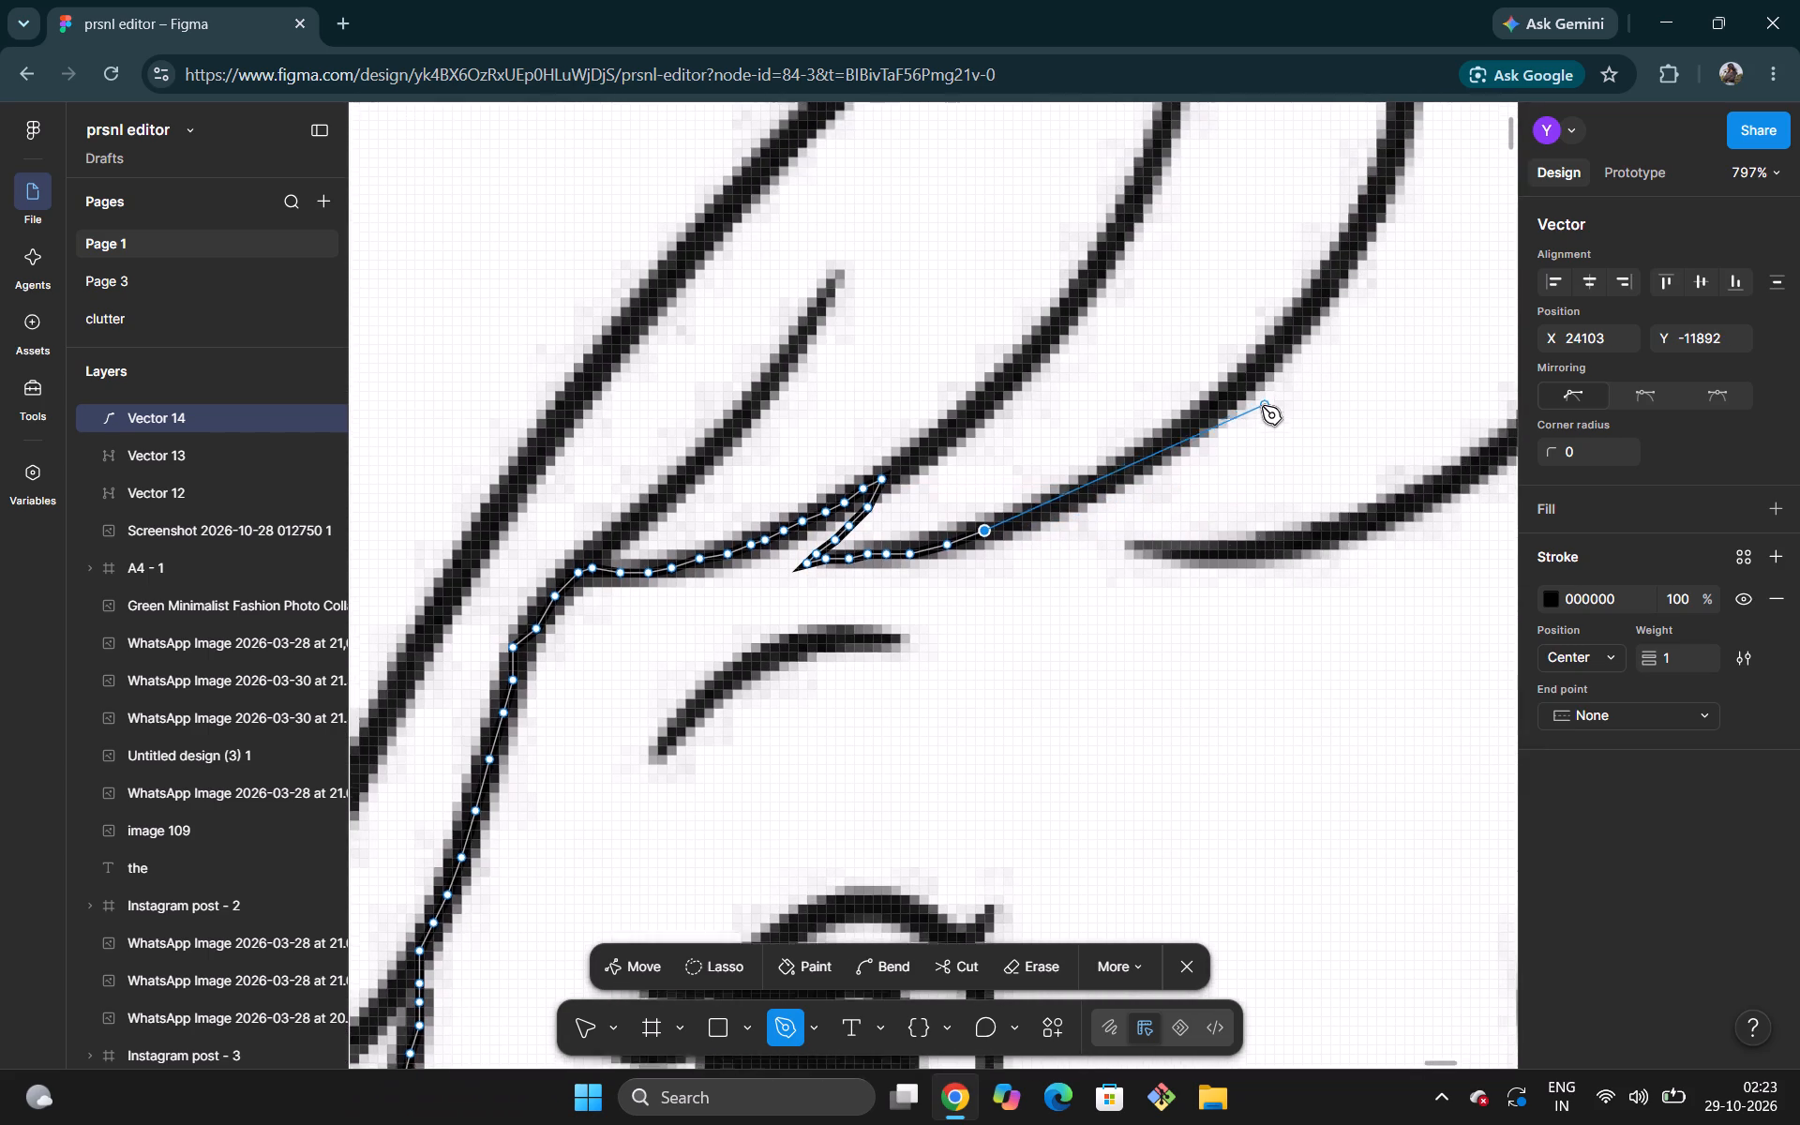
scroll(1262, 406, up, 1)
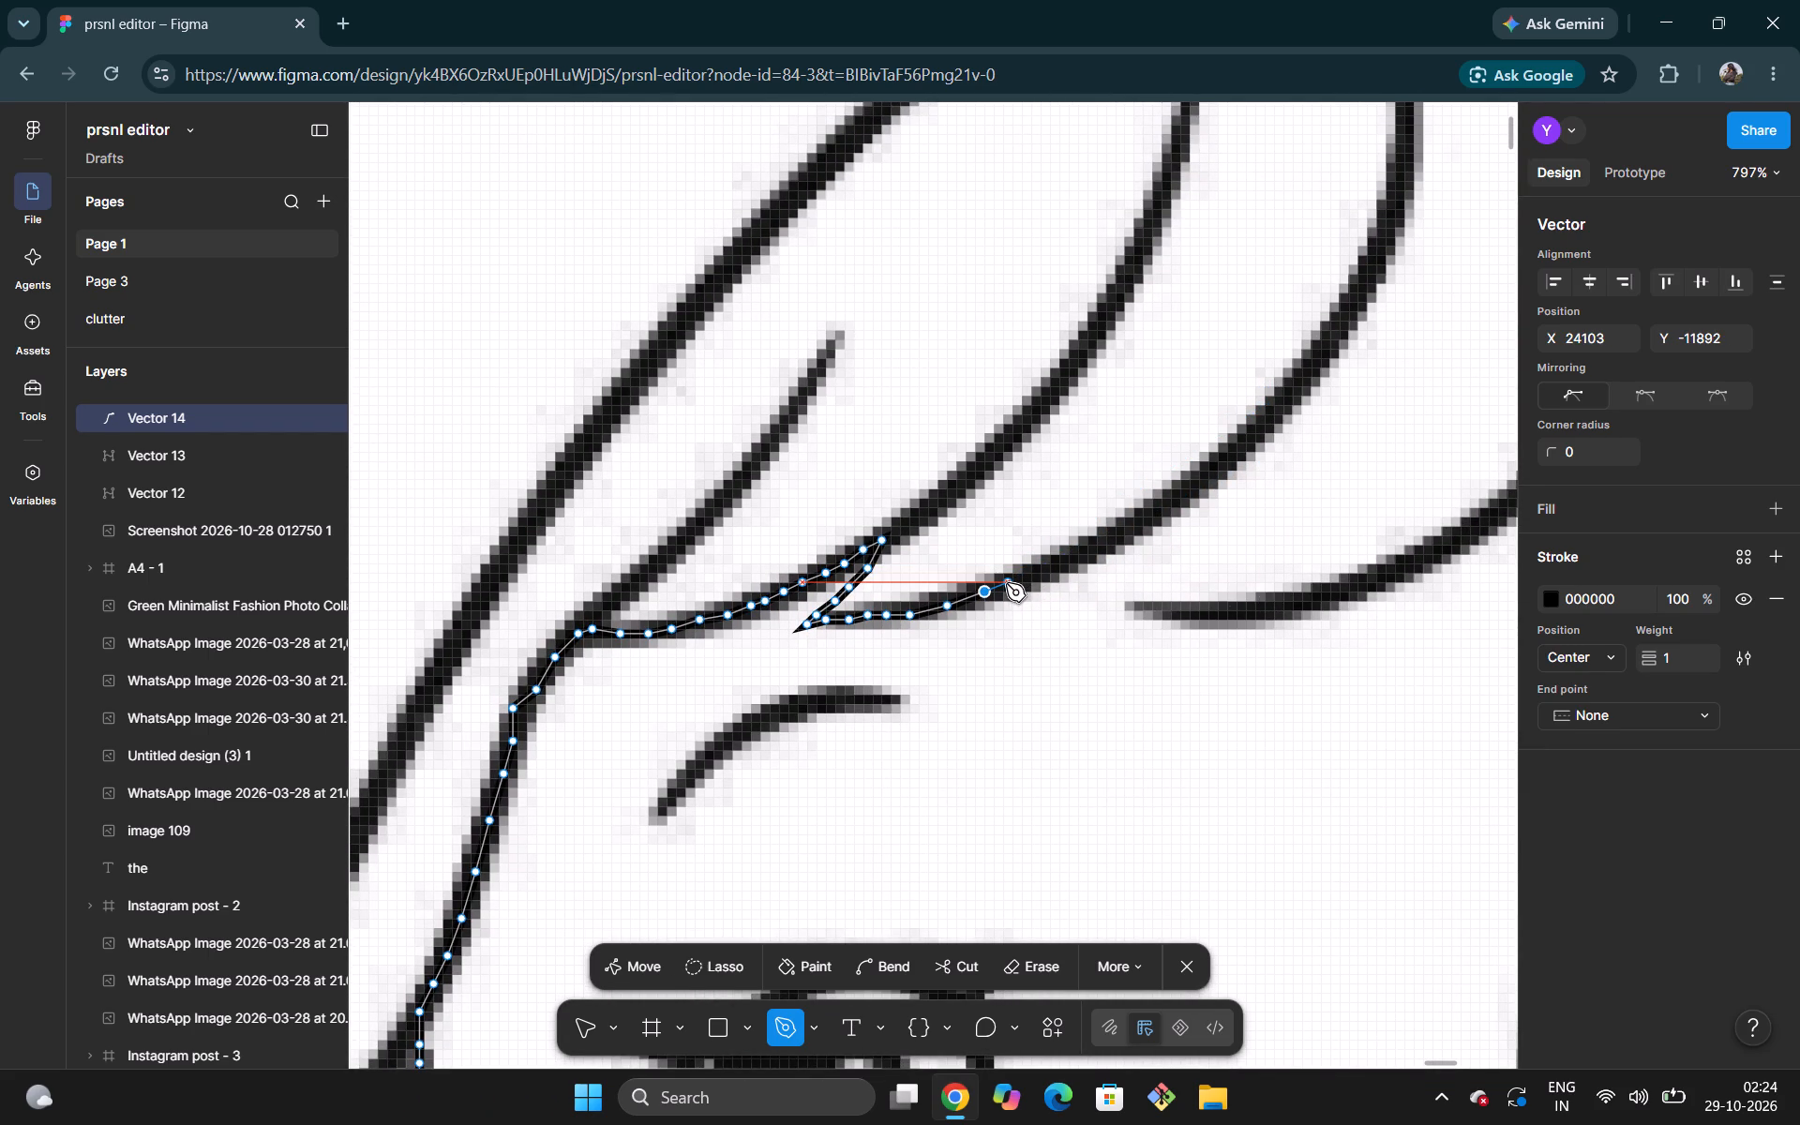
click(1006, 583)
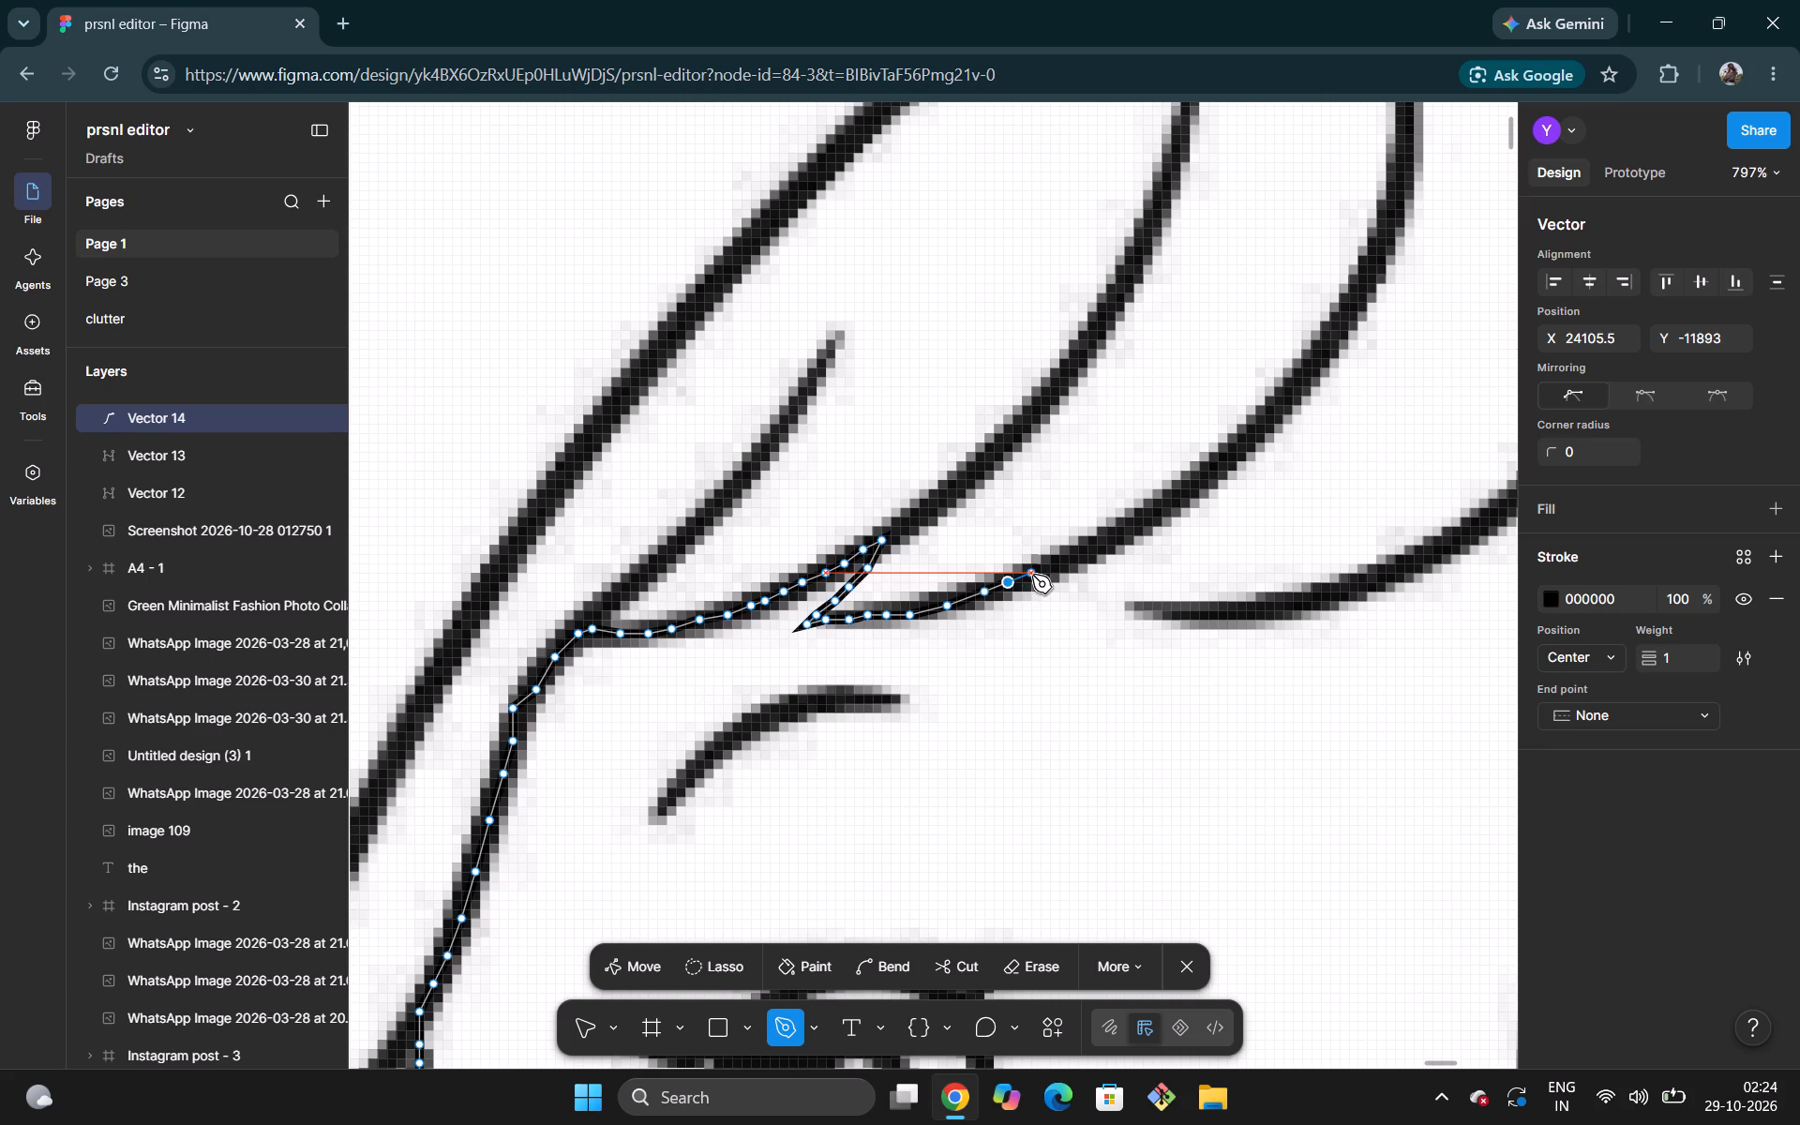
click(1031, 575)
click(1057, 561)
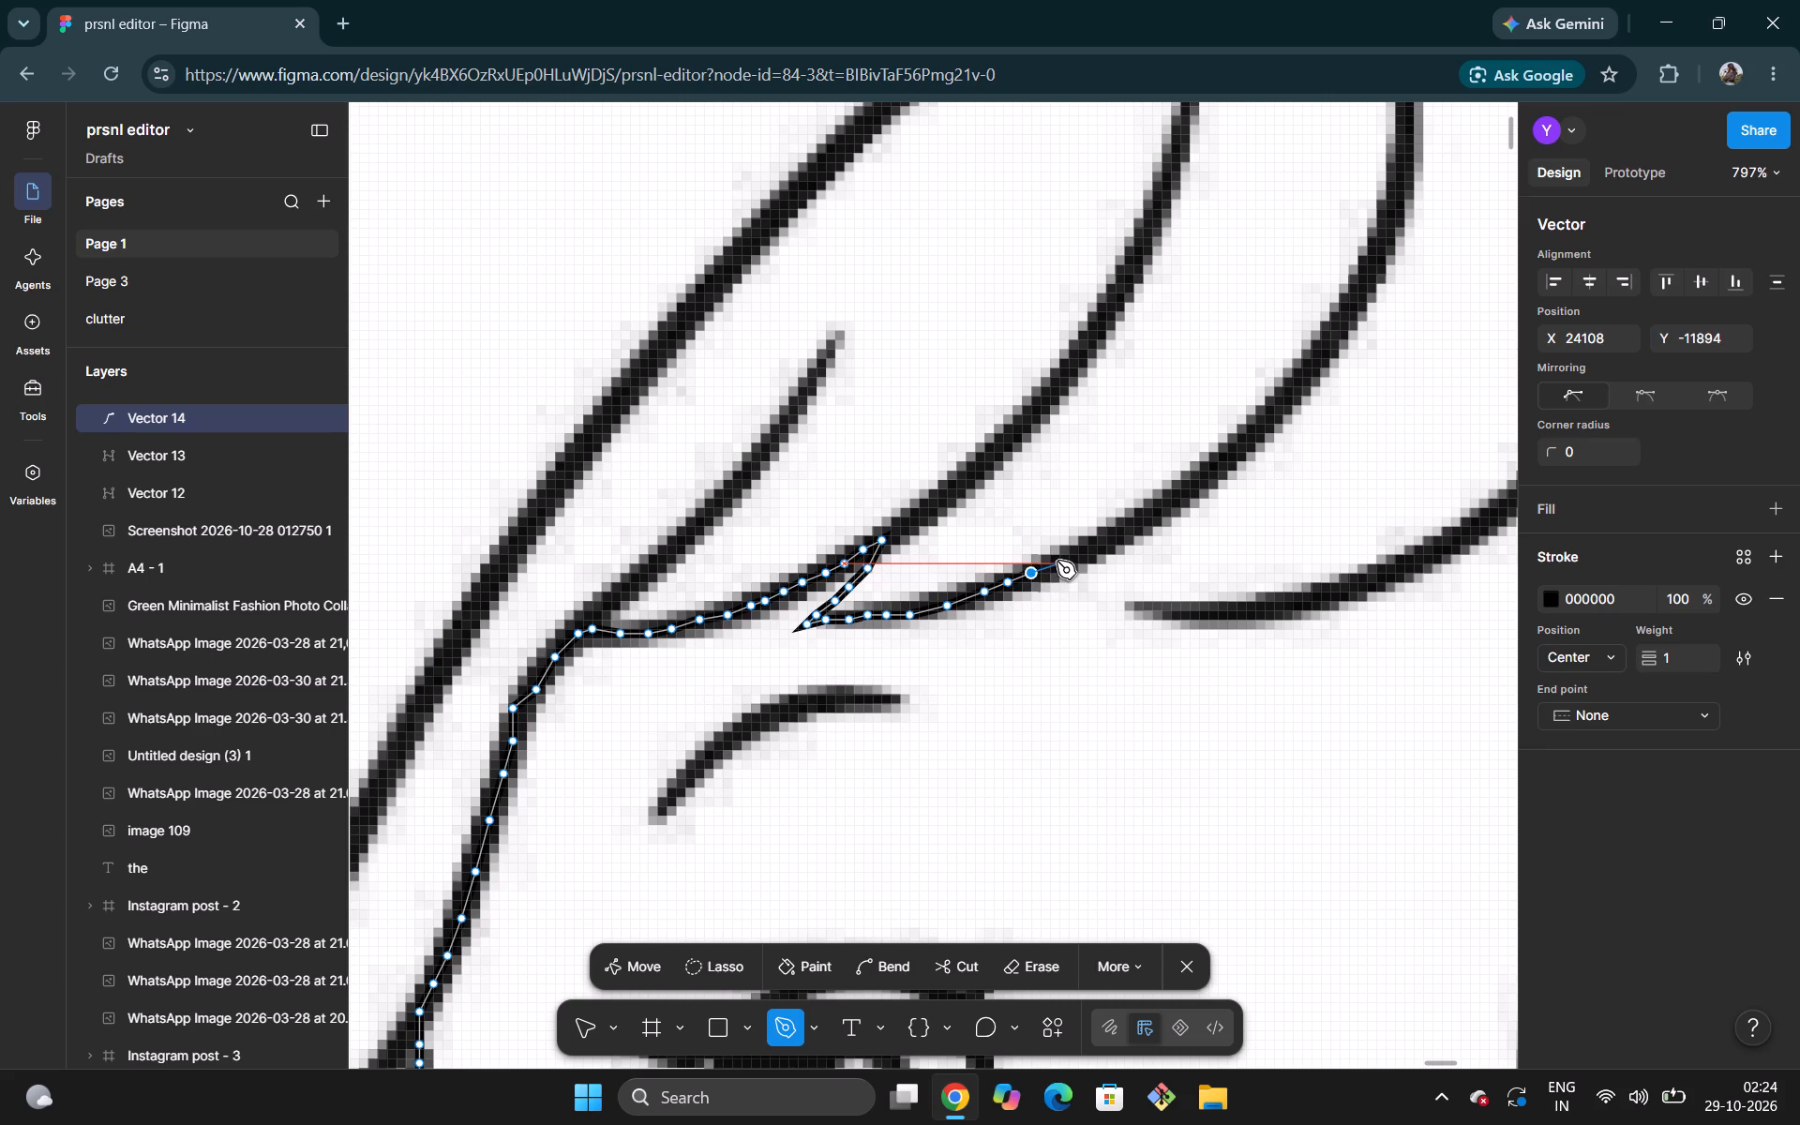
click(1090, 546)
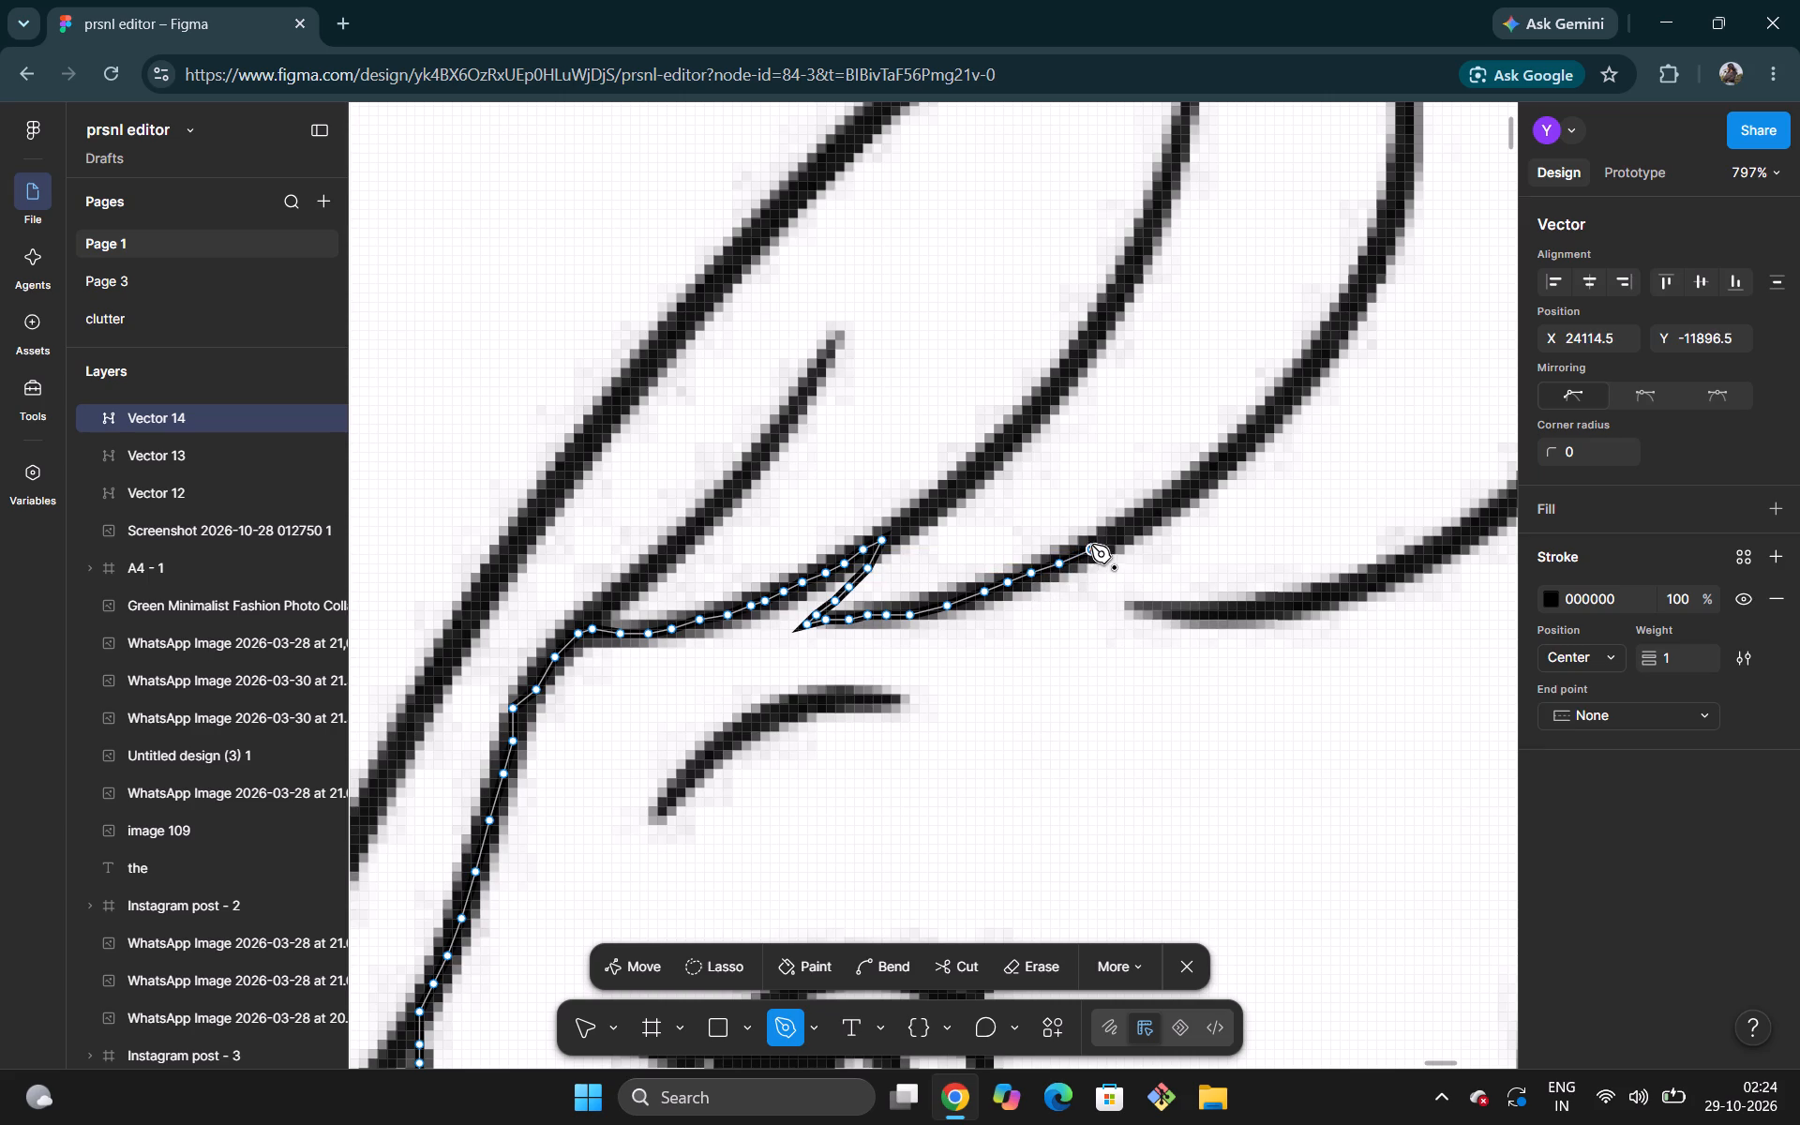
click(1110, 533)
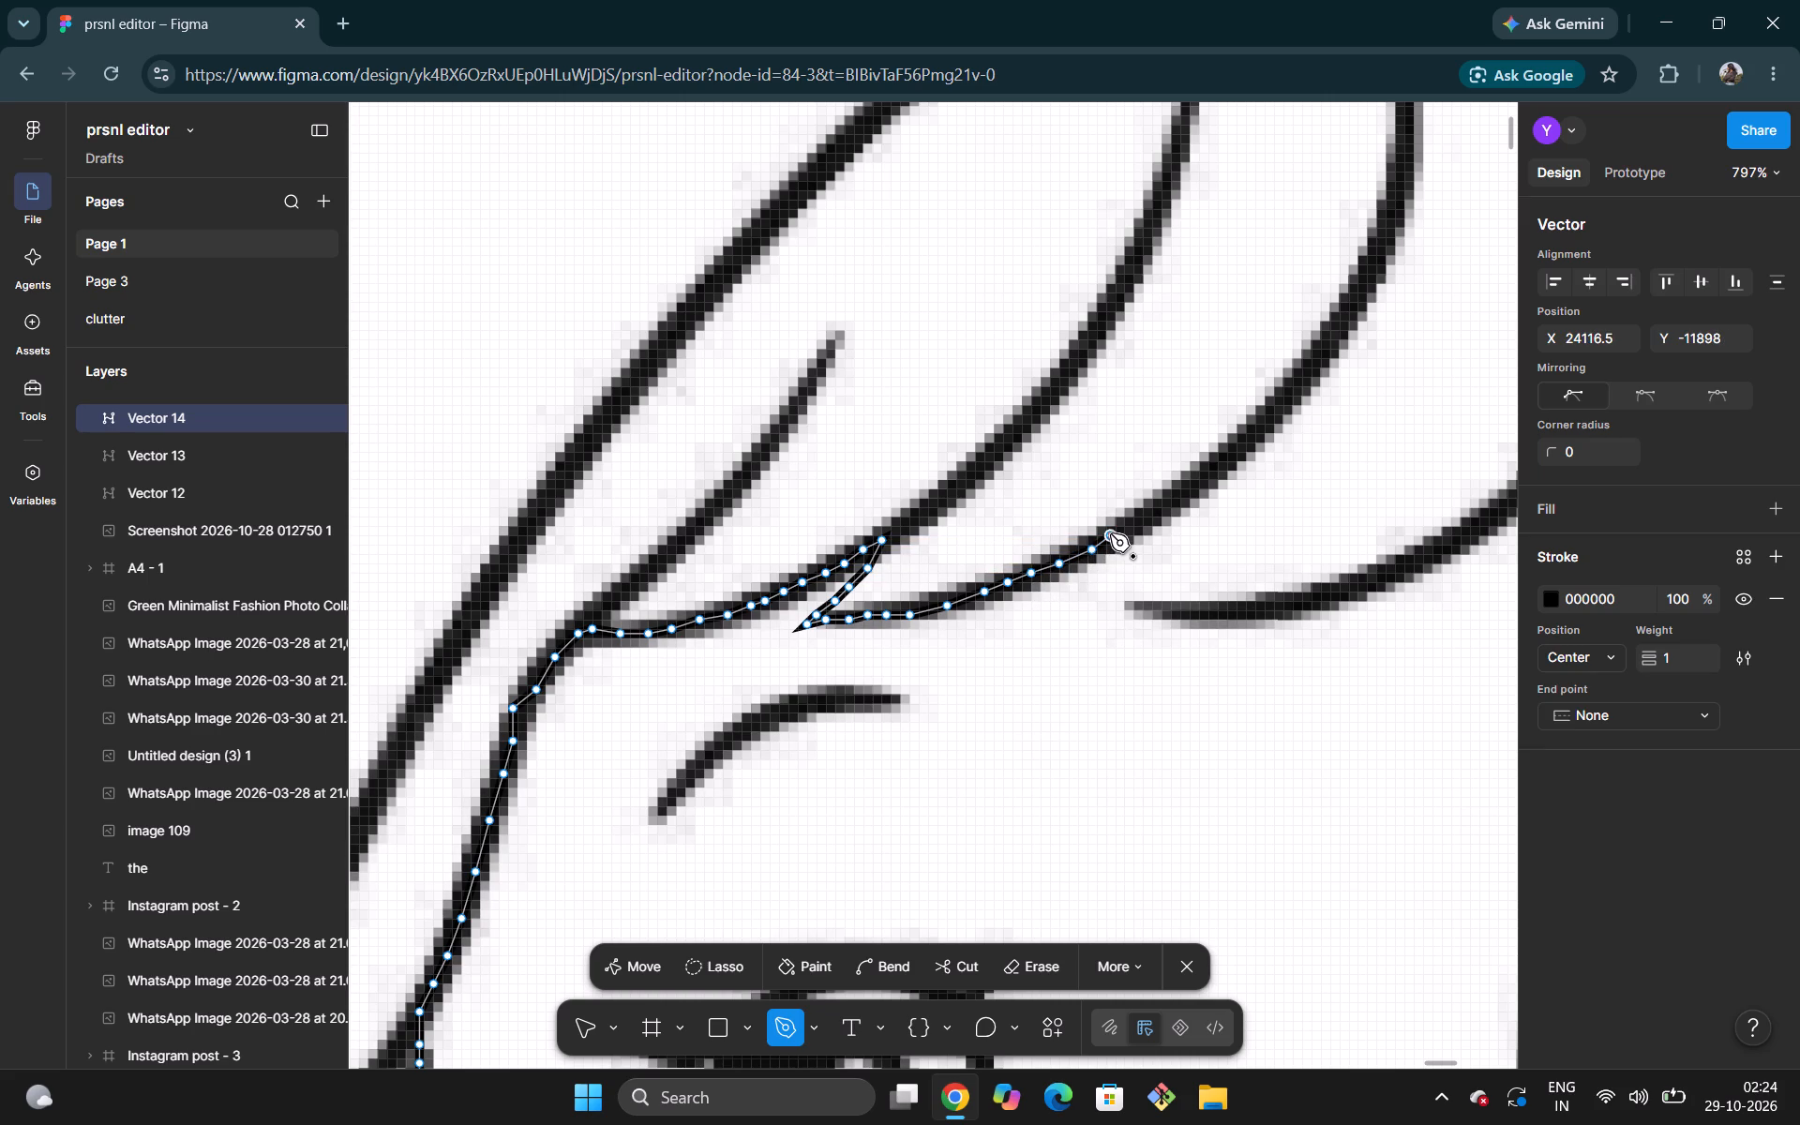
click(1132, 527)
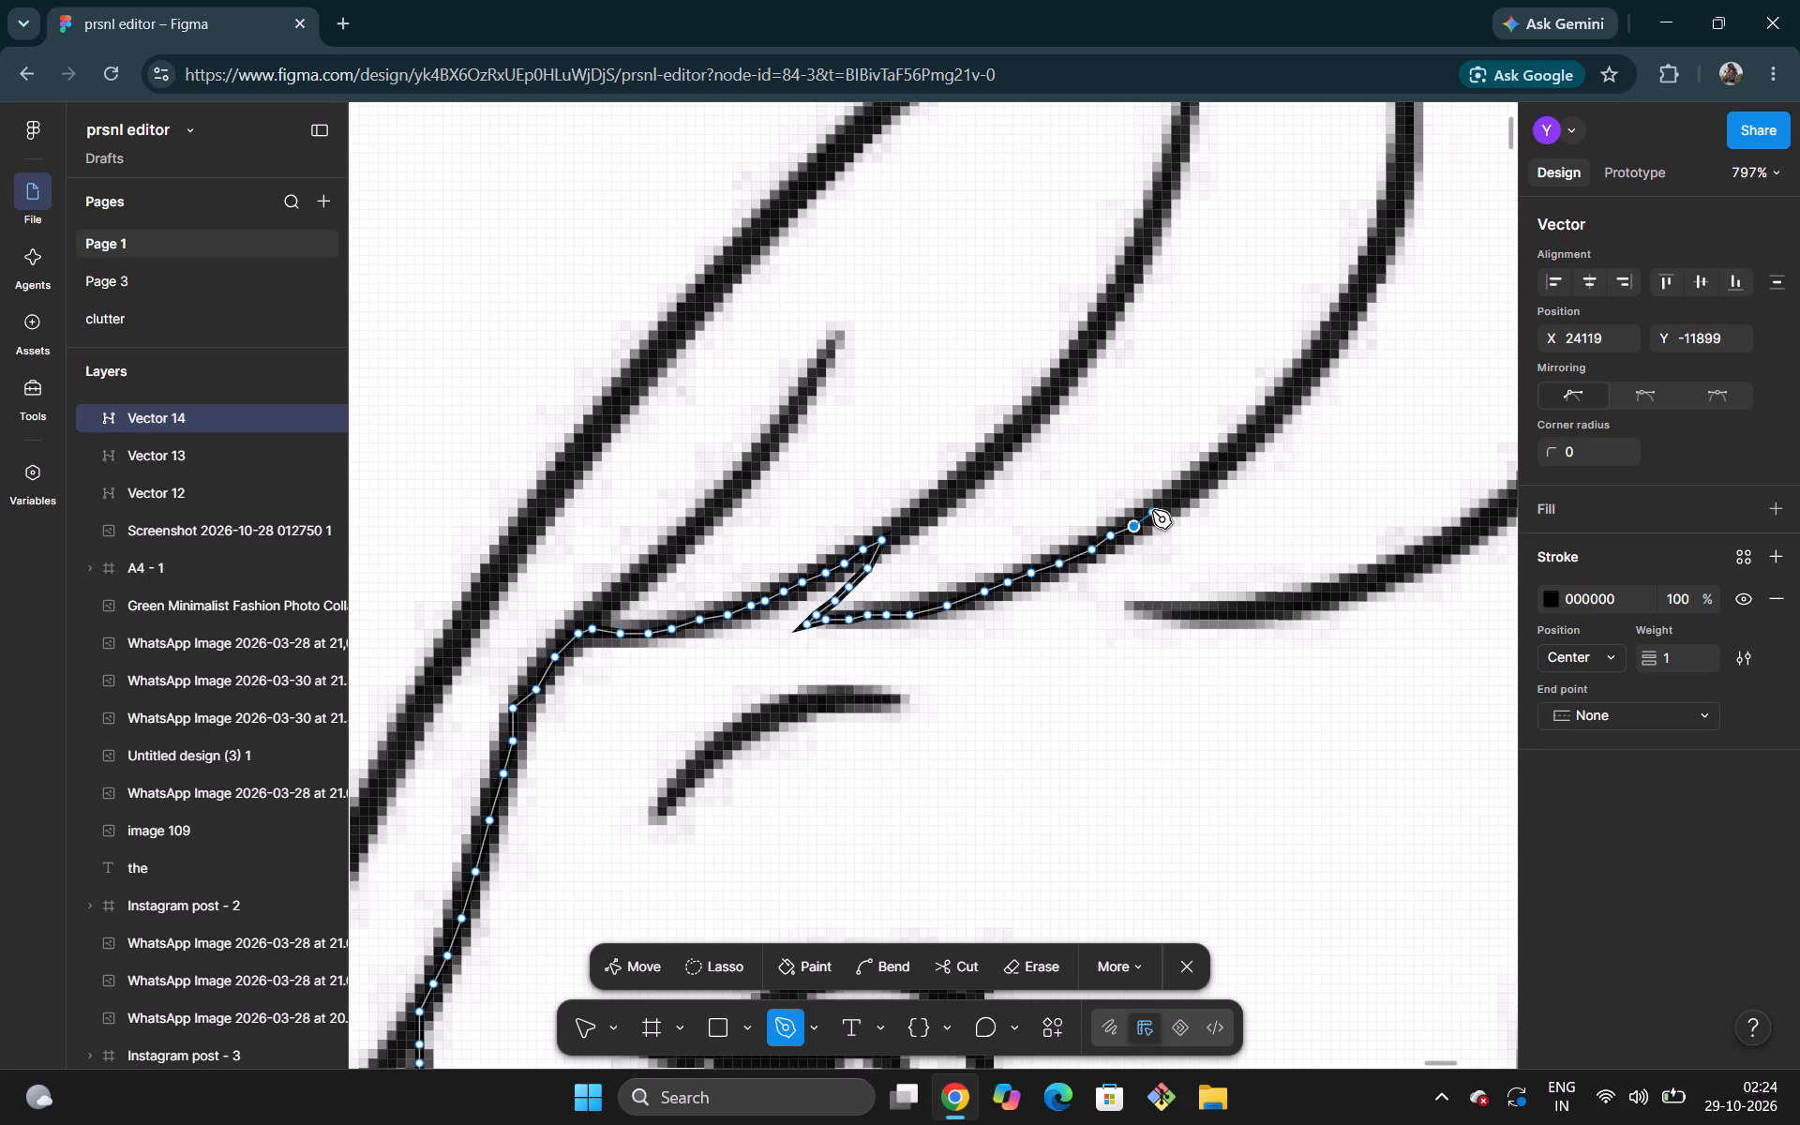
click(1152, 510)
click(1170, 499)
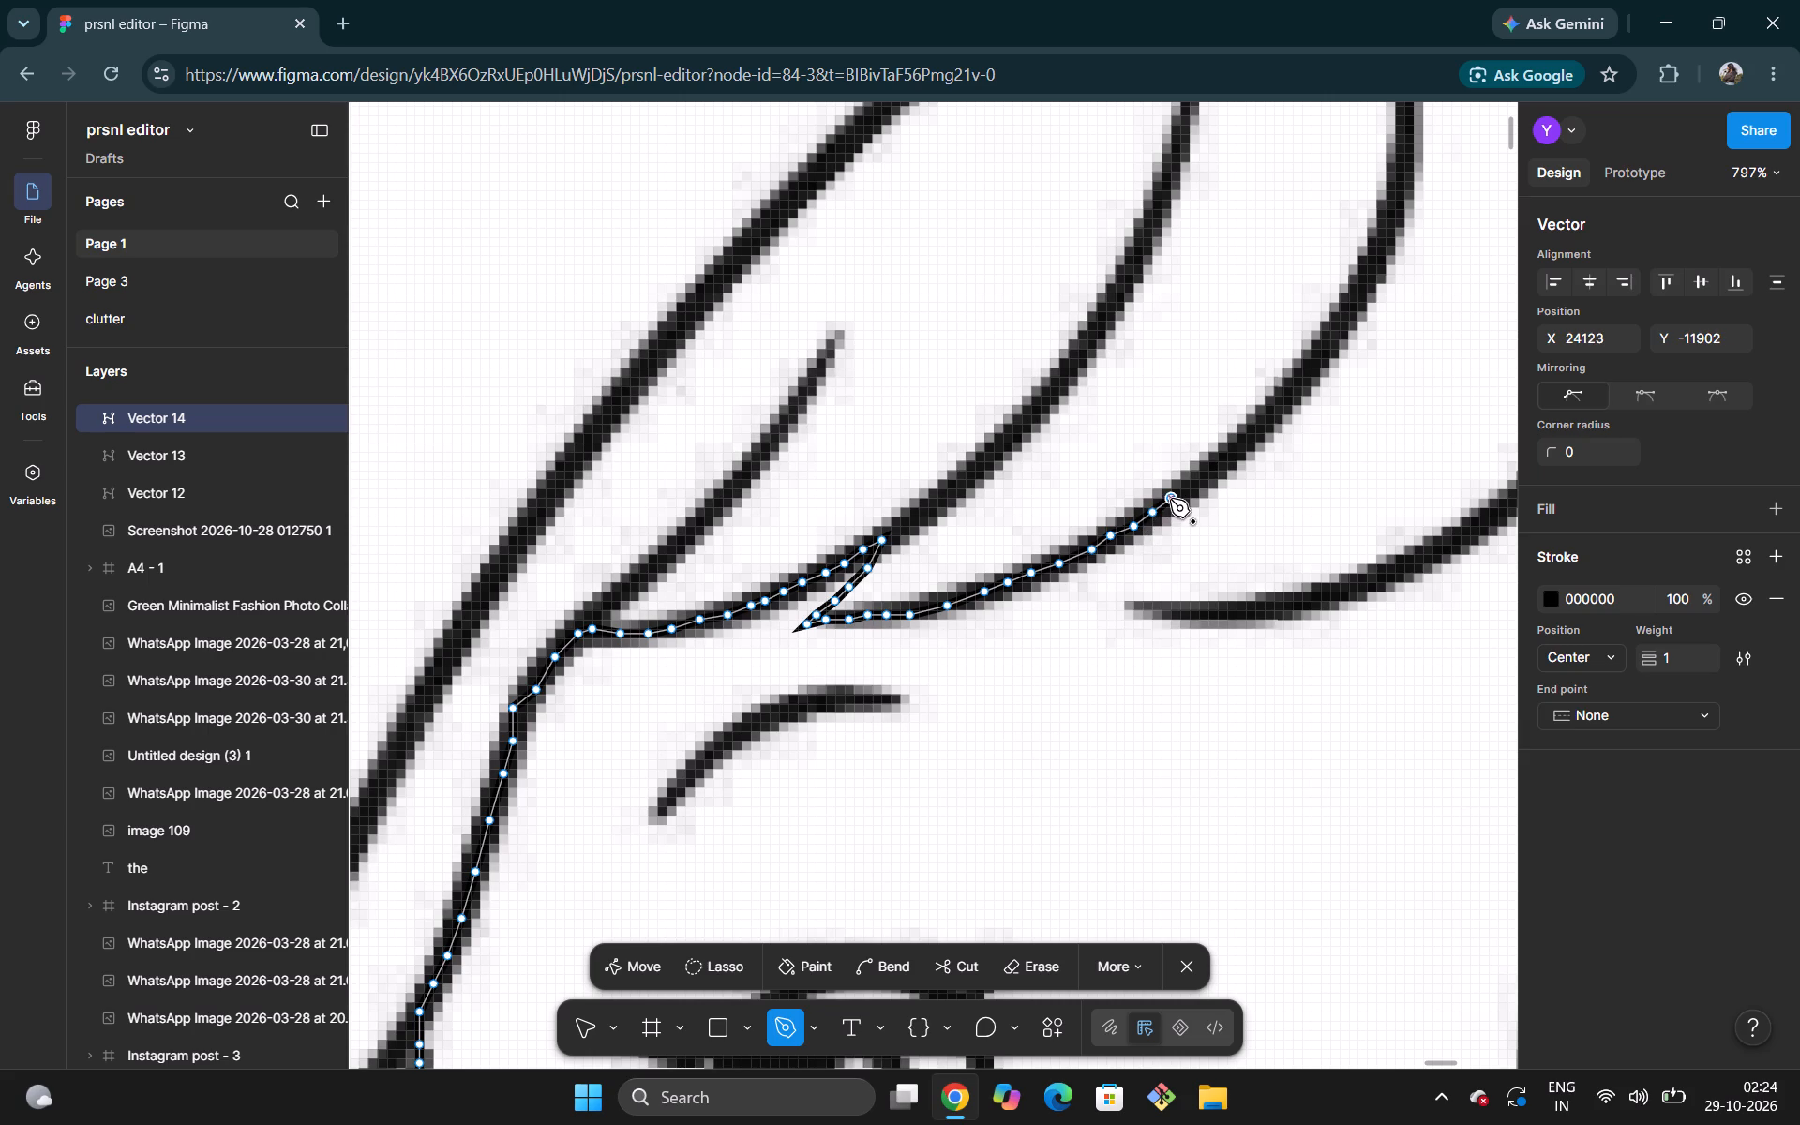
click(1192, 485)
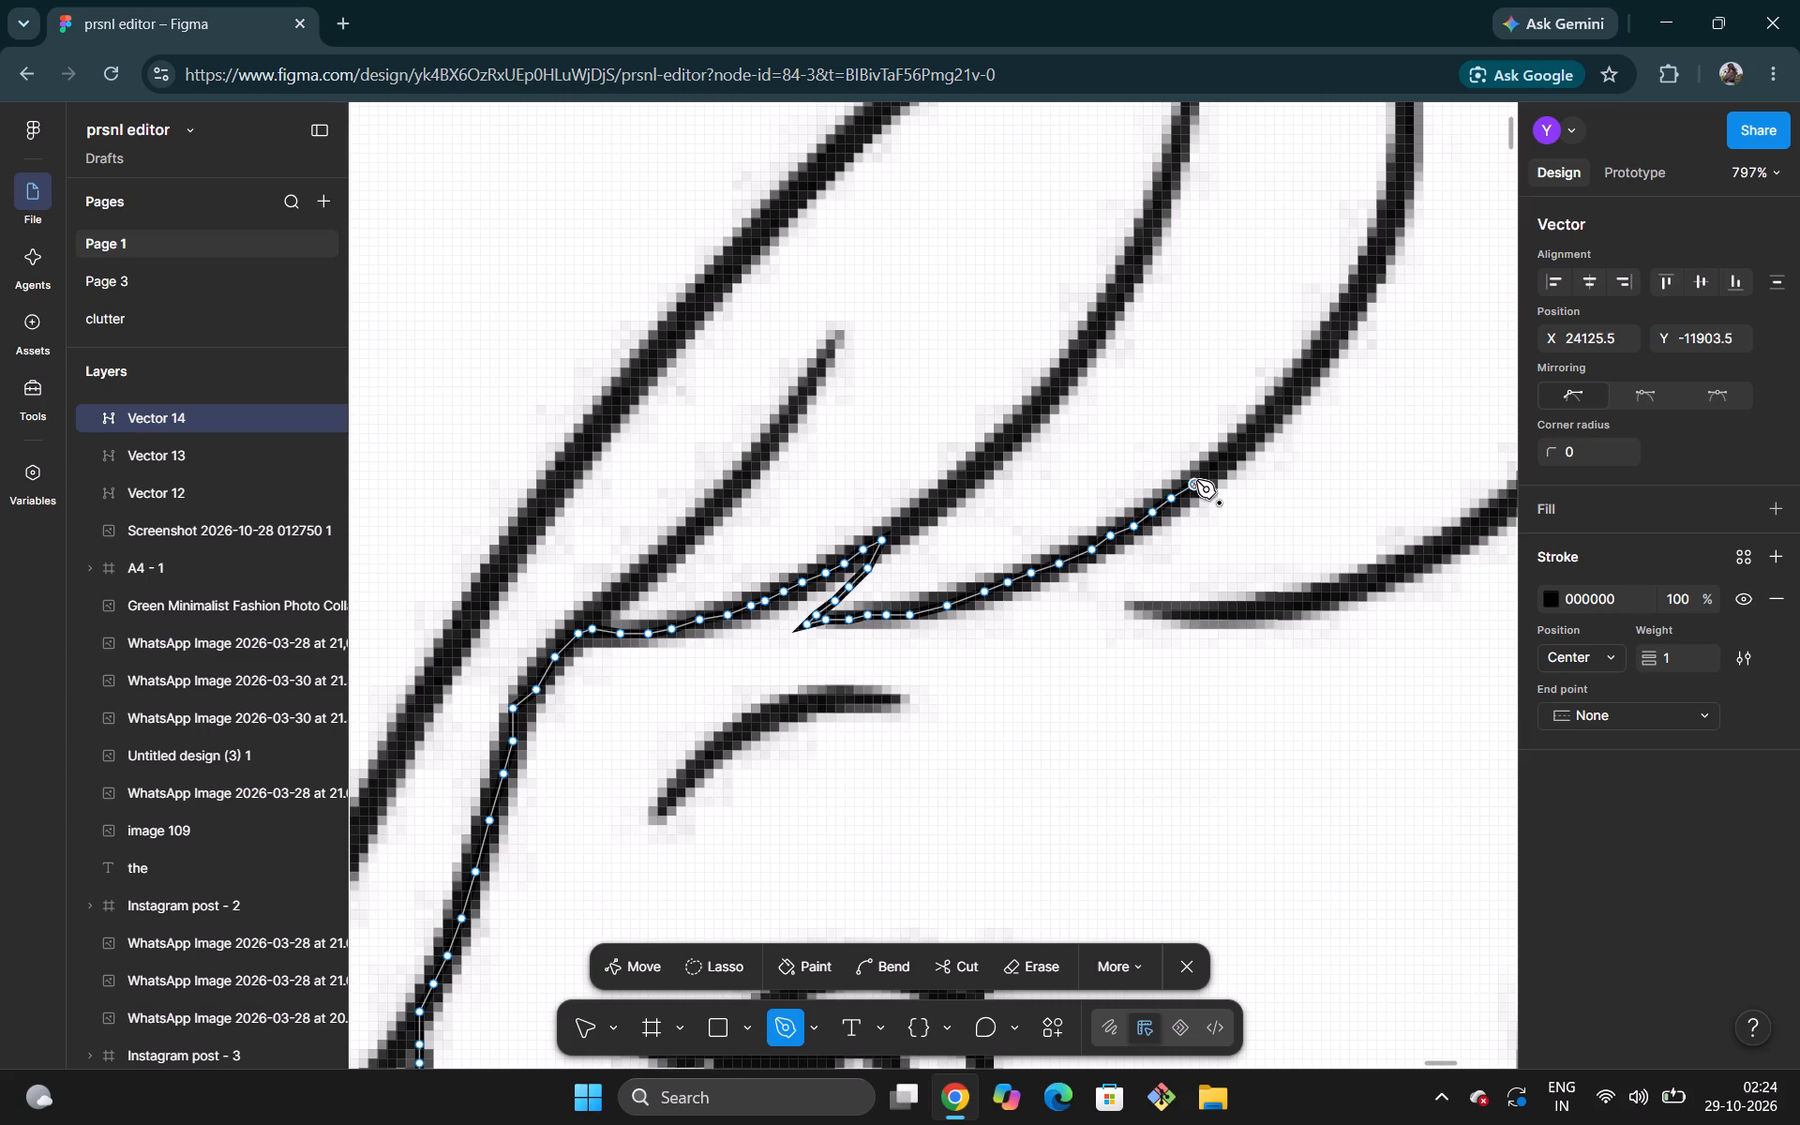
click(1207, 470)
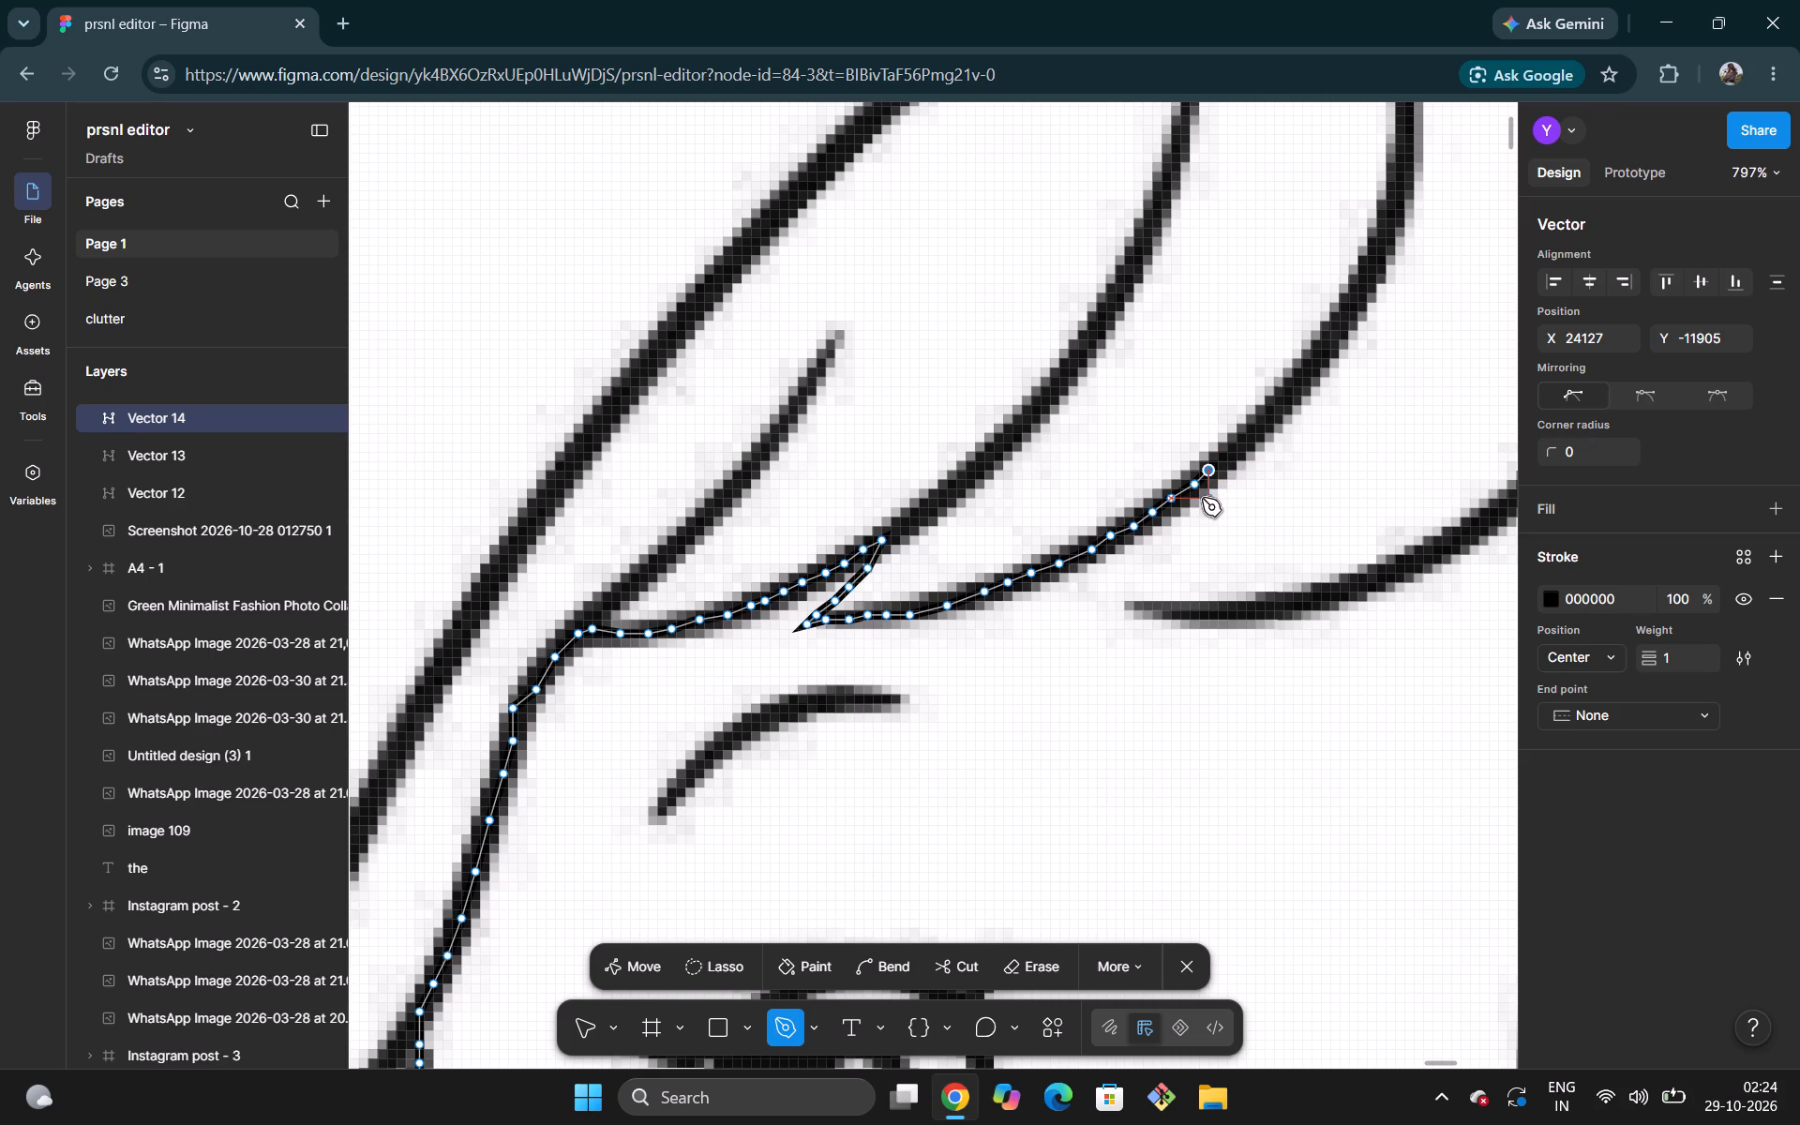
Turn the path back and curve it down across the gap with closely spaced points, ending in a tip just before the third fringe strand.
click(1202, 498)
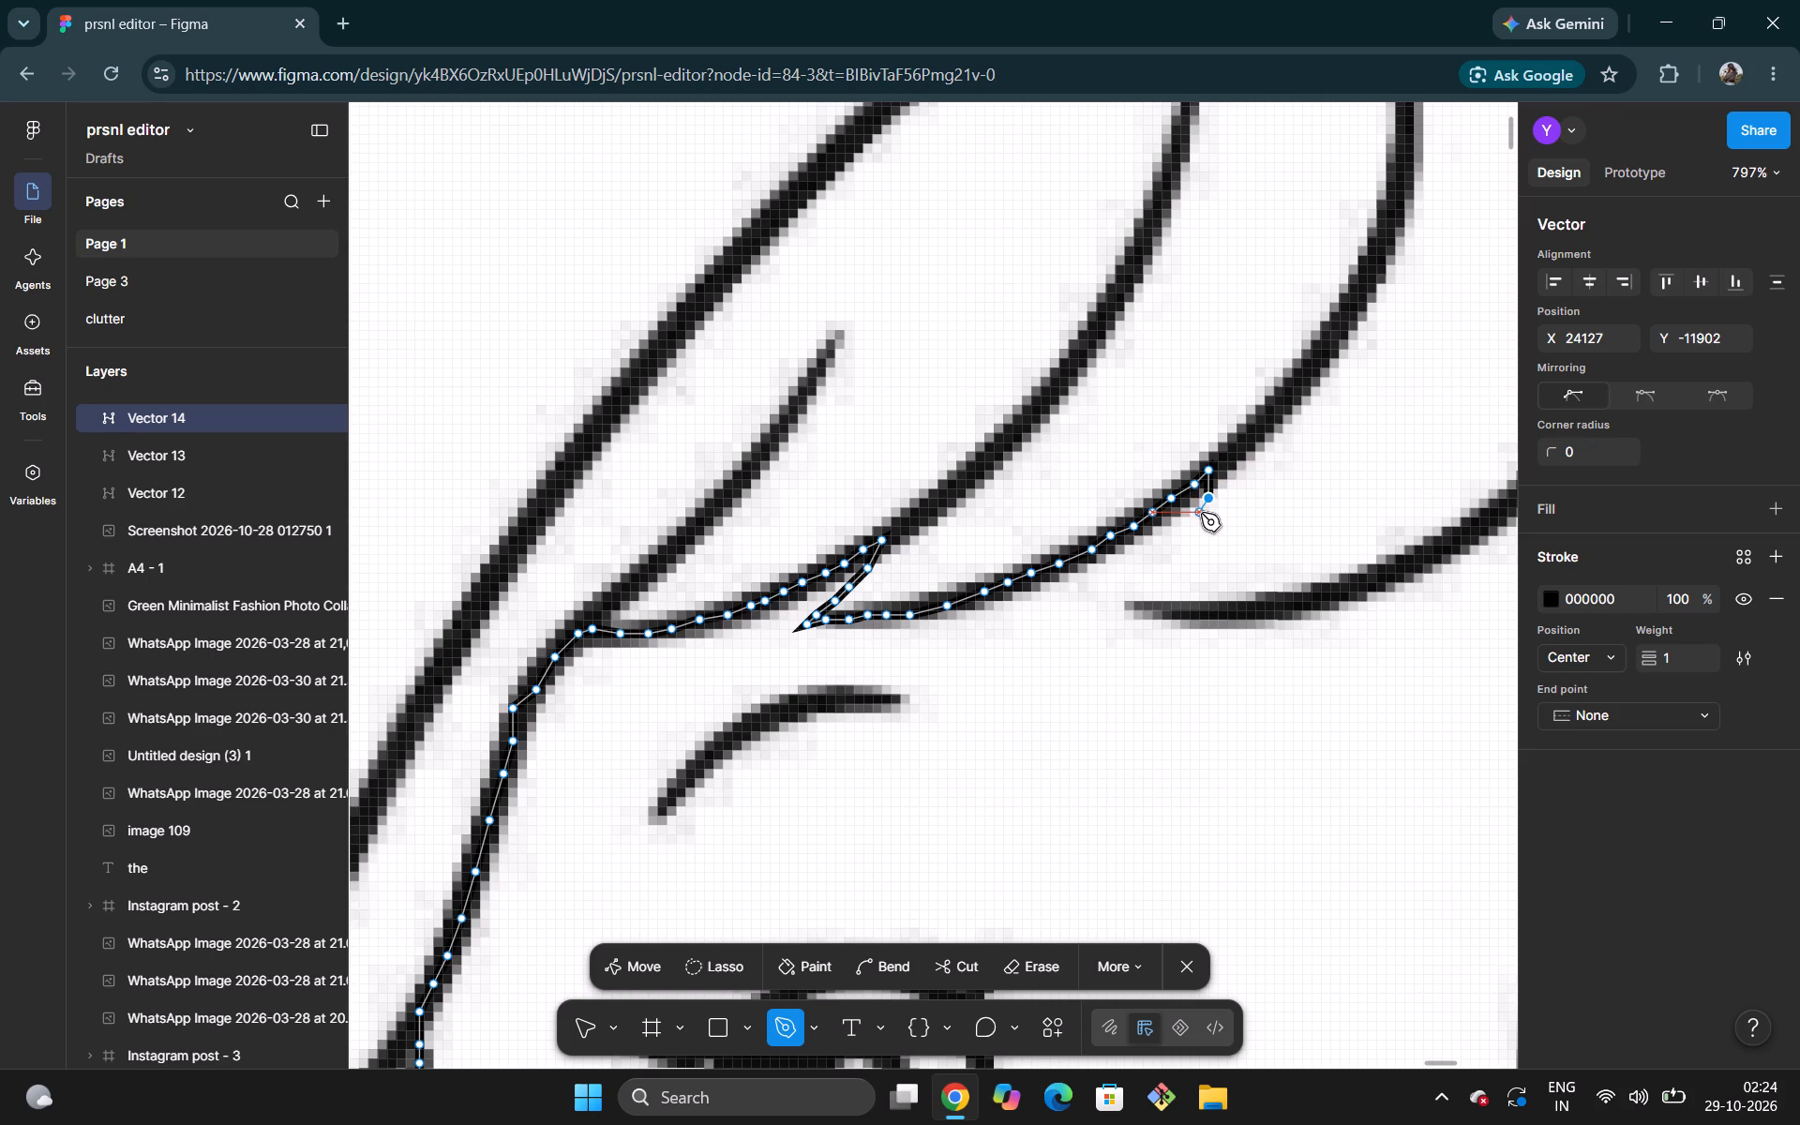
click(1201, 511)
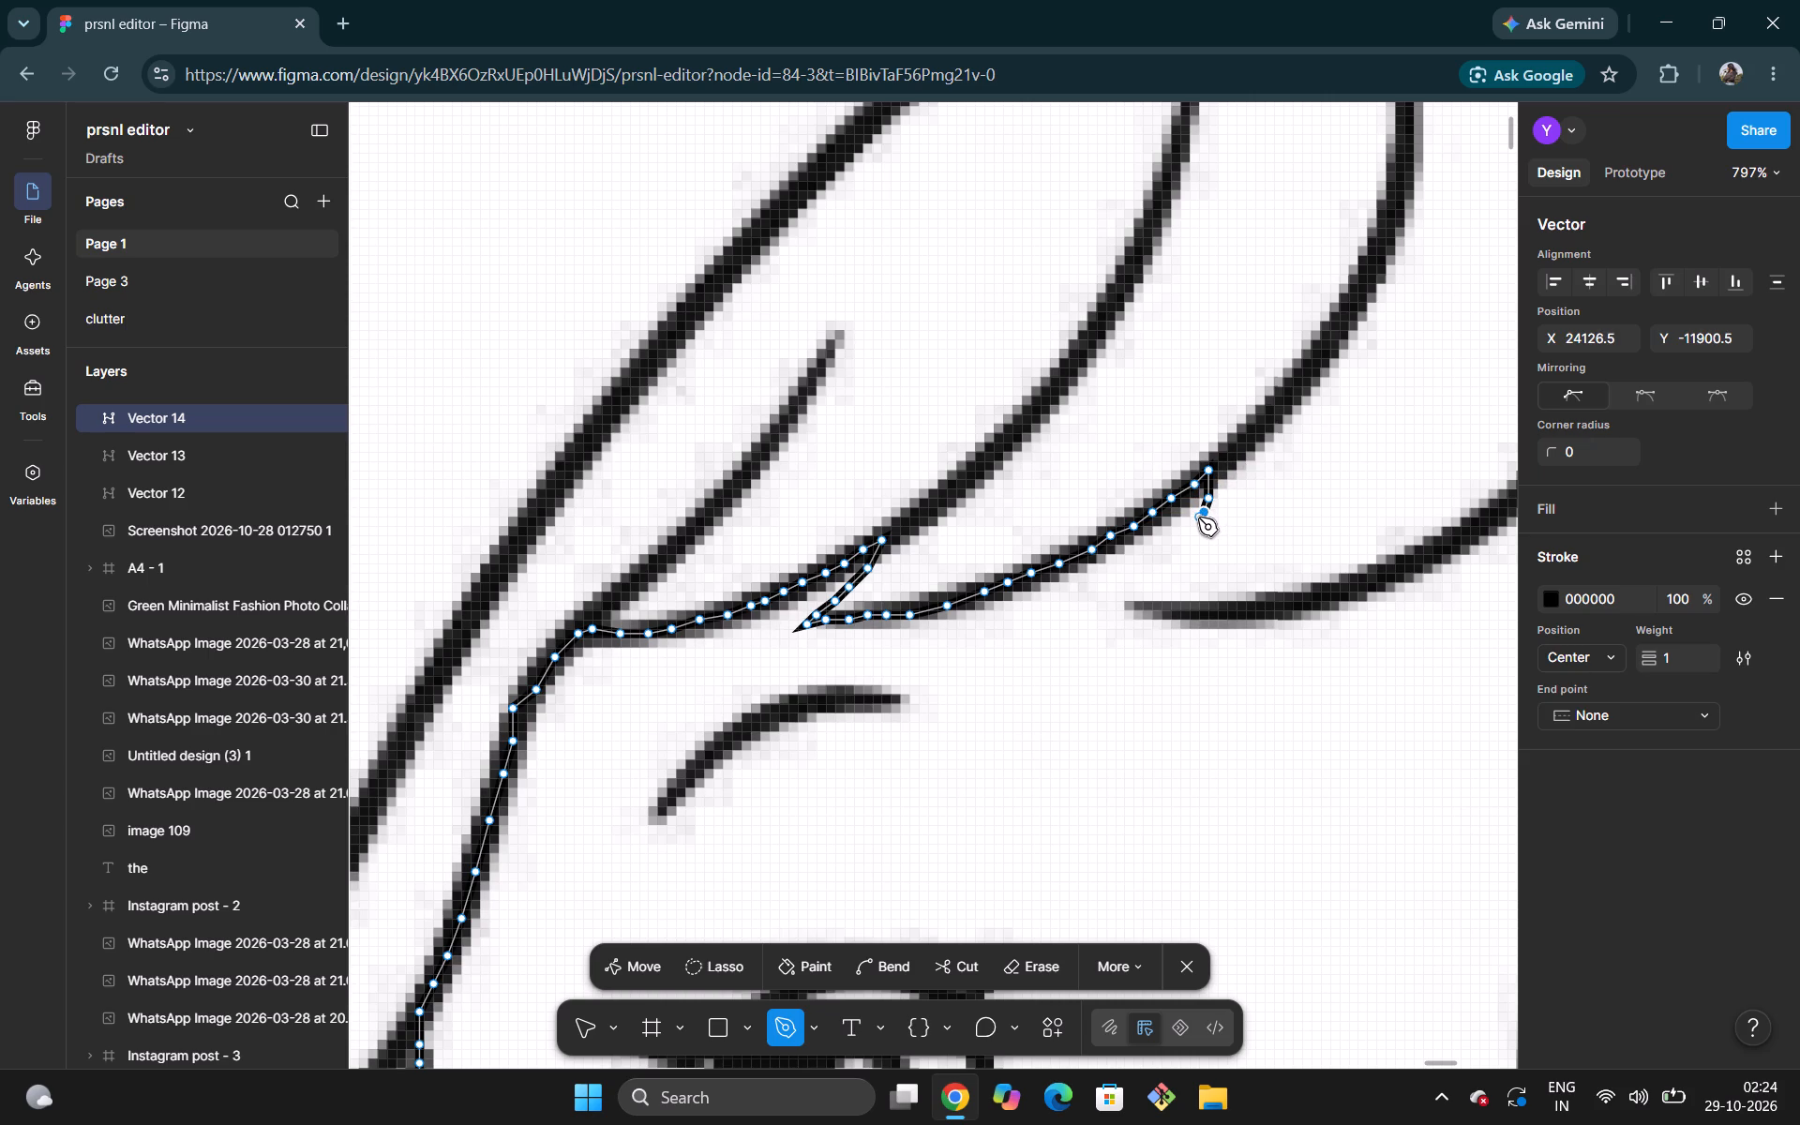
click(1196, 519)
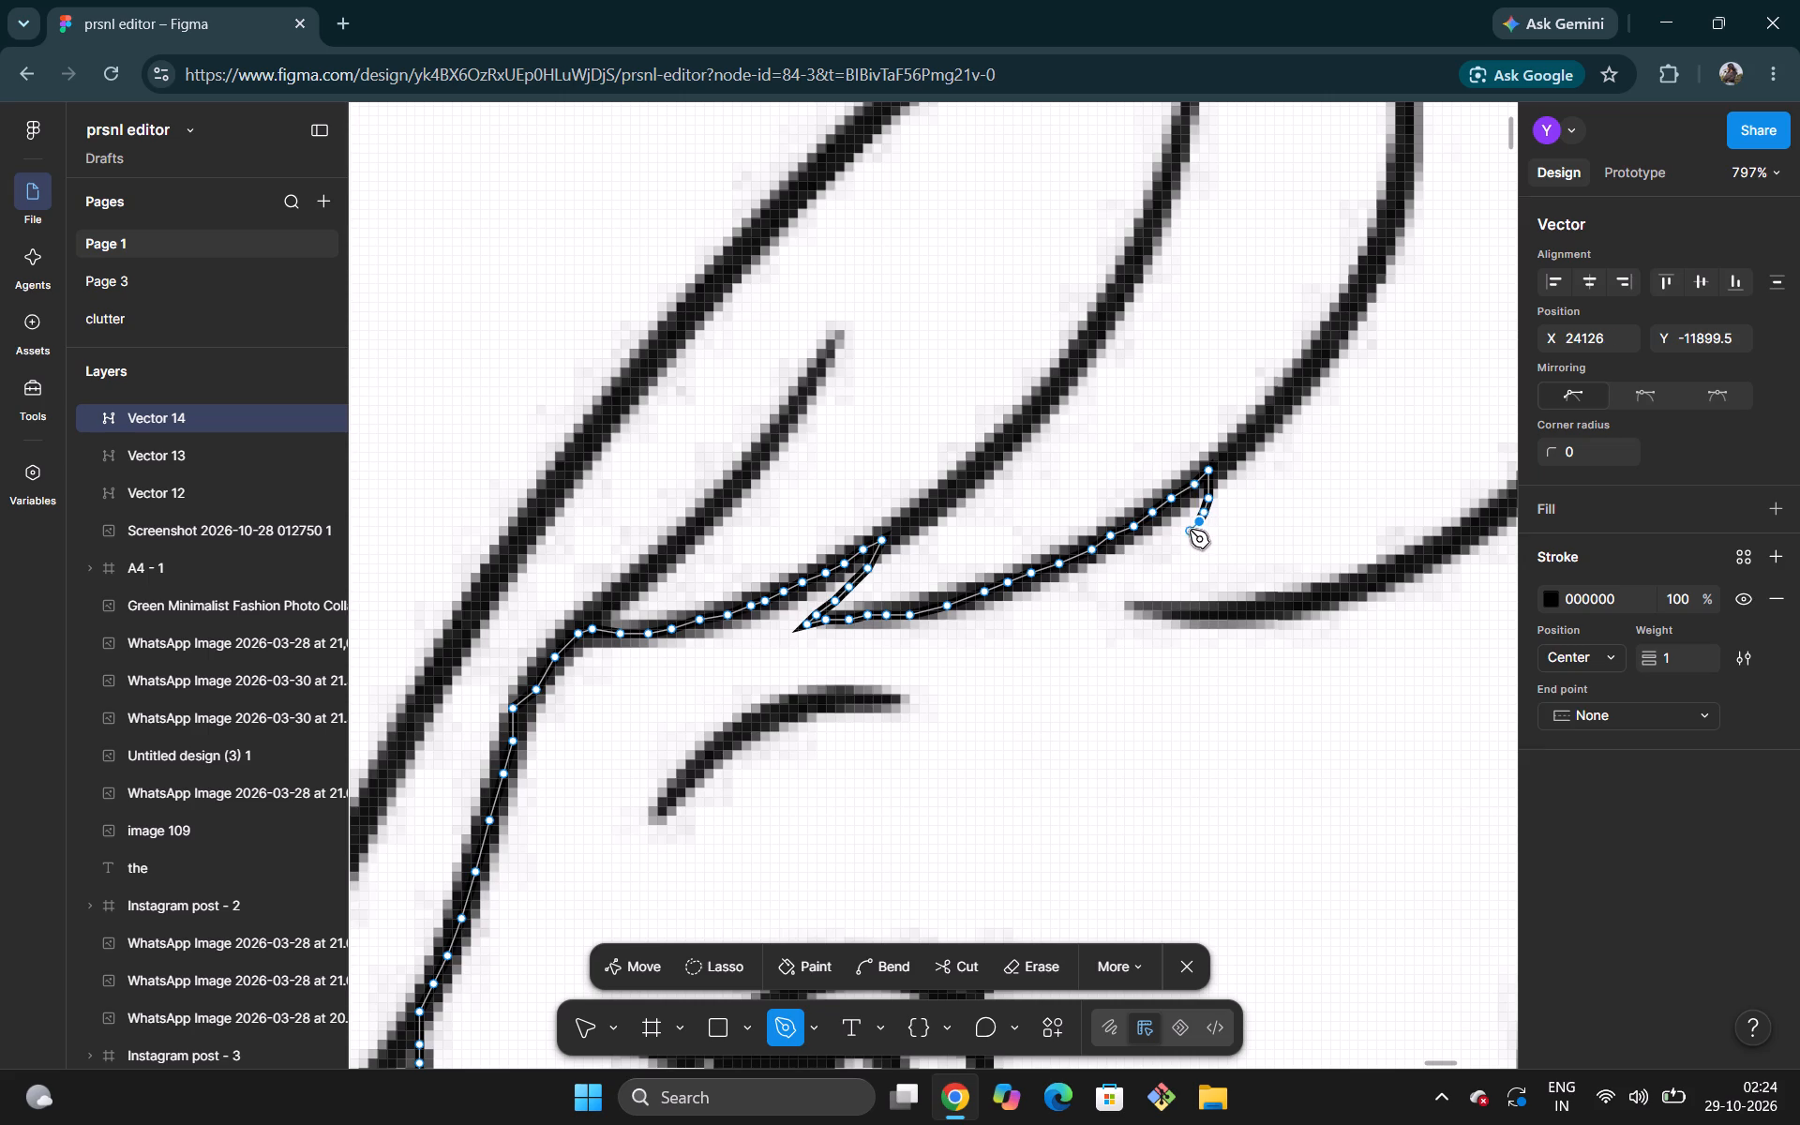
click(1190, 530)
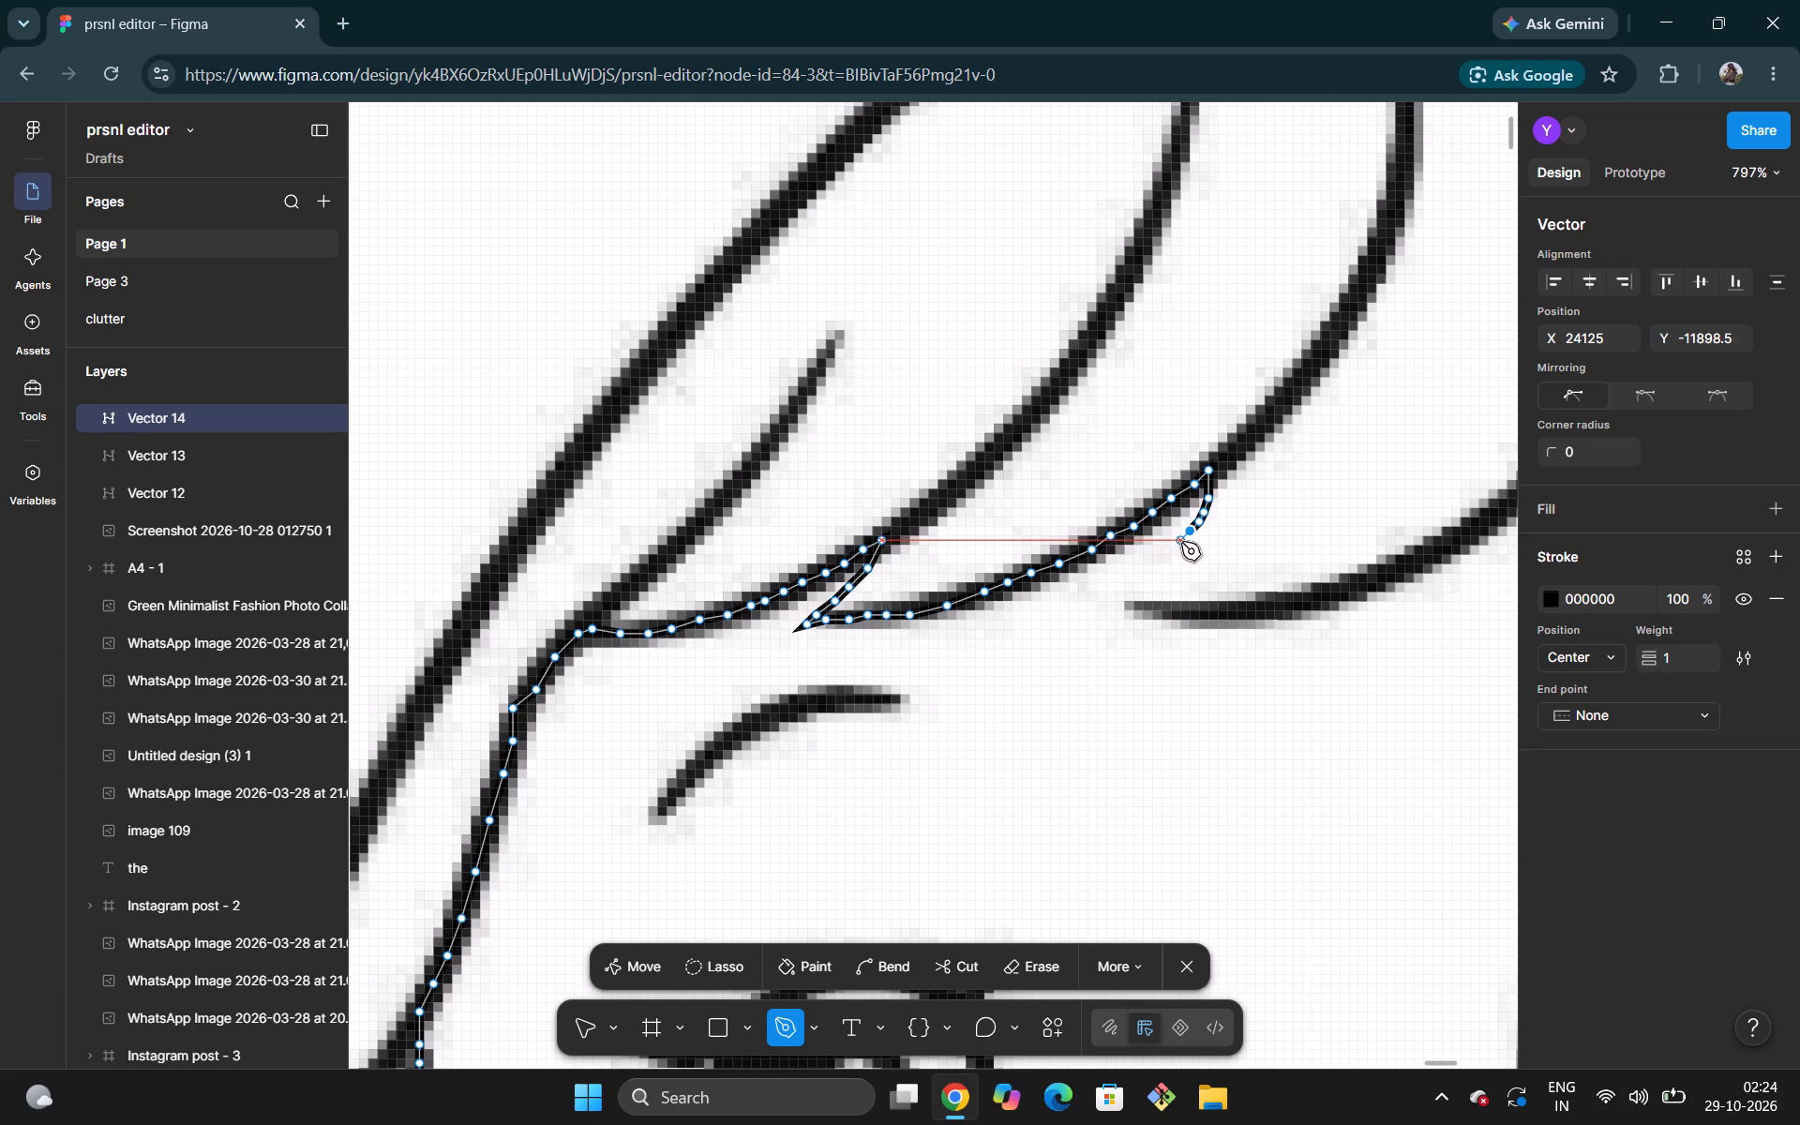
click(1177, 542)
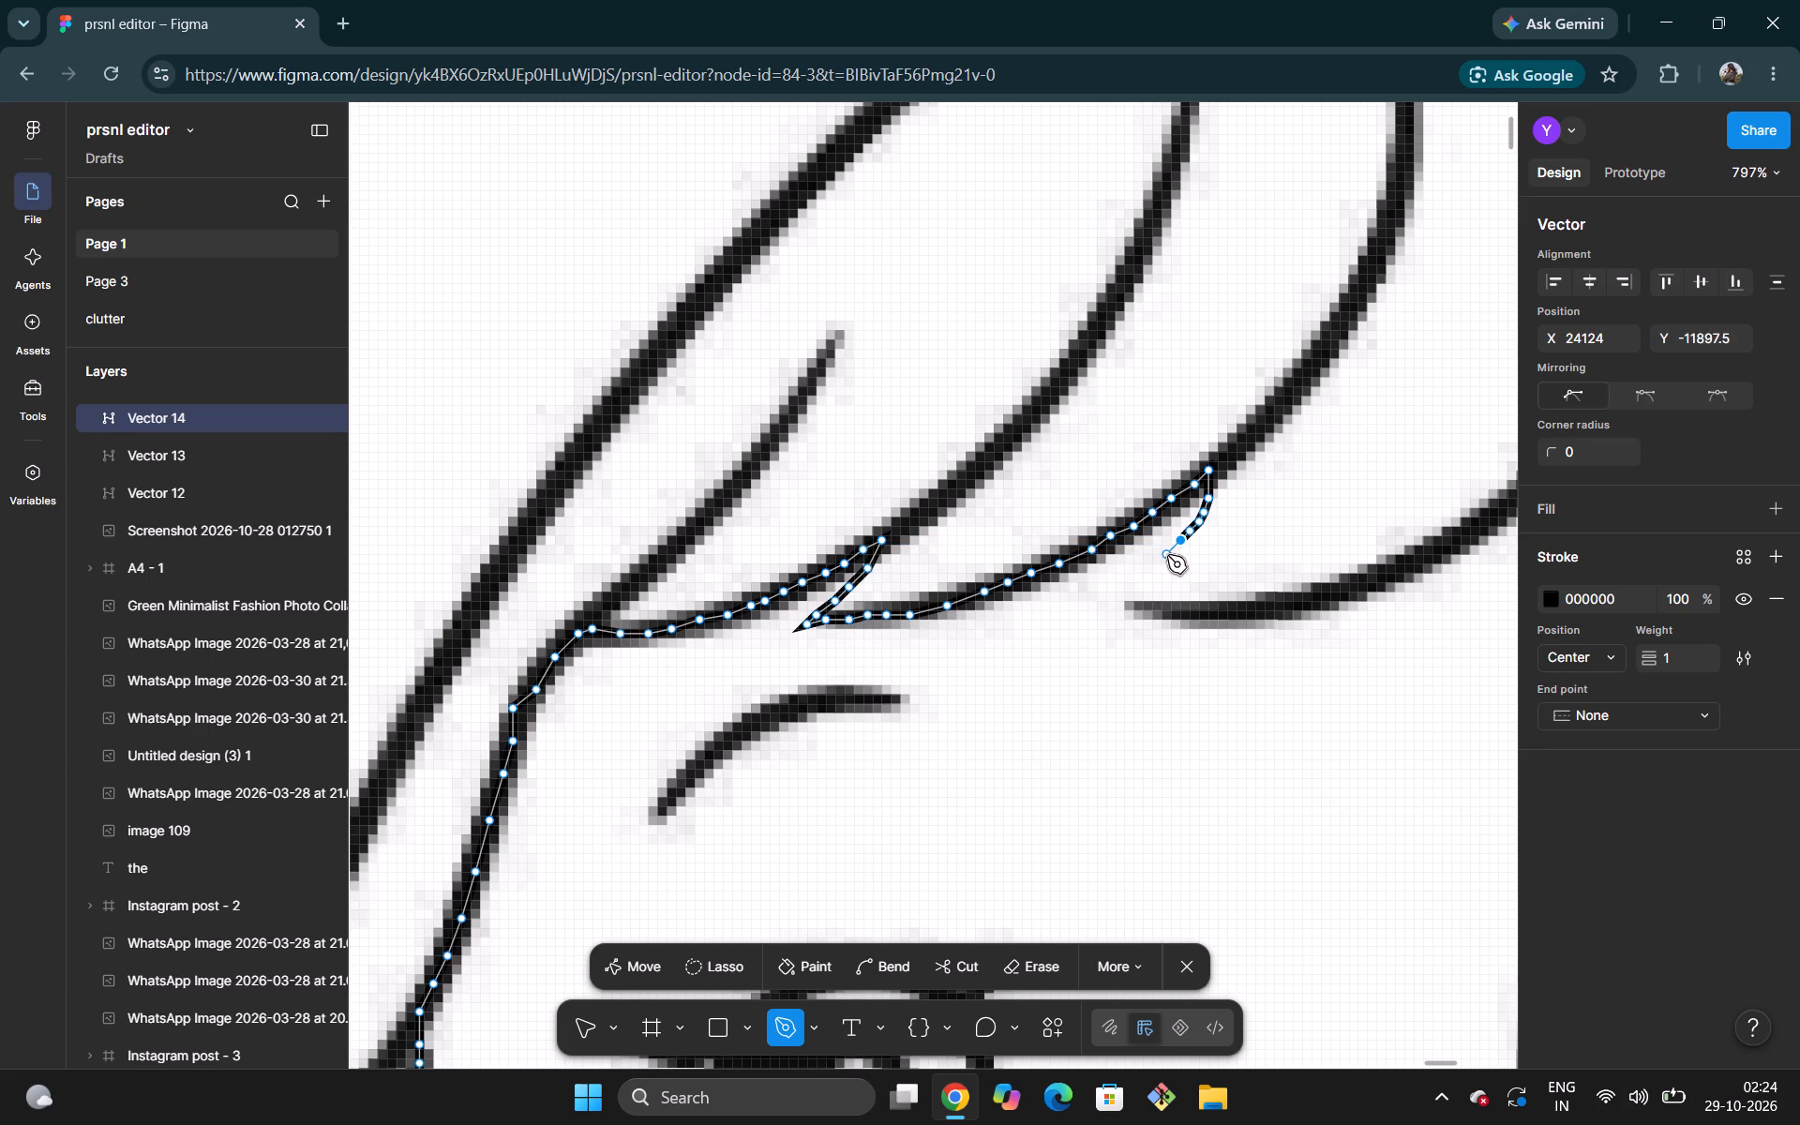
click(1169, 550)
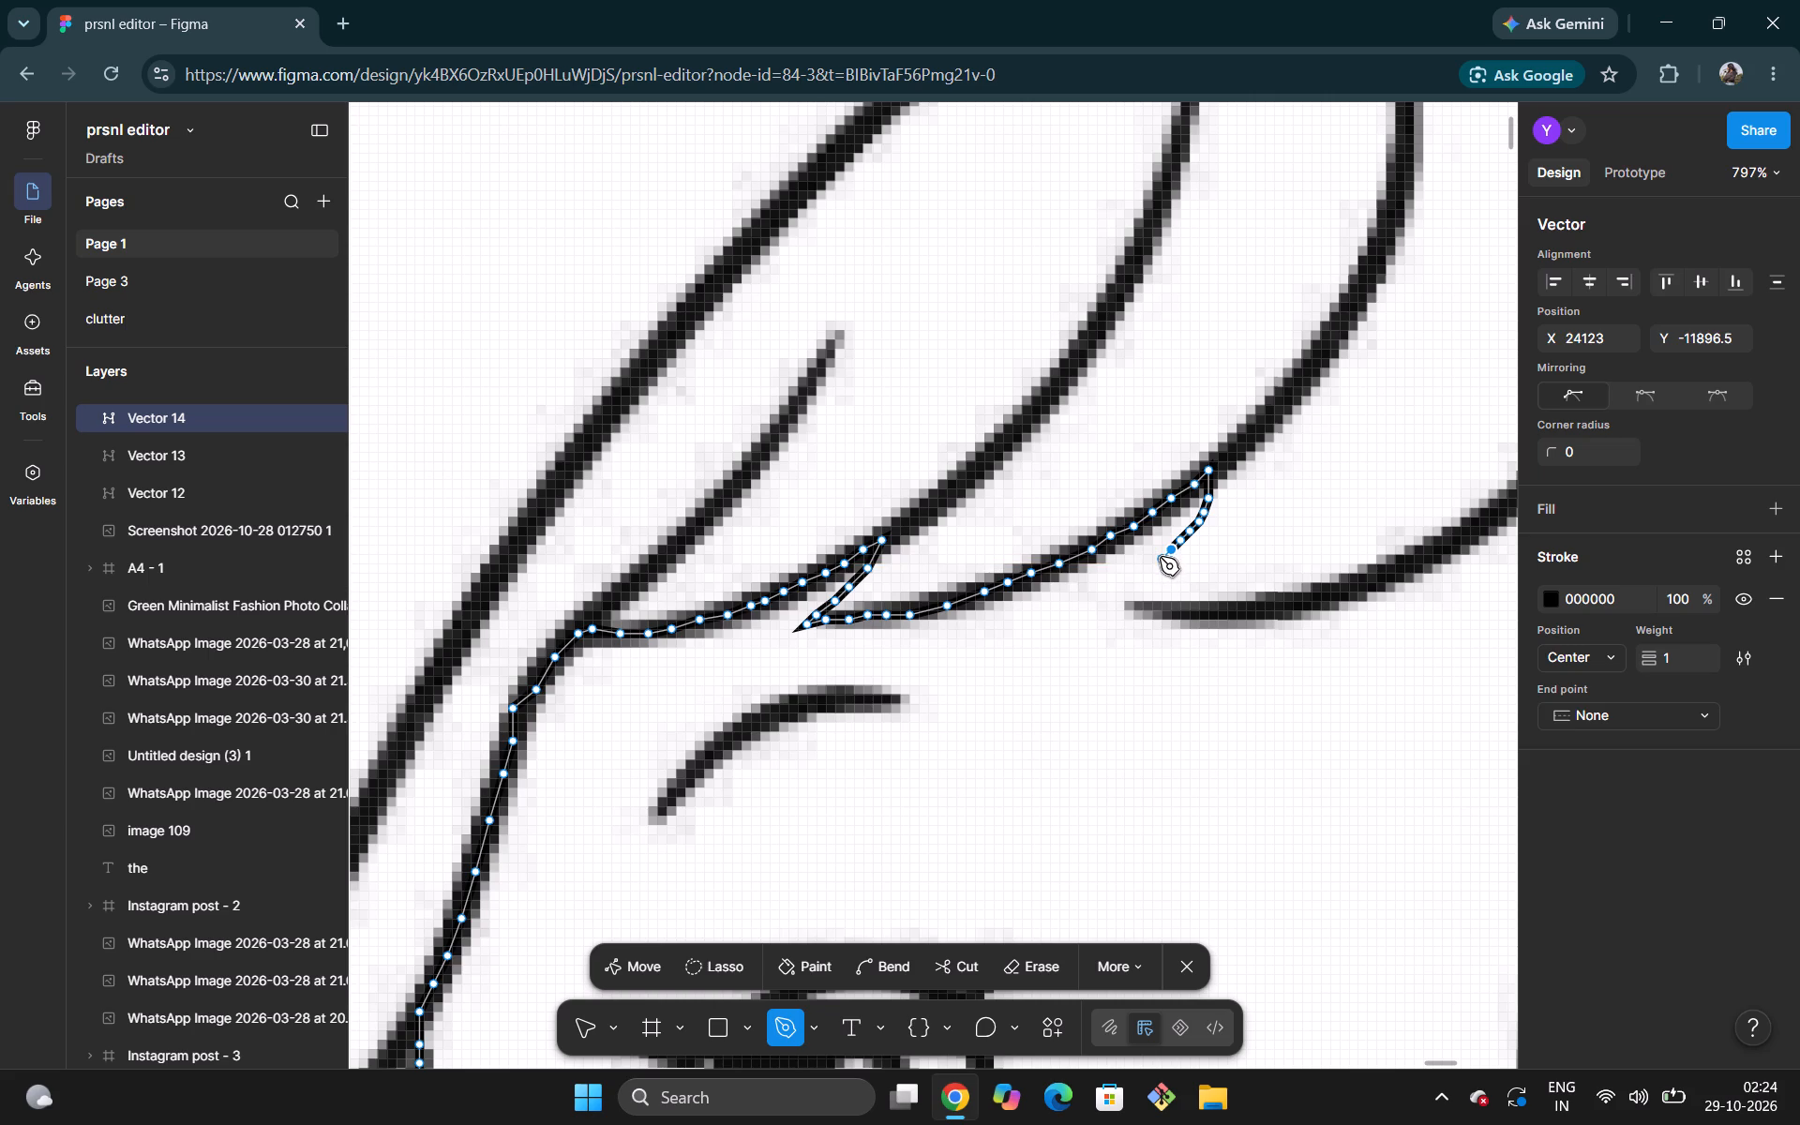
click(1160, 556)
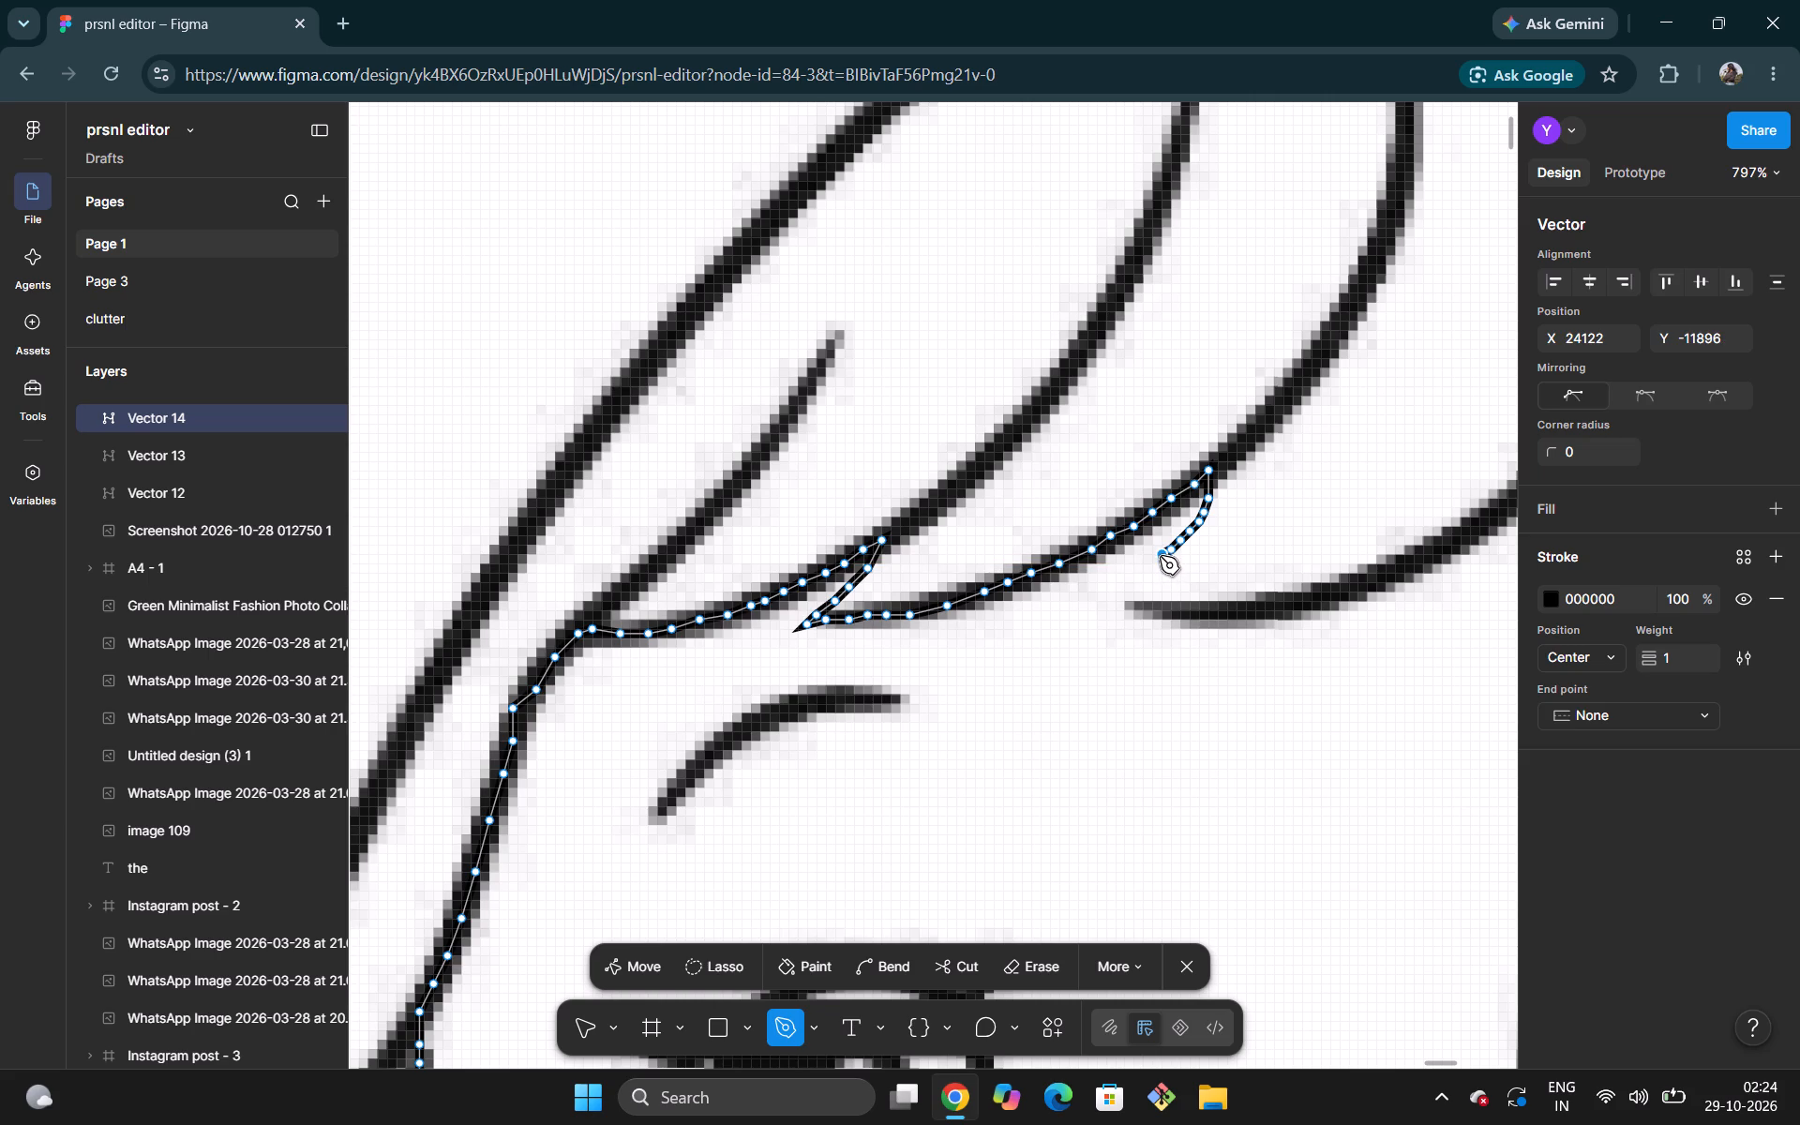
click(1151, 561)
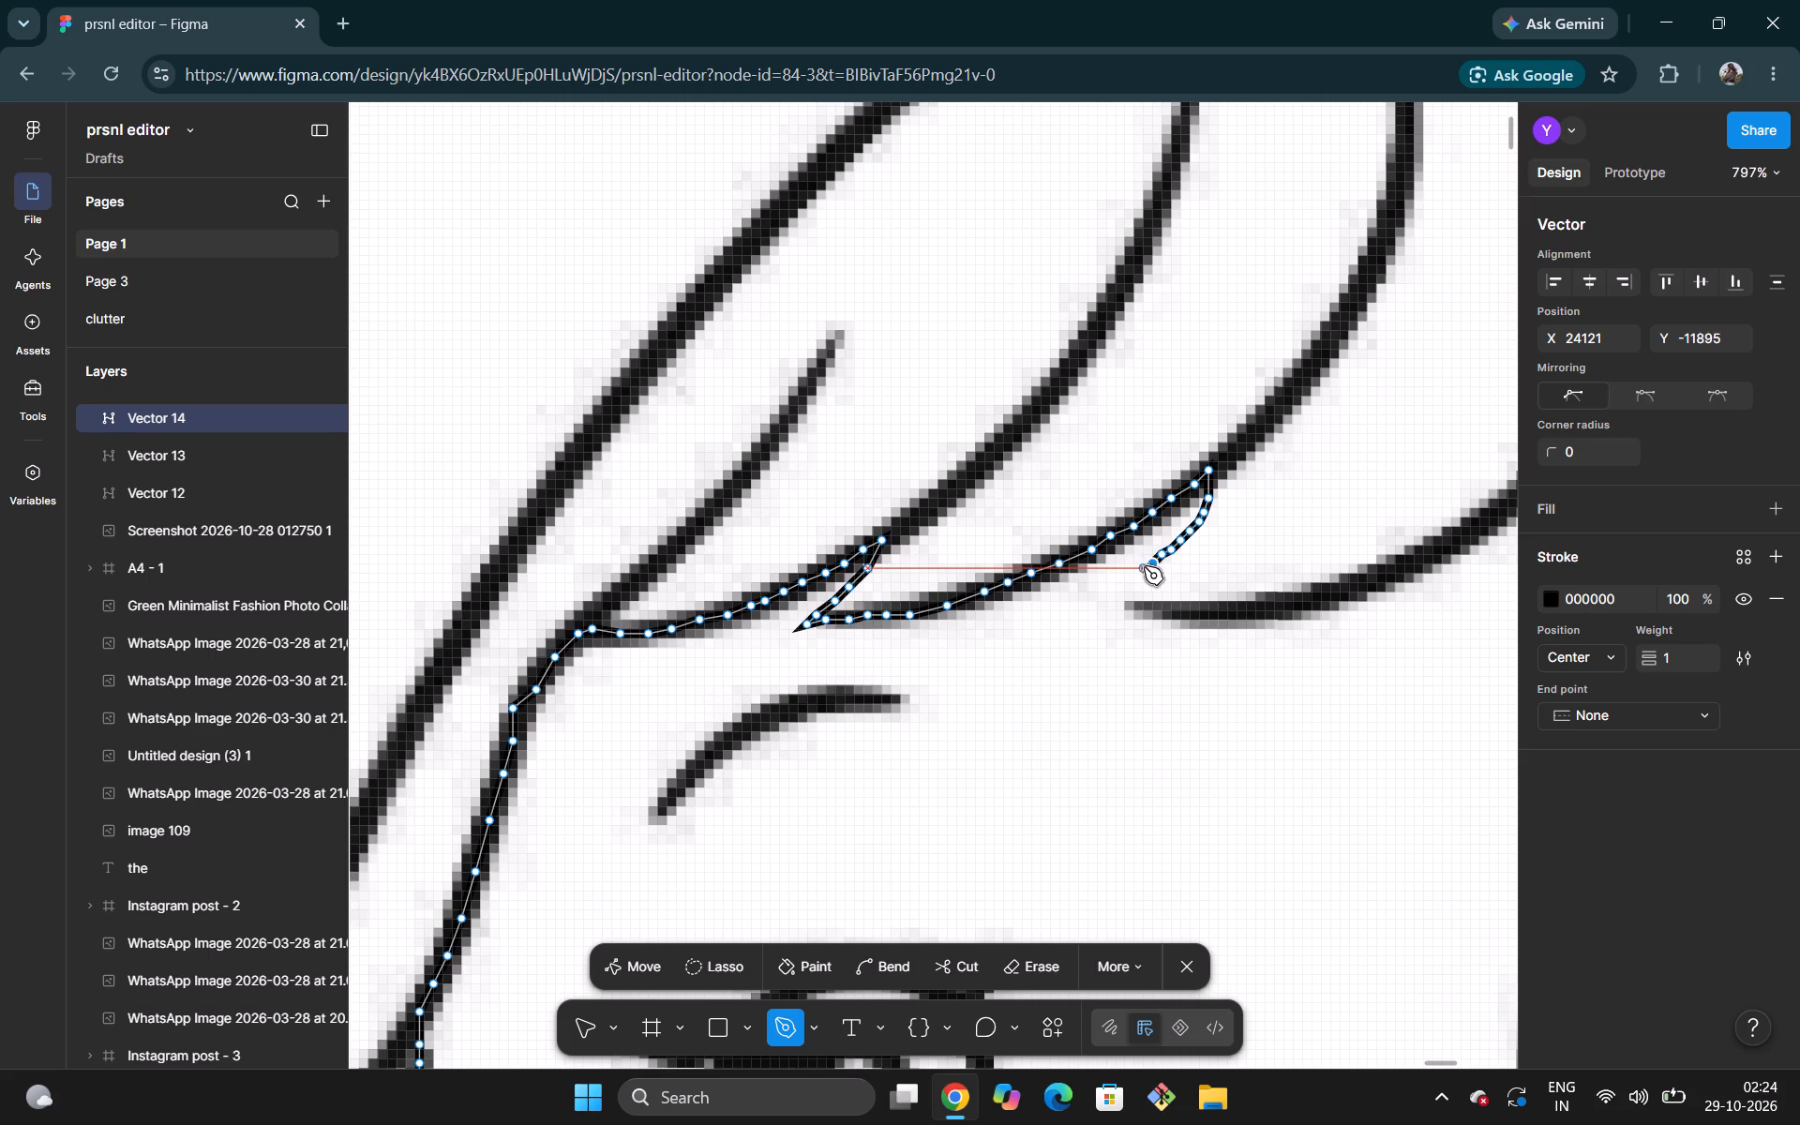
click(1143, 568)
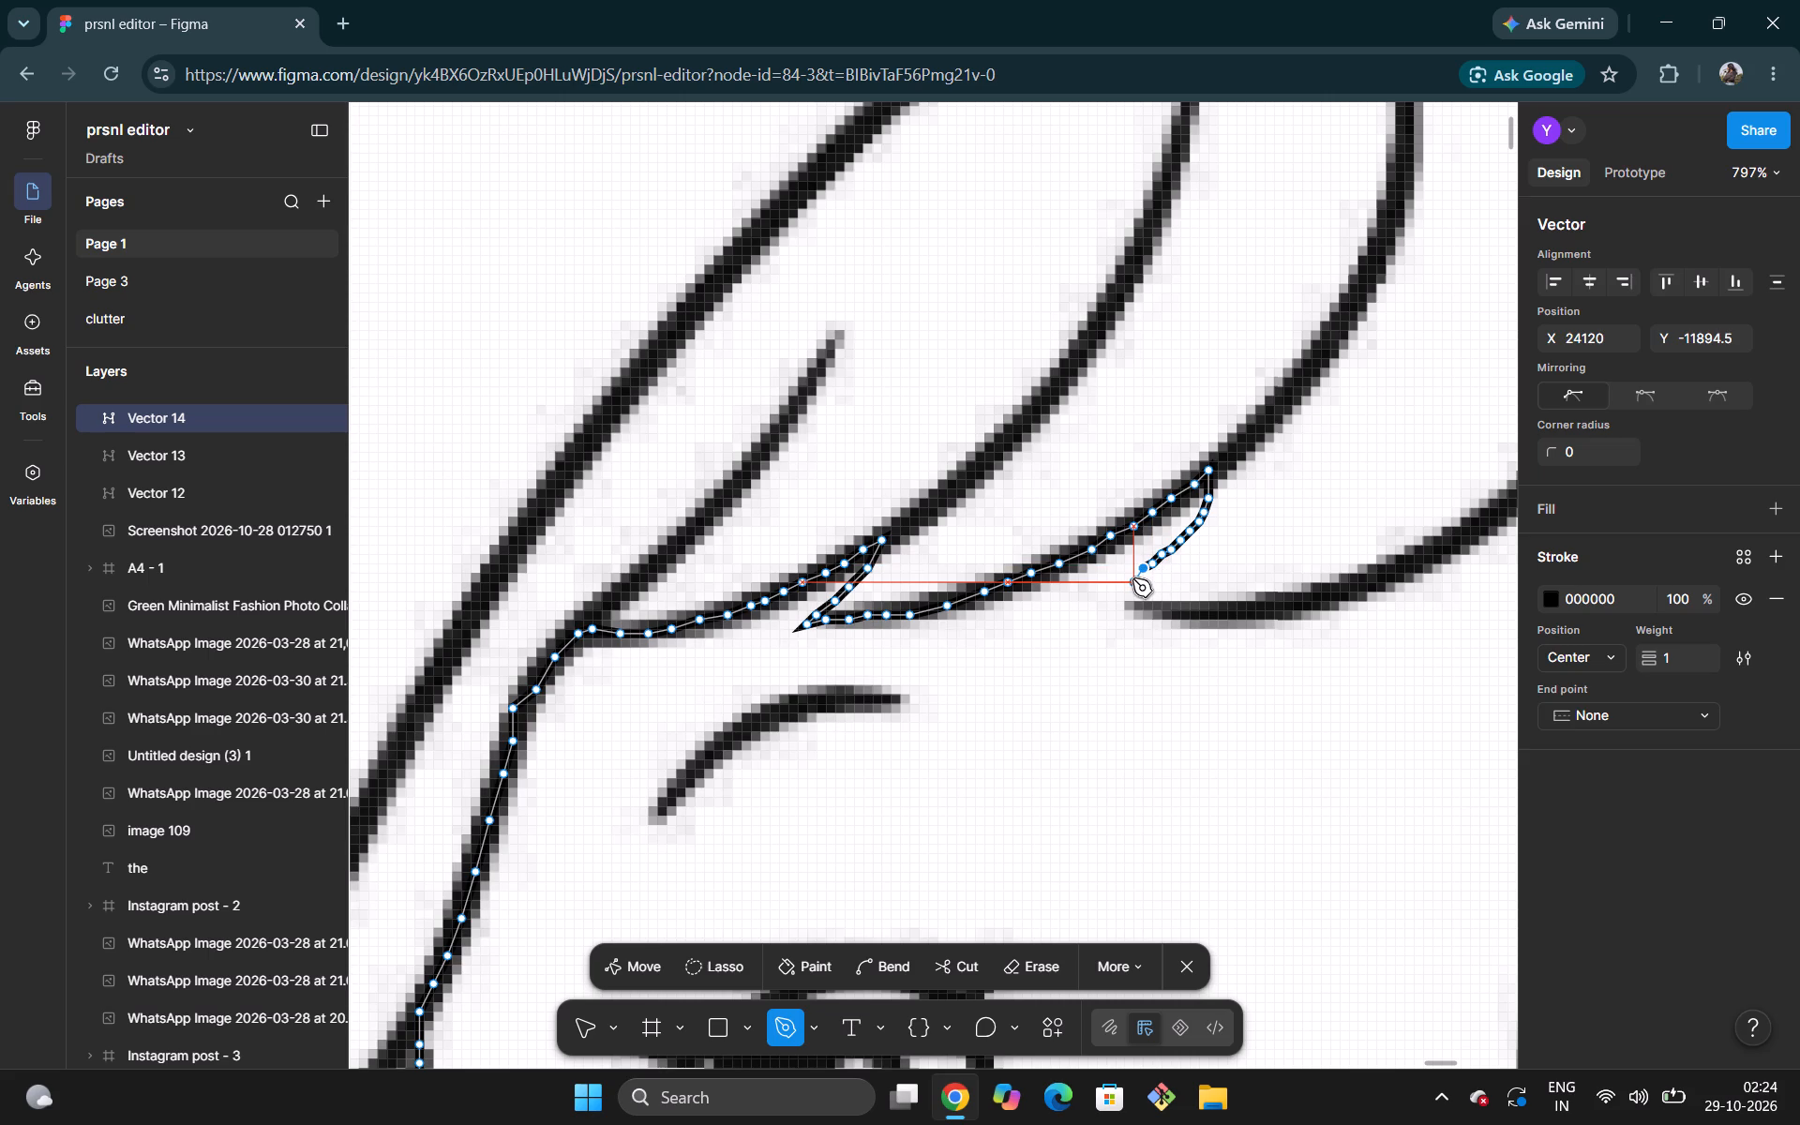
click(1130, 574)
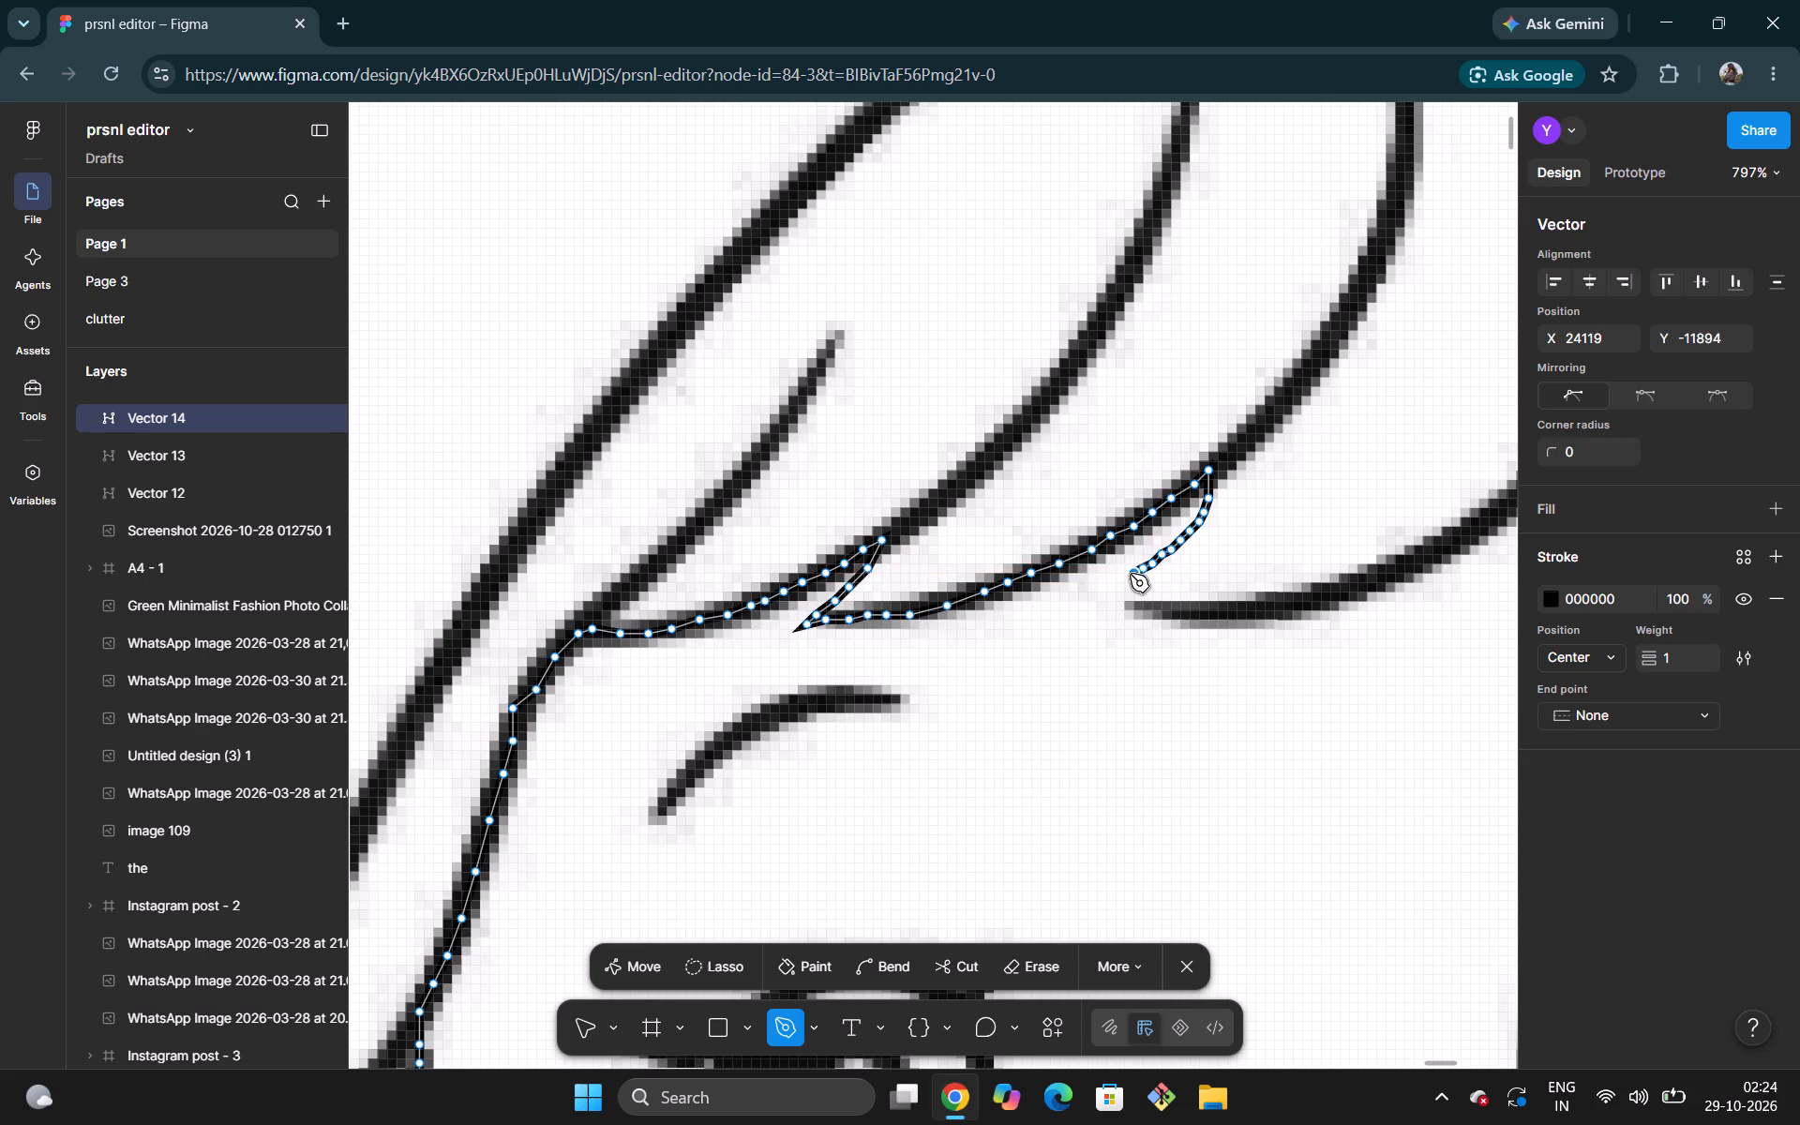
click(1118, 579)
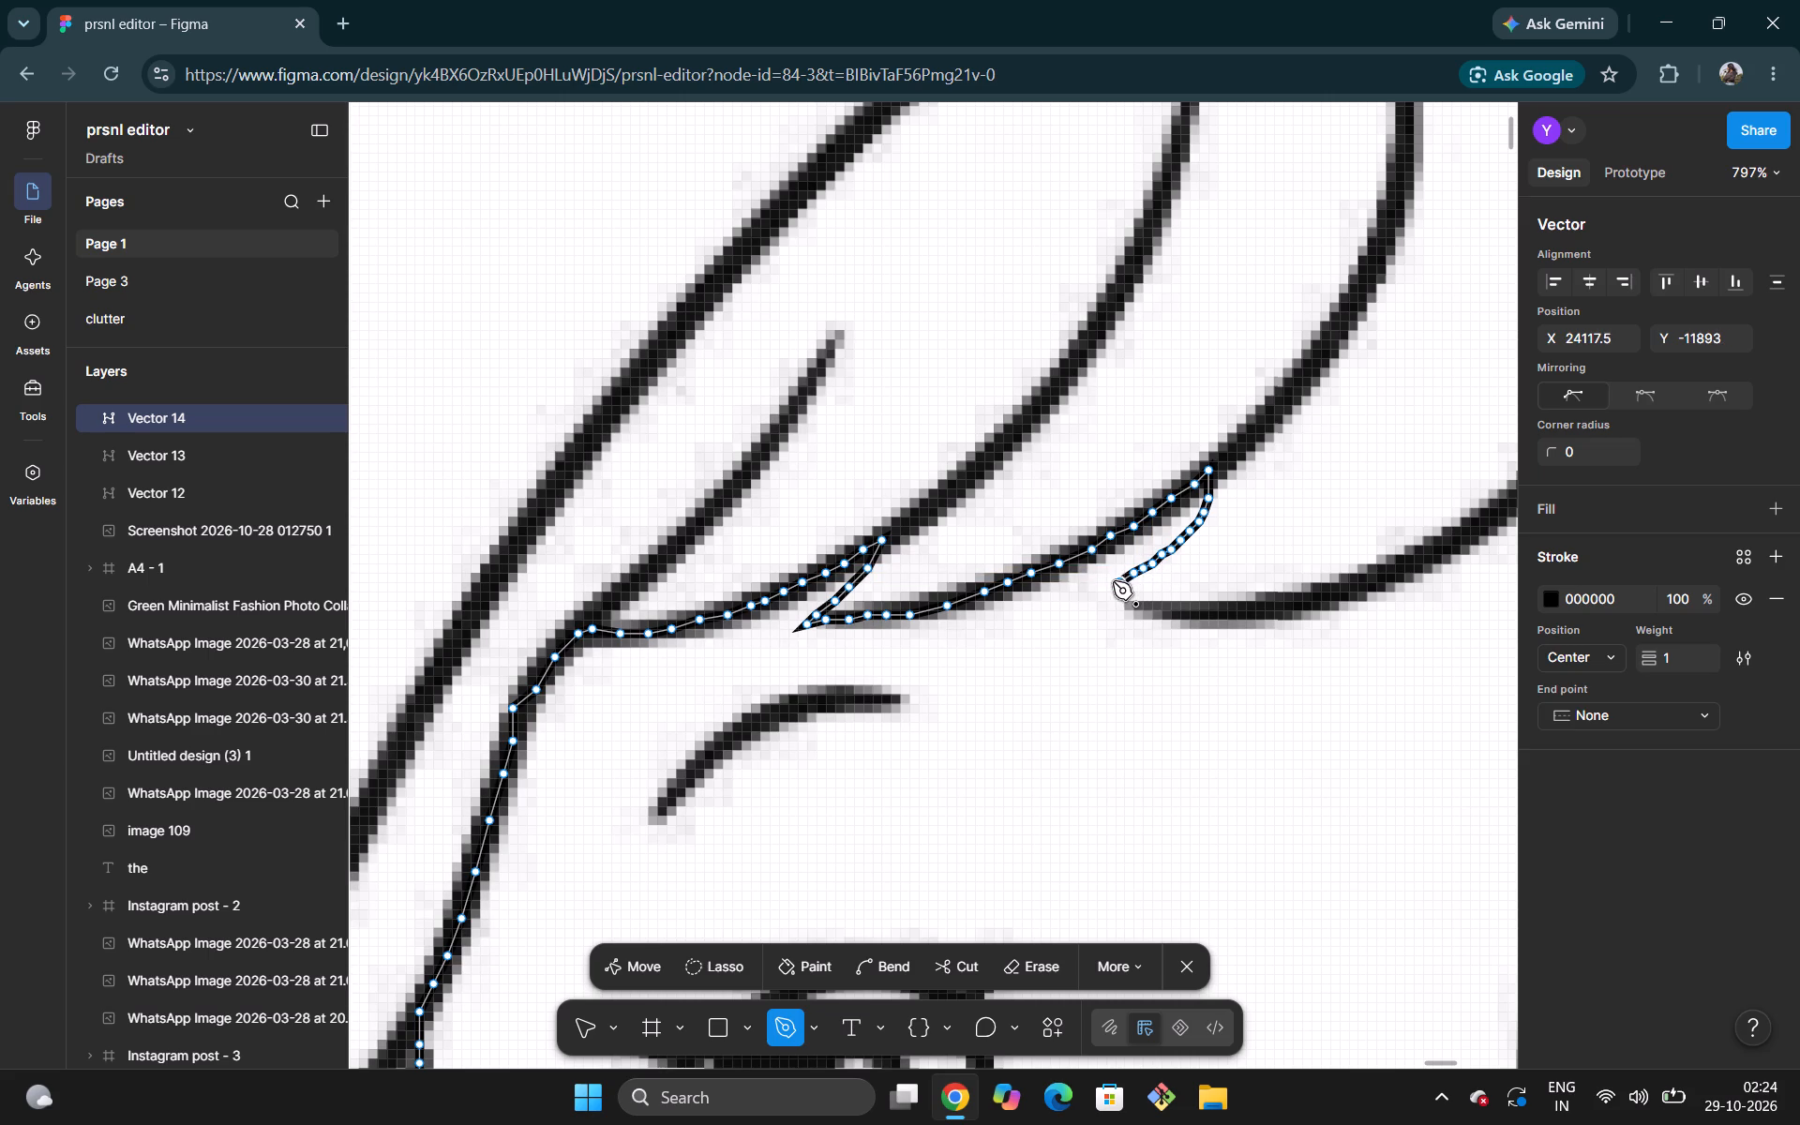
click(1101, 586)
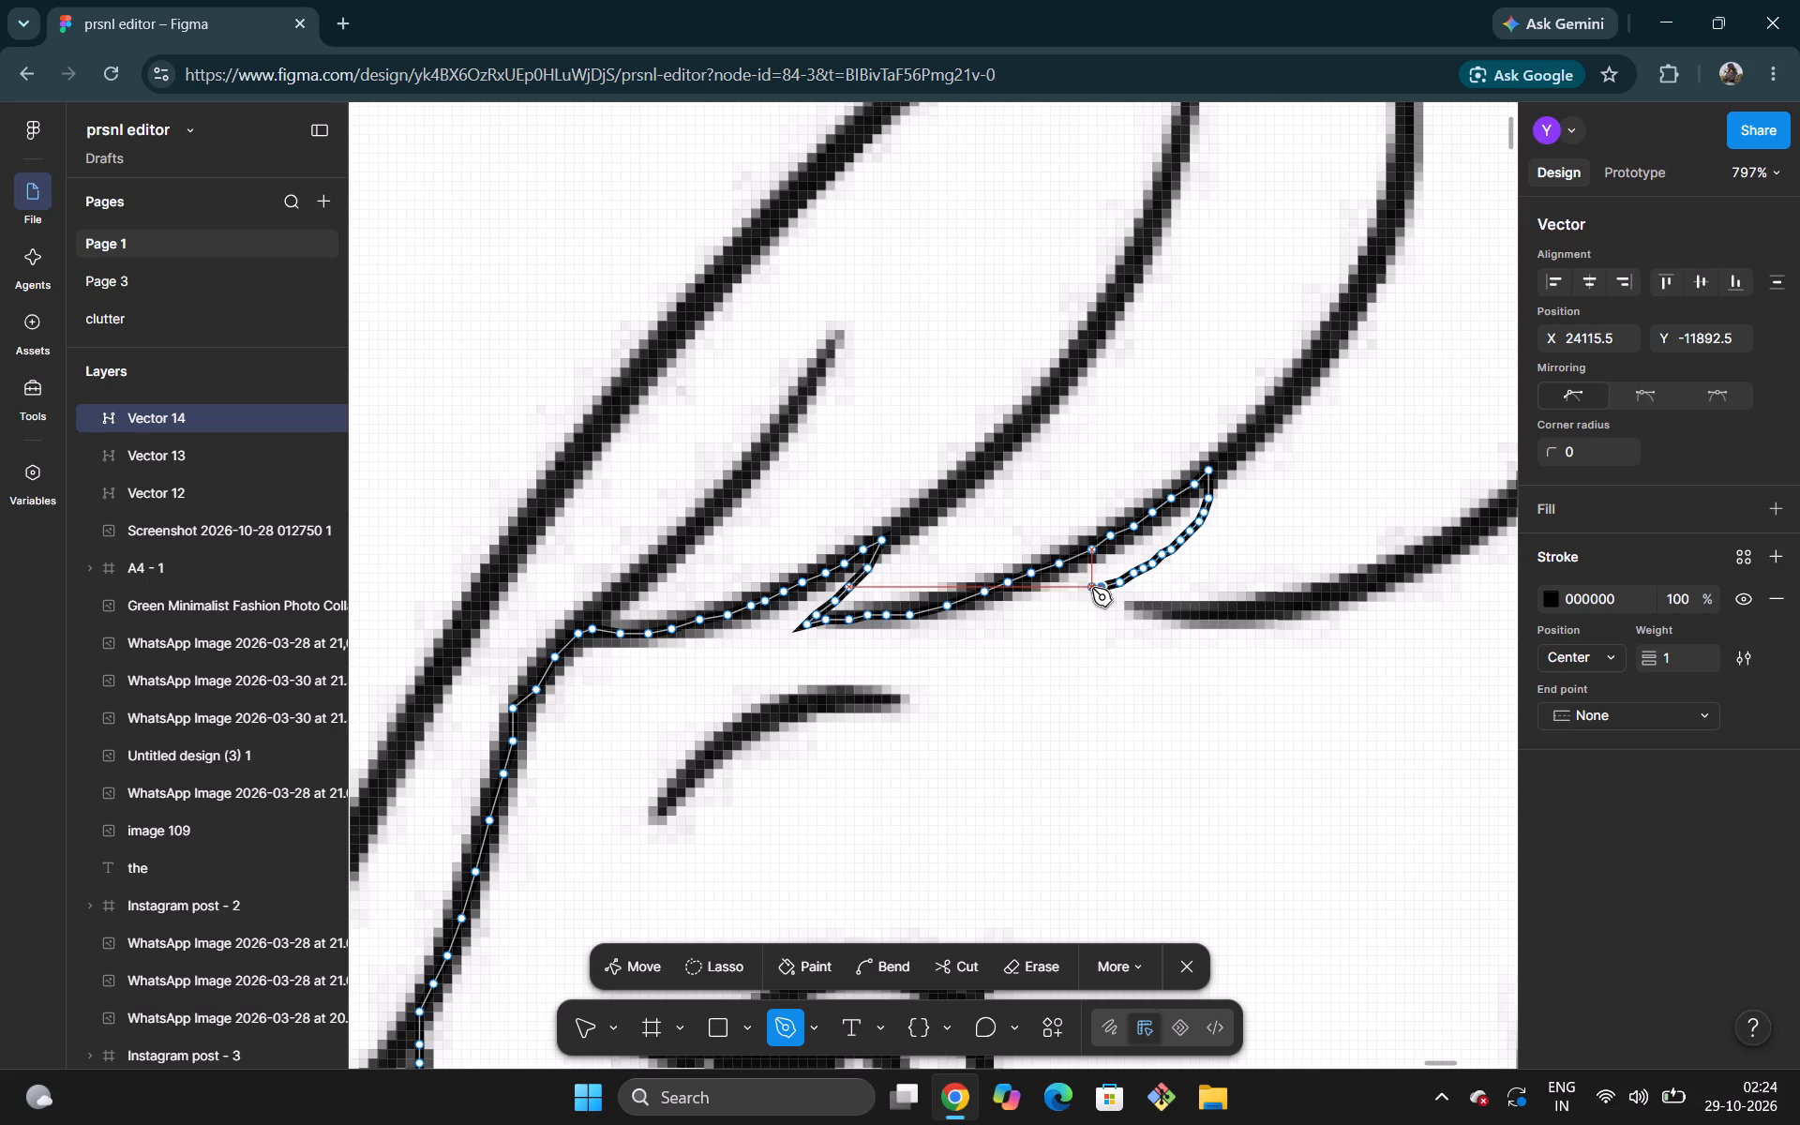
click(1087, 593)
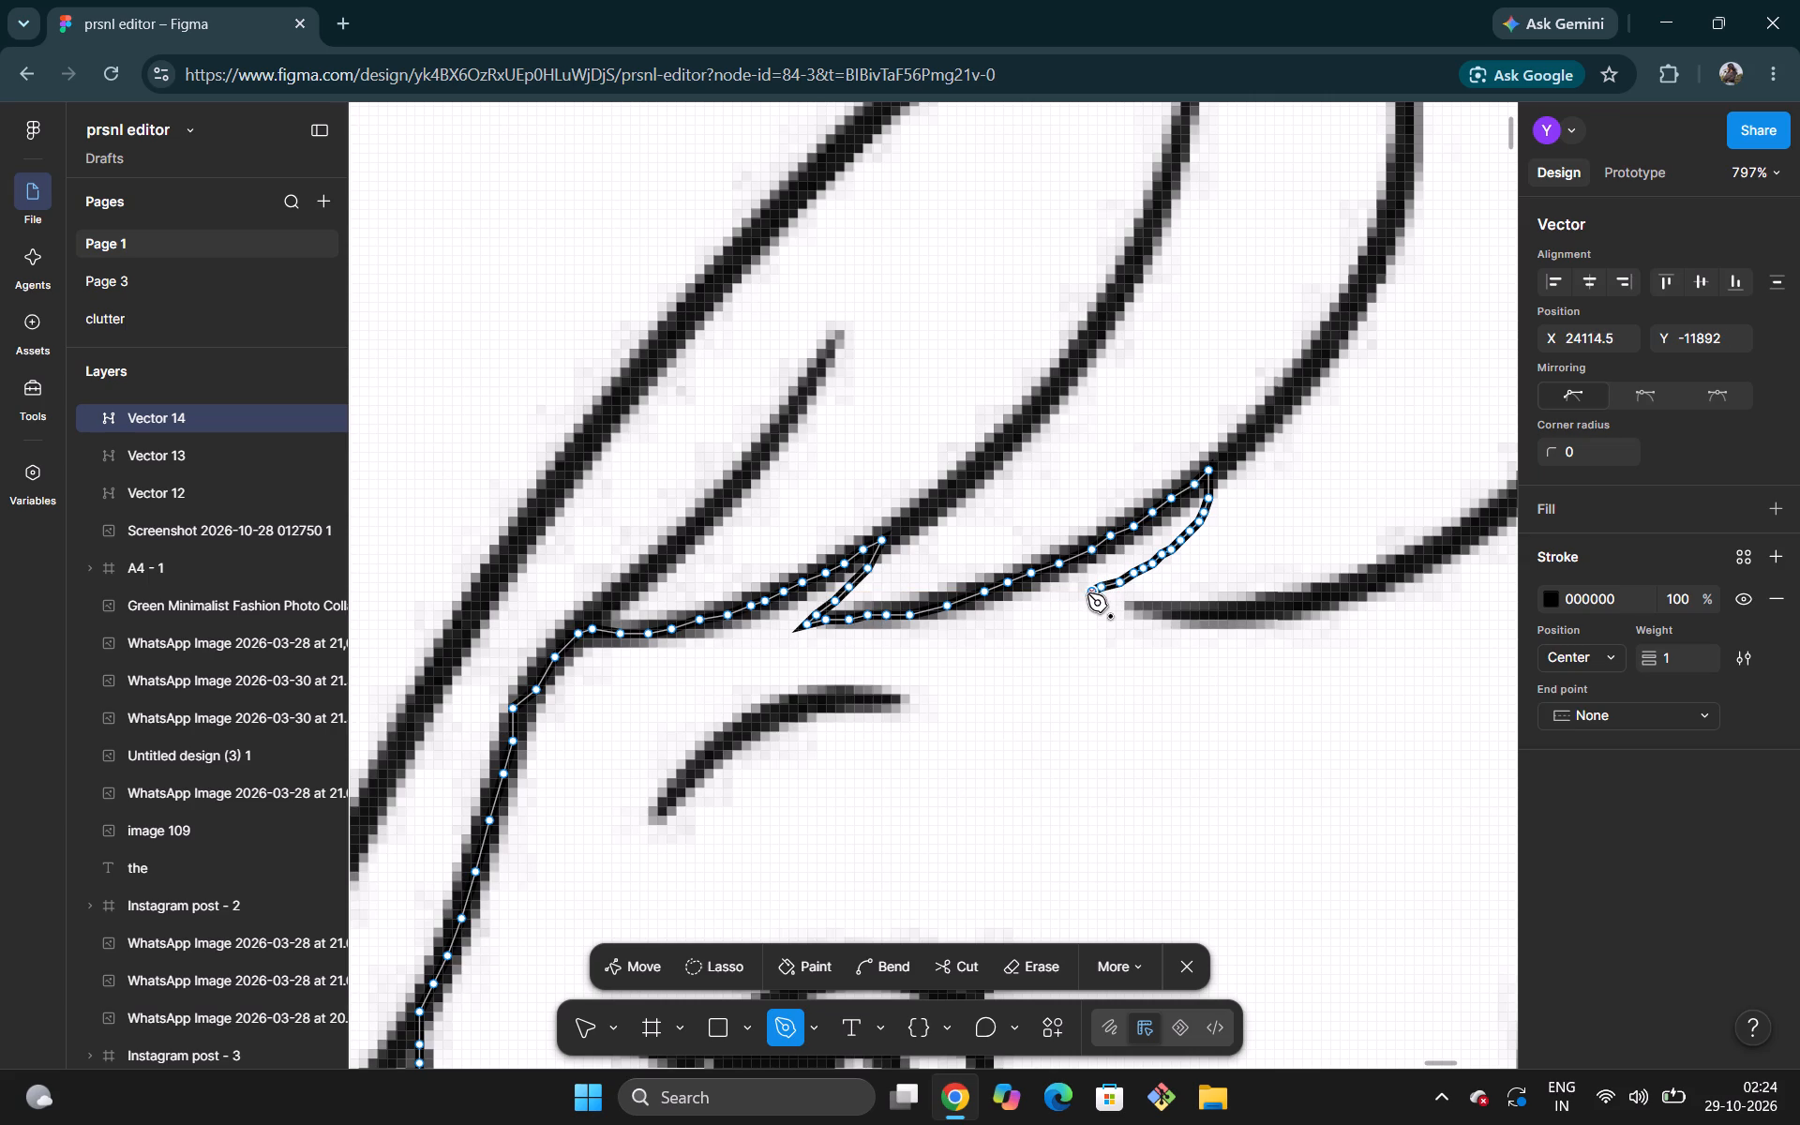
Continue the path from the tip onto the third fringe strand's pointed start and along its flat first stretch with closely spaced points.
click(1109, 600)
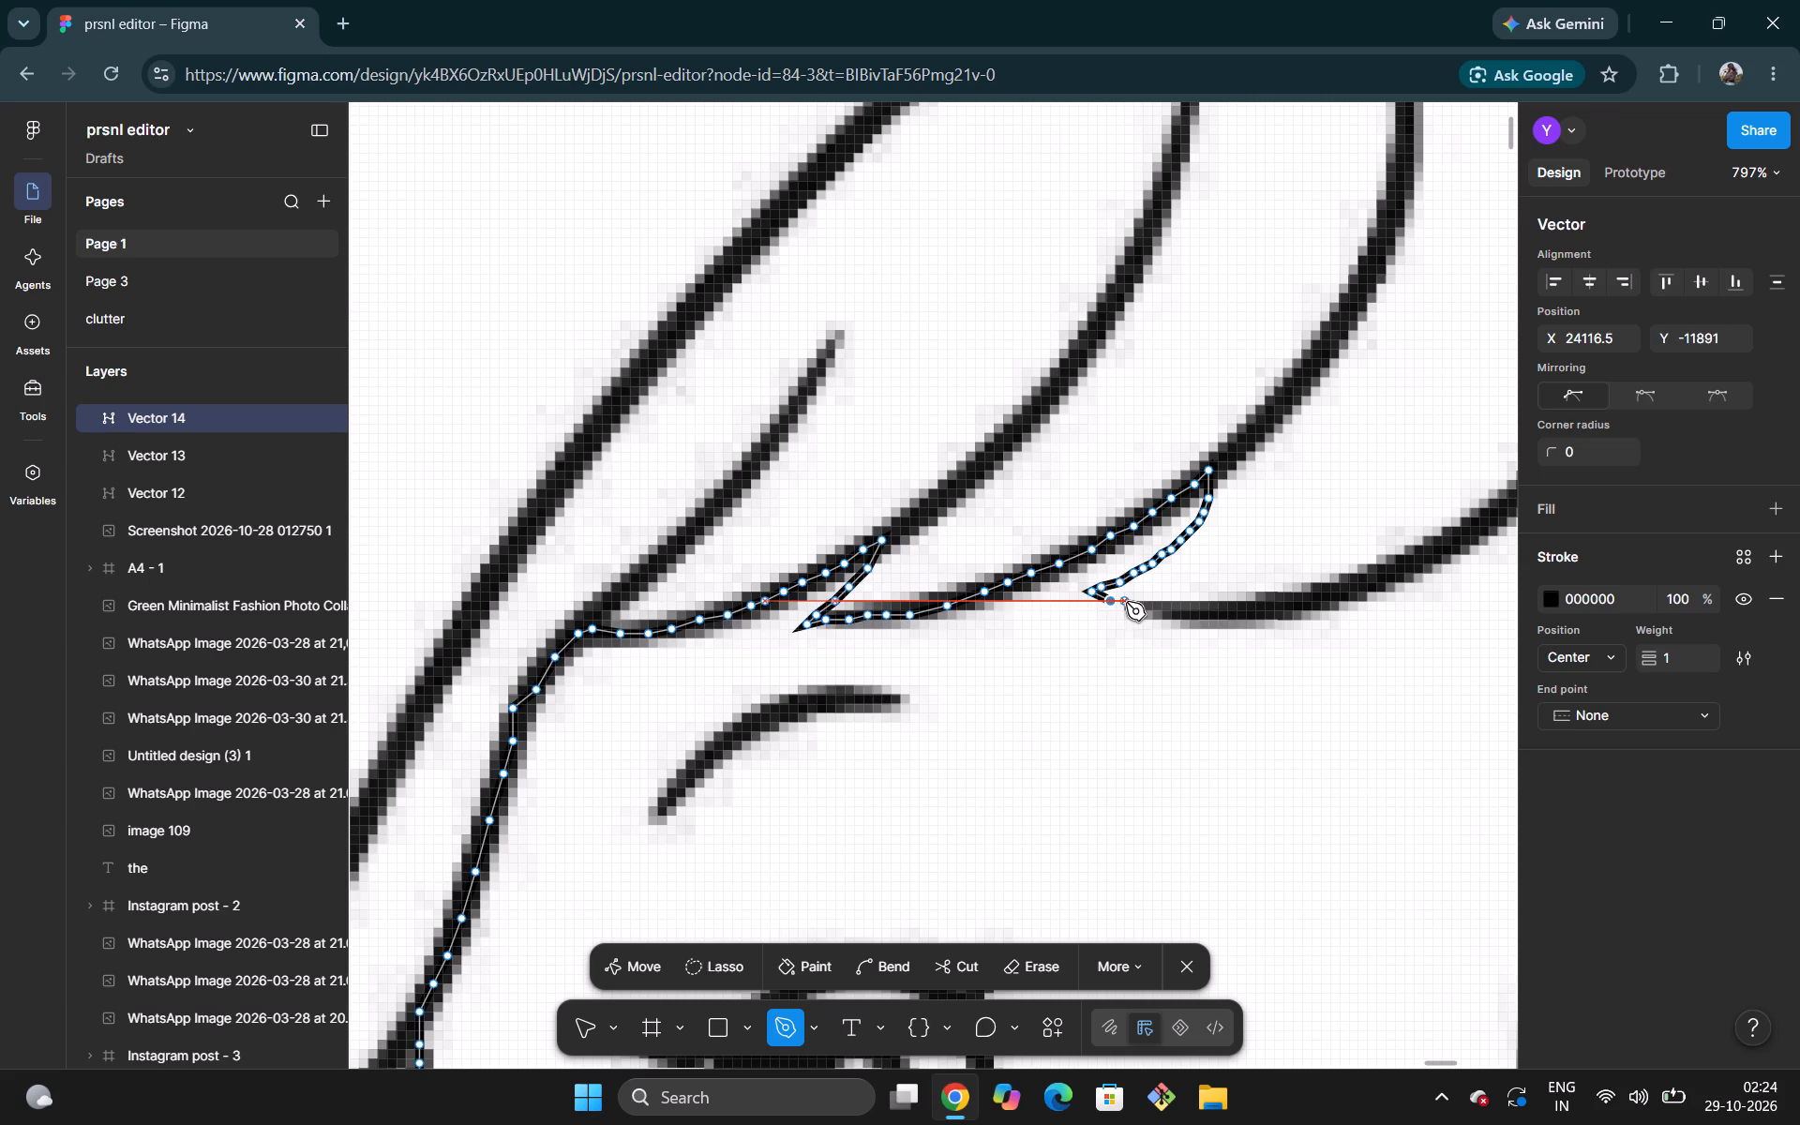
click(1126, 603)
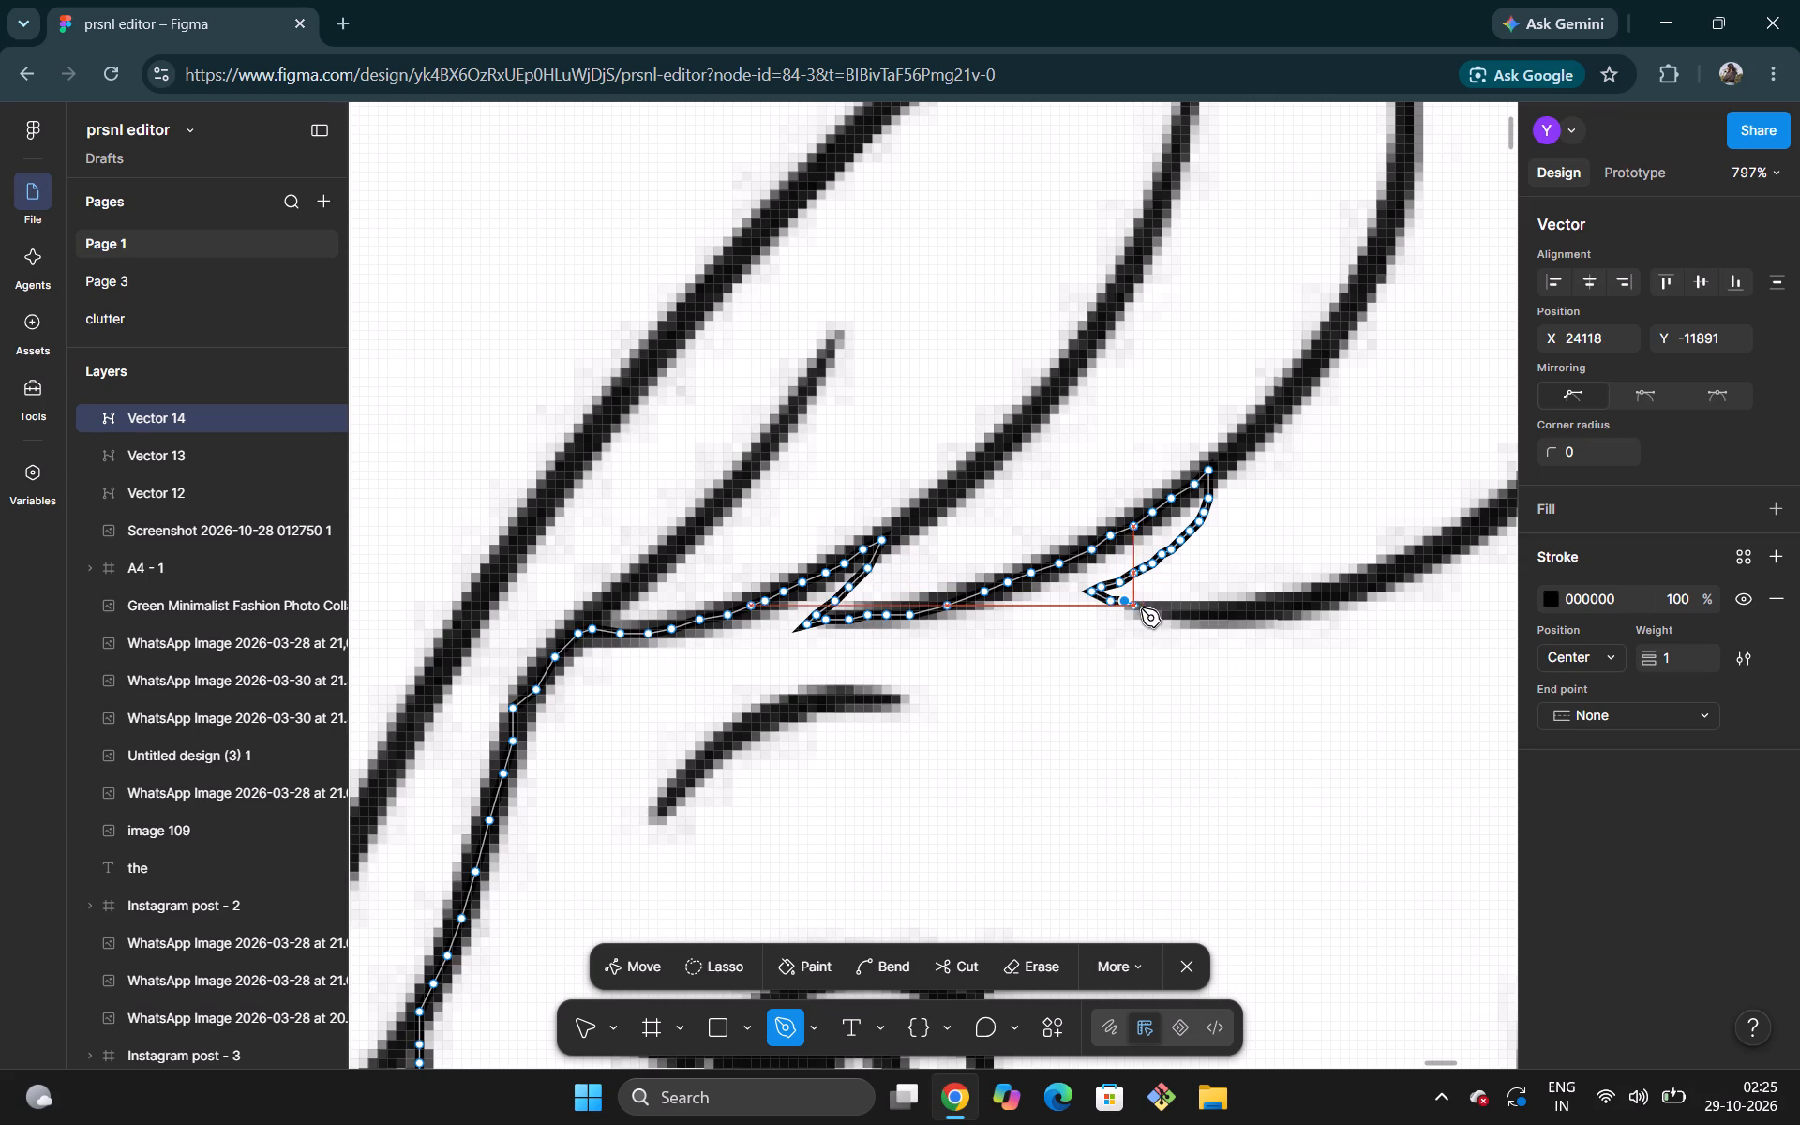
key(ctrl+z)
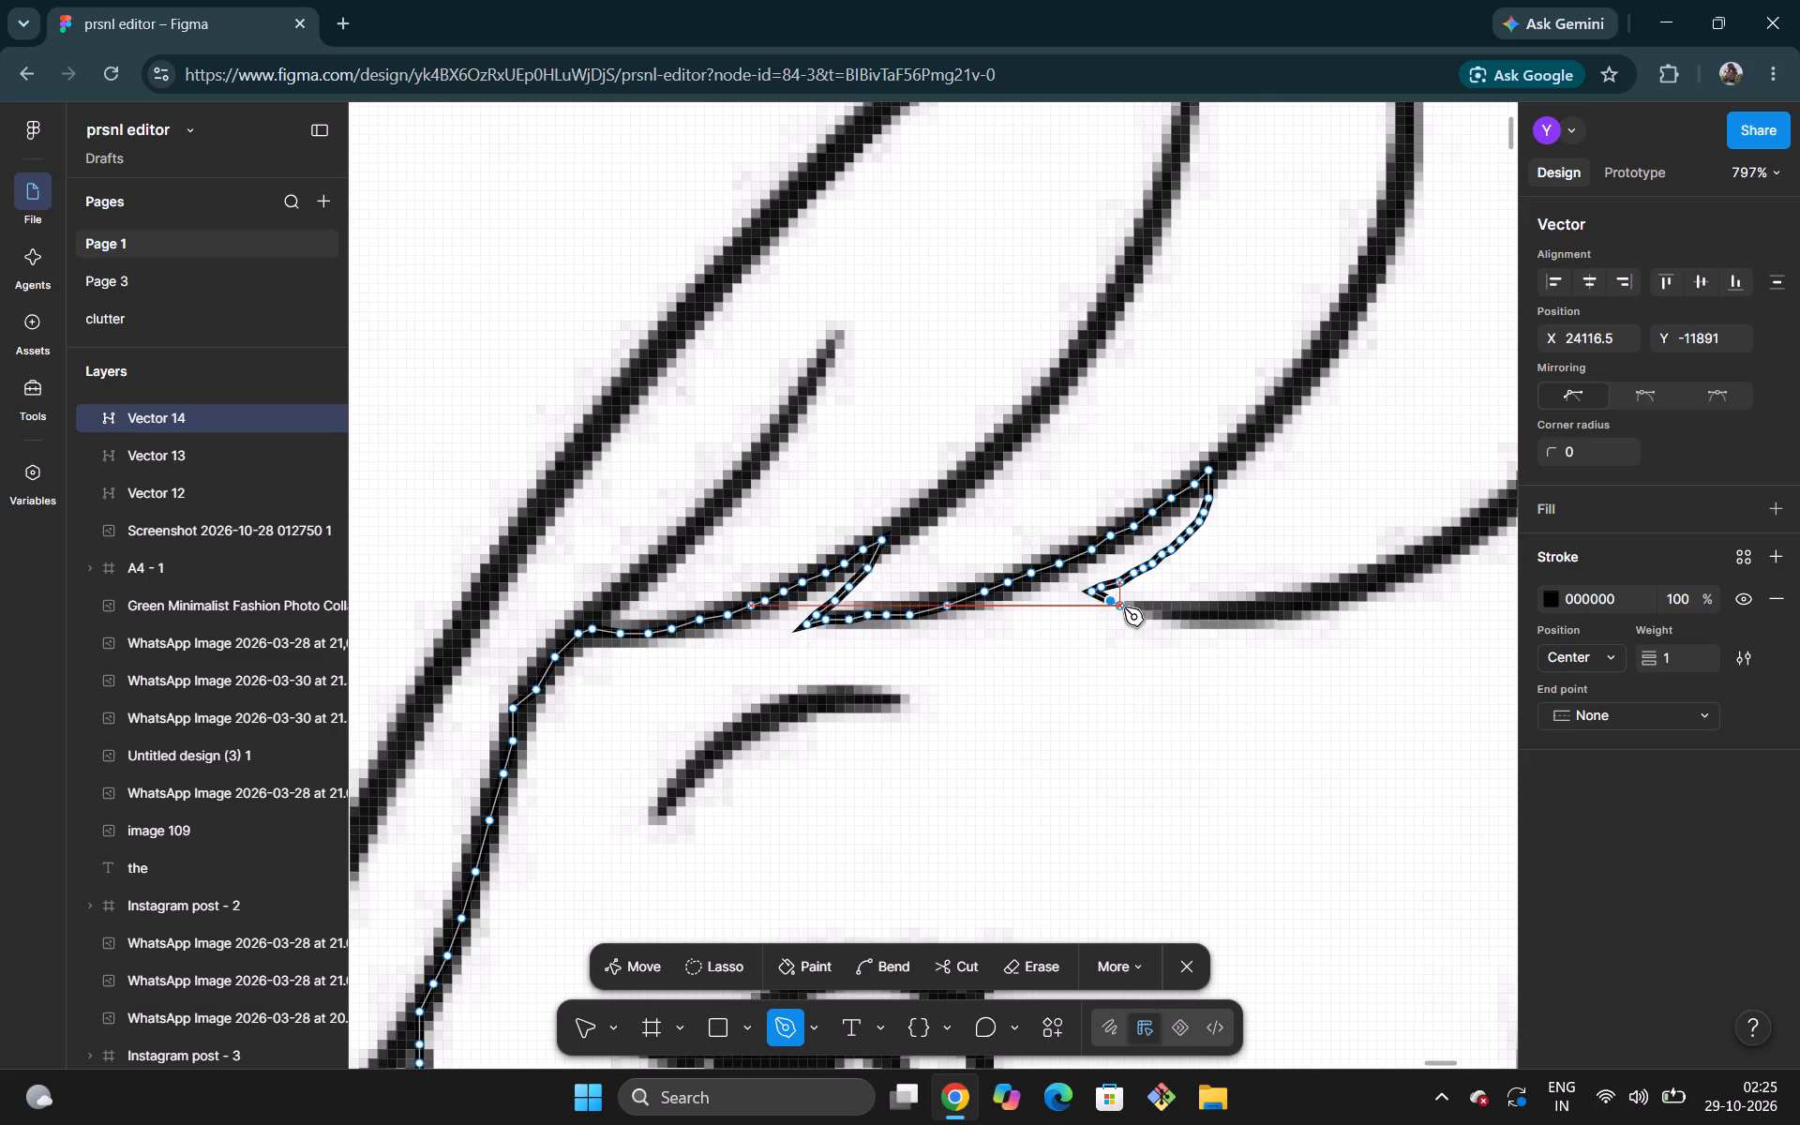
click(1124, 607)
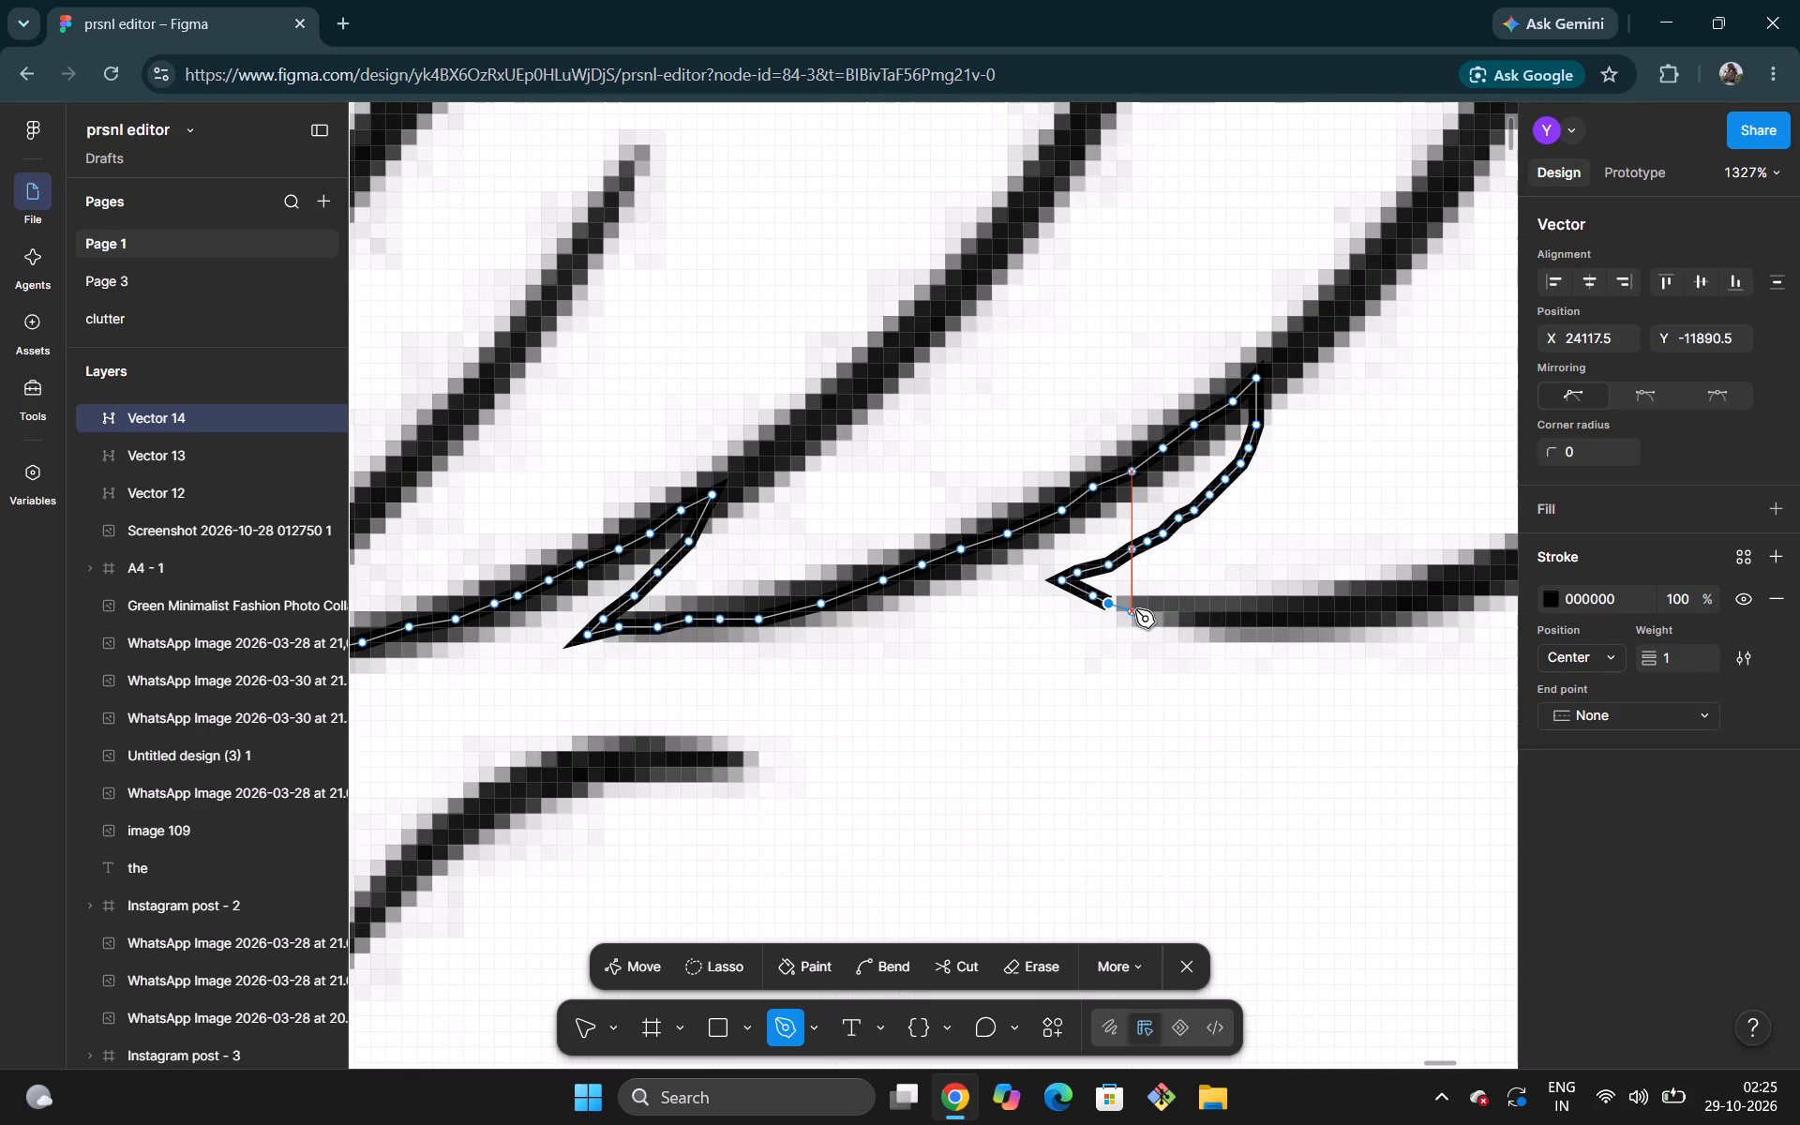
click(1134, 609)
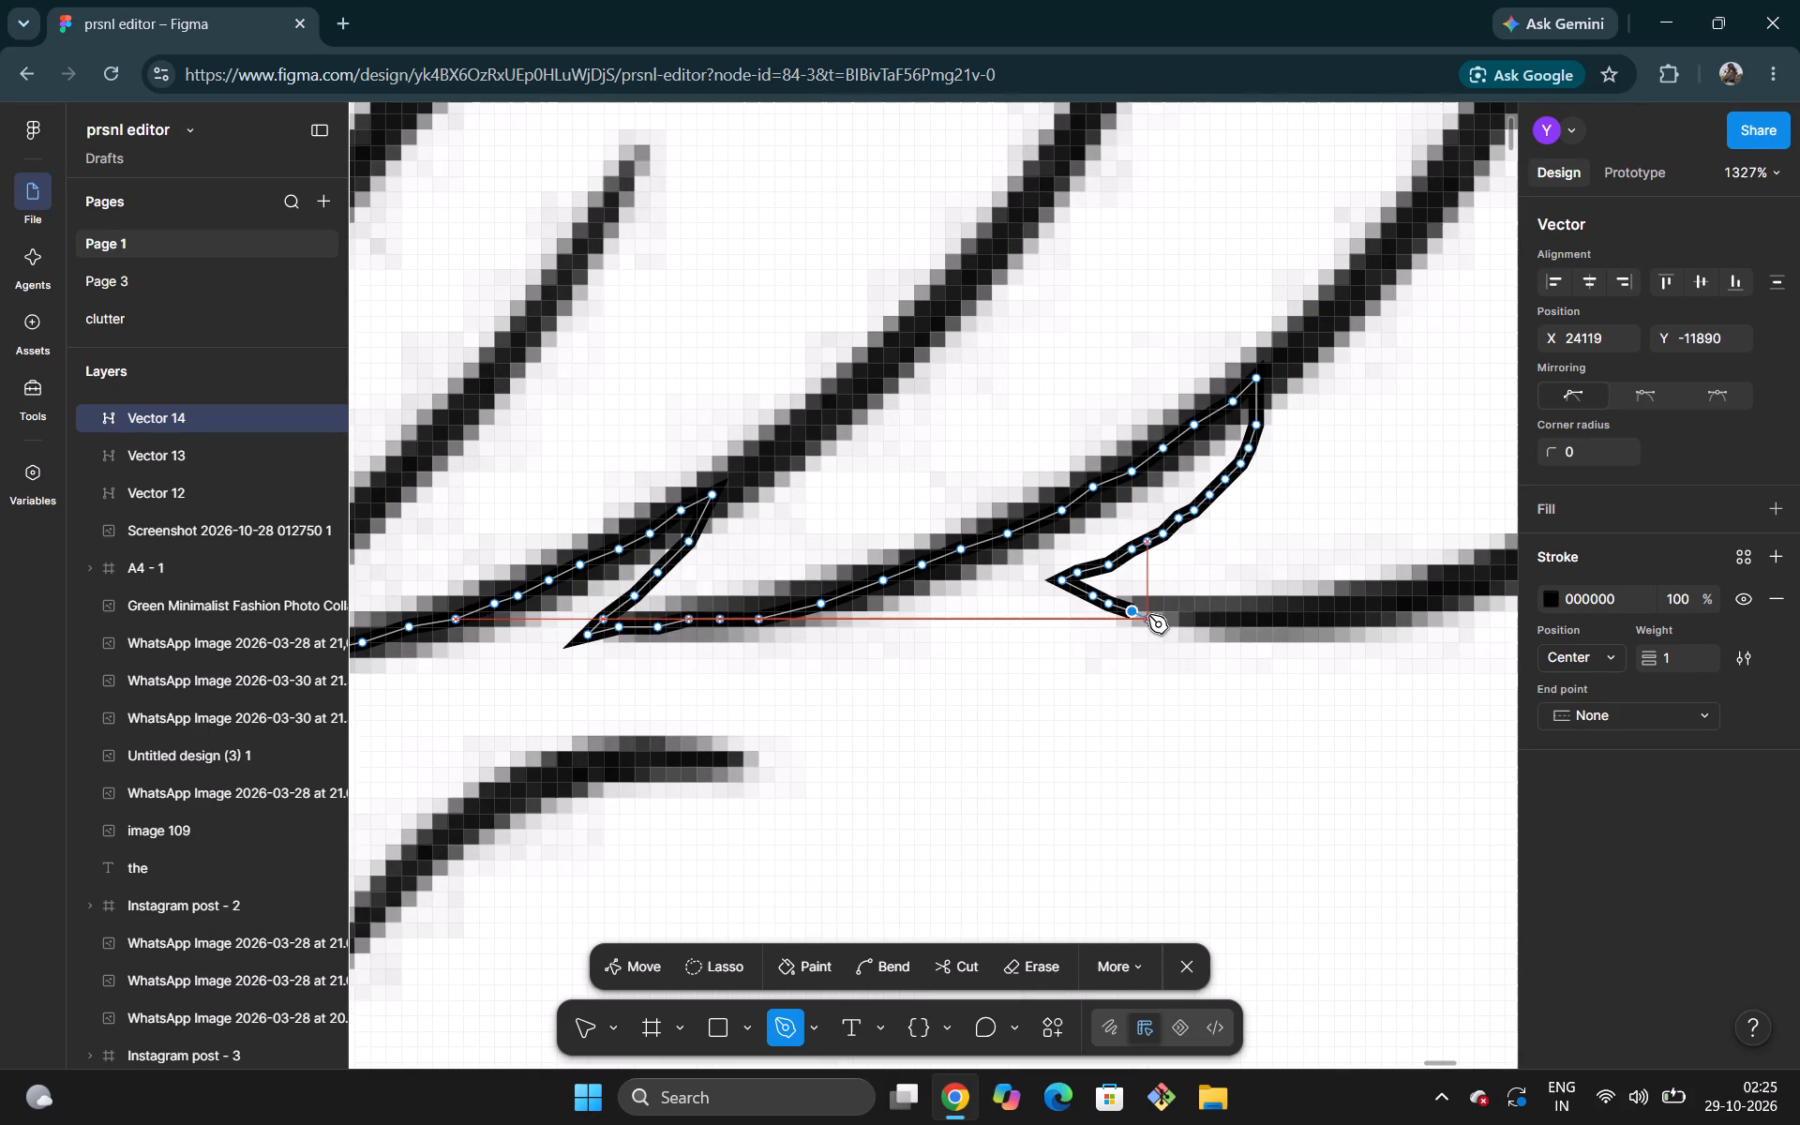
click(1148, 614)
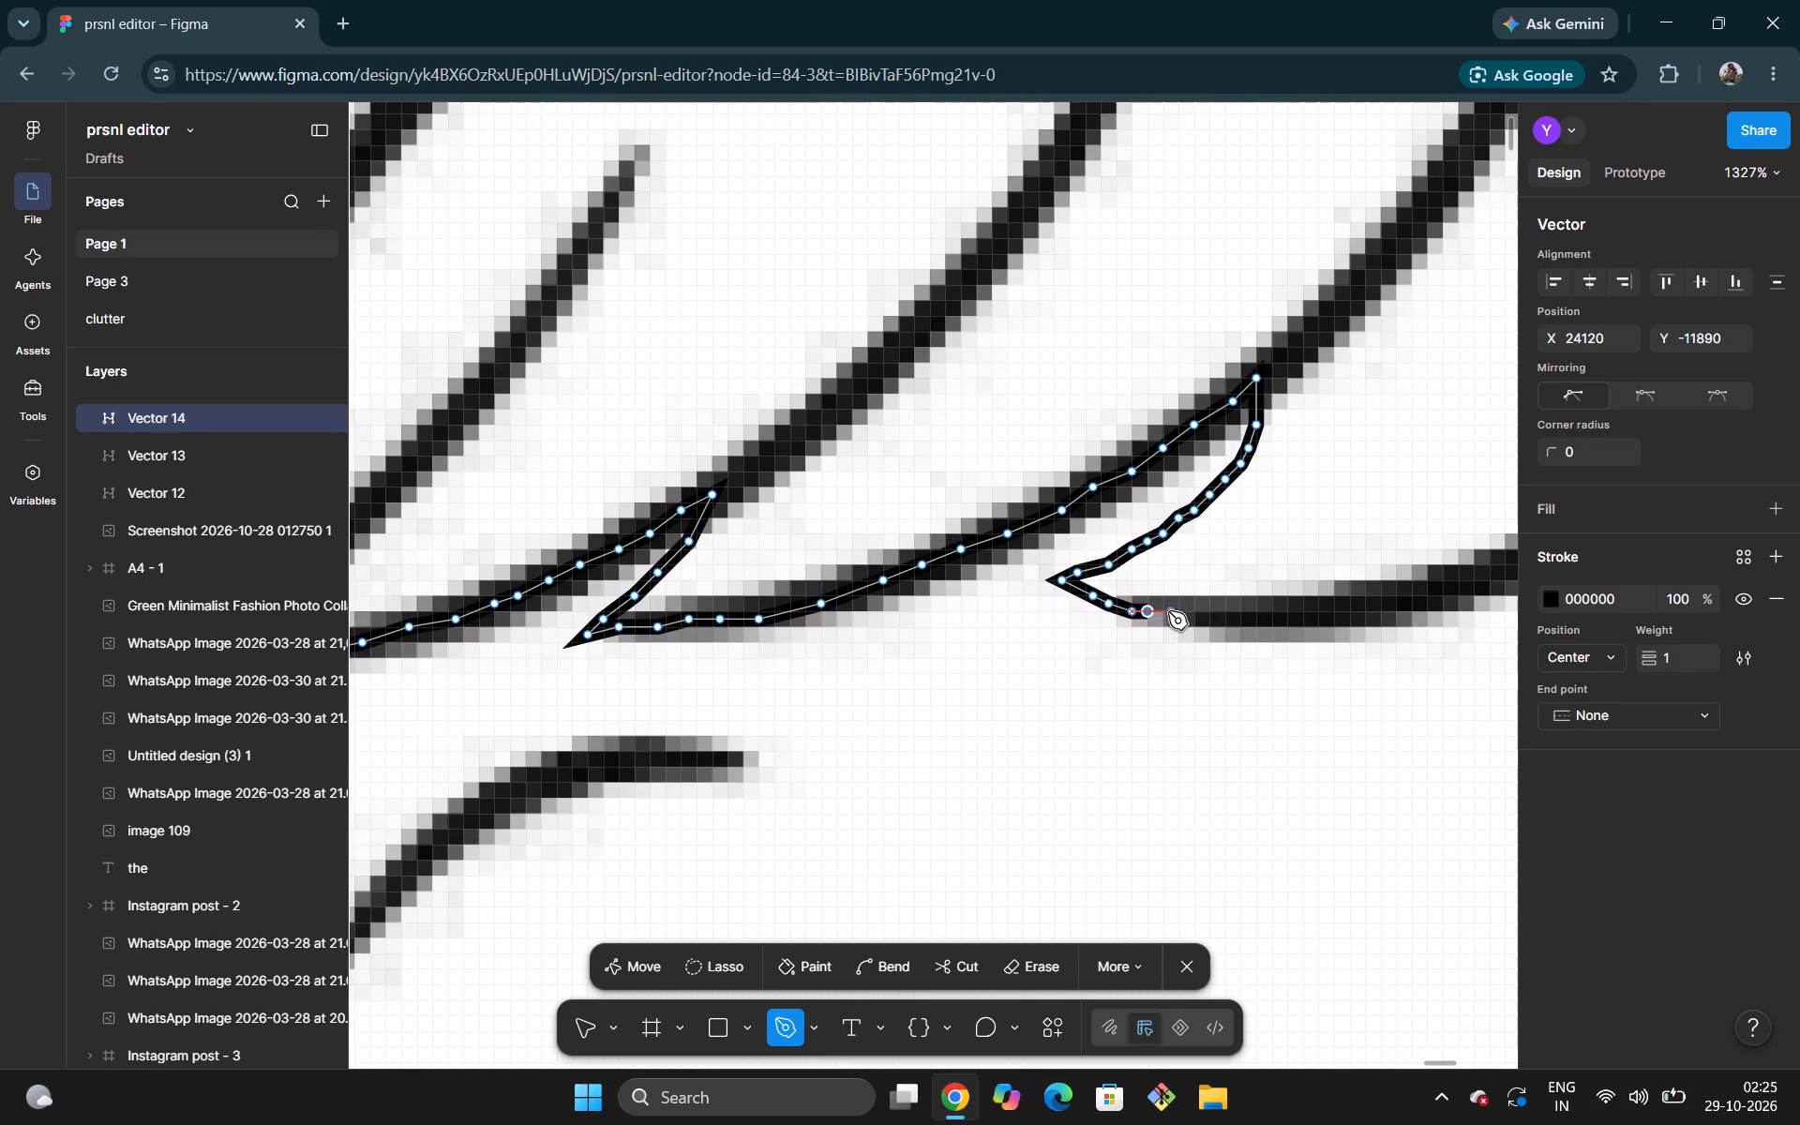
click(1167, 611)
click(1184, 613)
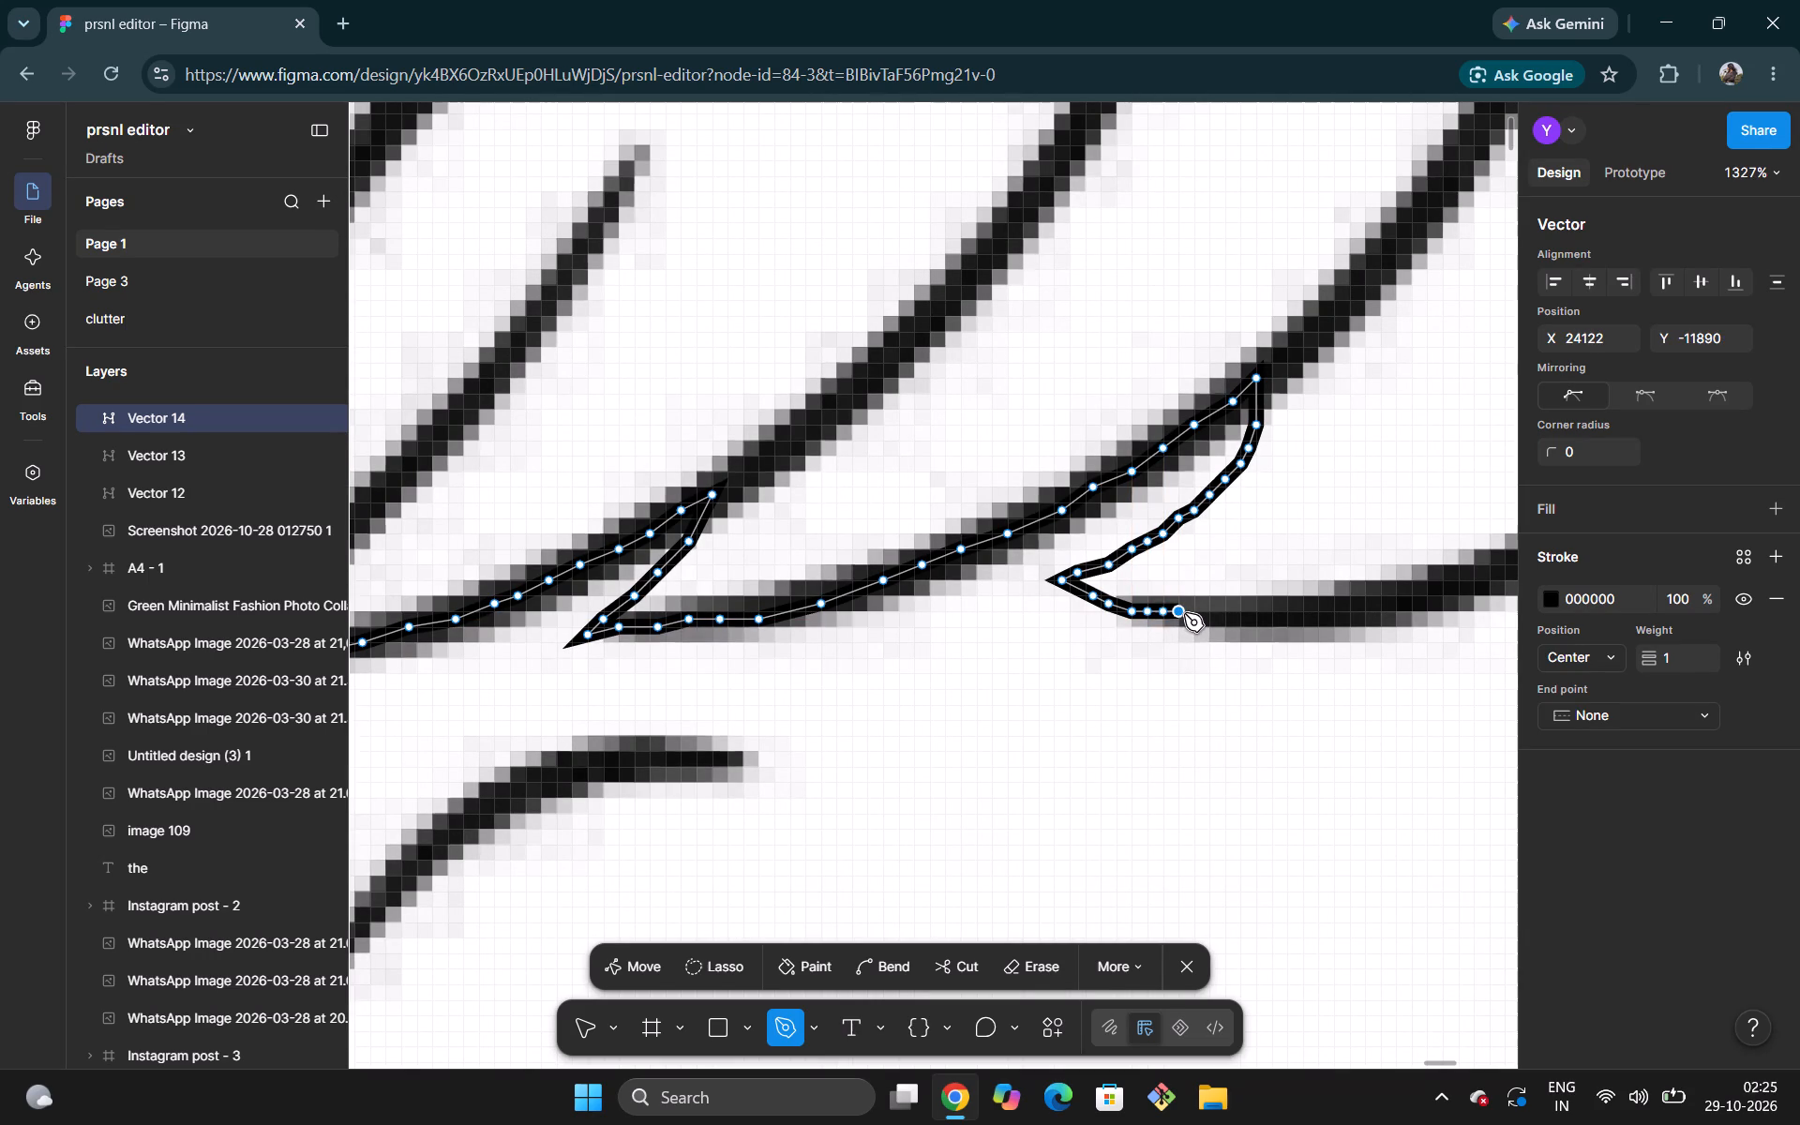
click(1206, 612)
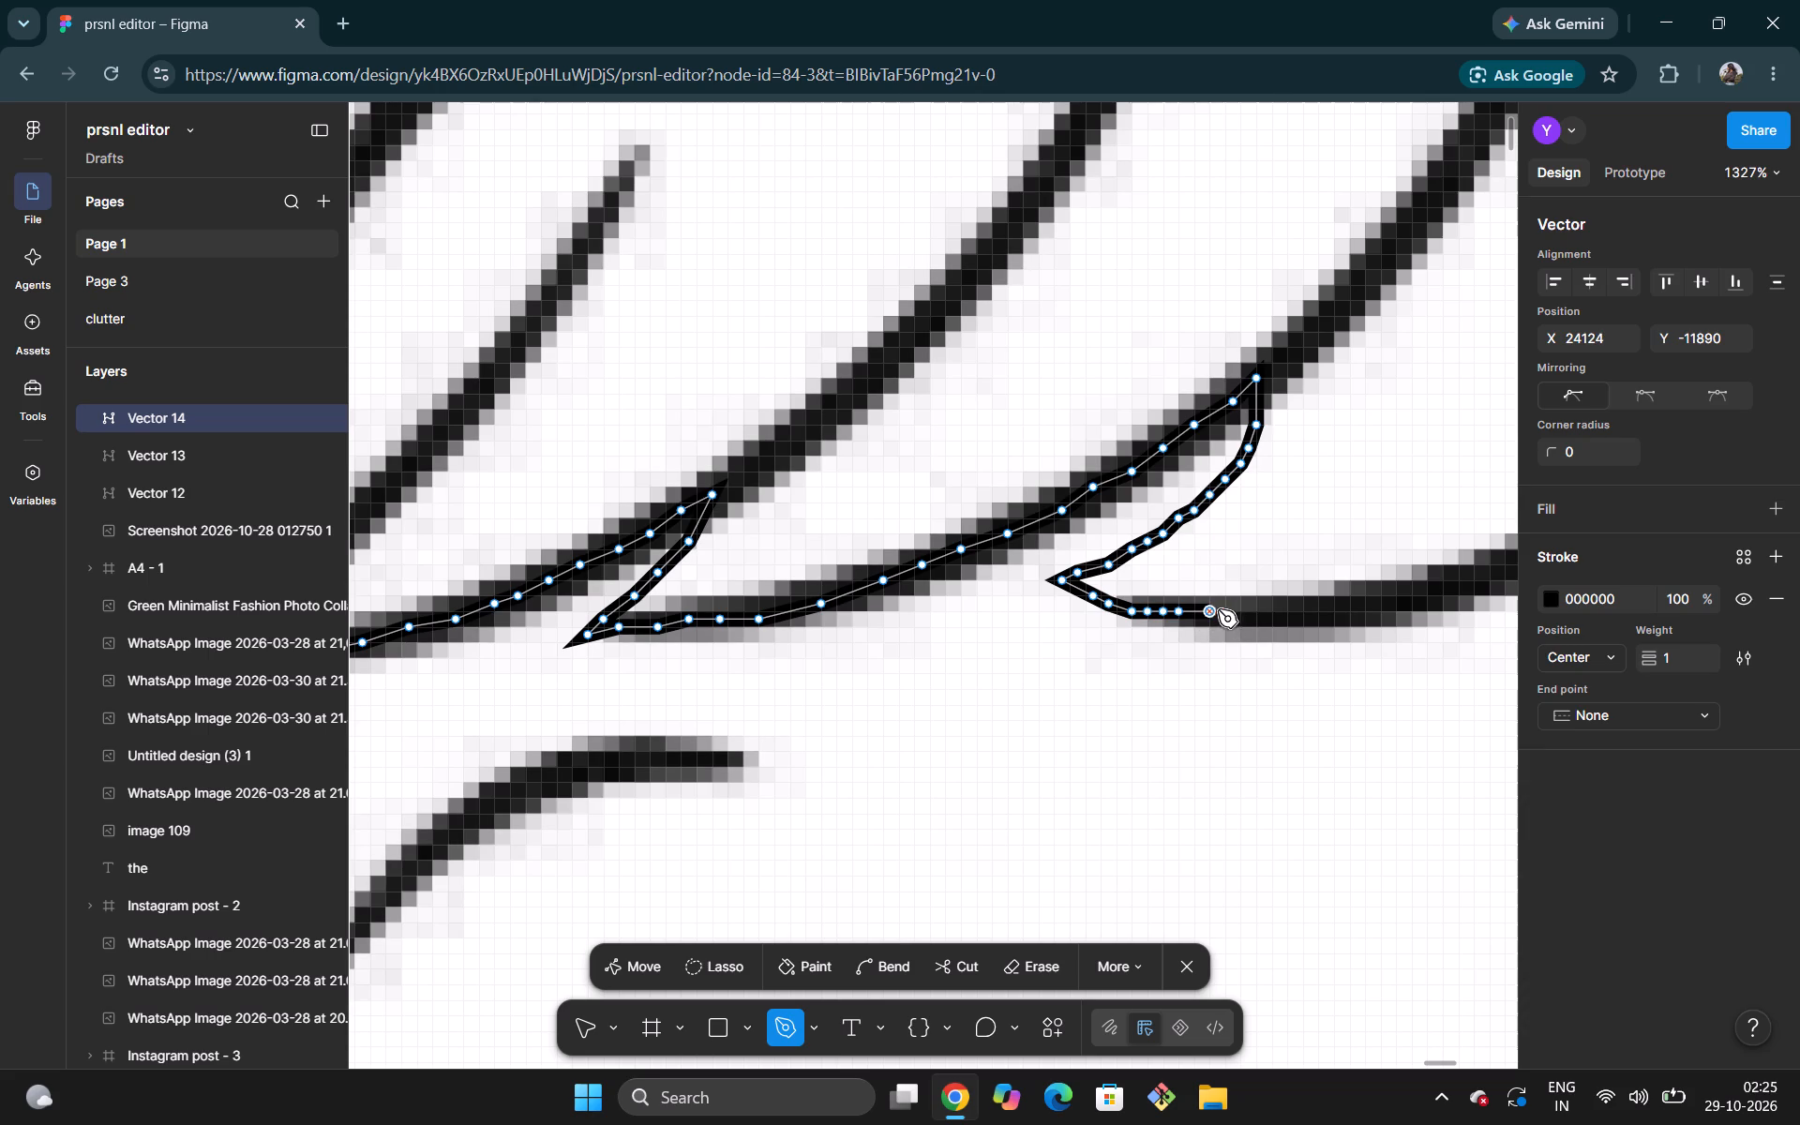
click(1223, 605)
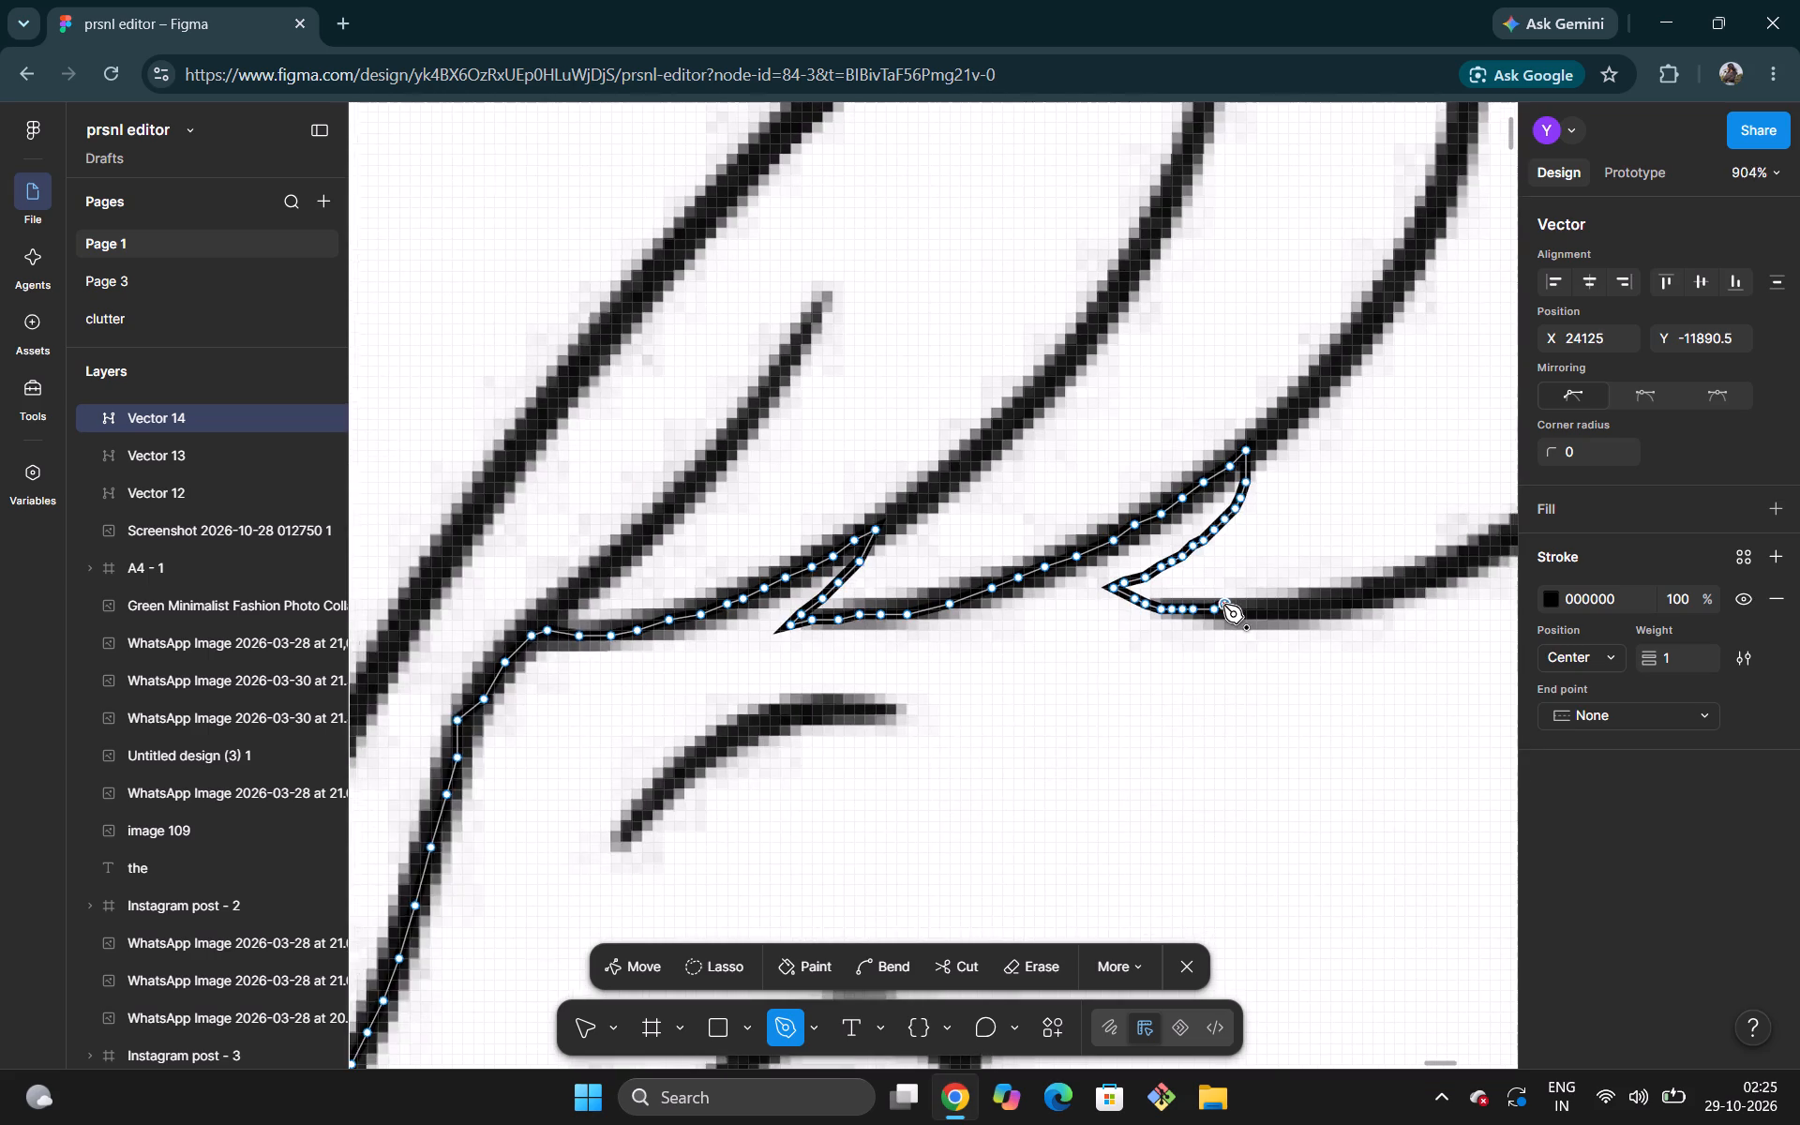
scroll(1223, 605, left, 2)
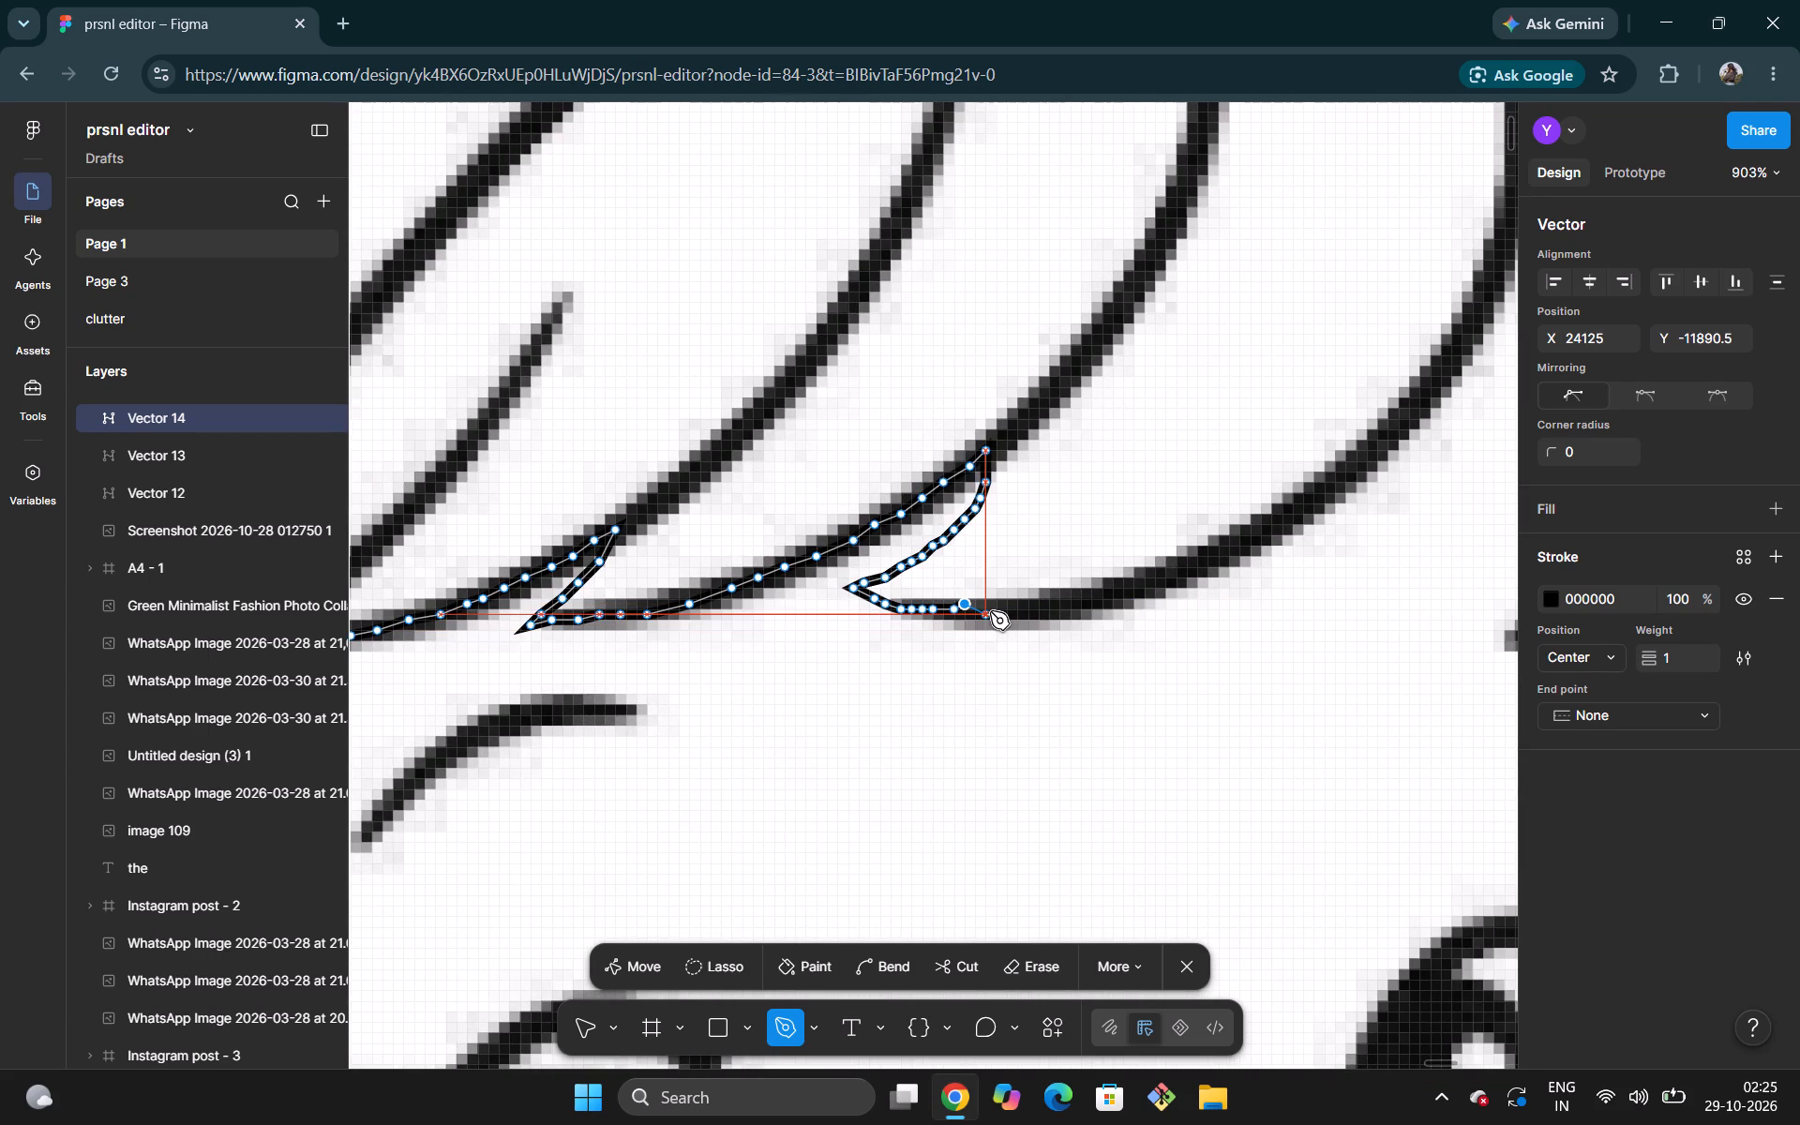
key(ctrl+z)
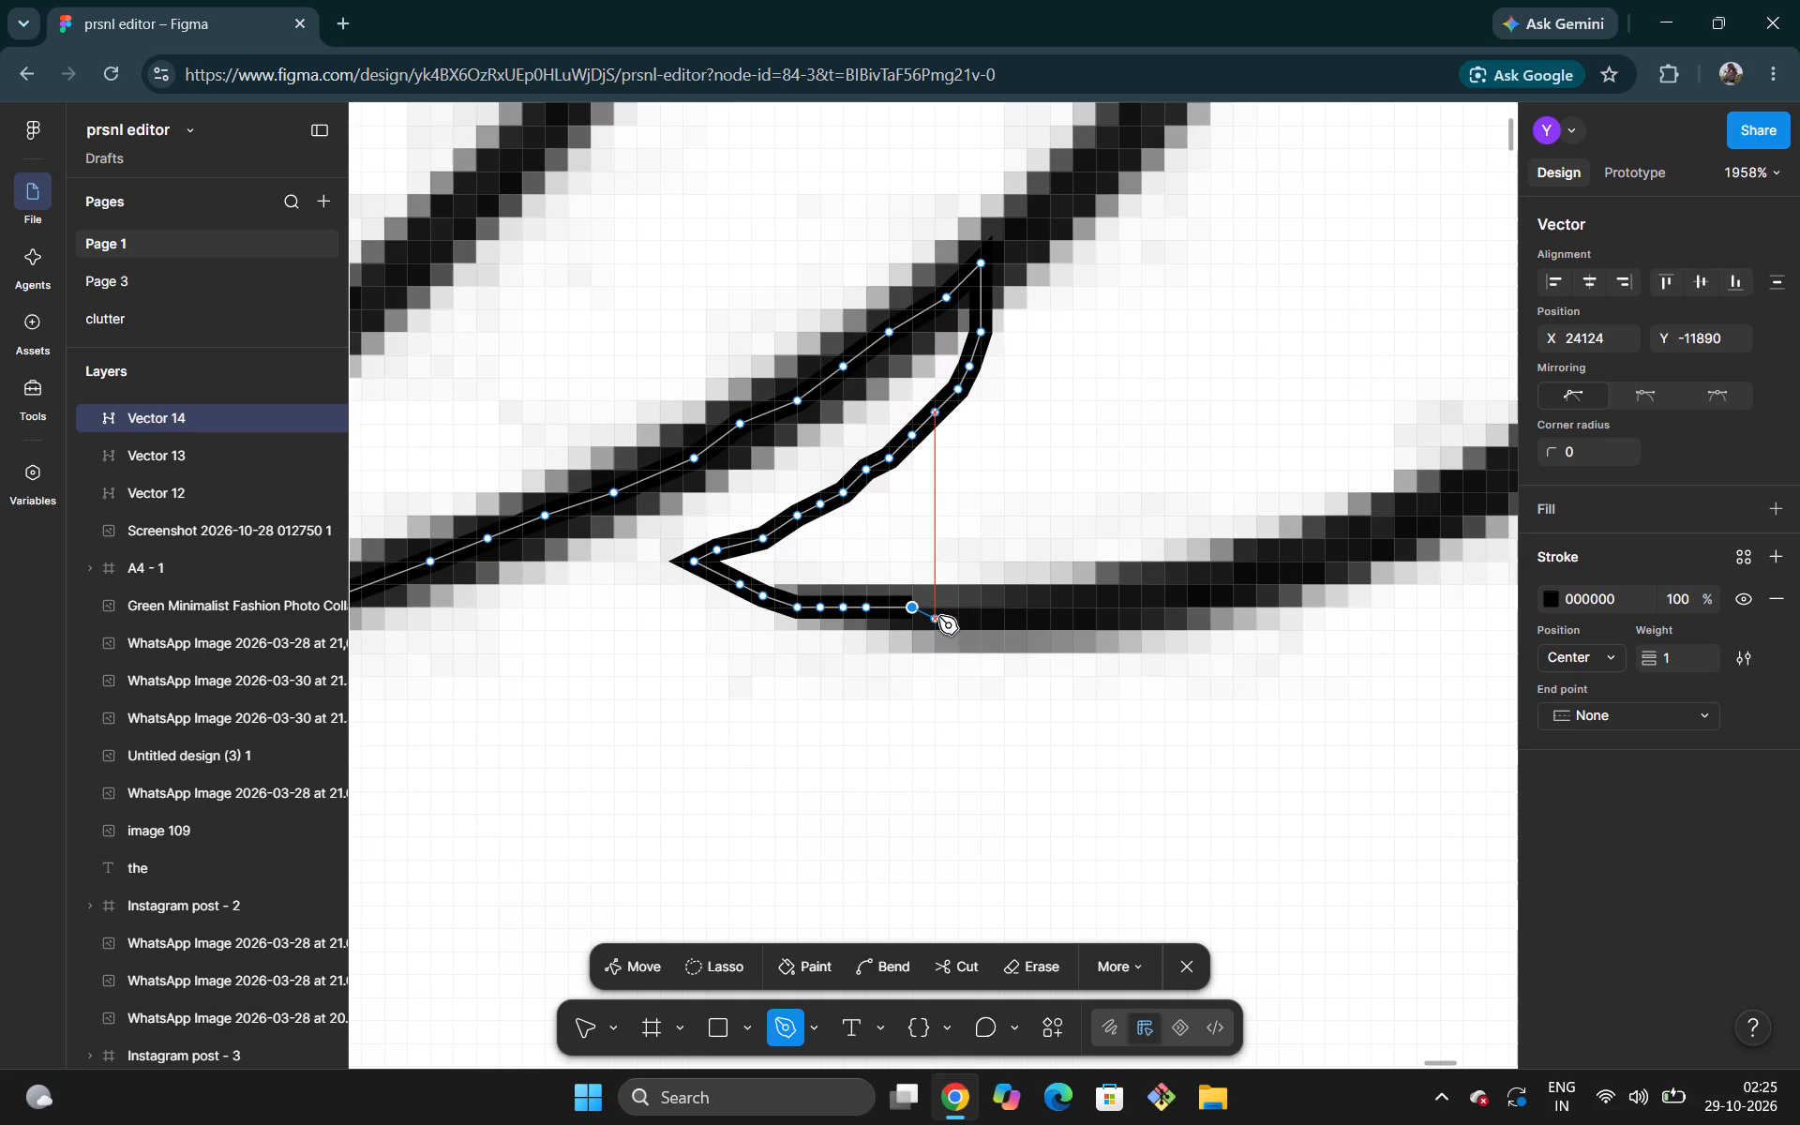
Extend the path along the lowest stretch of the third fringe strand, to where the strand begins rising.
click(937, 614)
click(971, 622)
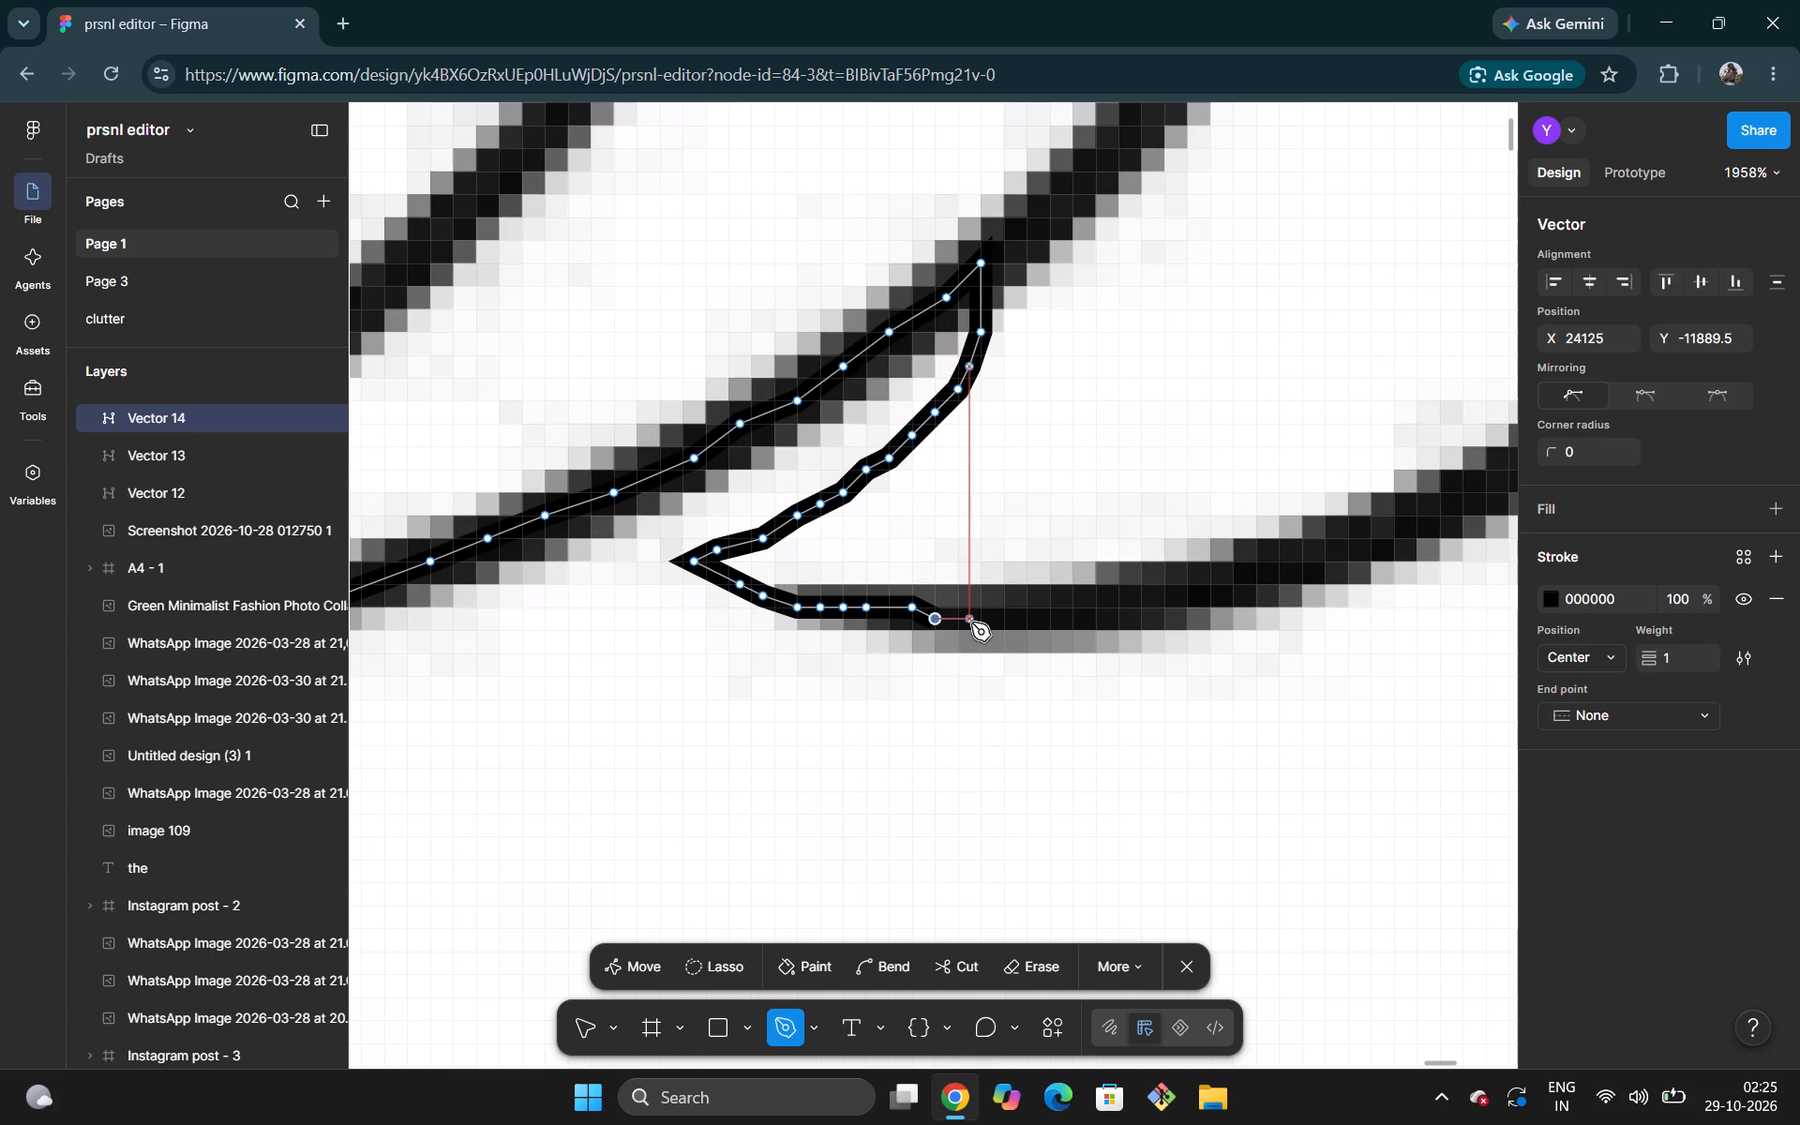
click(1009, 625)
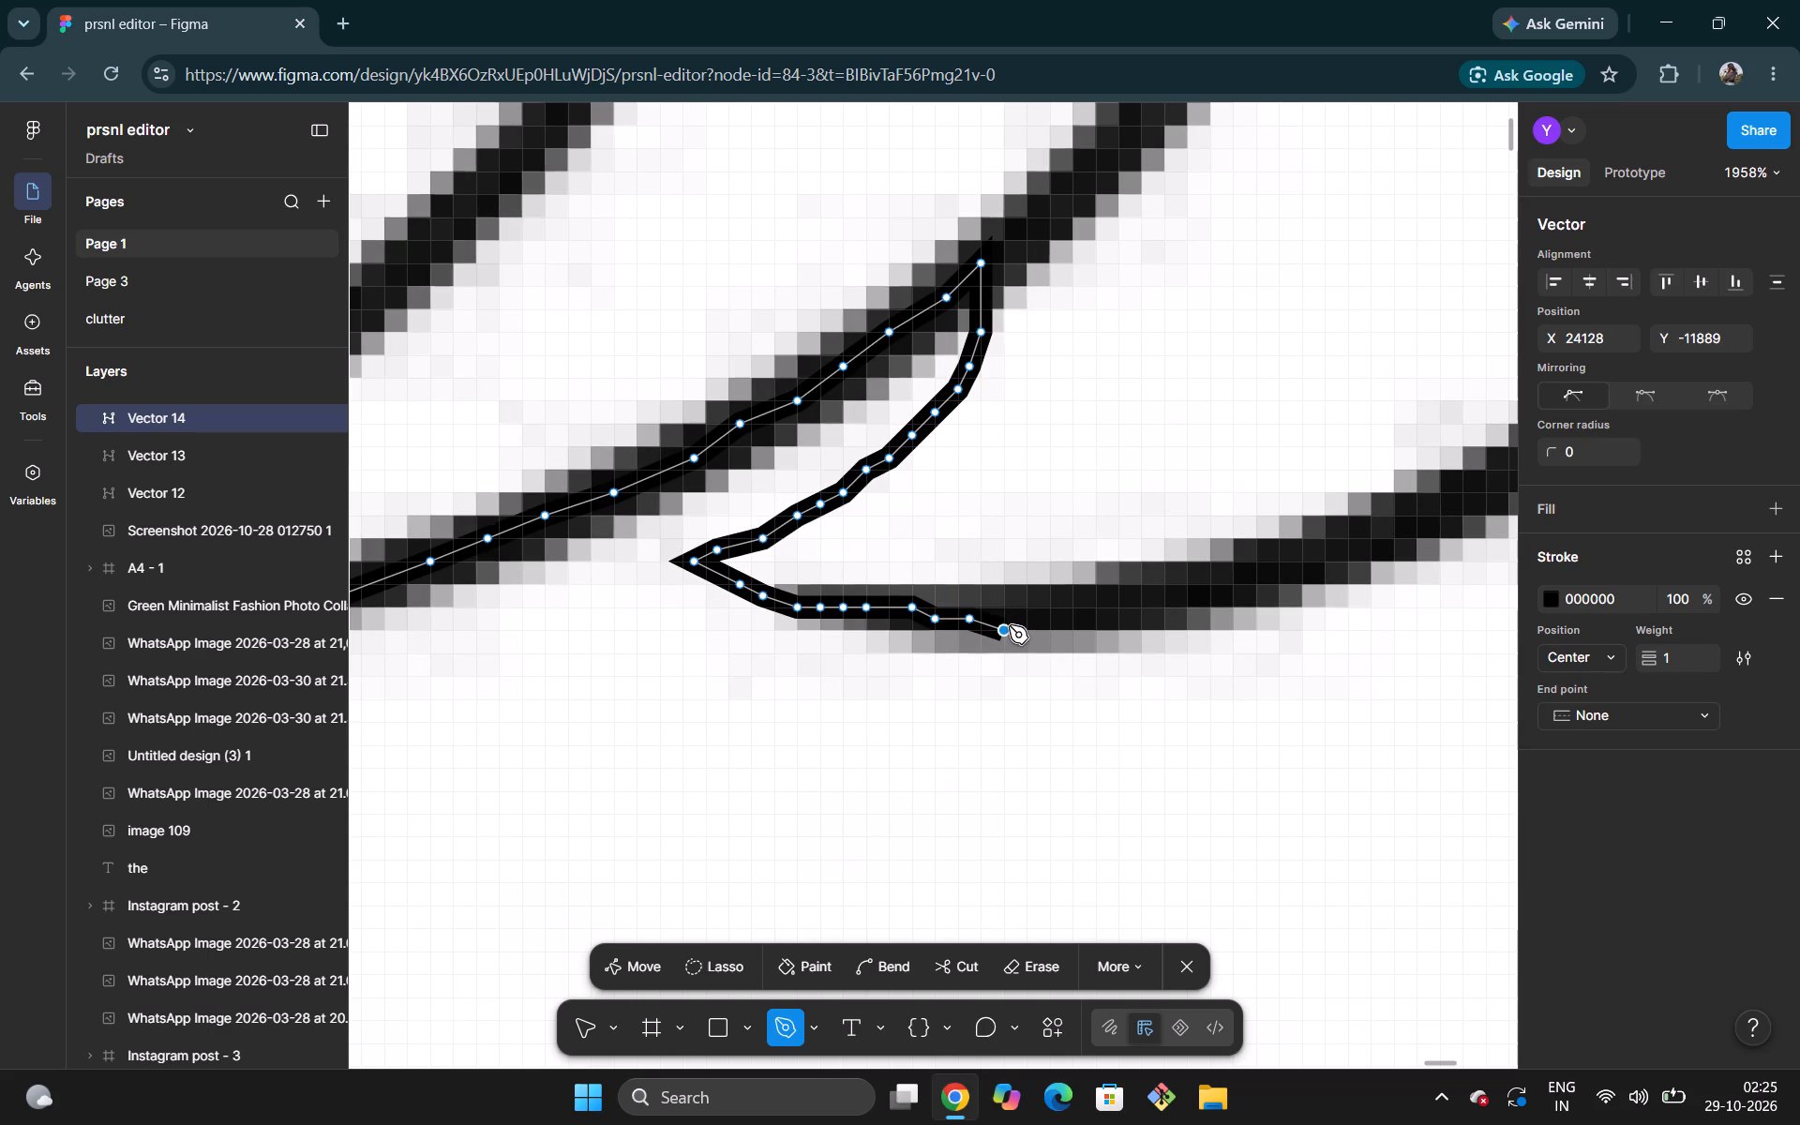
click(1027, 630)
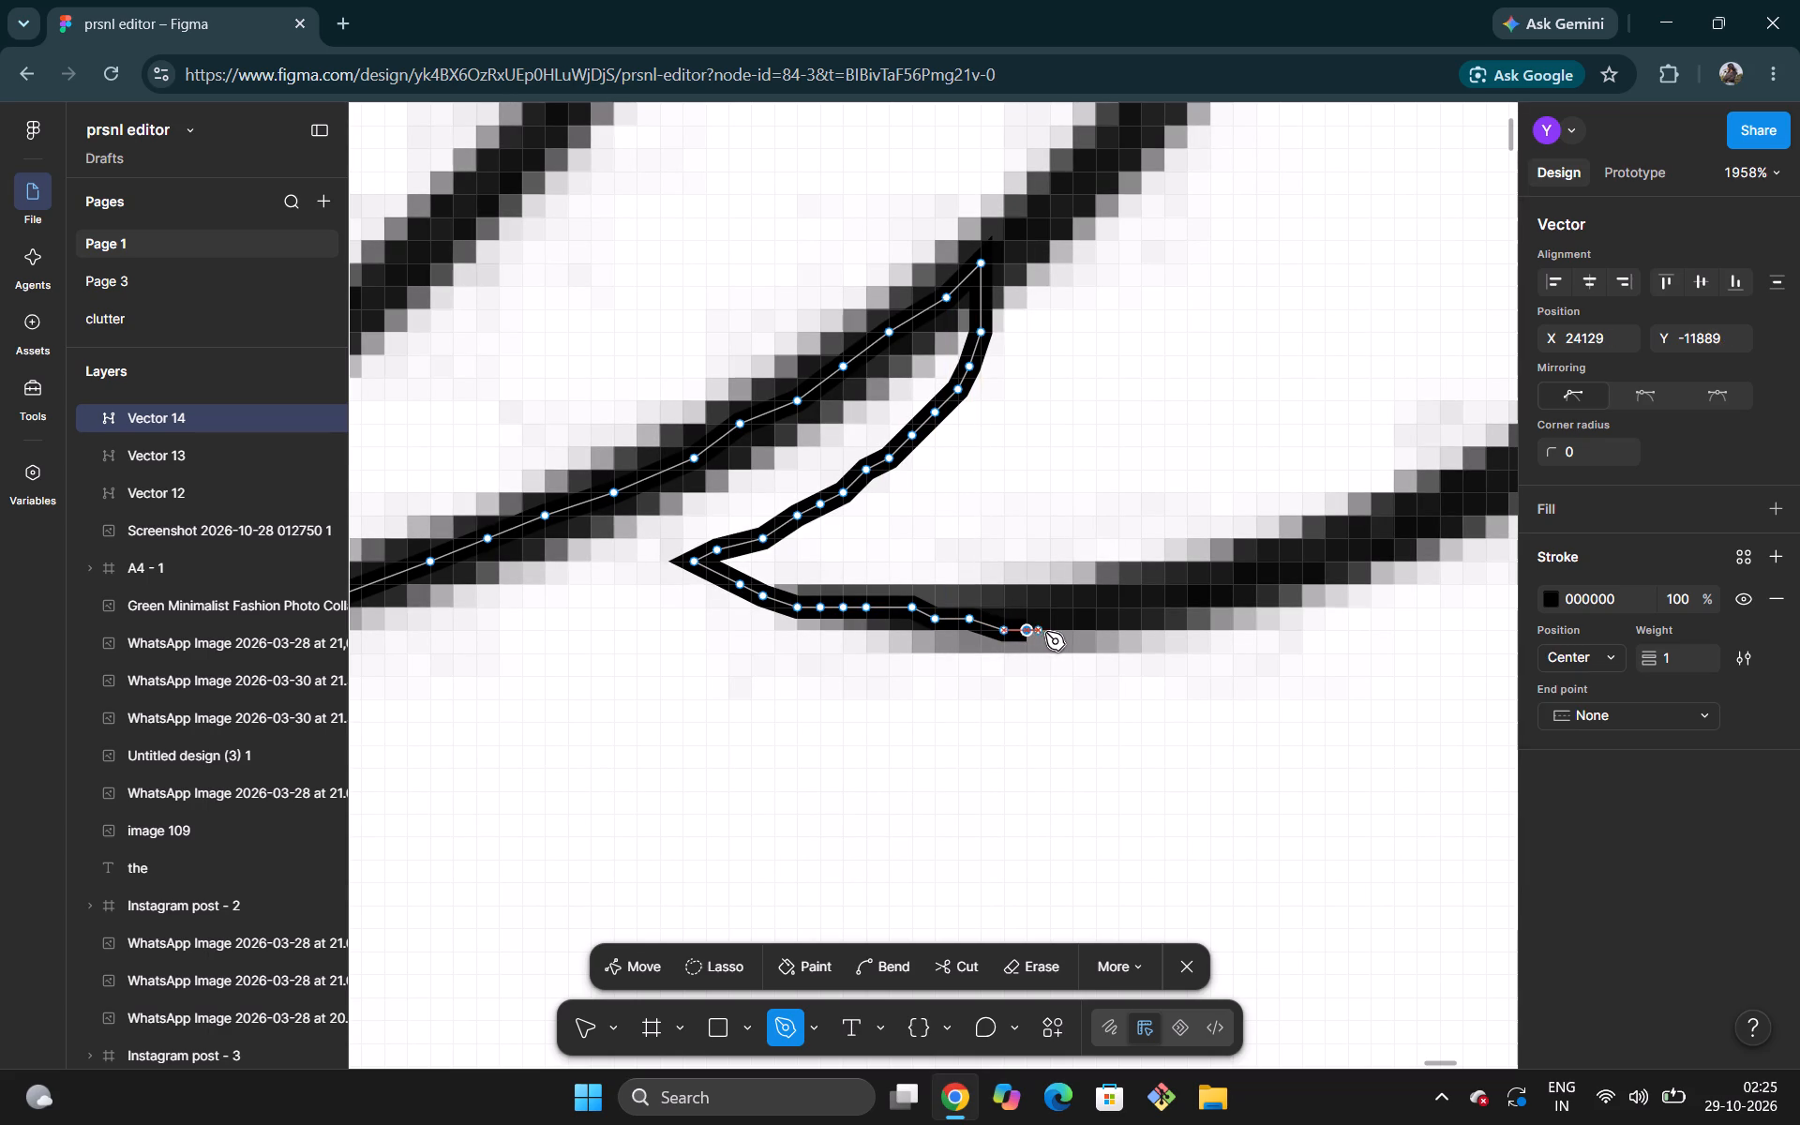
click(1048, 635)
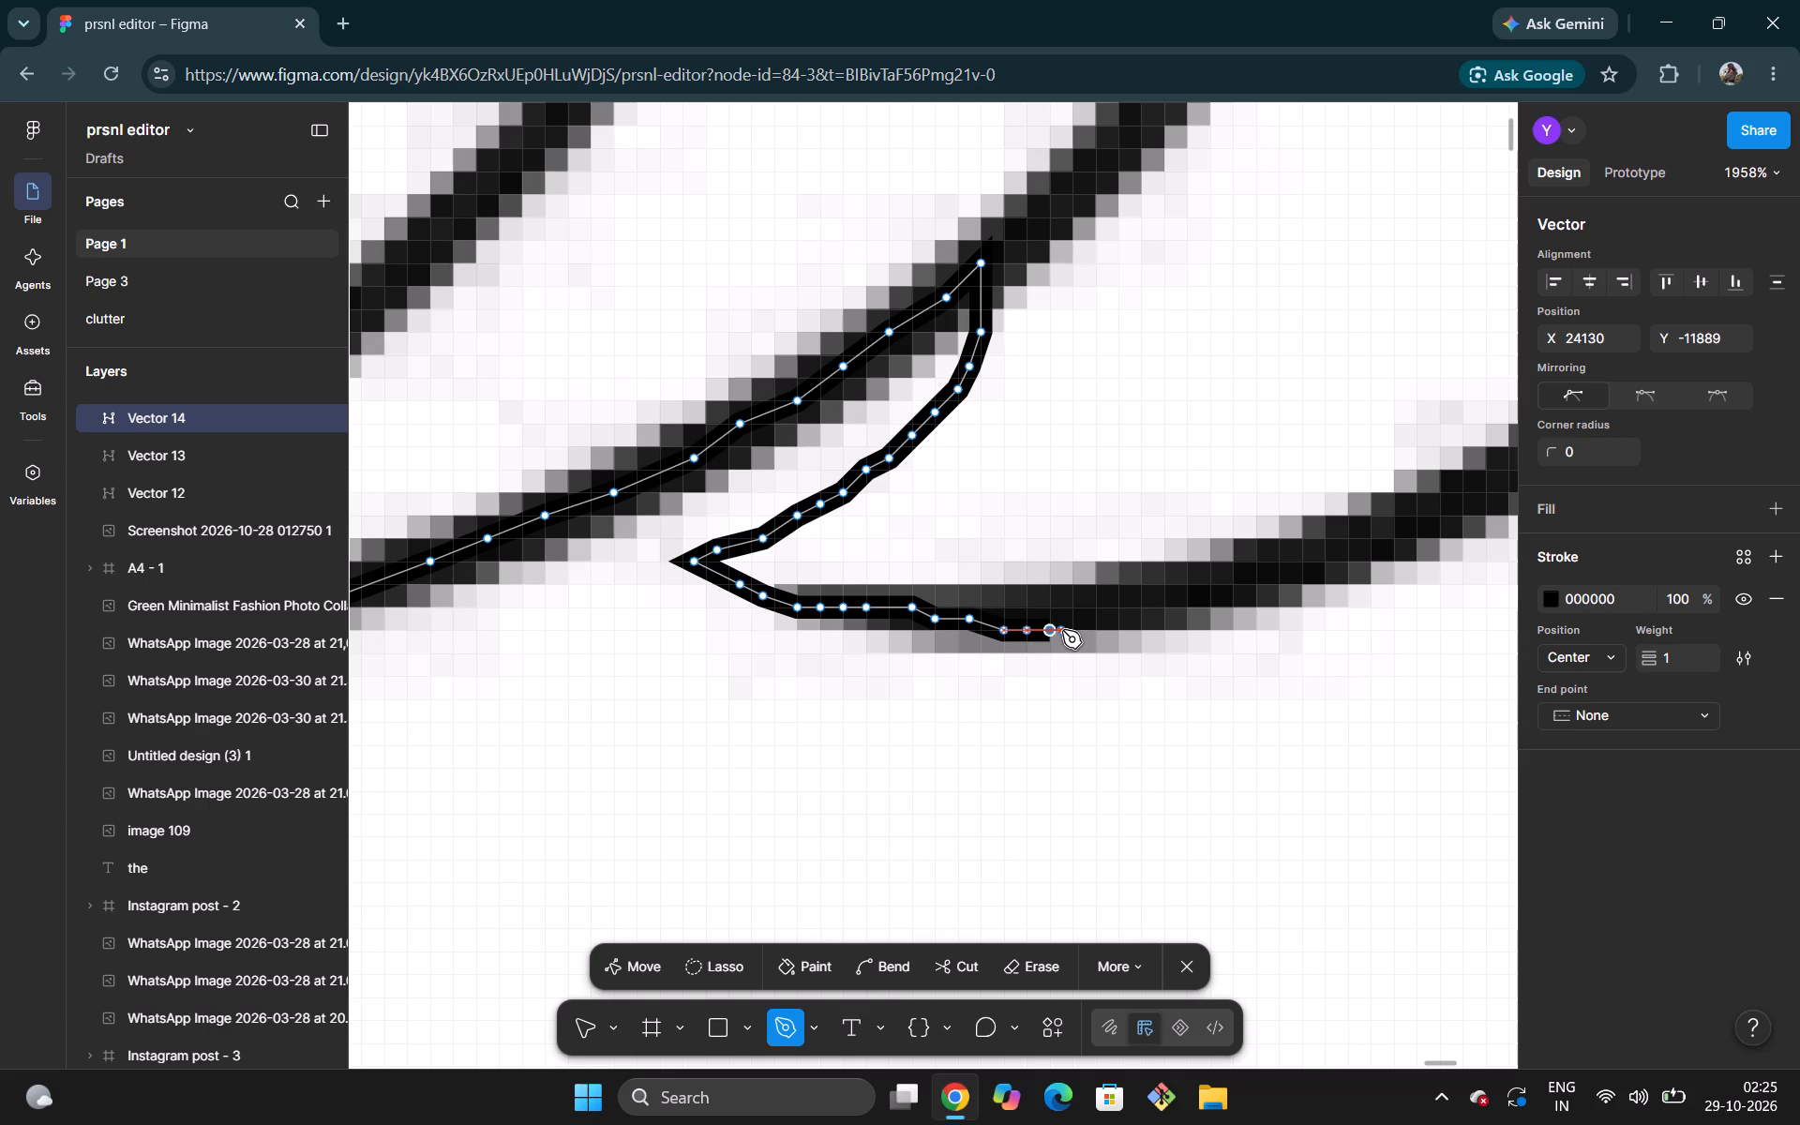
click(1065, 629)
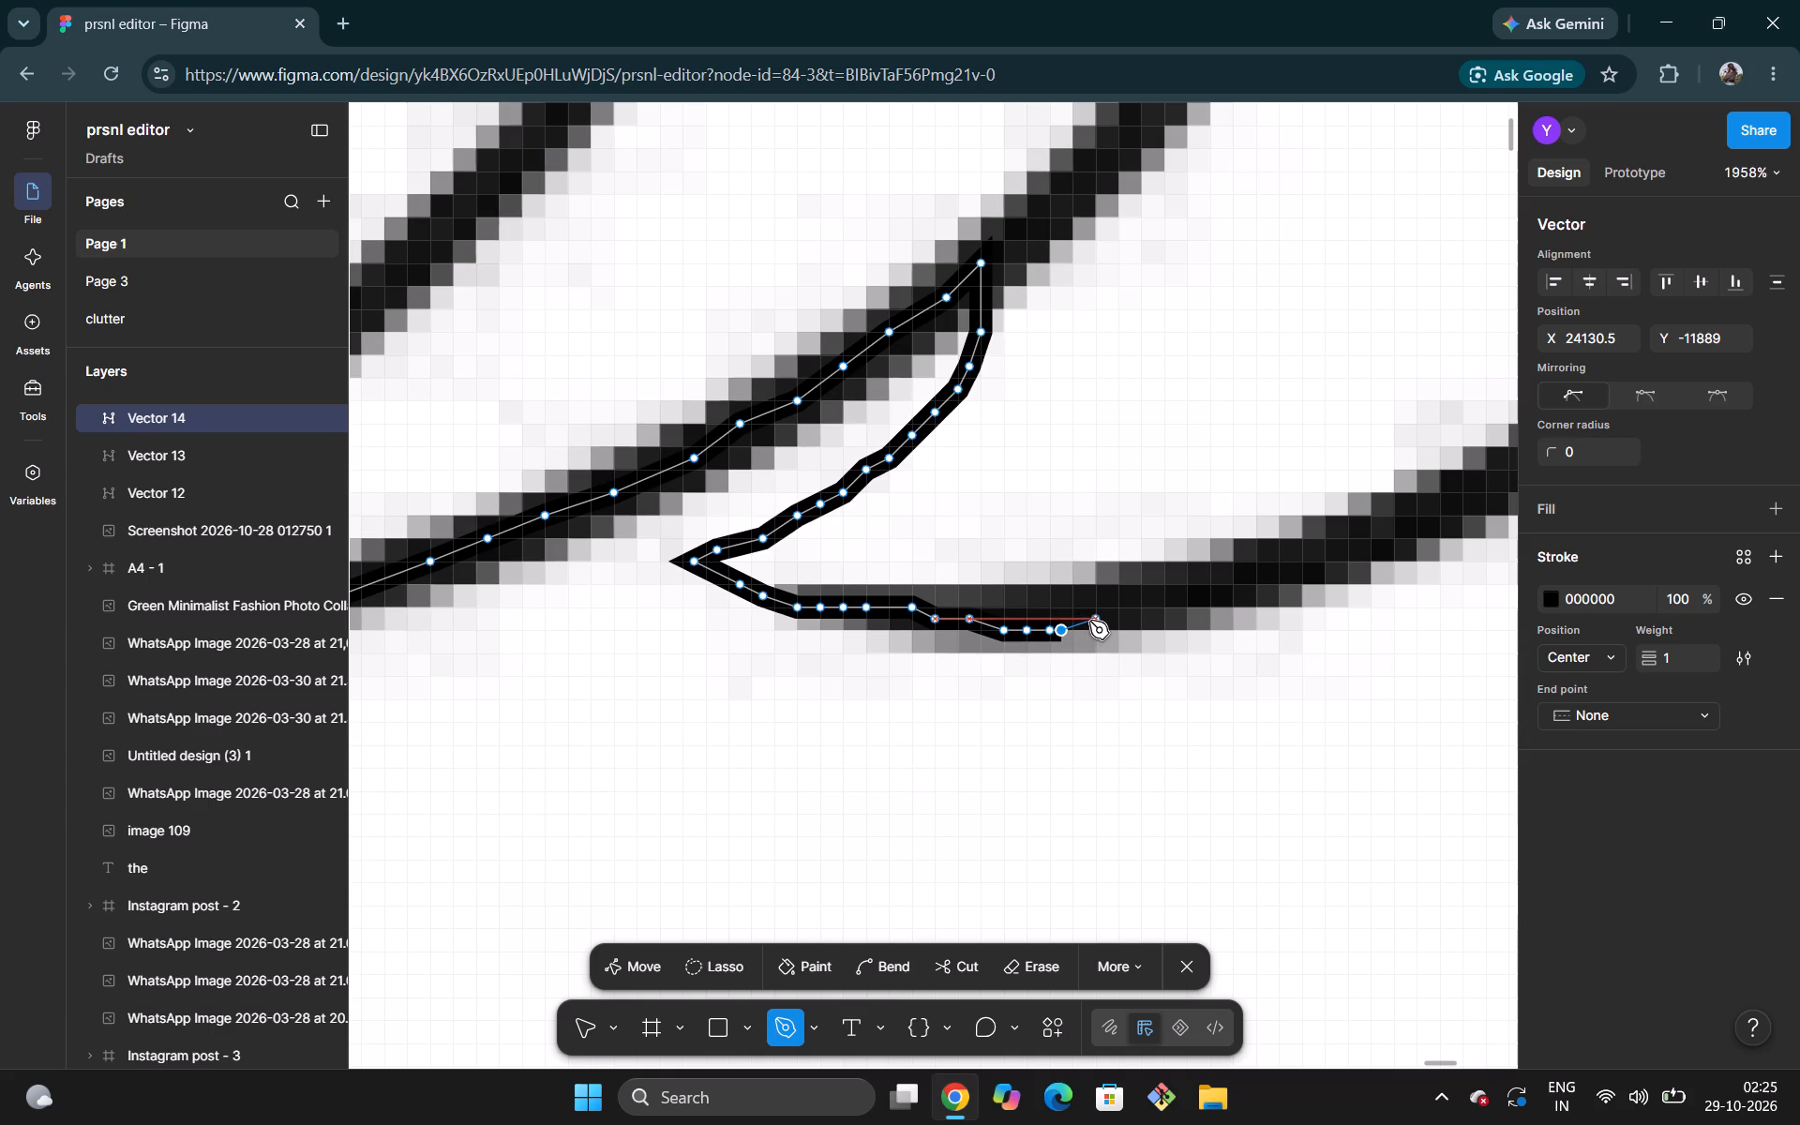
click(1089, 621)
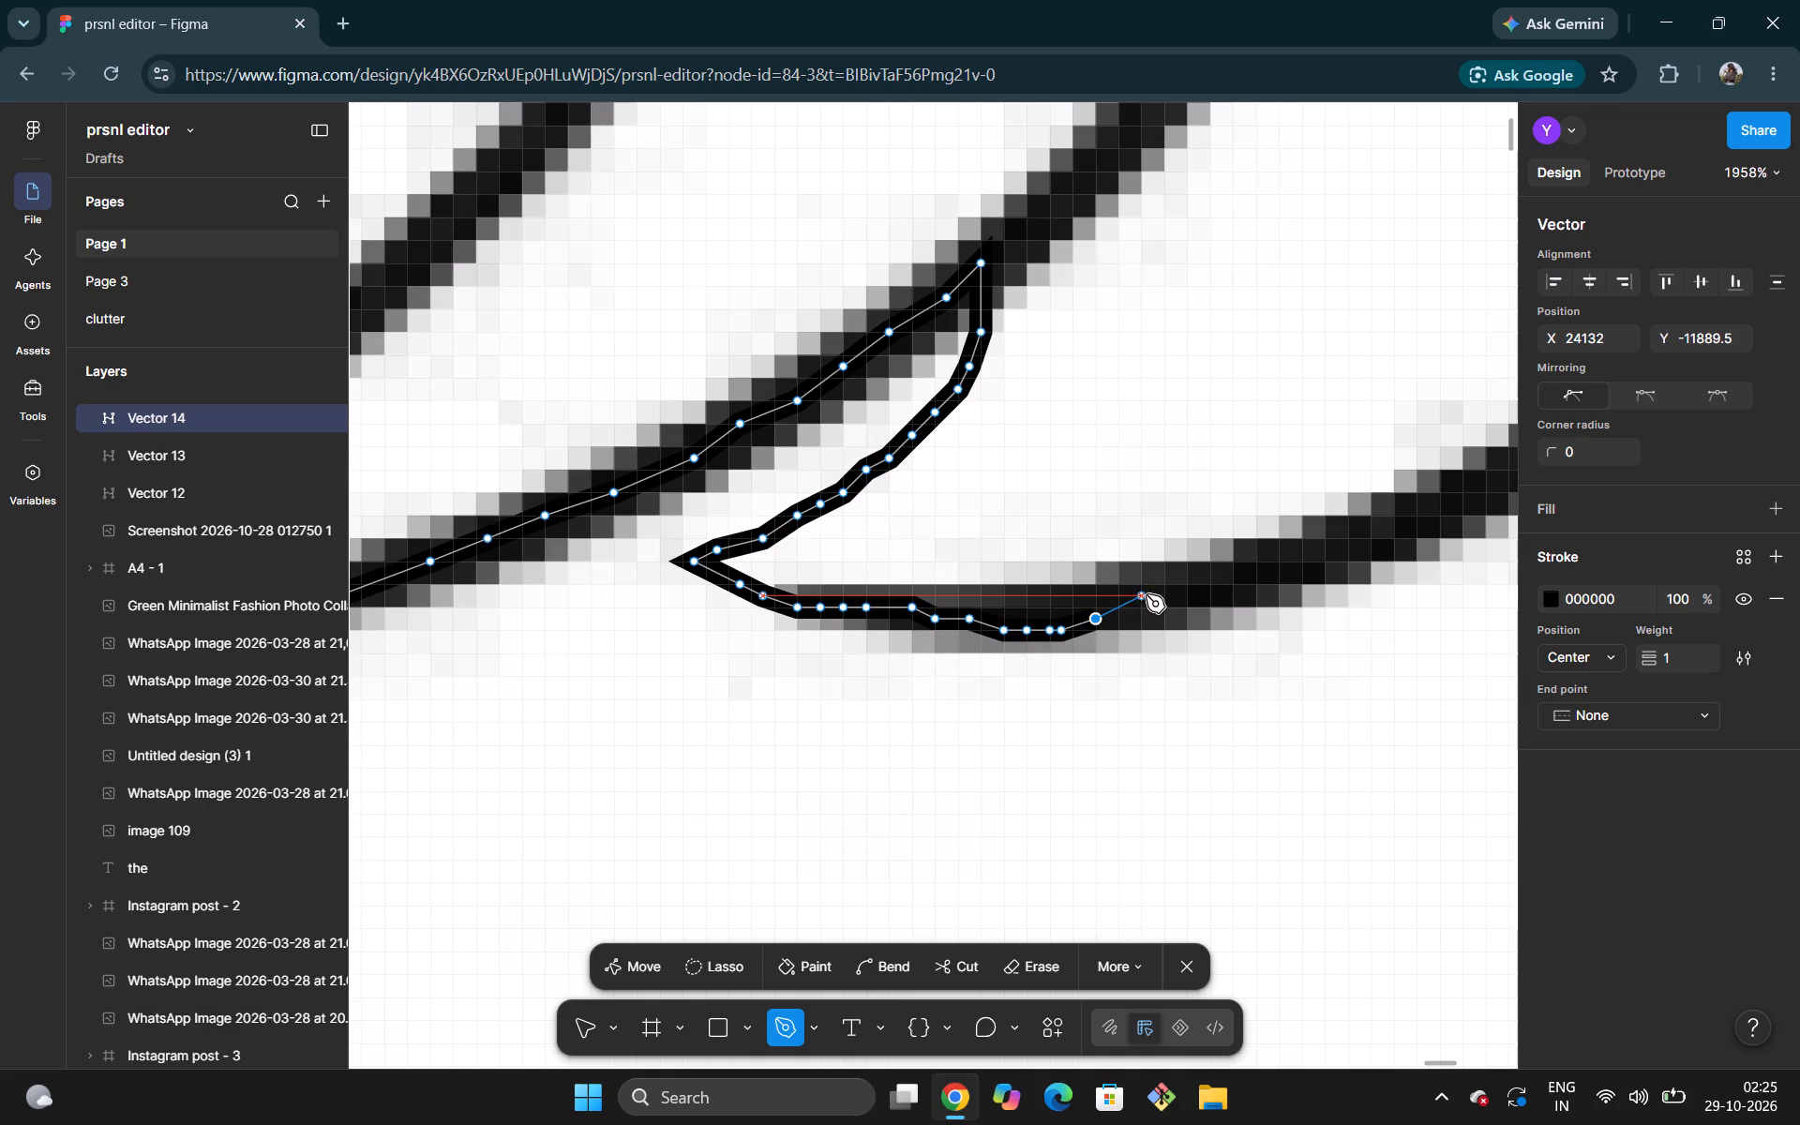
click(1146, 594)
Carry the path up the gently rising part of the third fringe strand, to just before it steepens.
scroll(1146, 594, left, 2)
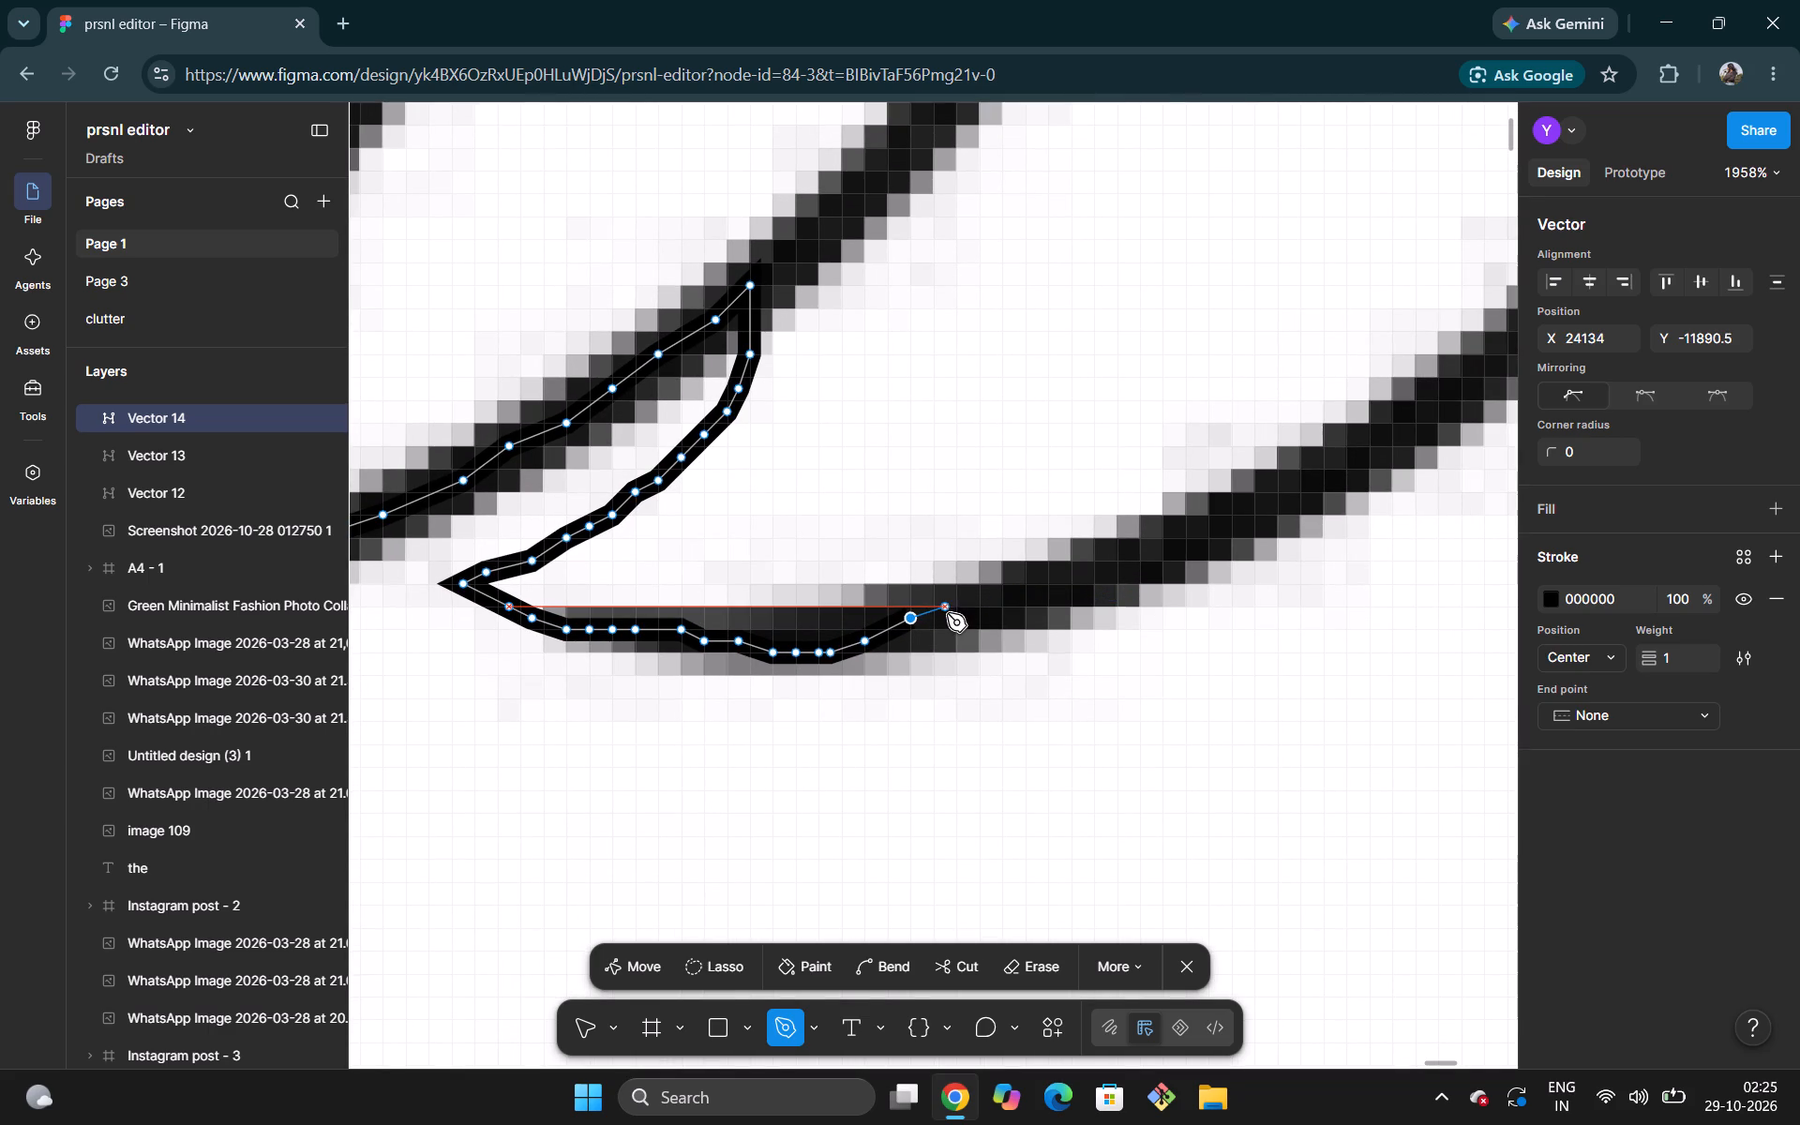
click(949, 607)
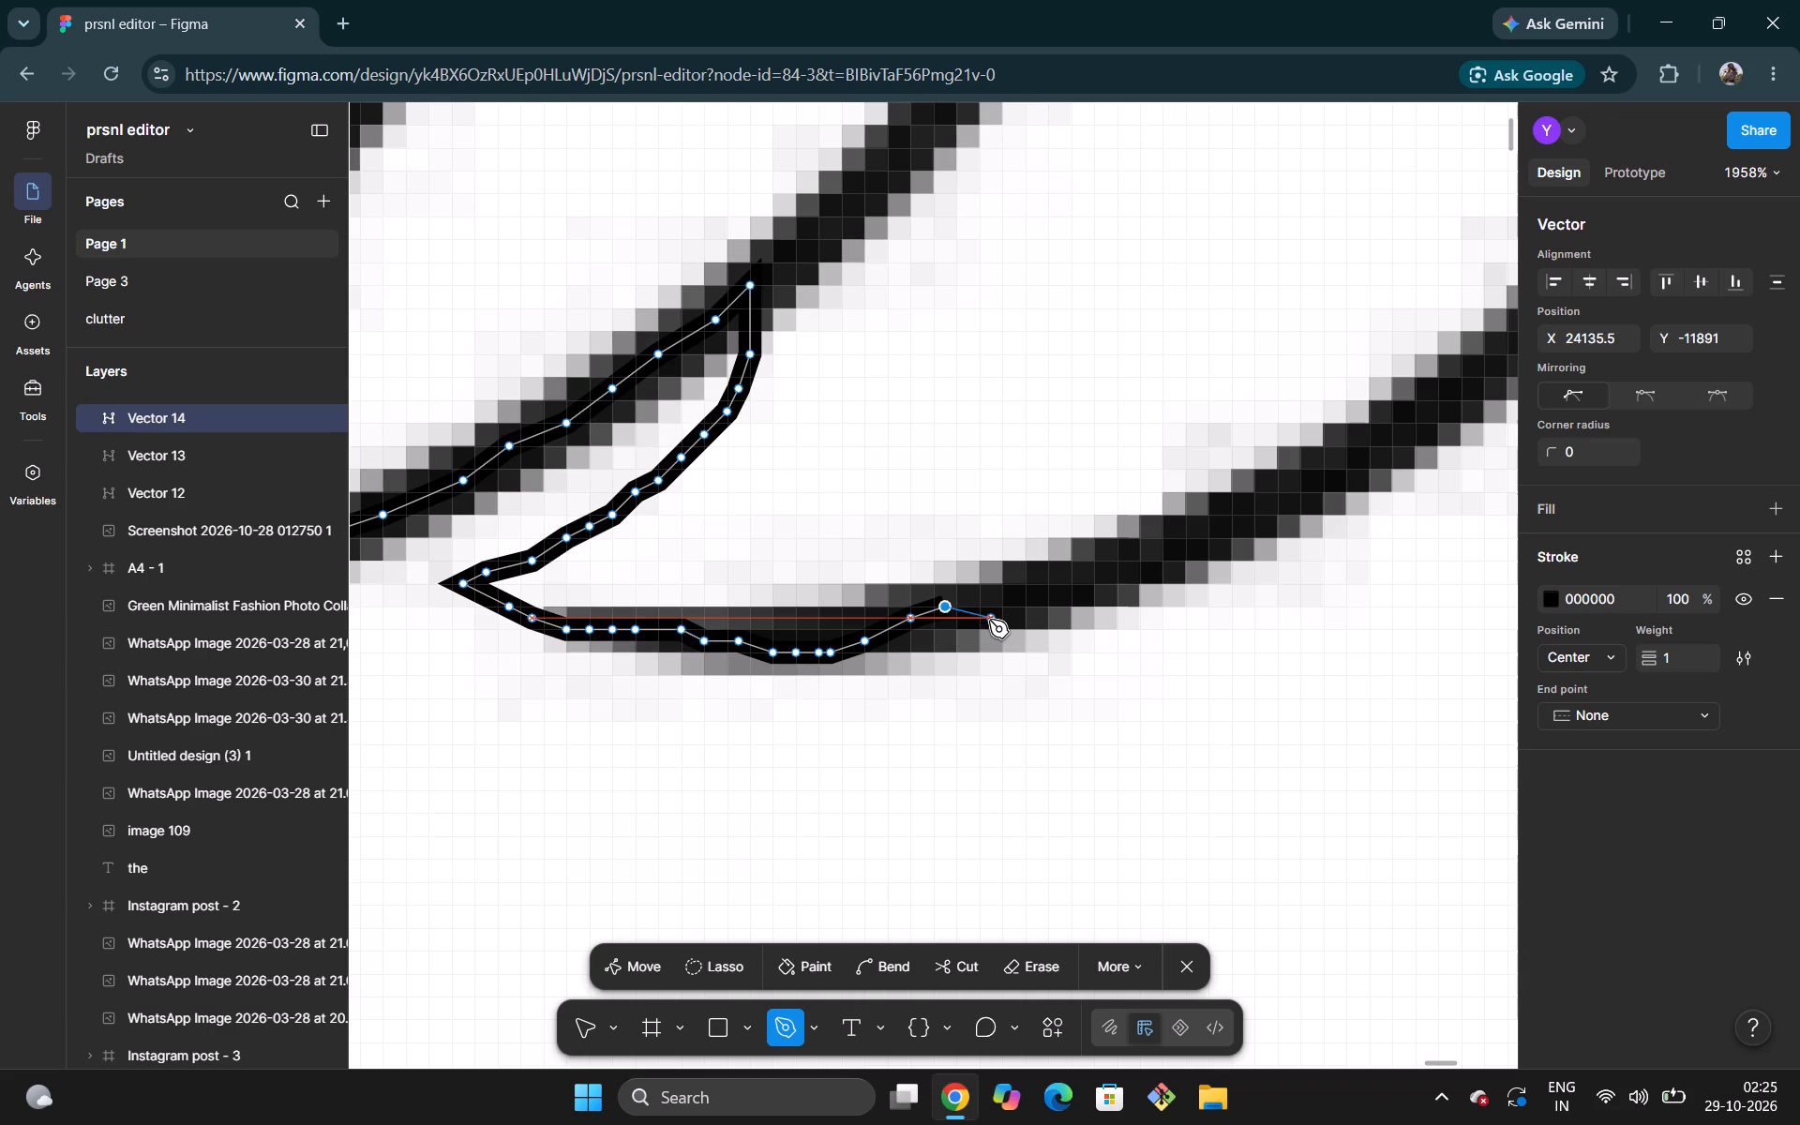
click(989, 620)
click(1032, 600)
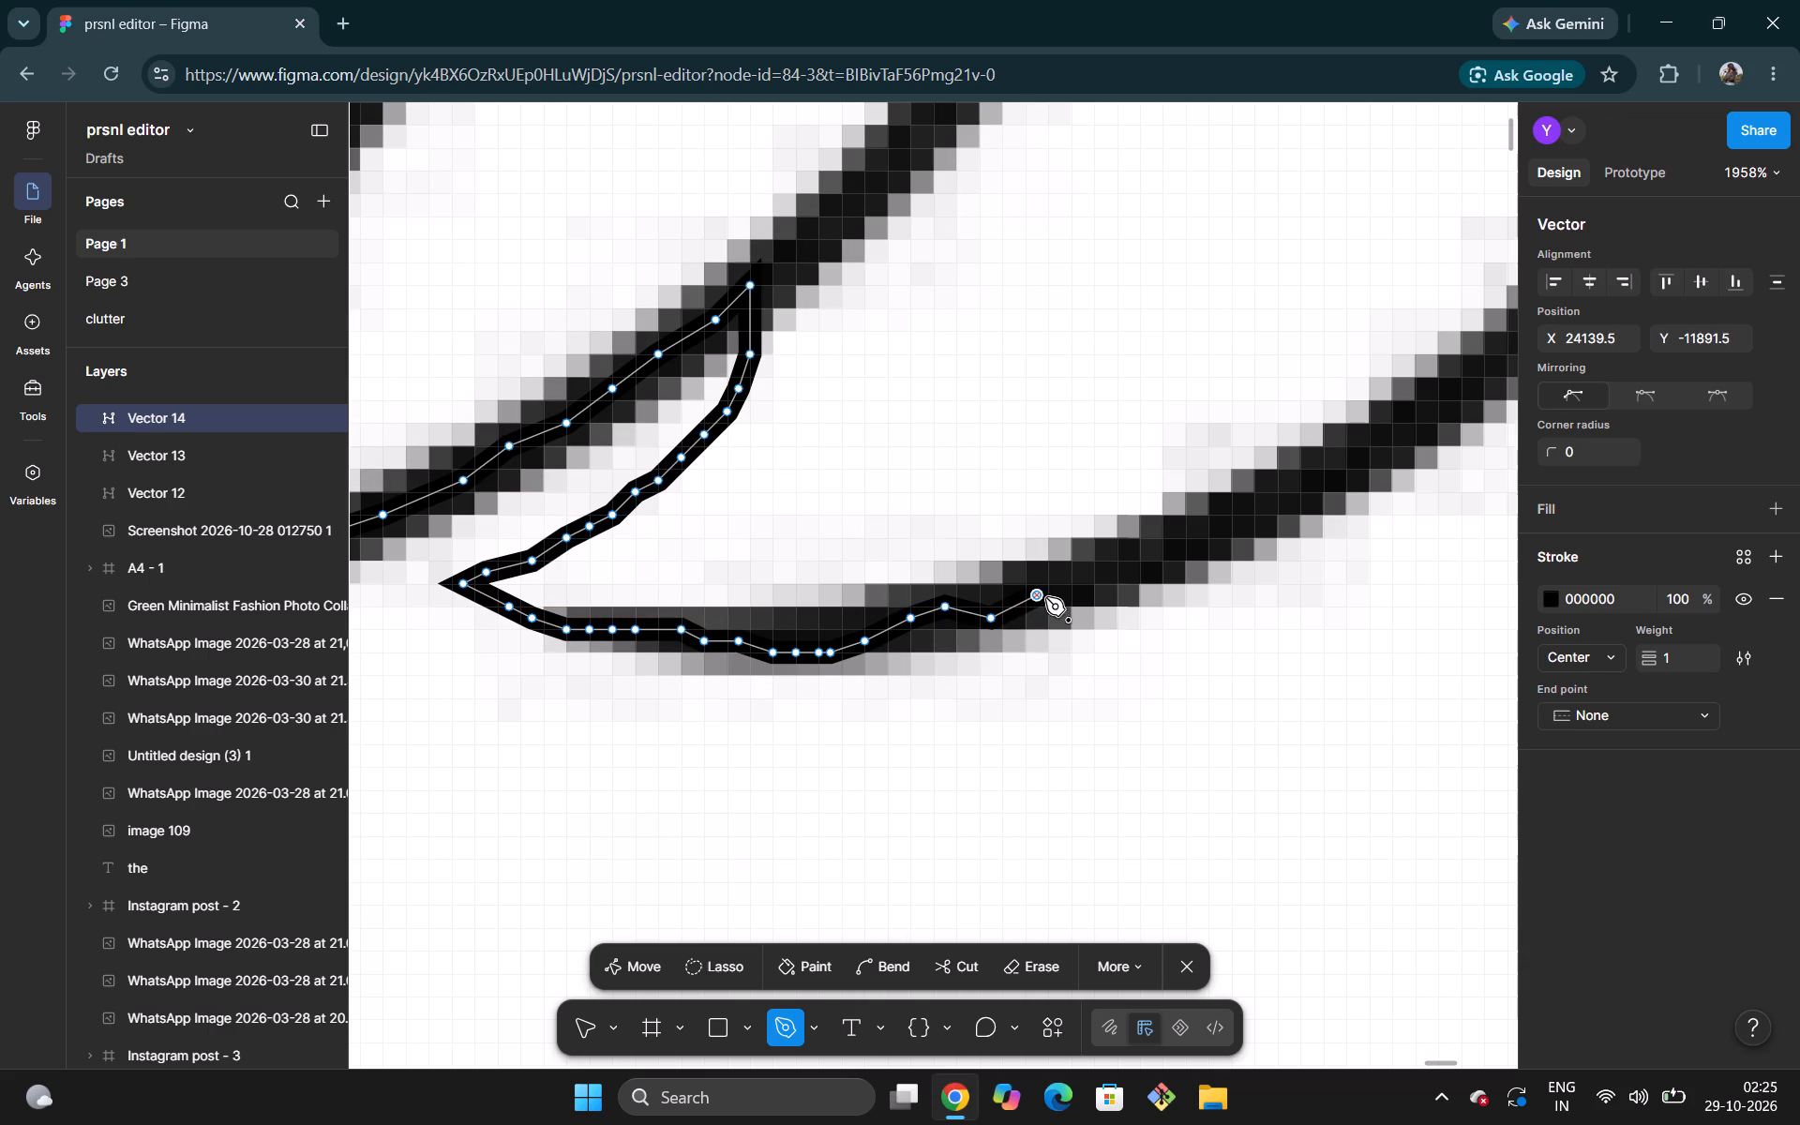
click(1064, 586)
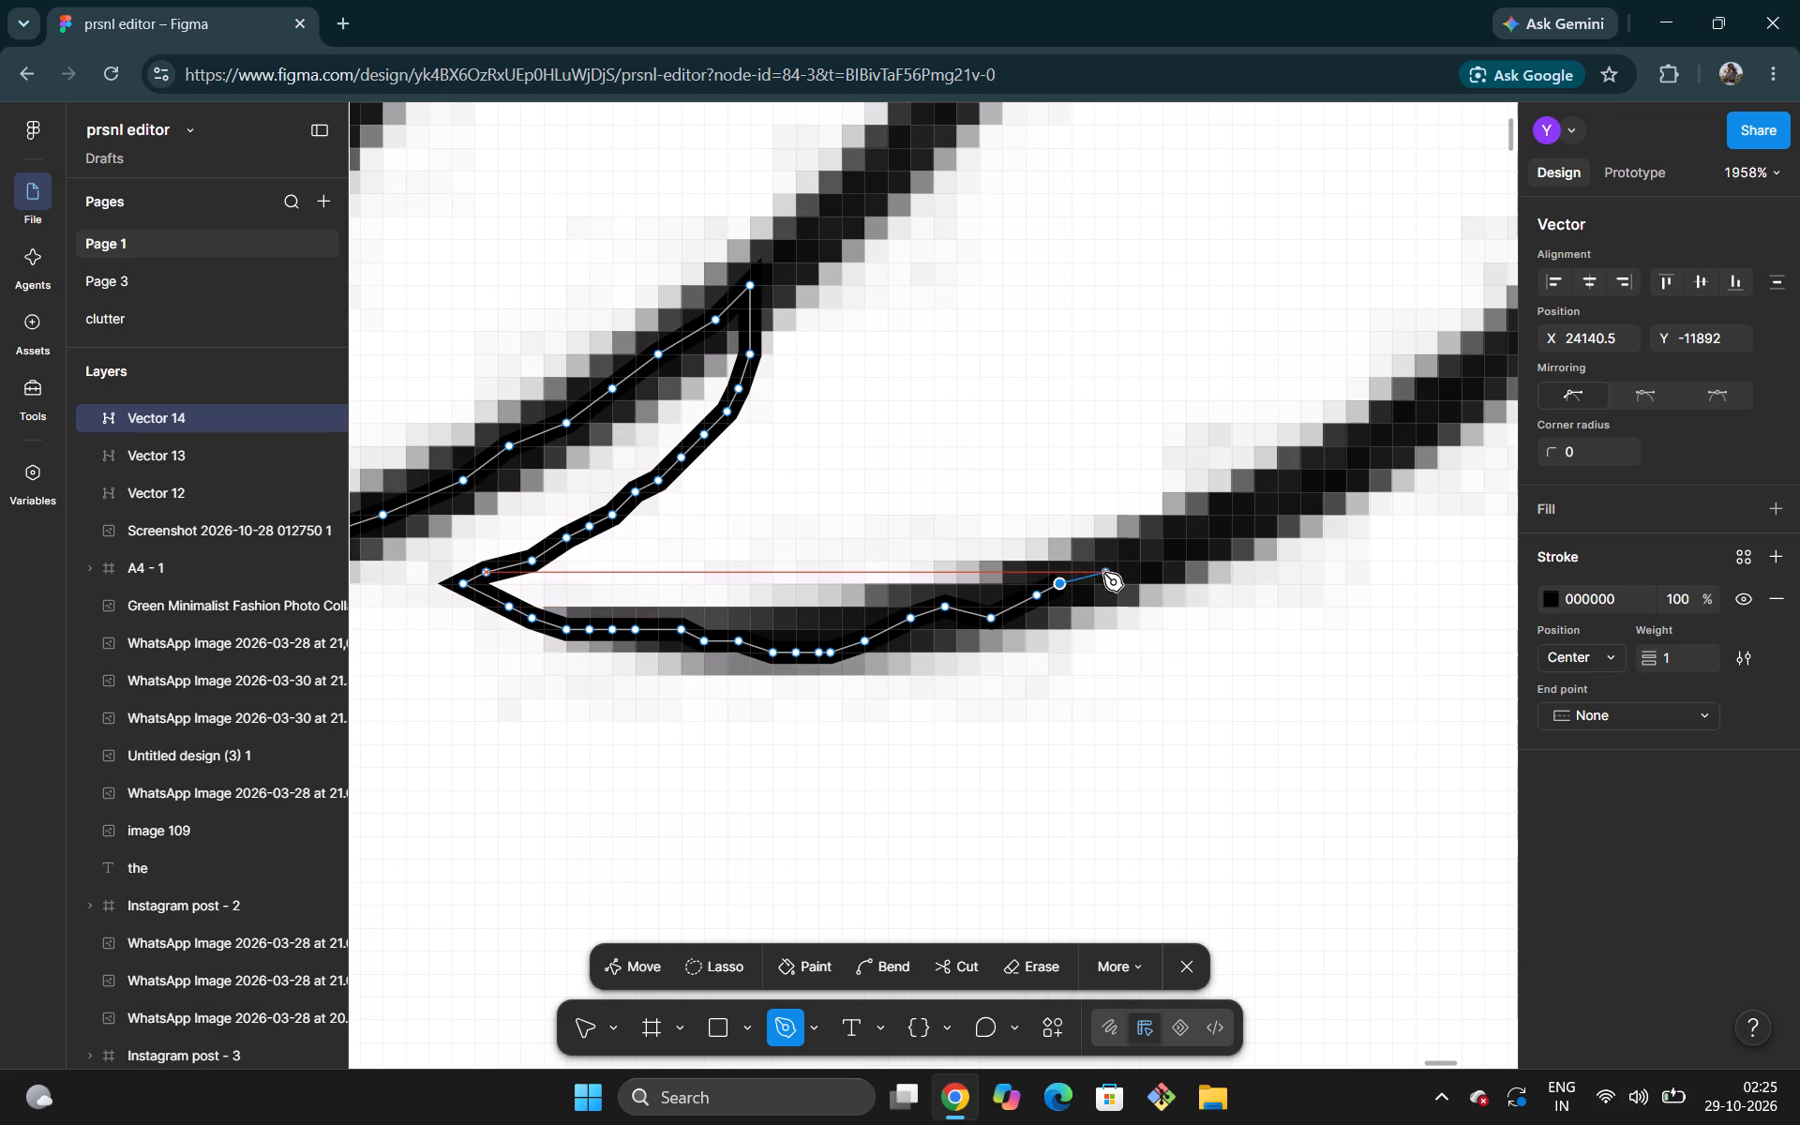
click(1103, 573)
click(1152, 554)
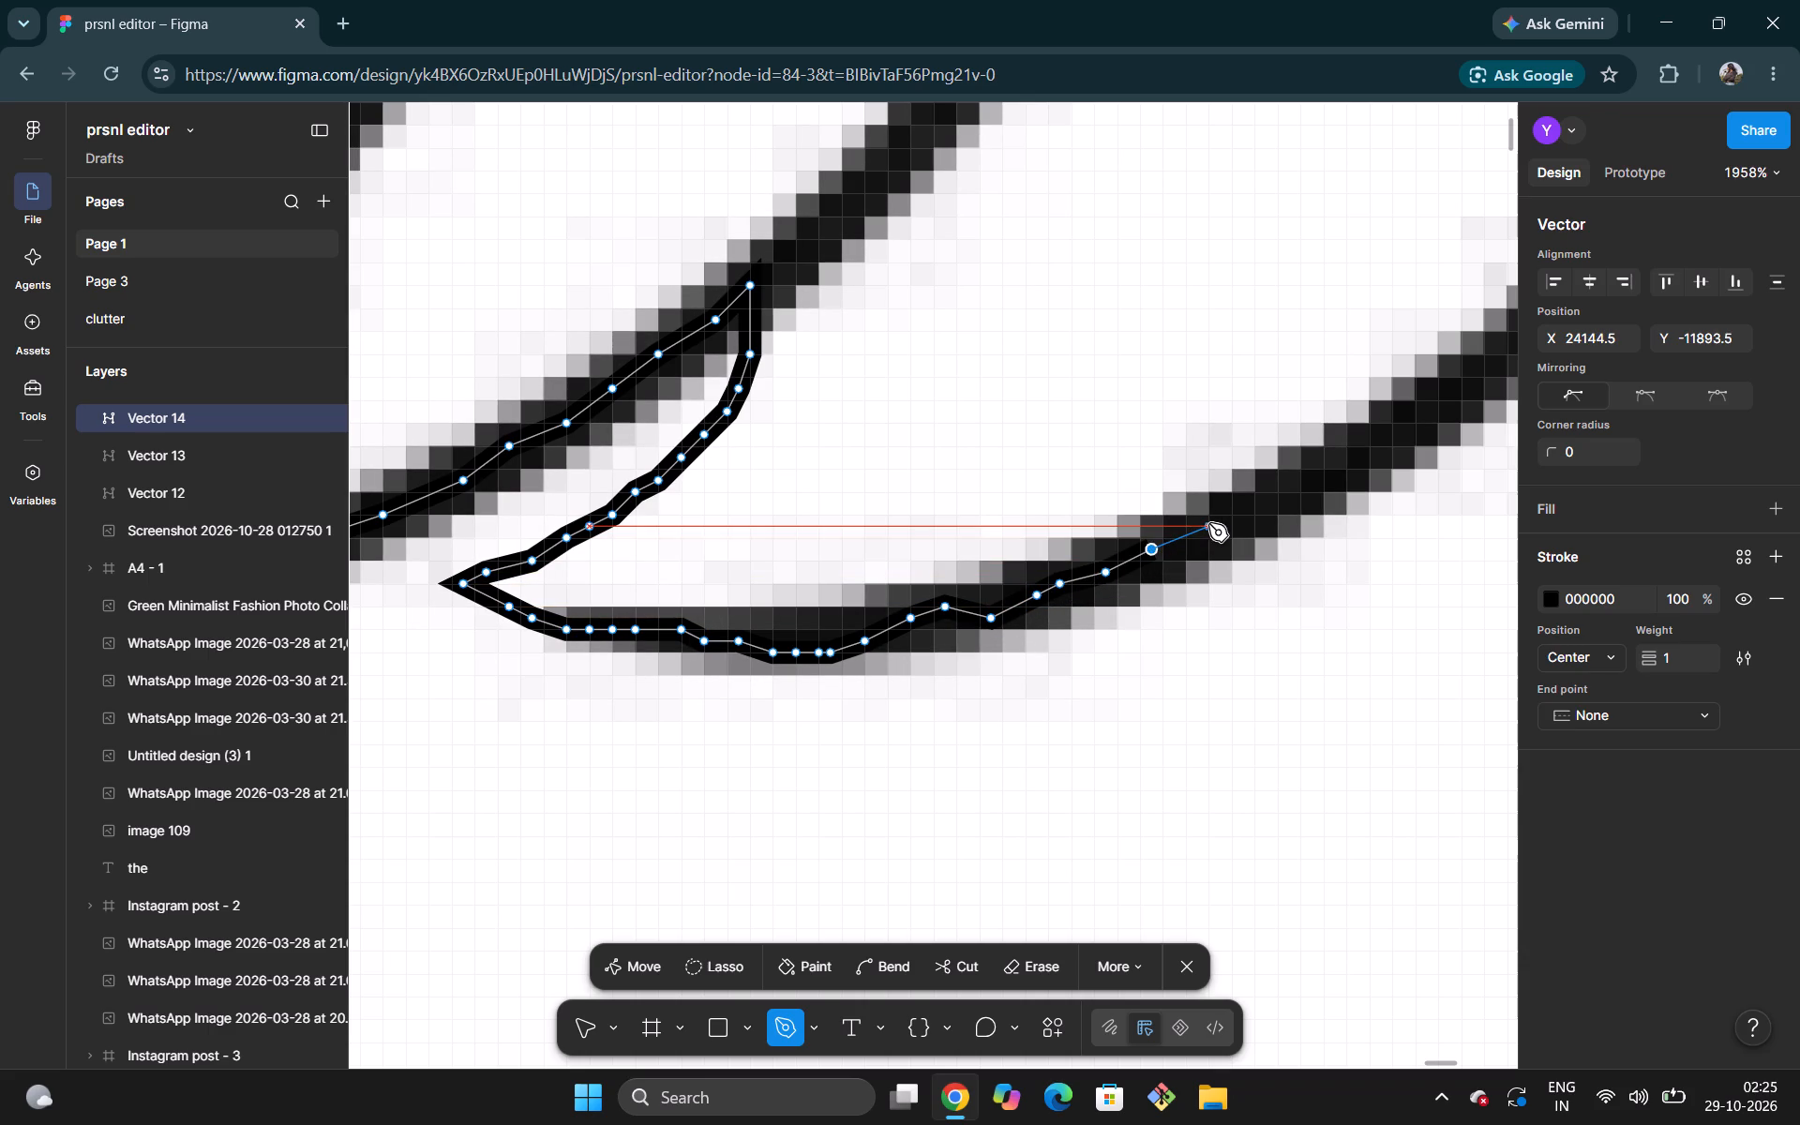
click(1213, 522)
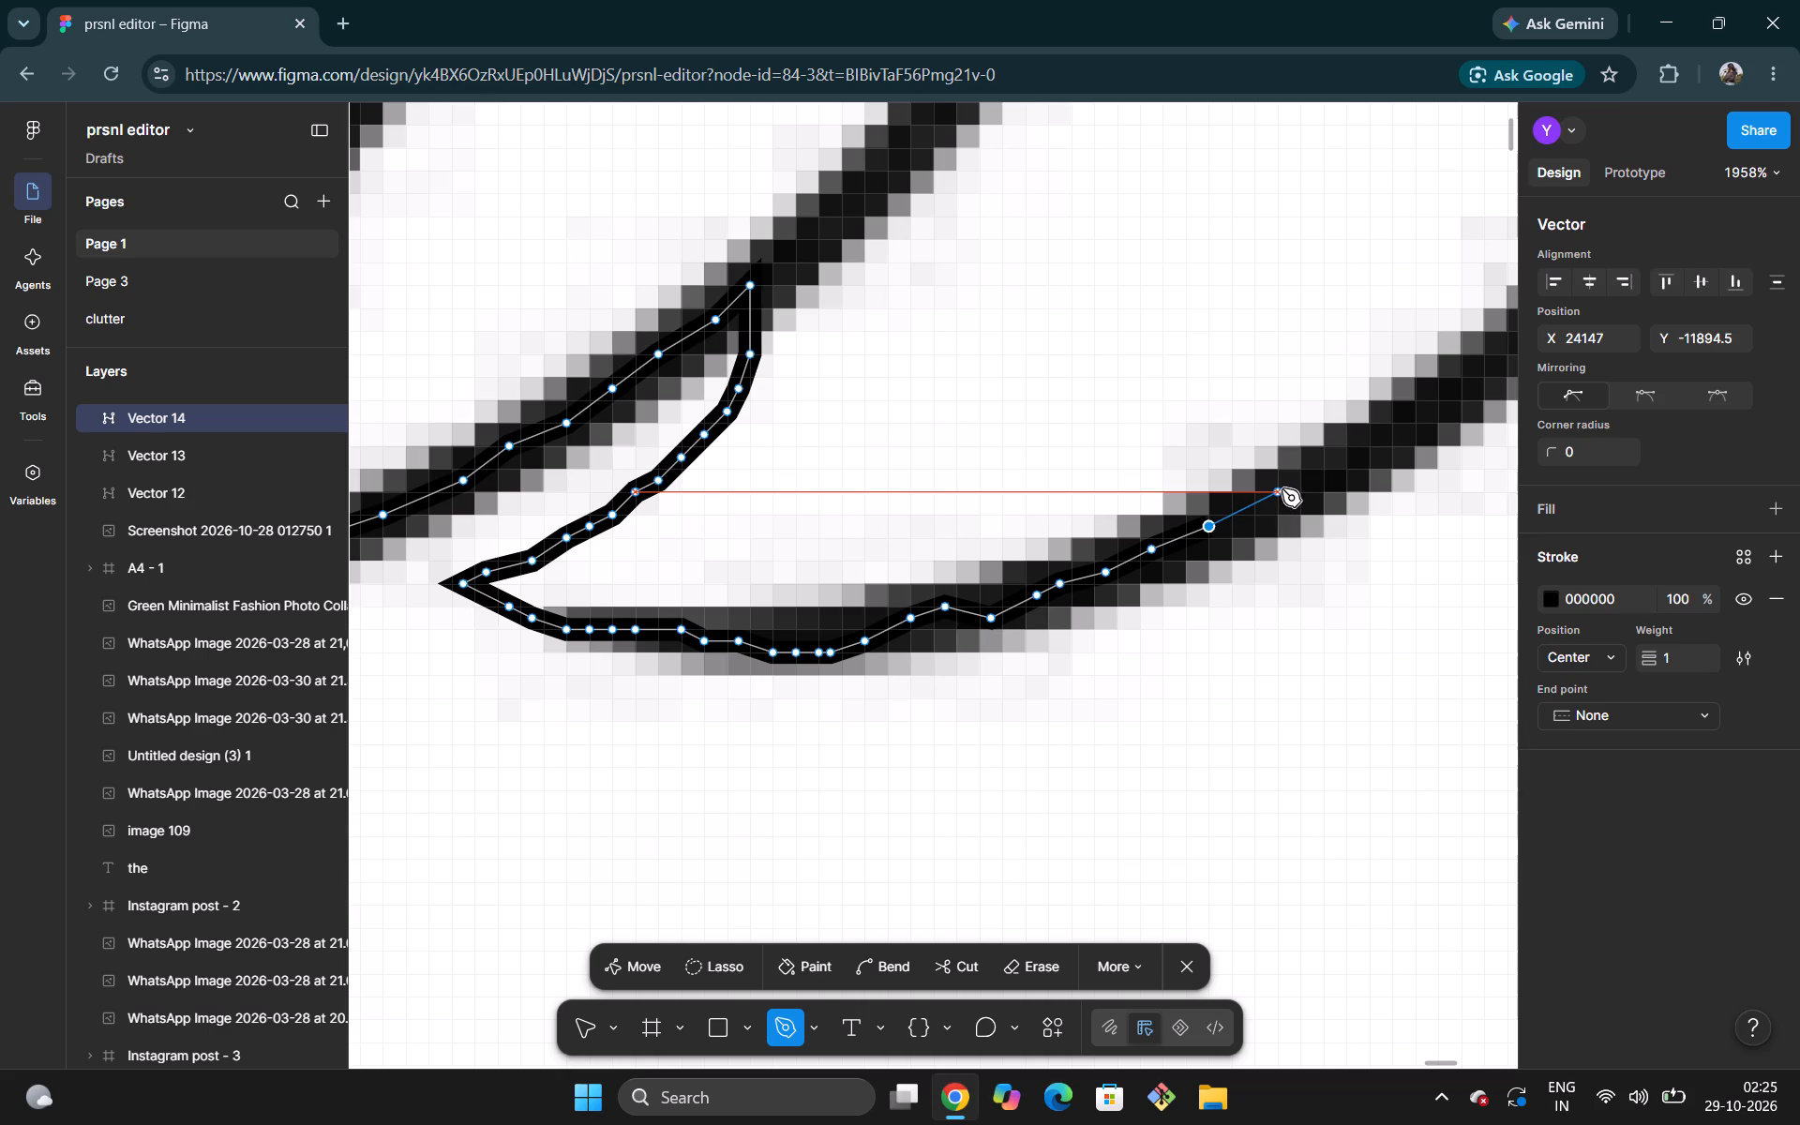
click(1282, 488)
Continue the path up the third fringe strand with closely spaced points, through the bend where it steepens into a diagonal.
scroll(1282, 488, left, 2)
scroll(1282, 488, up, 1)
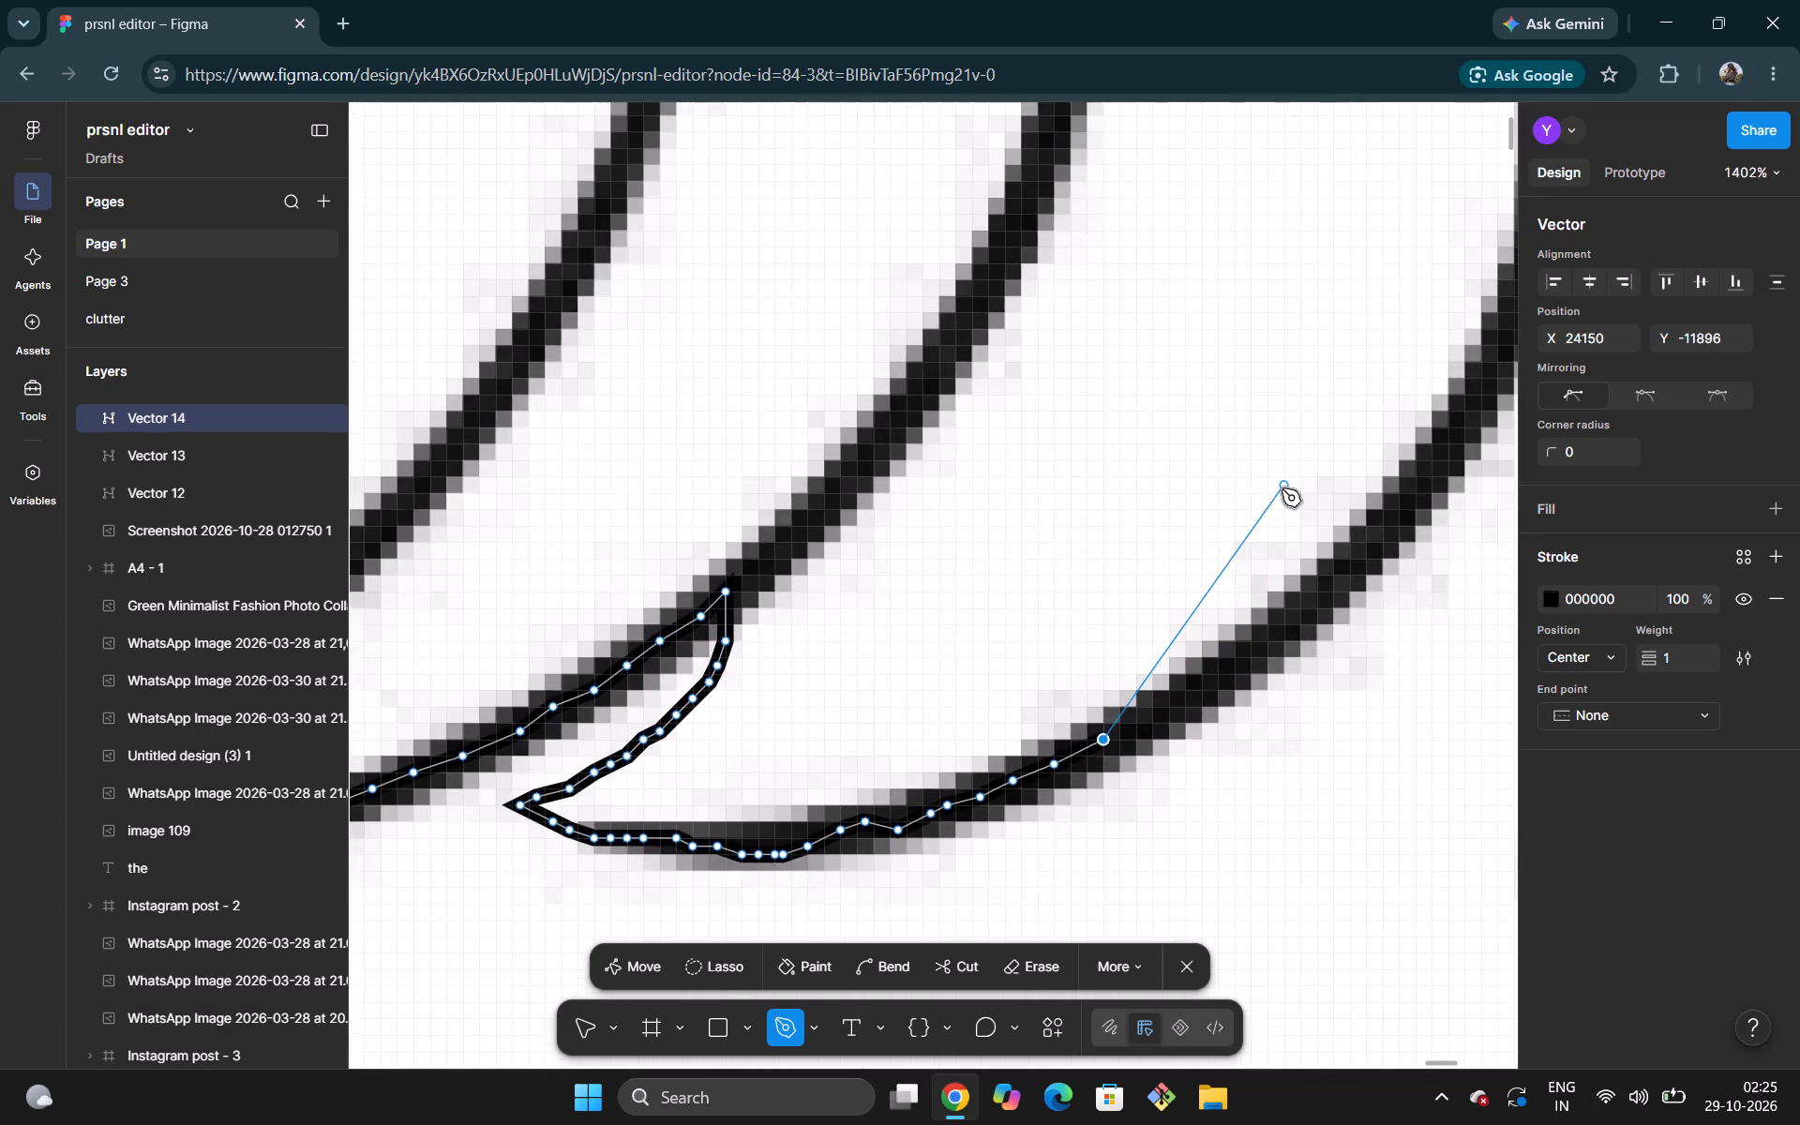
scroll(1282, 488, up, 1)
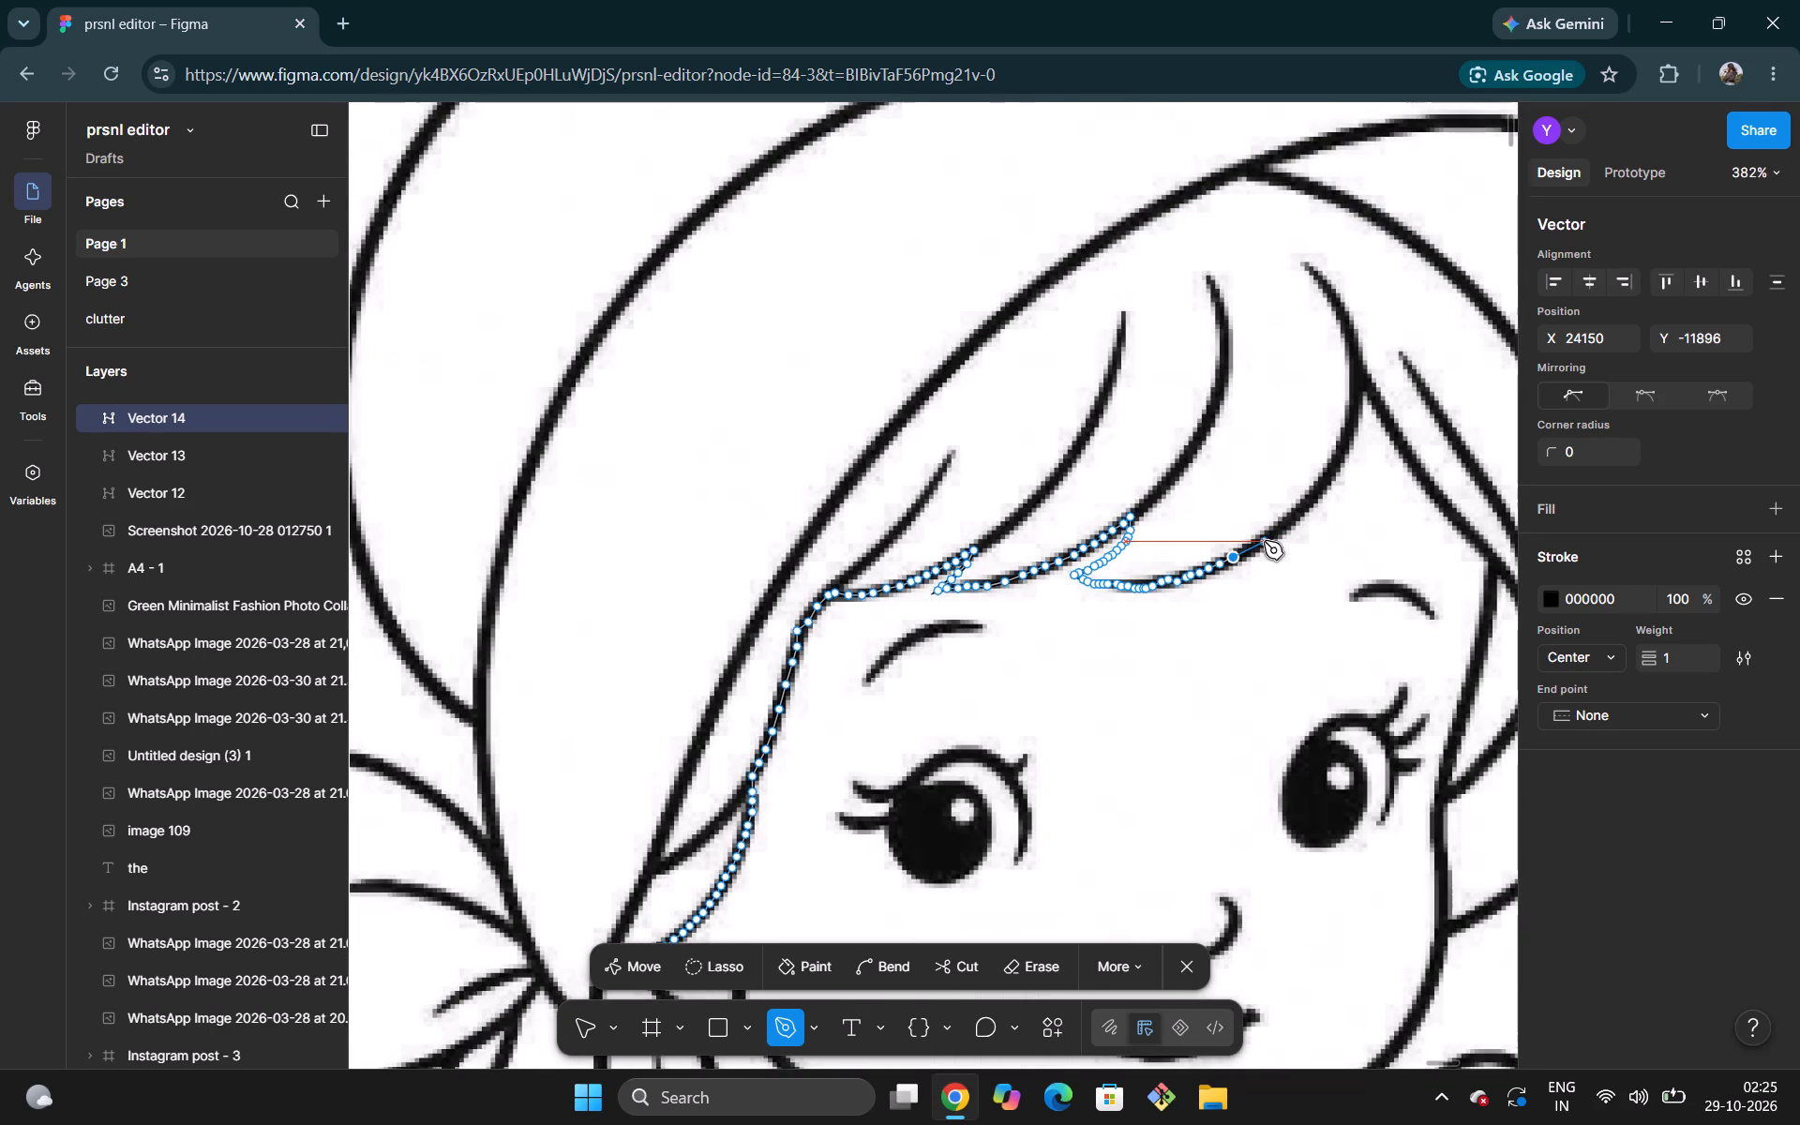
scroll(1264, 541, left, 2)
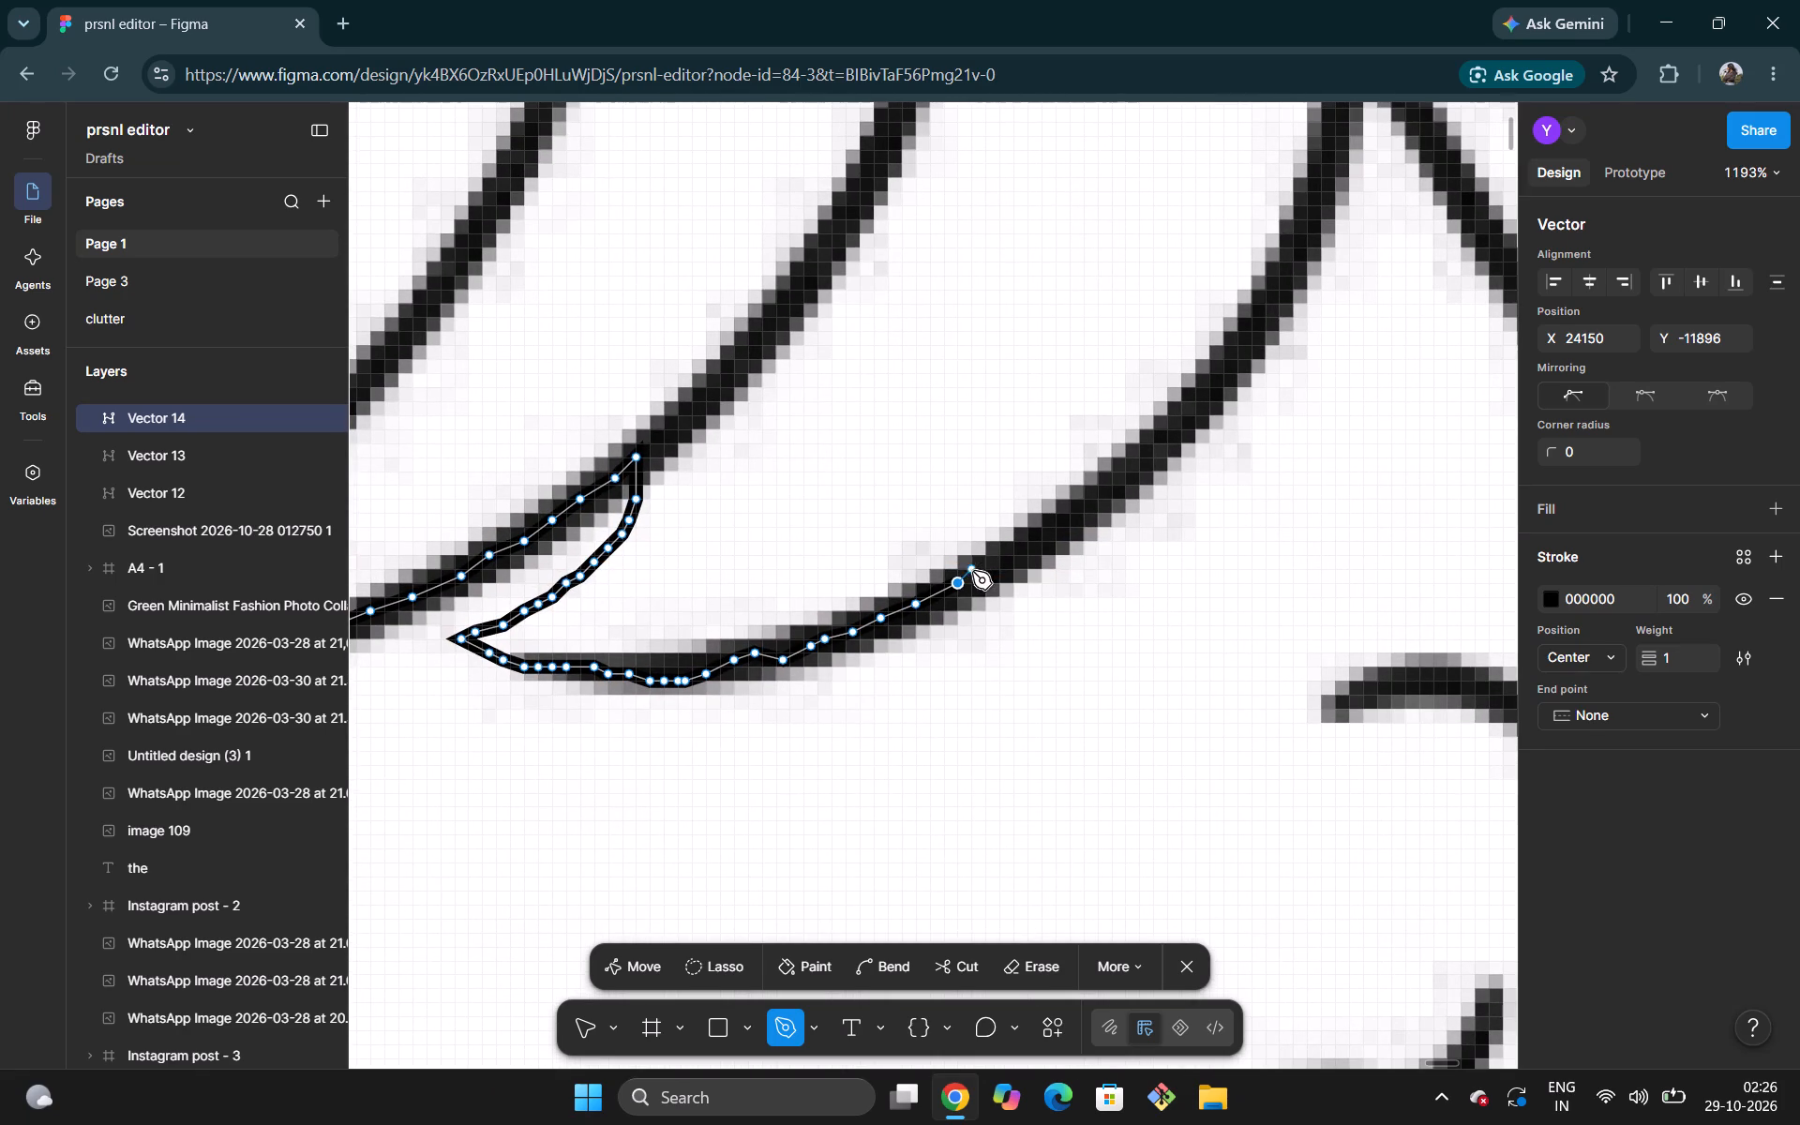
click(979, 574)
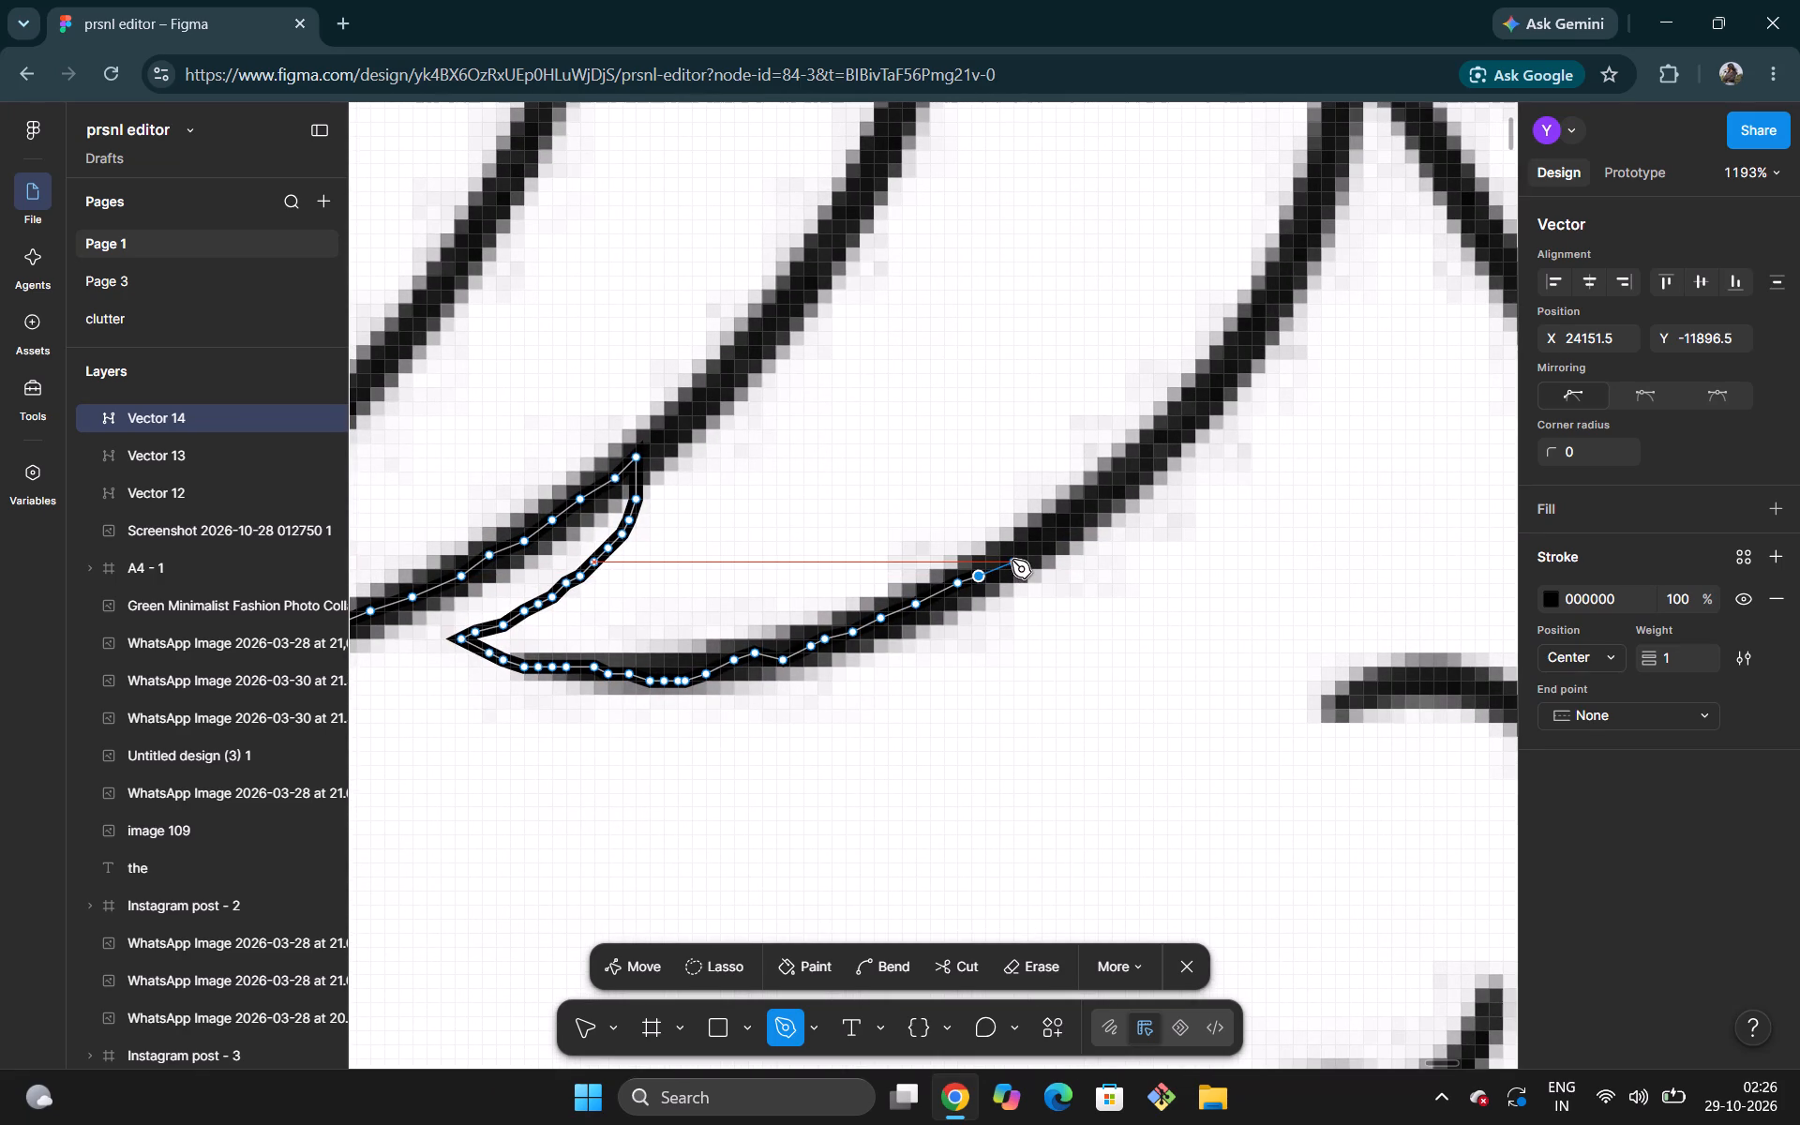
click(1012, 560)
click(1031, 547)
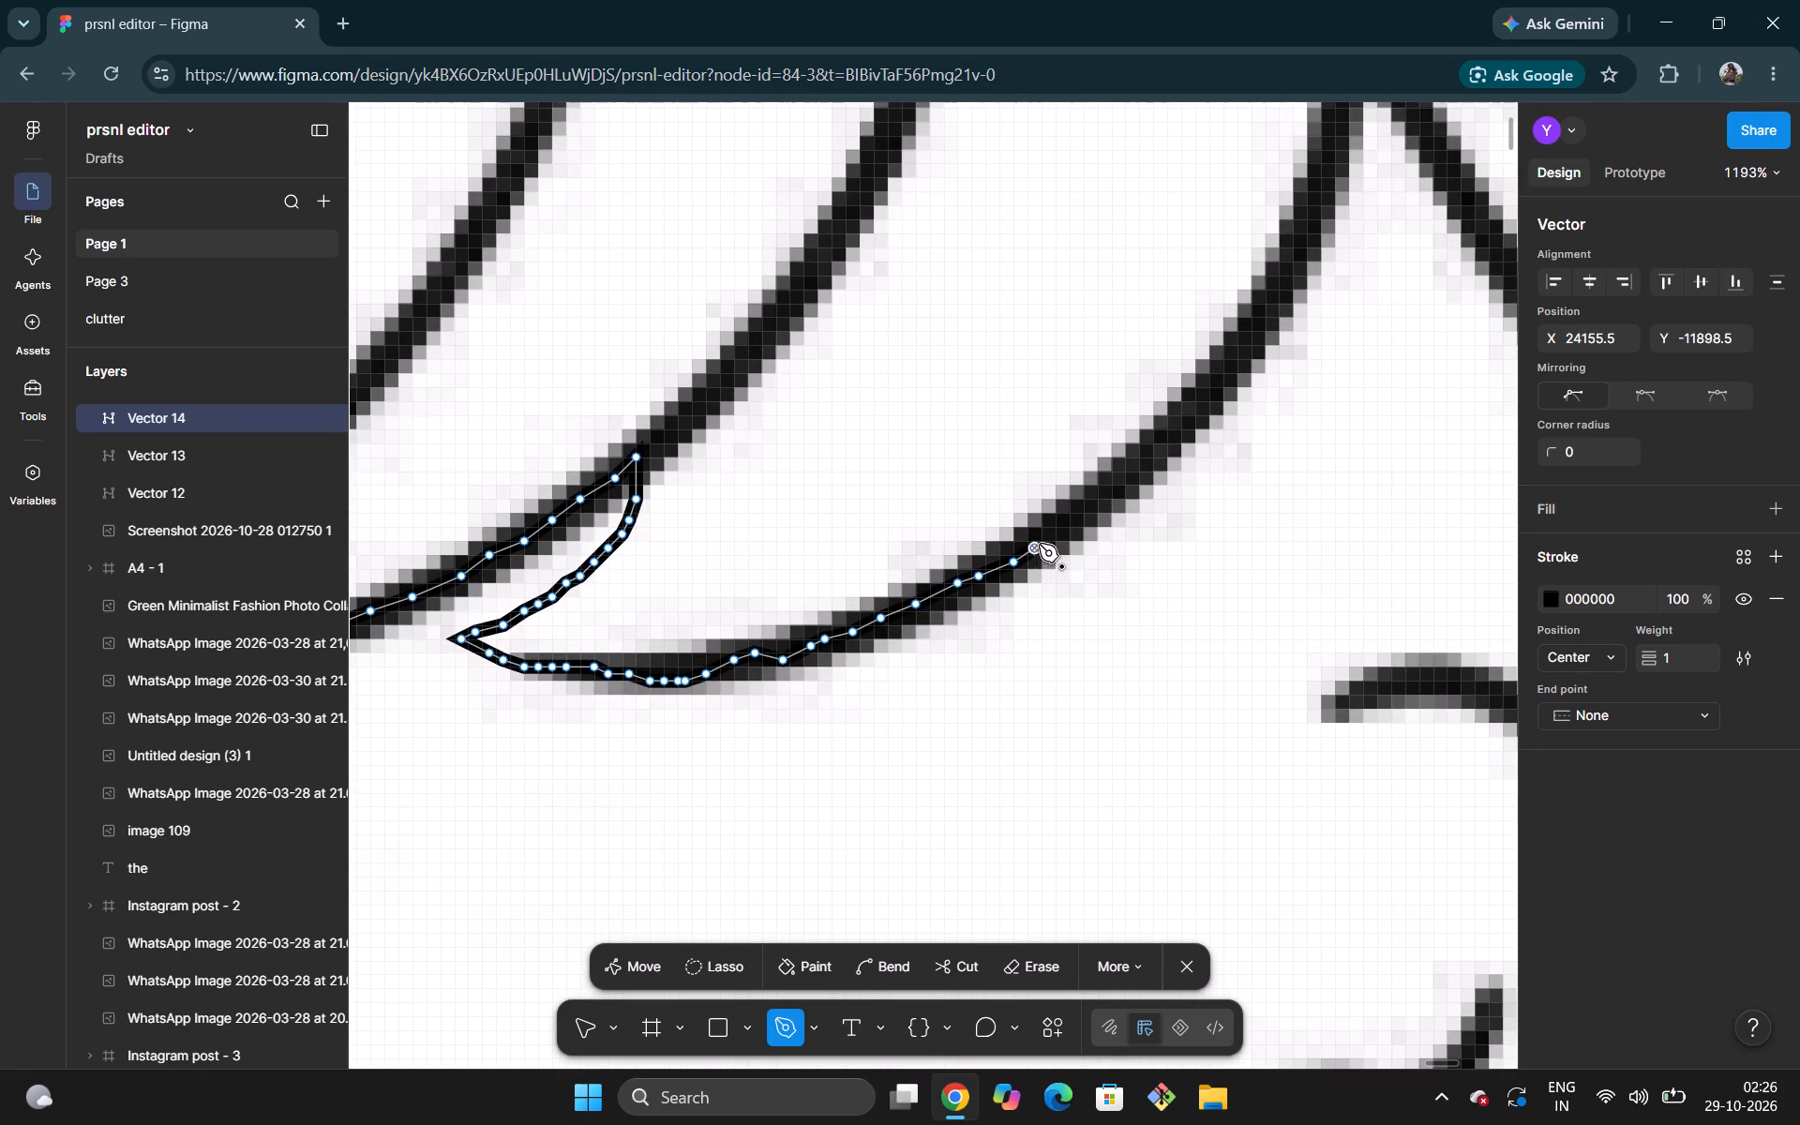
click(1054, 532)
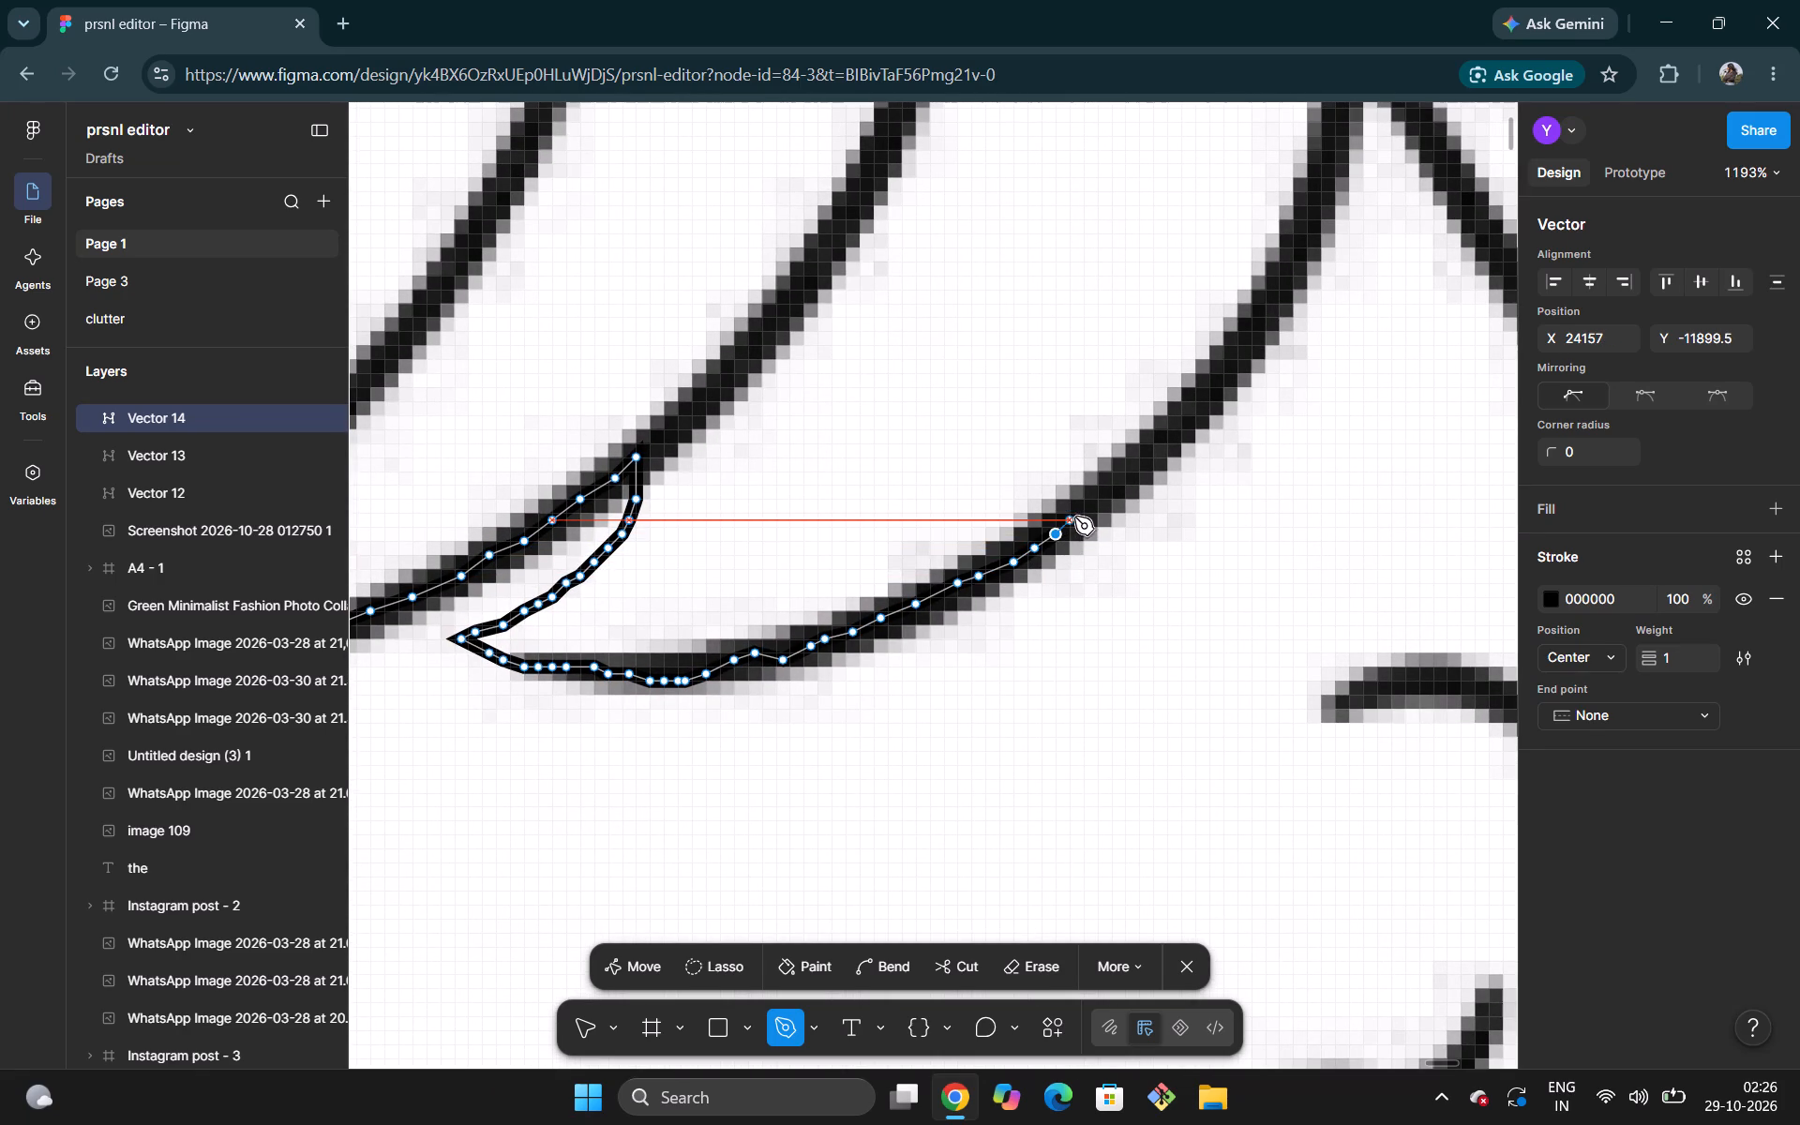
click(1078, 511)
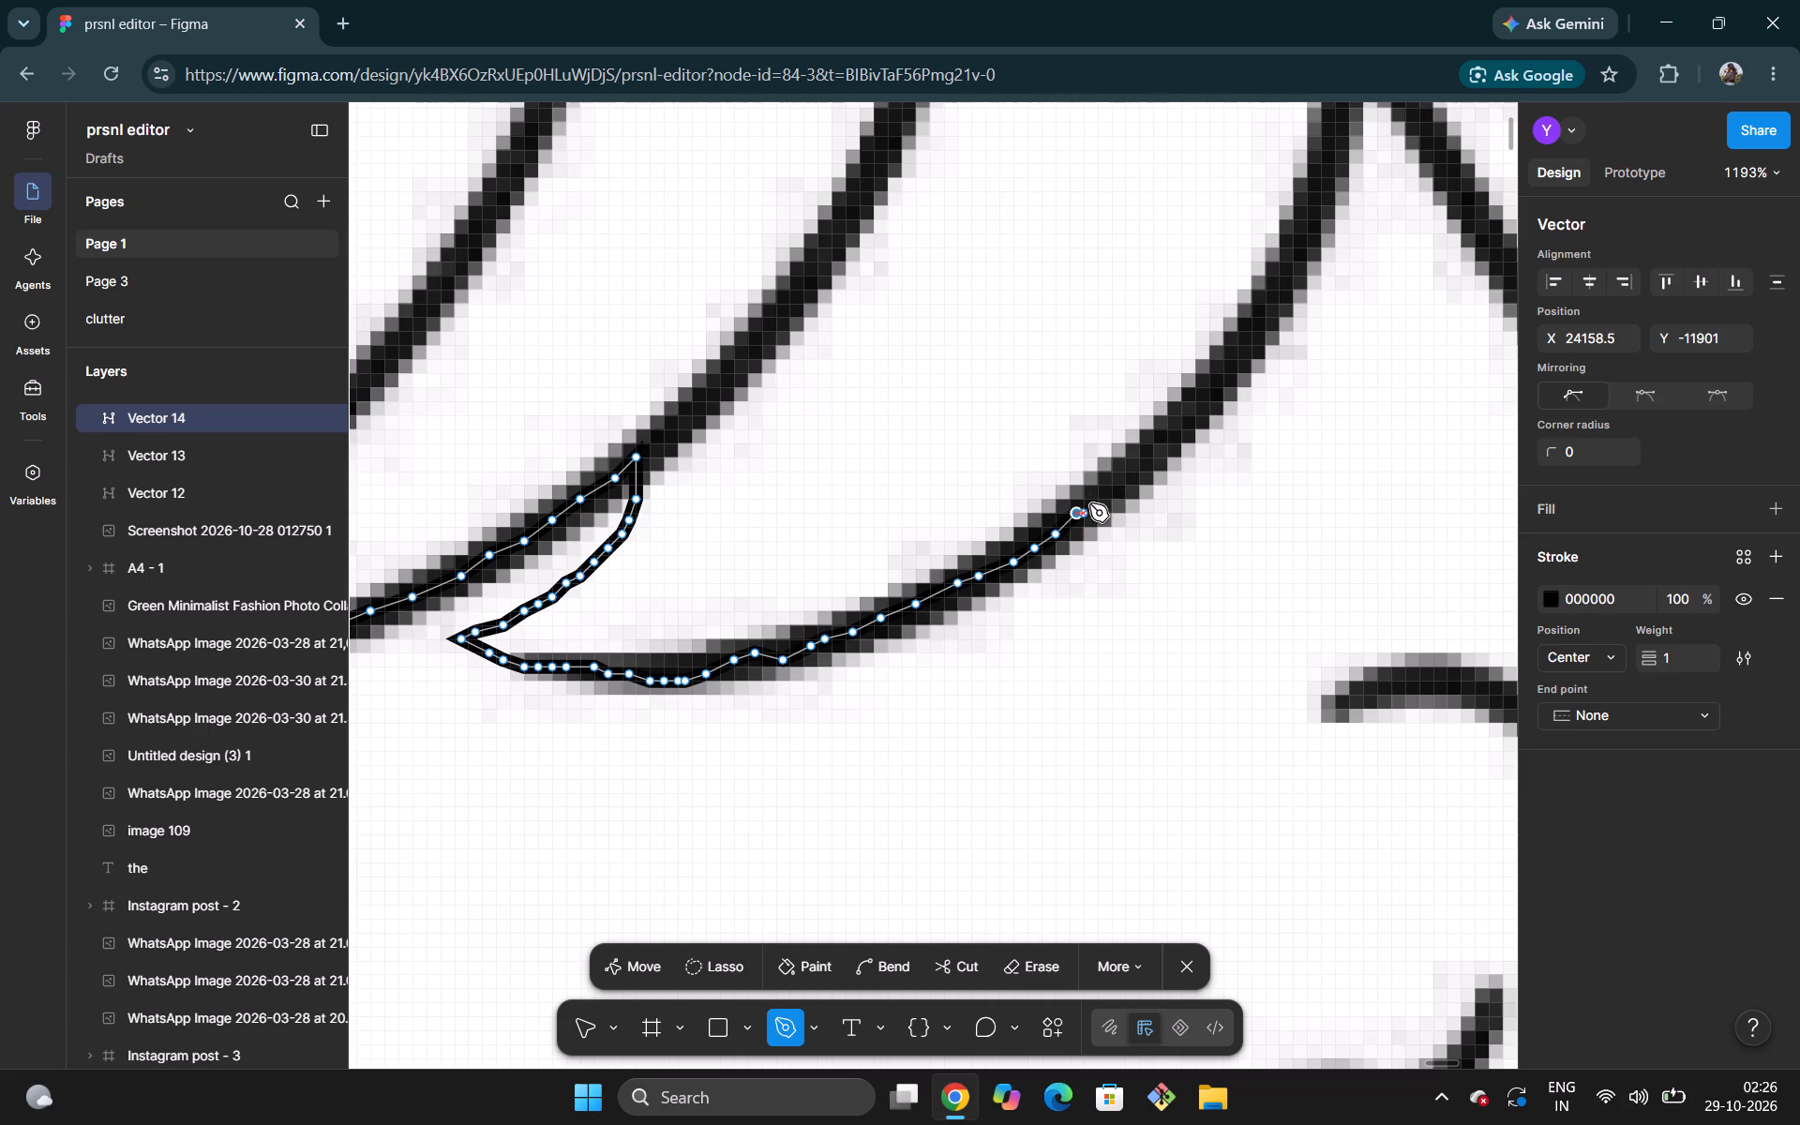
click(1099, 496)
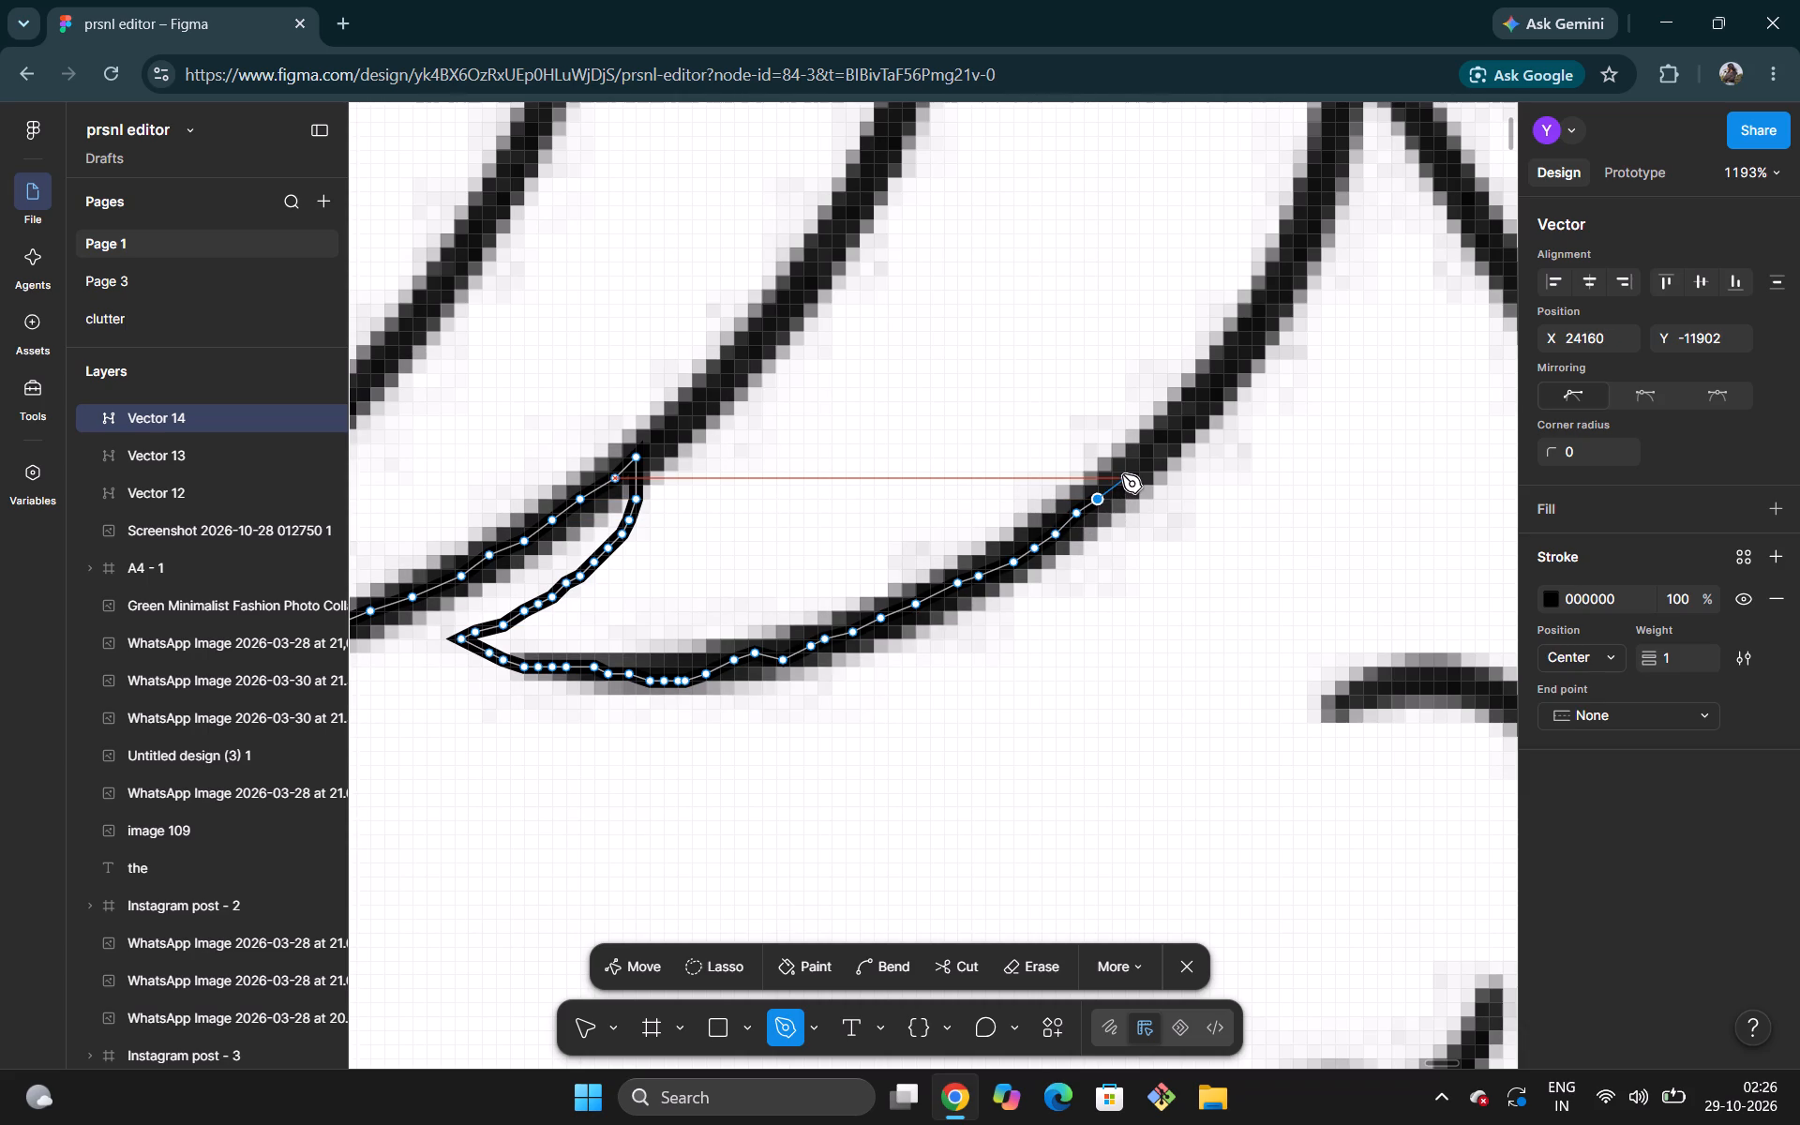
Extend the path up the diagonal middle stretch of the third fringe strand, to where it starts curving toward vertical.
click(1118, 477)
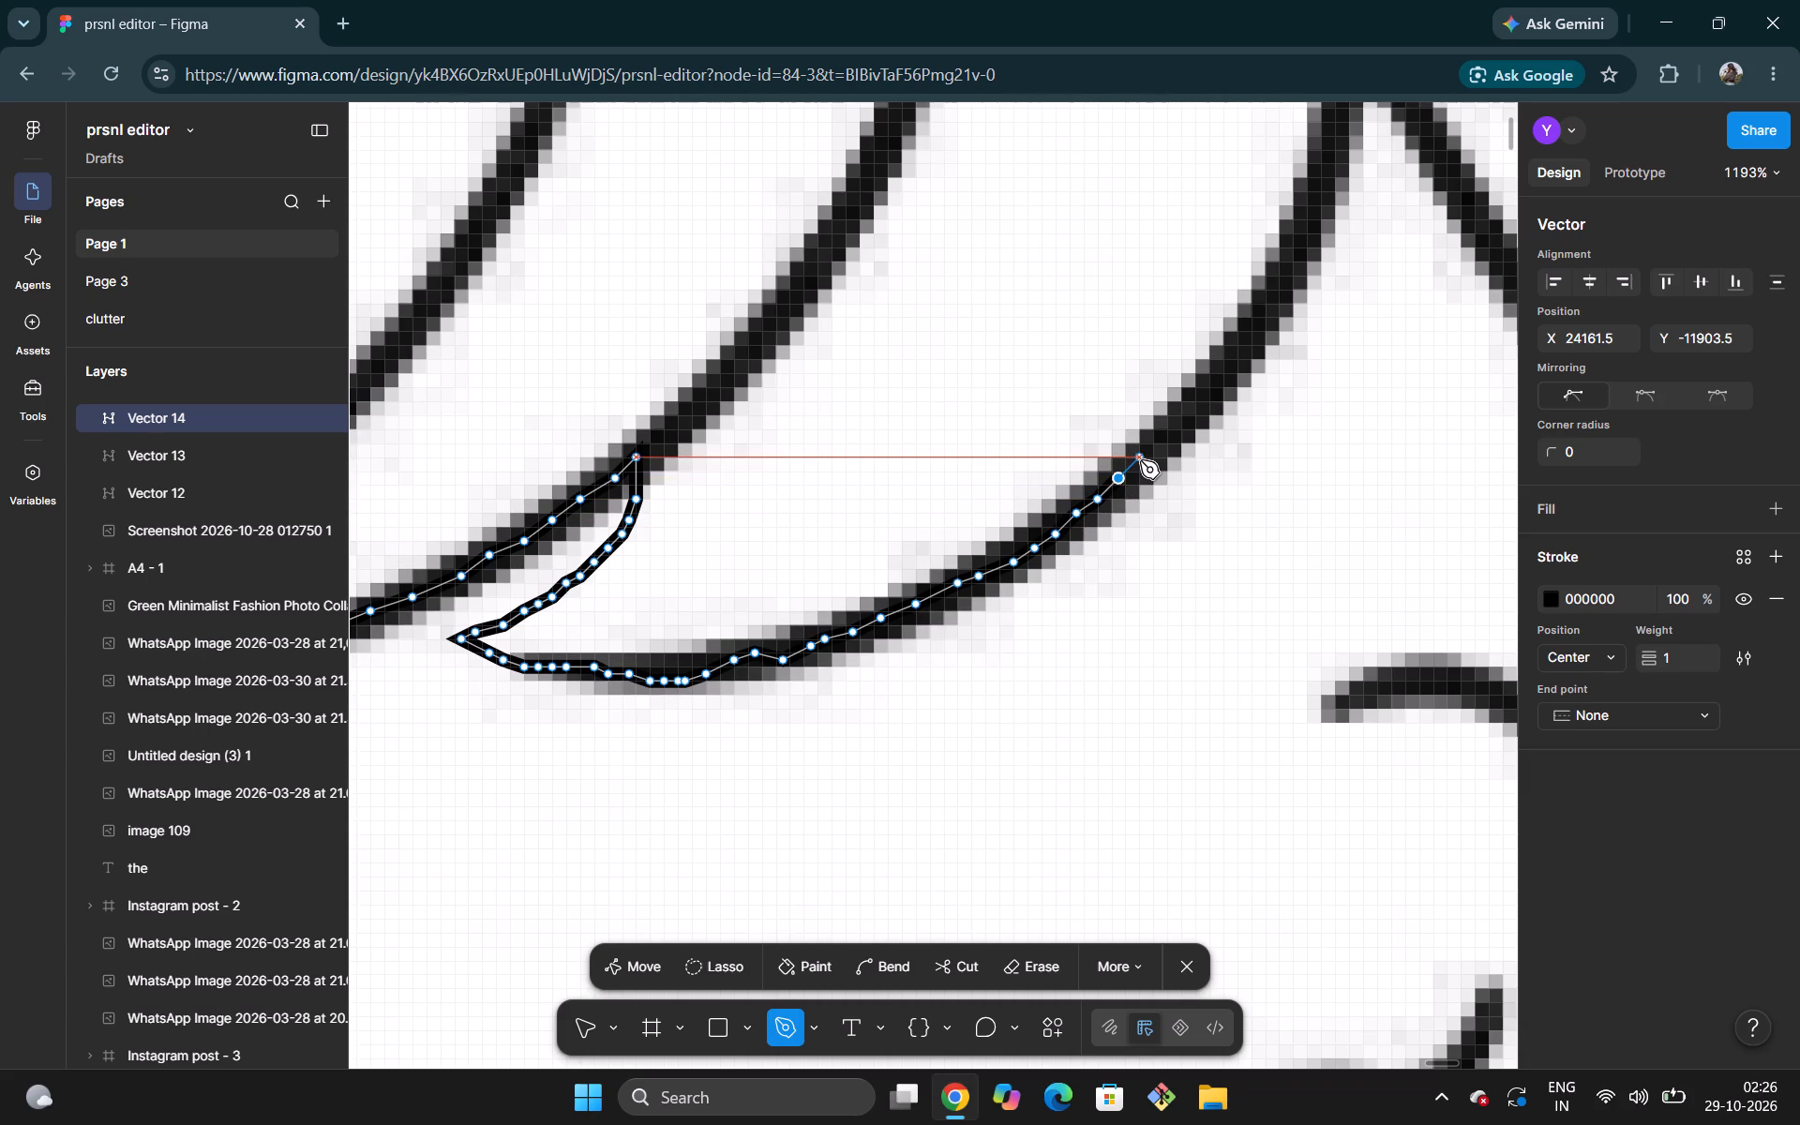
click(1140, 460)
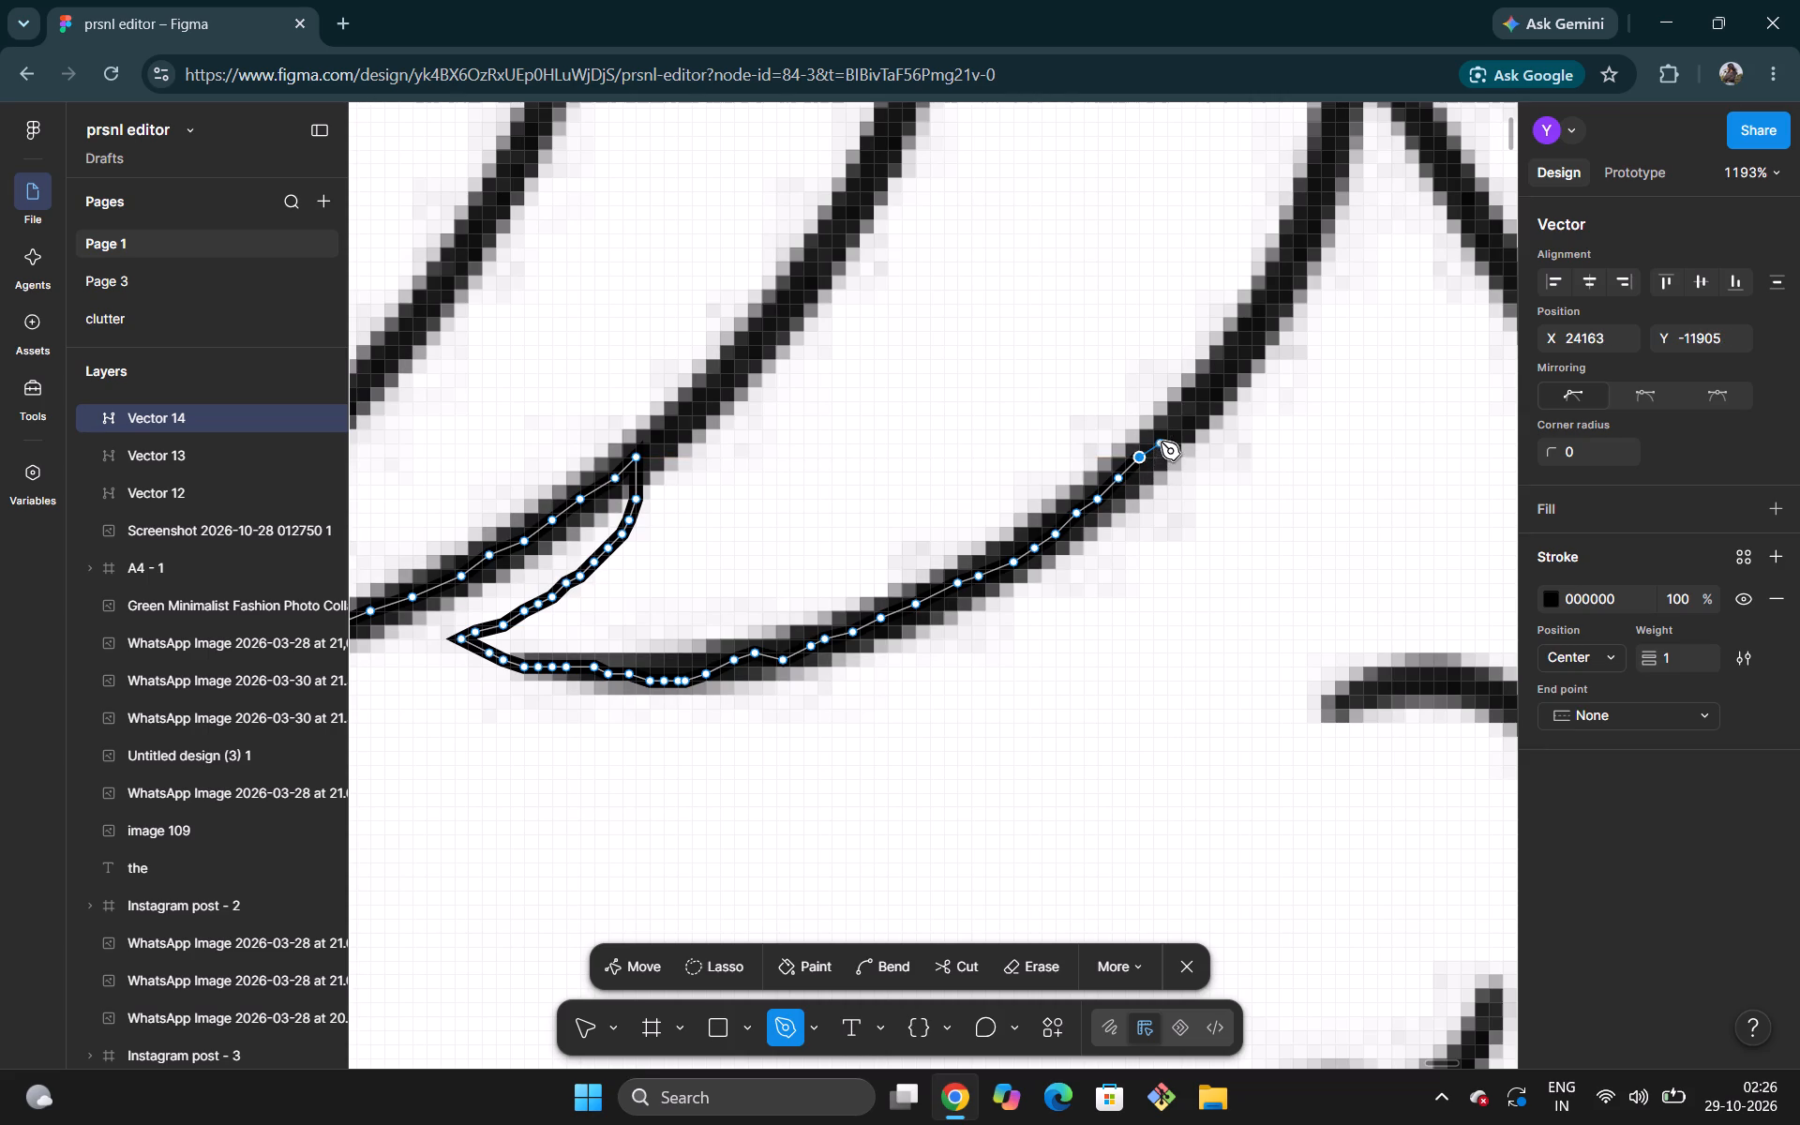
click(1162, 435)
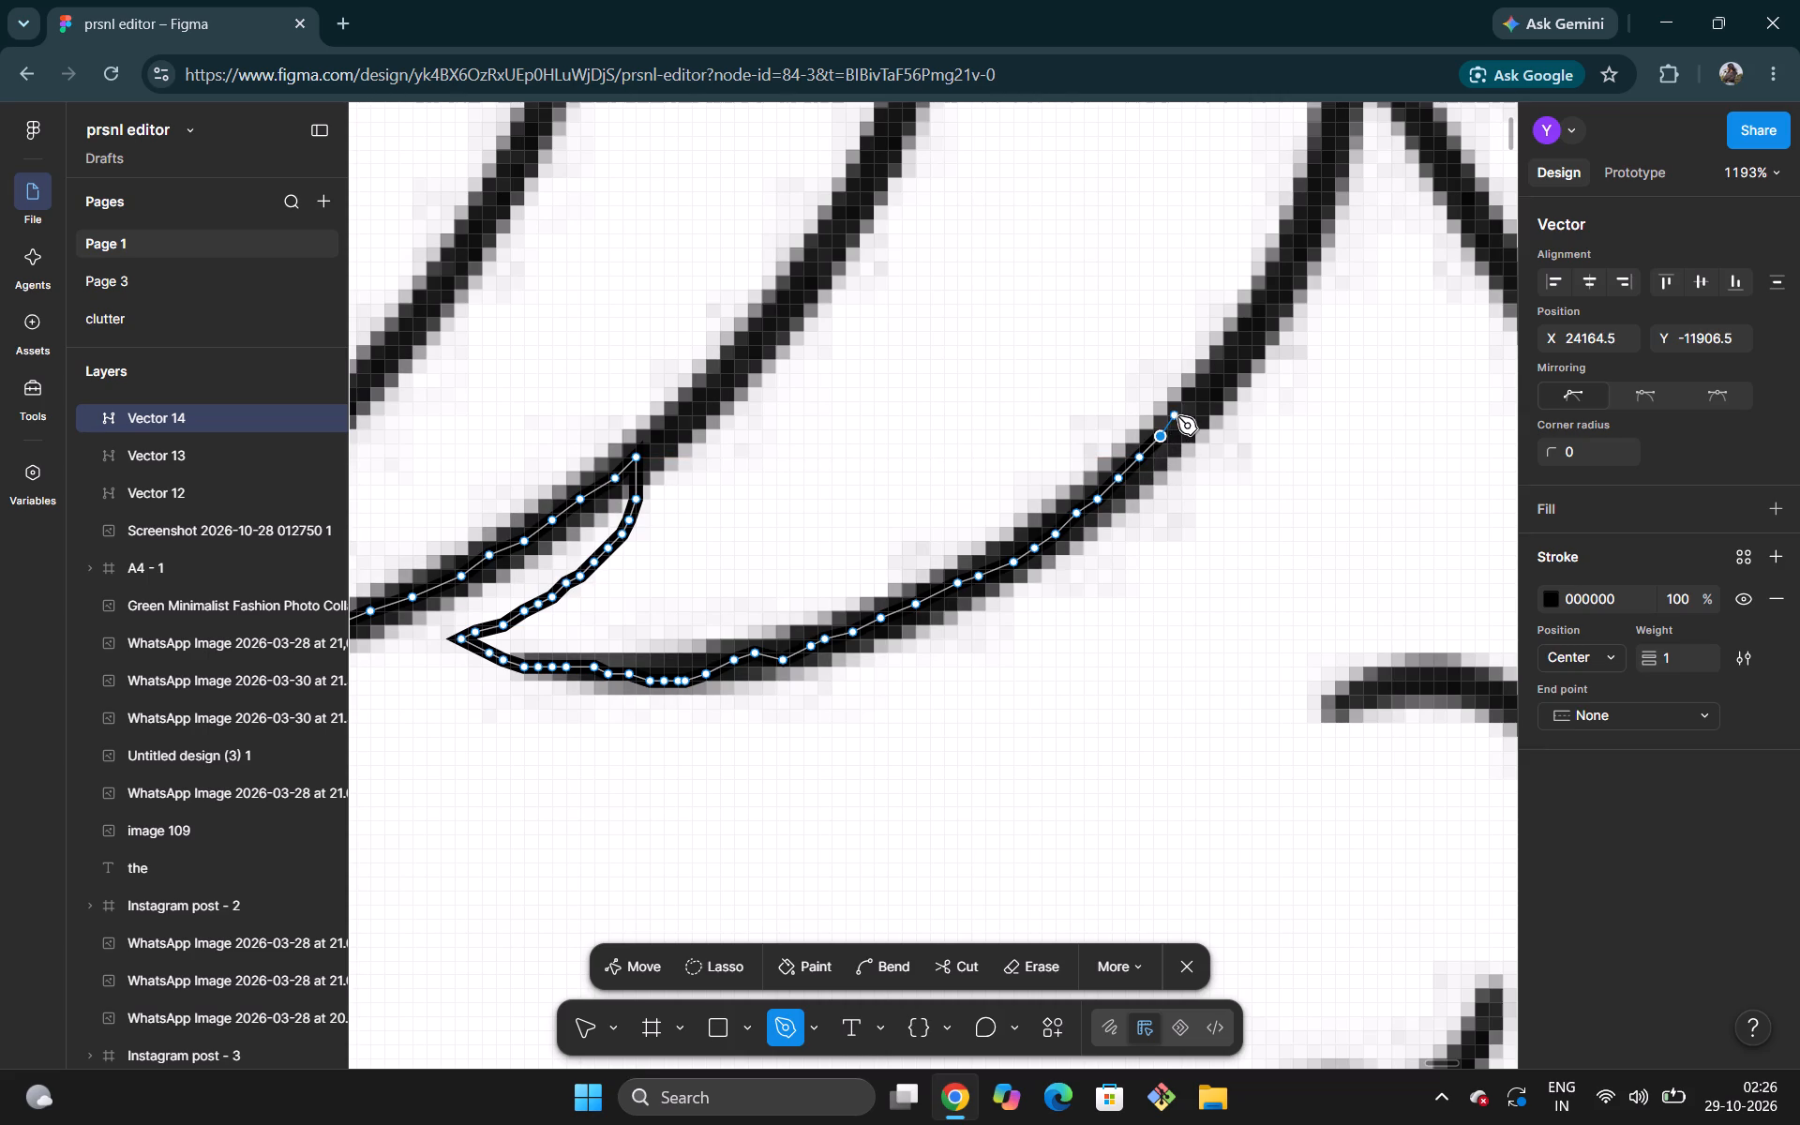
click(1180, 412)
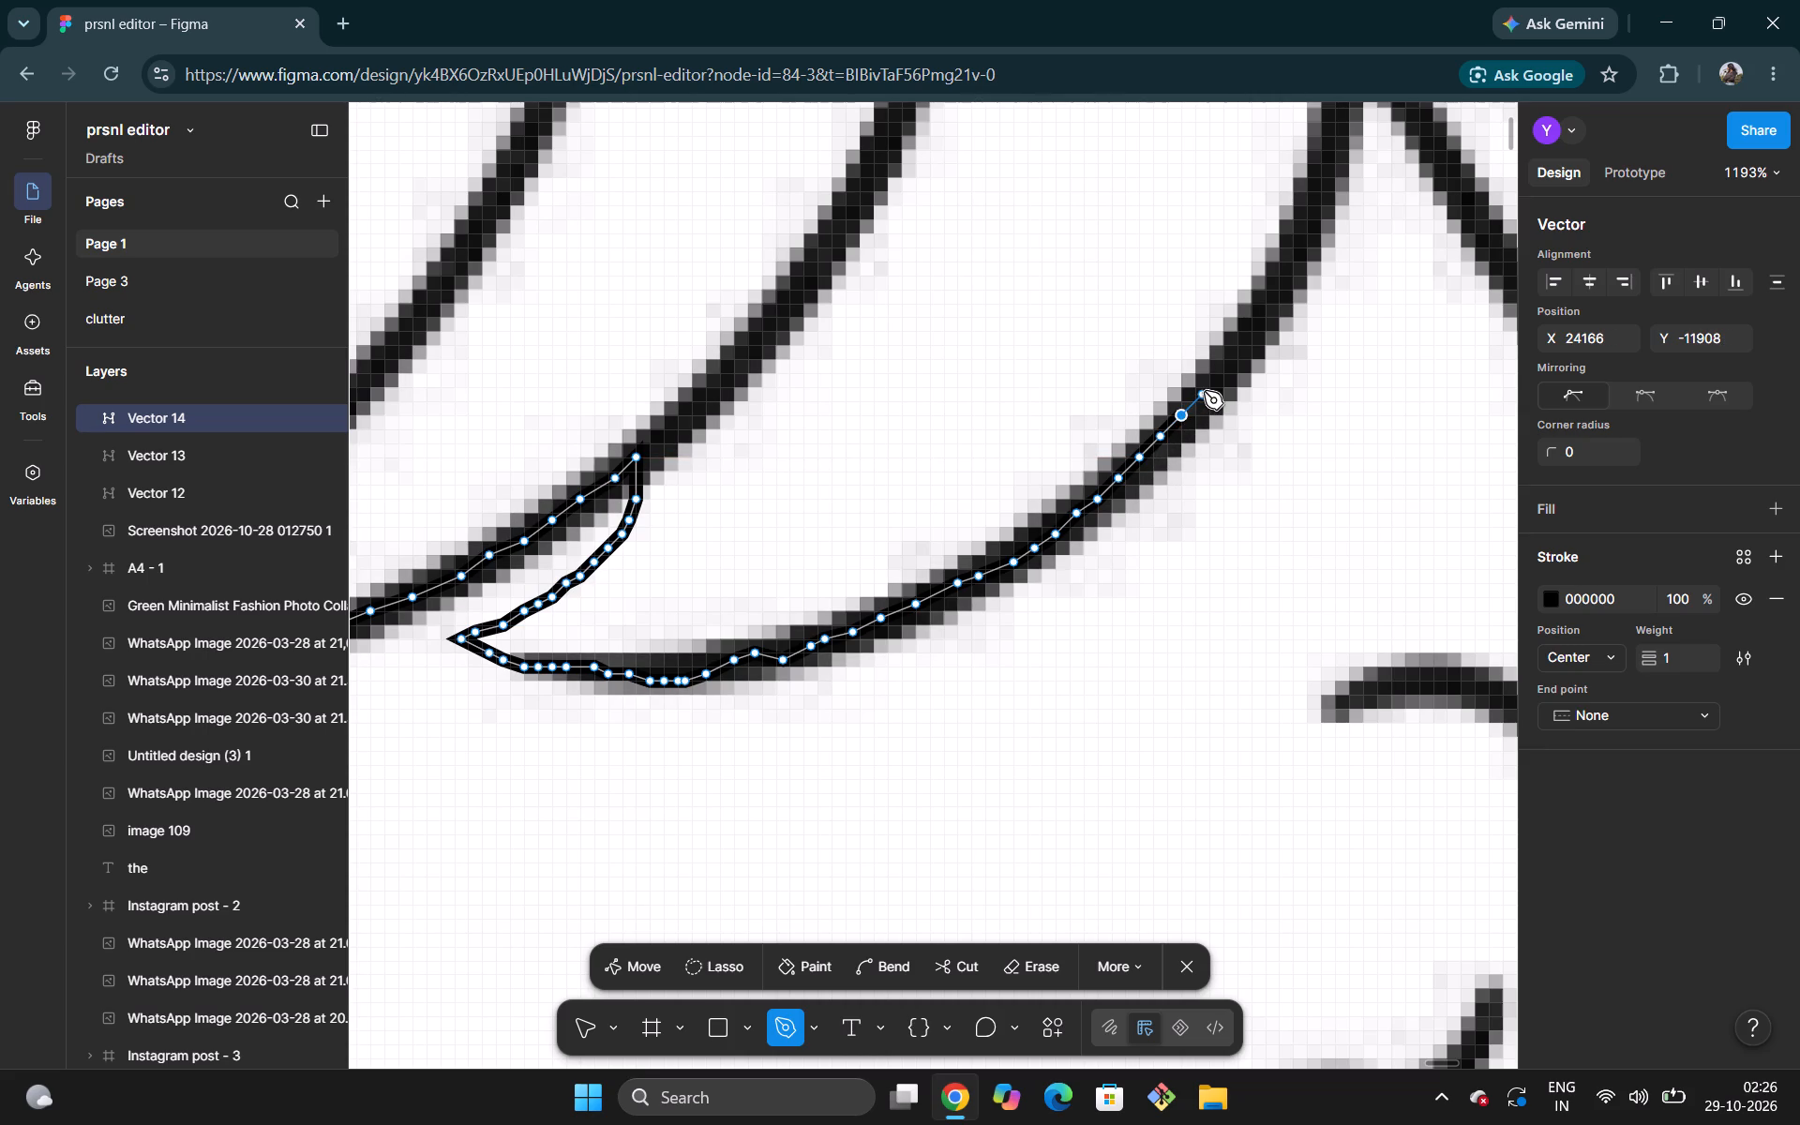
click(1204, 391)
click(1221, 370)
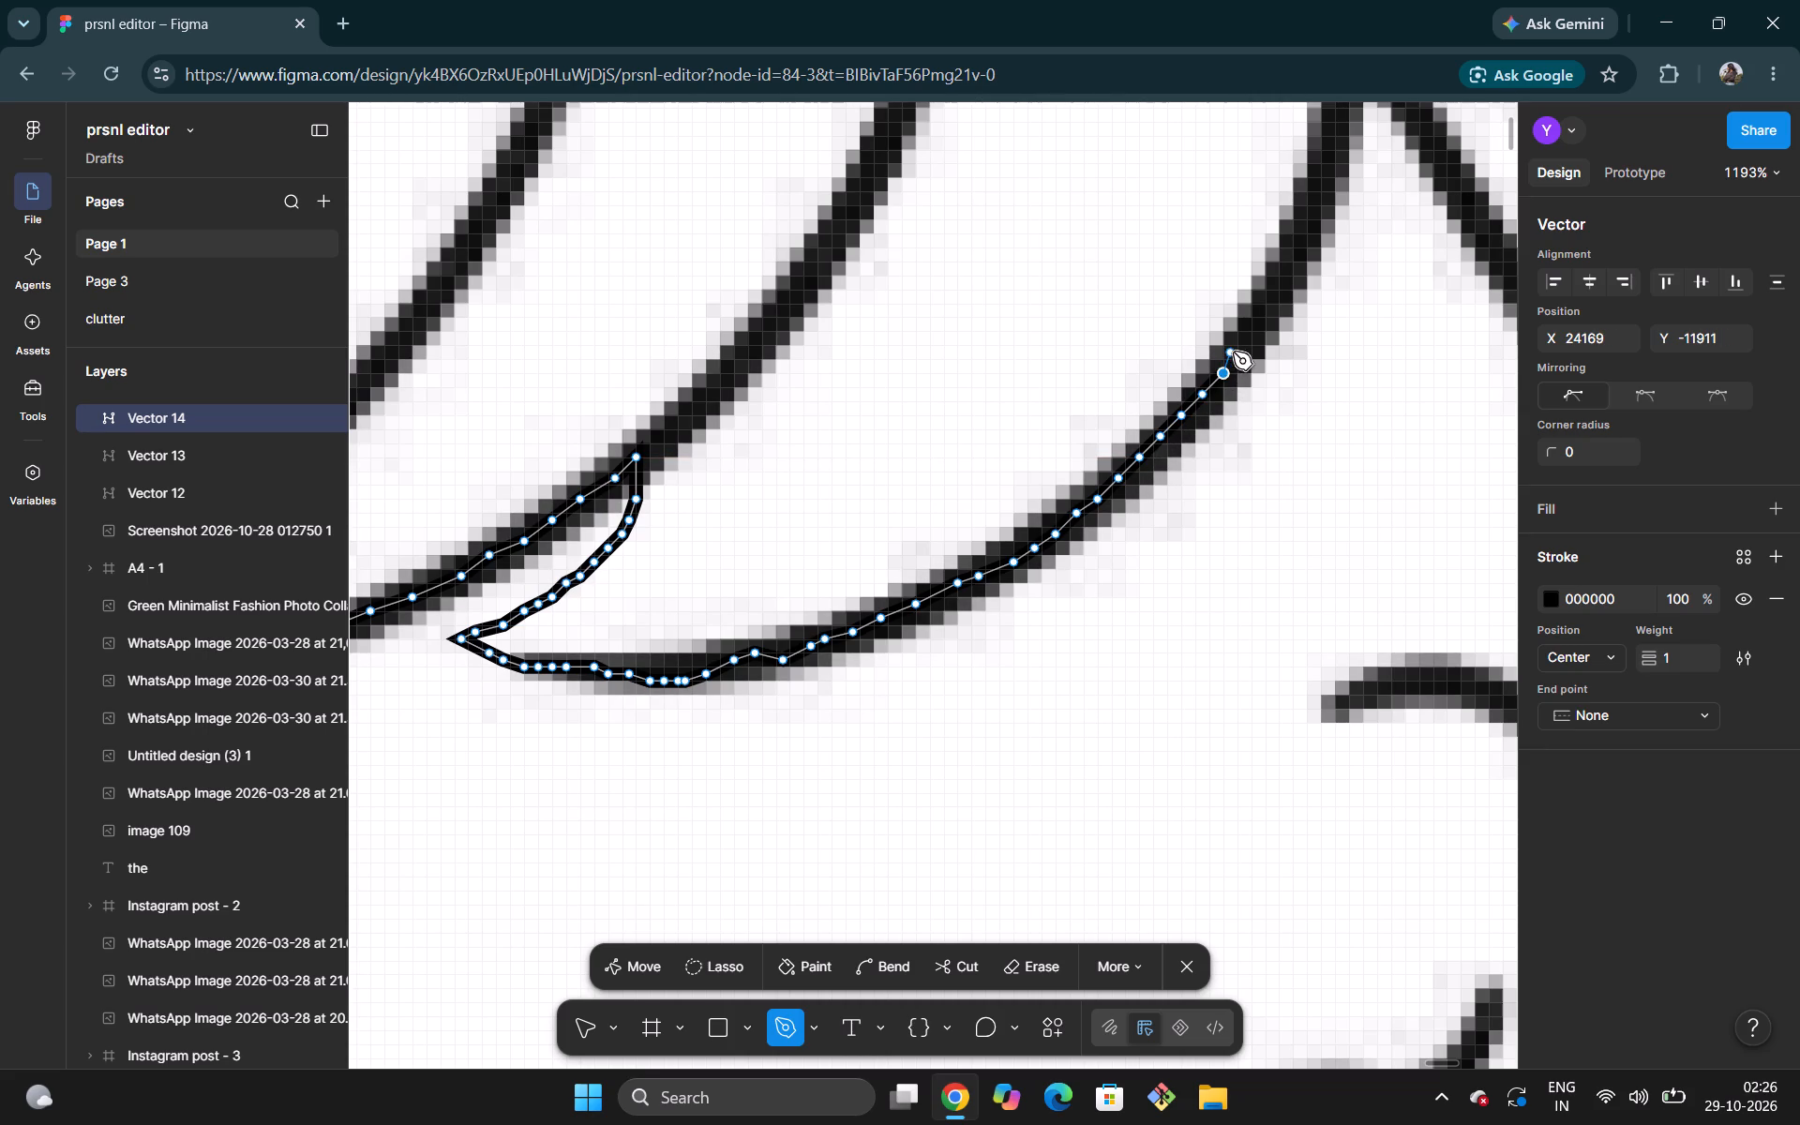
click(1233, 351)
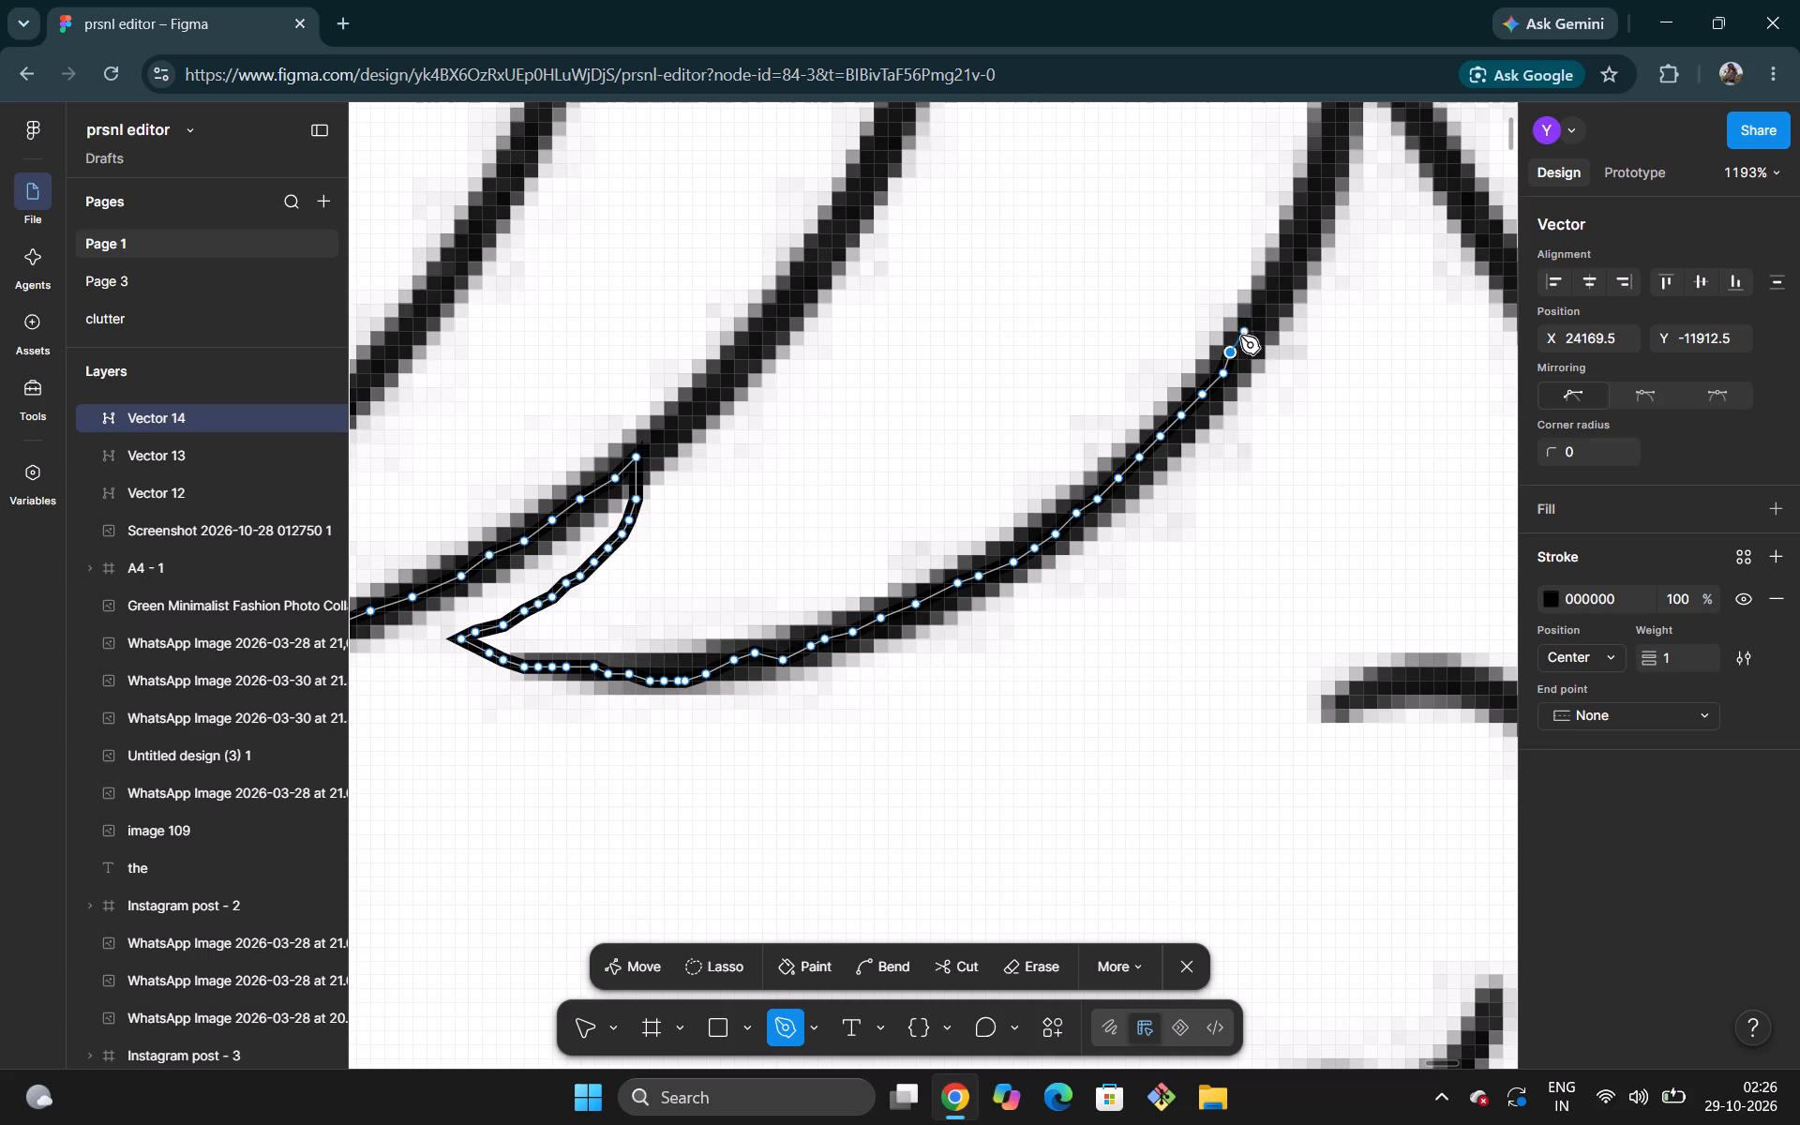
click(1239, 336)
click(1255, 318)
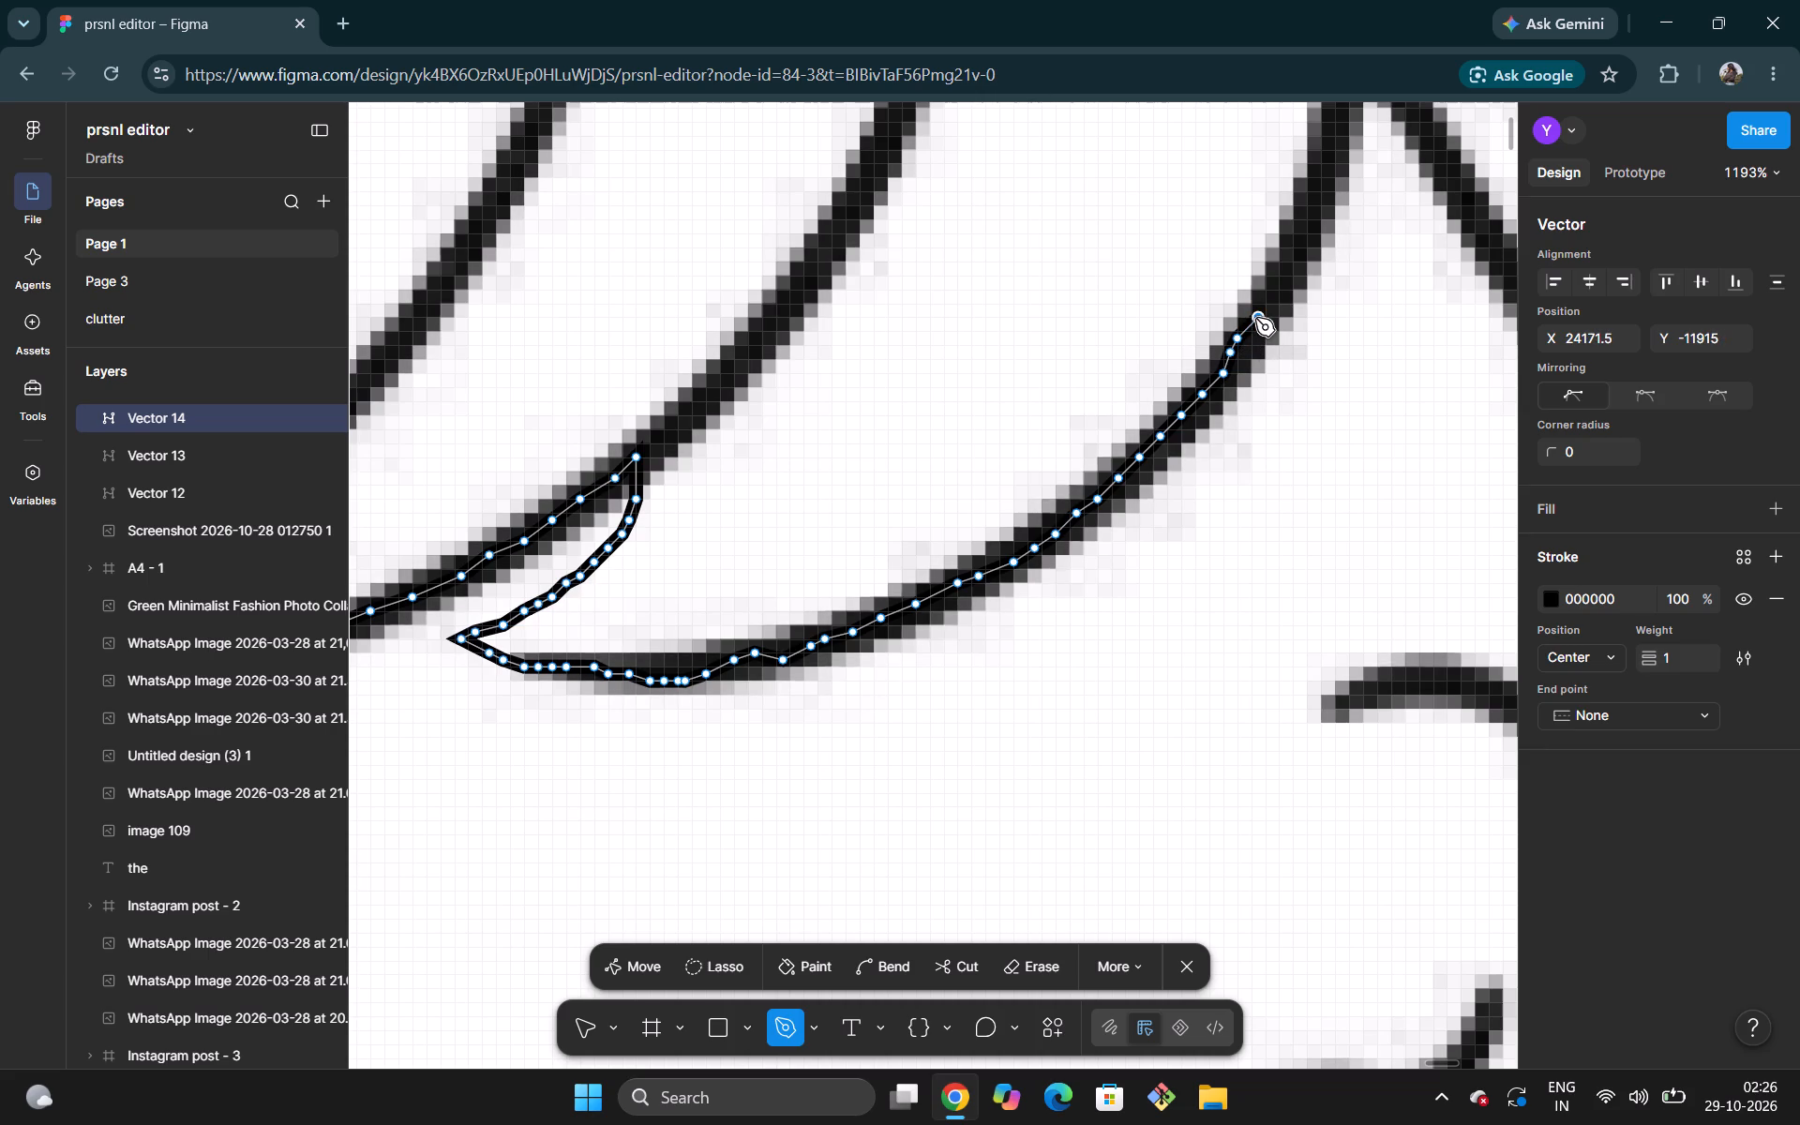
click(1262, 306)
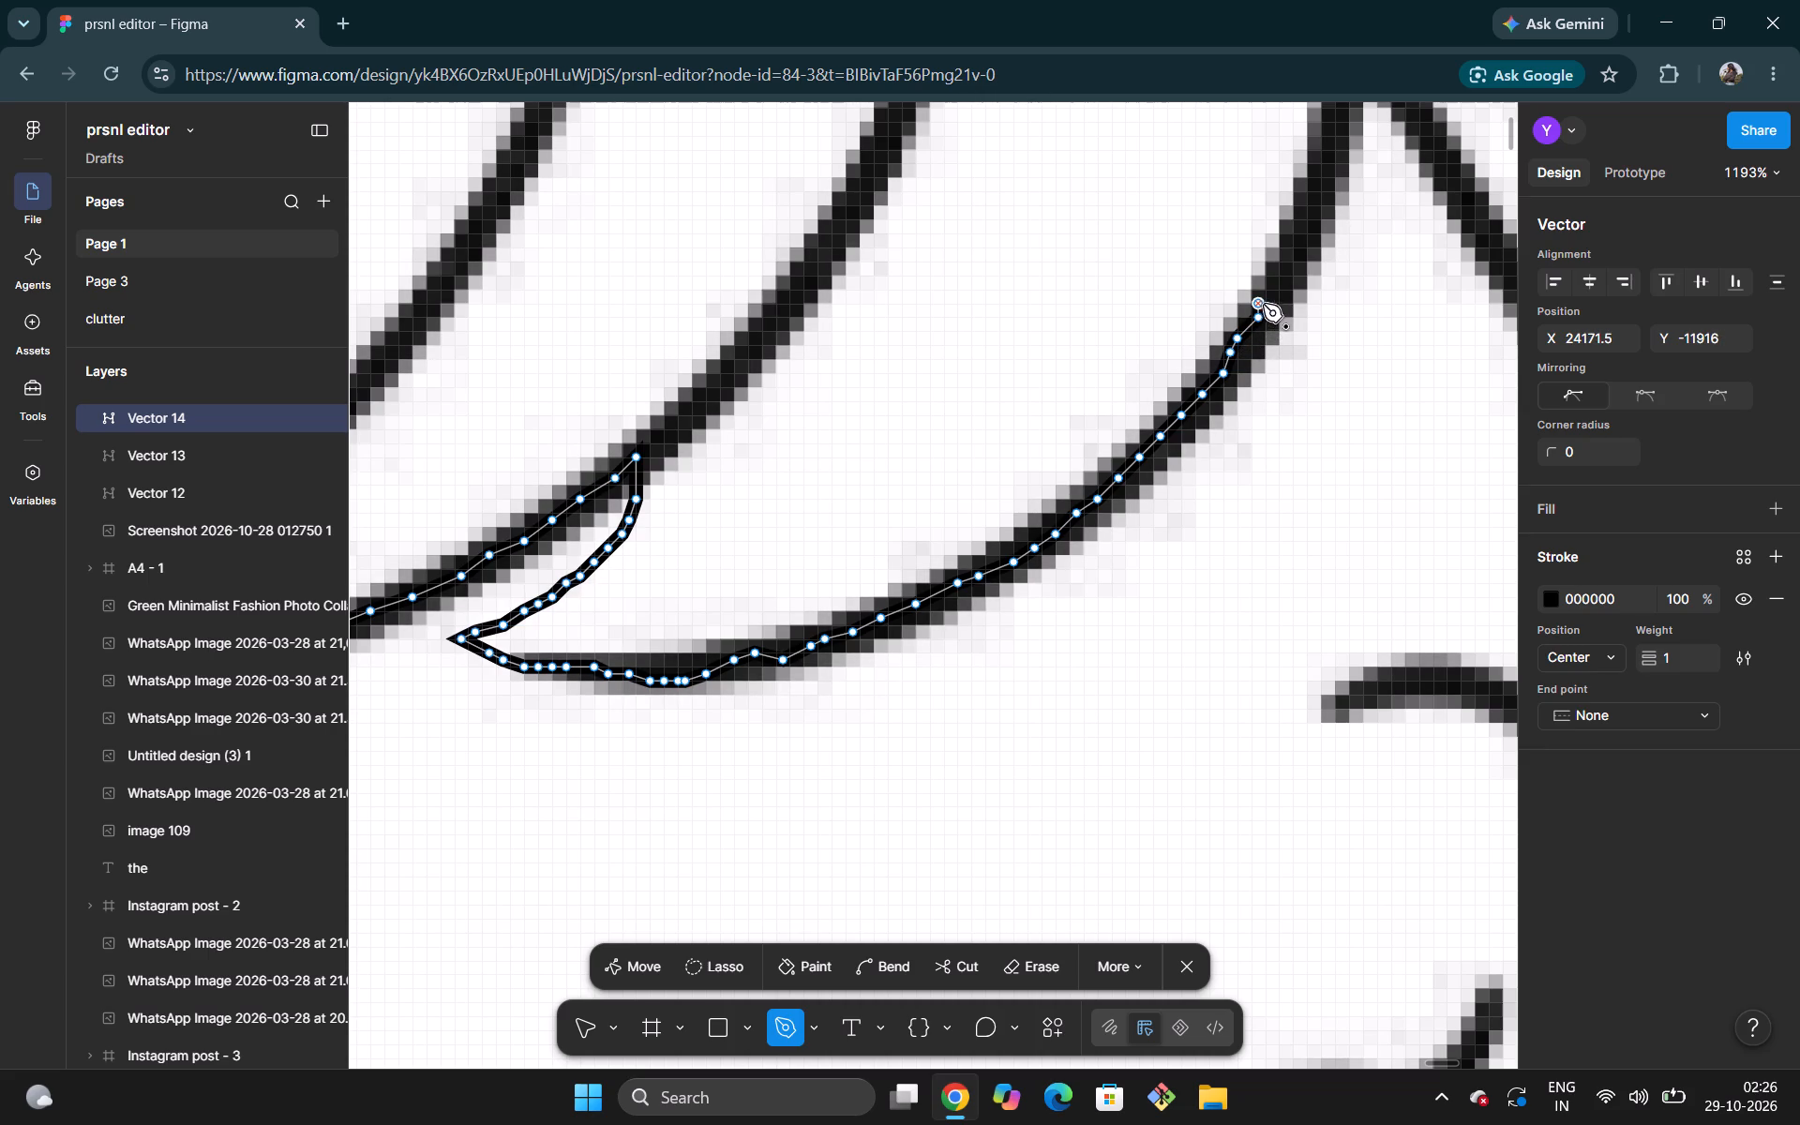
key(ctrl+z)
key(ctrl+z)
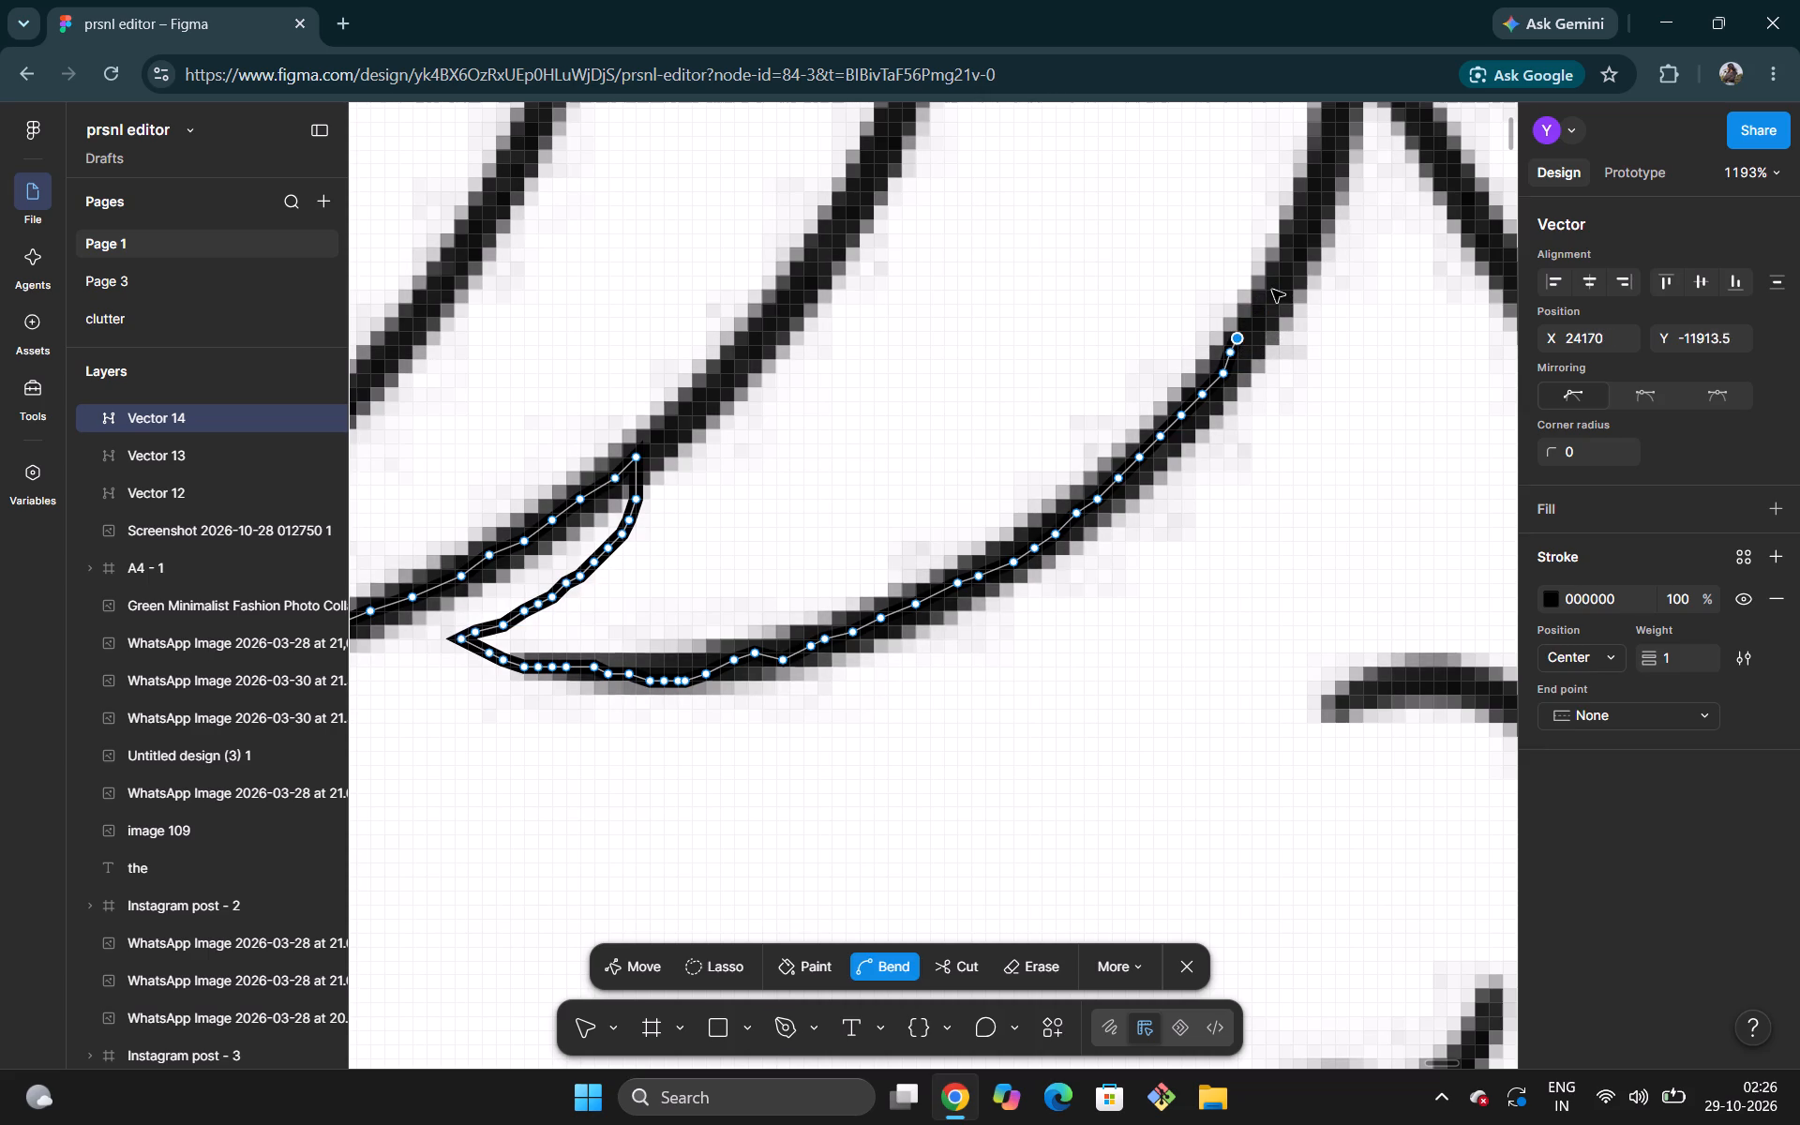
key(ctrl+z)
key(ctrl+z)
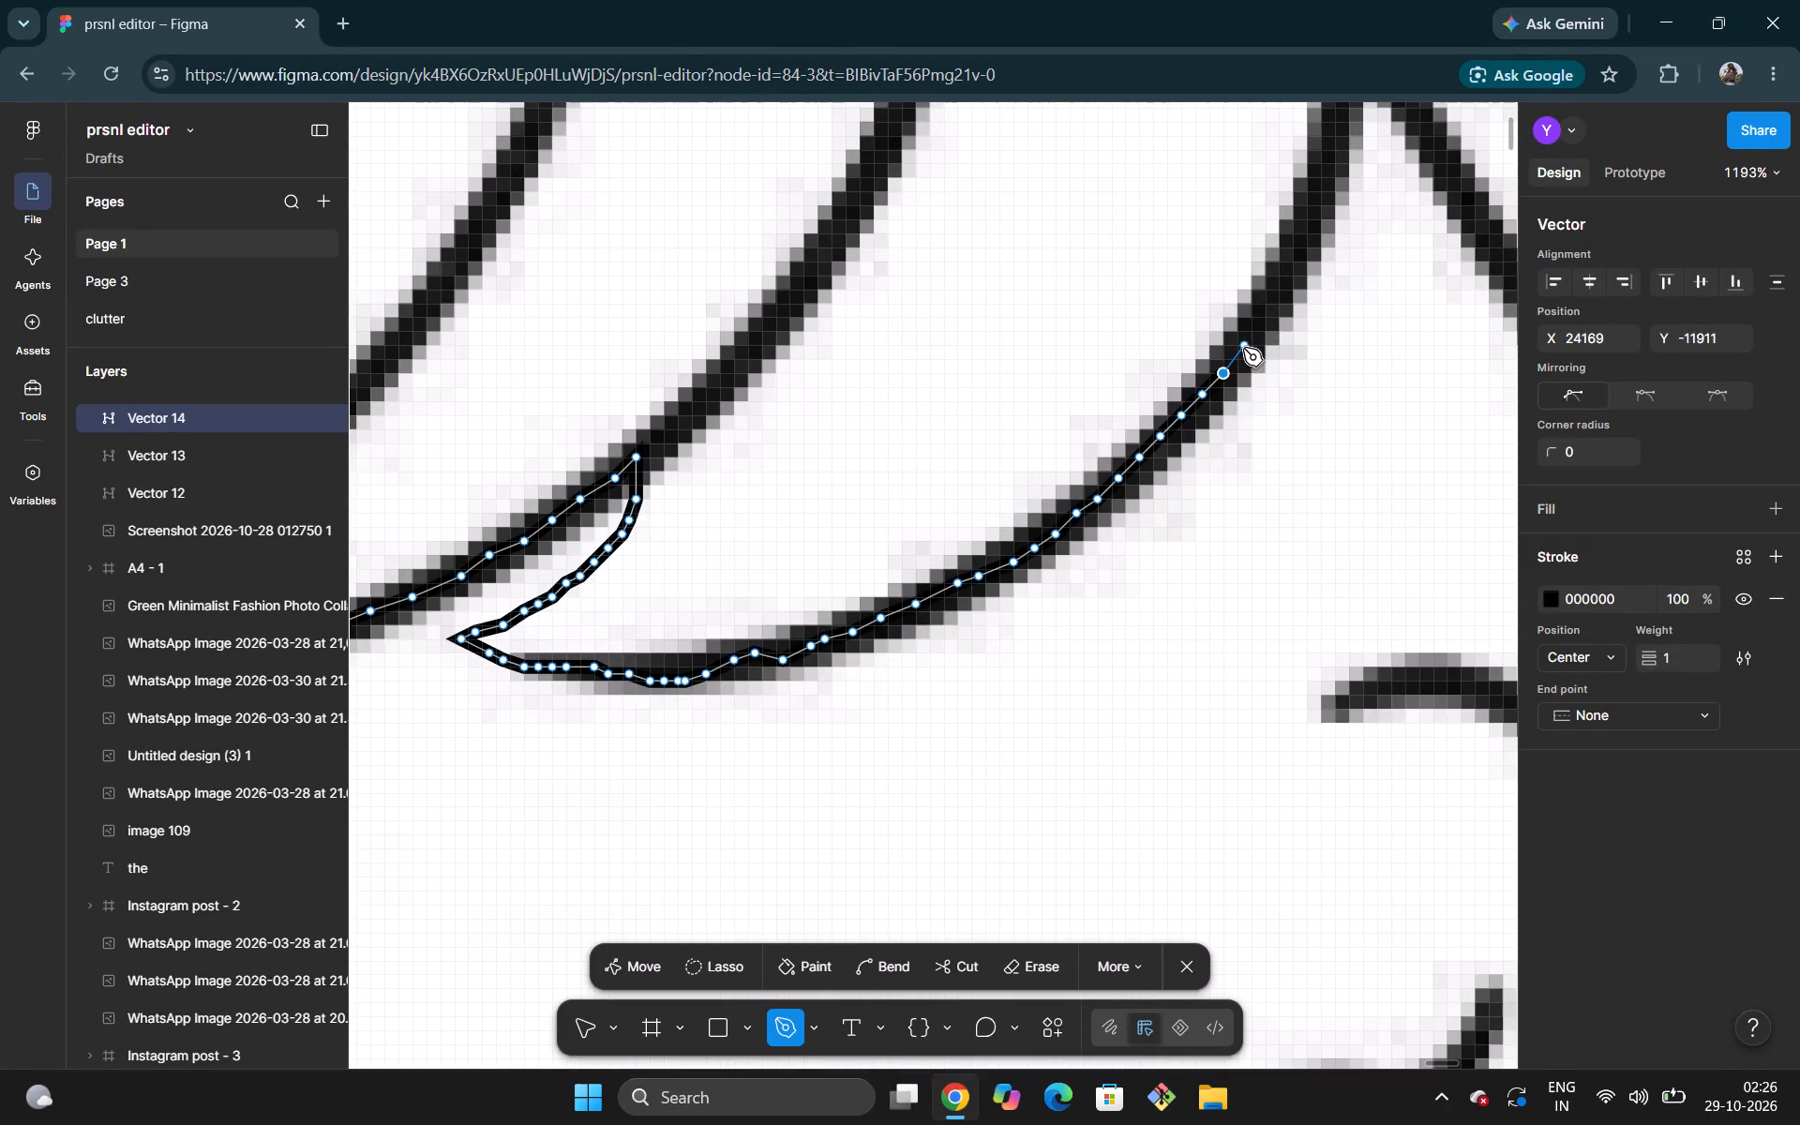
Carry the path along the centre of the third fringe strand's steepening stretch with five points, stopping below the fork.
click(1243, 348)
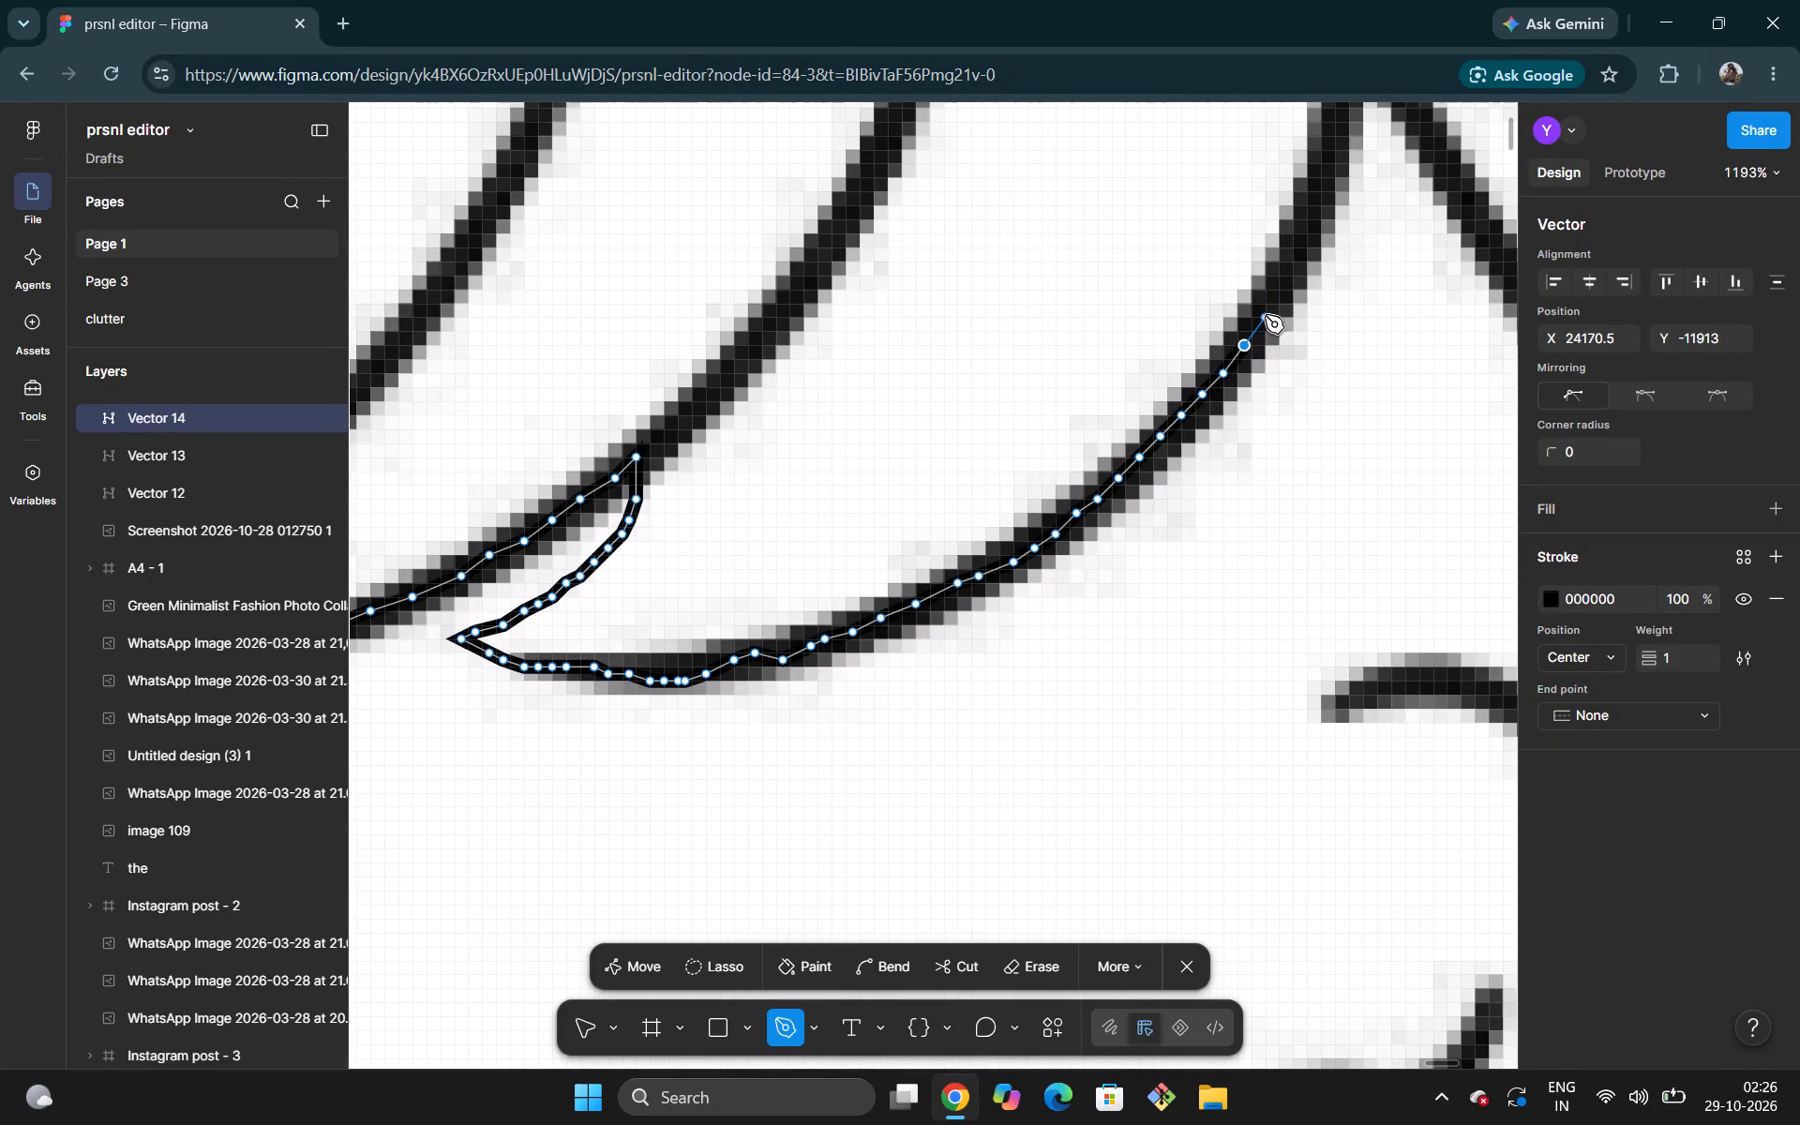
click(1265, 315)
click(1279, 288)
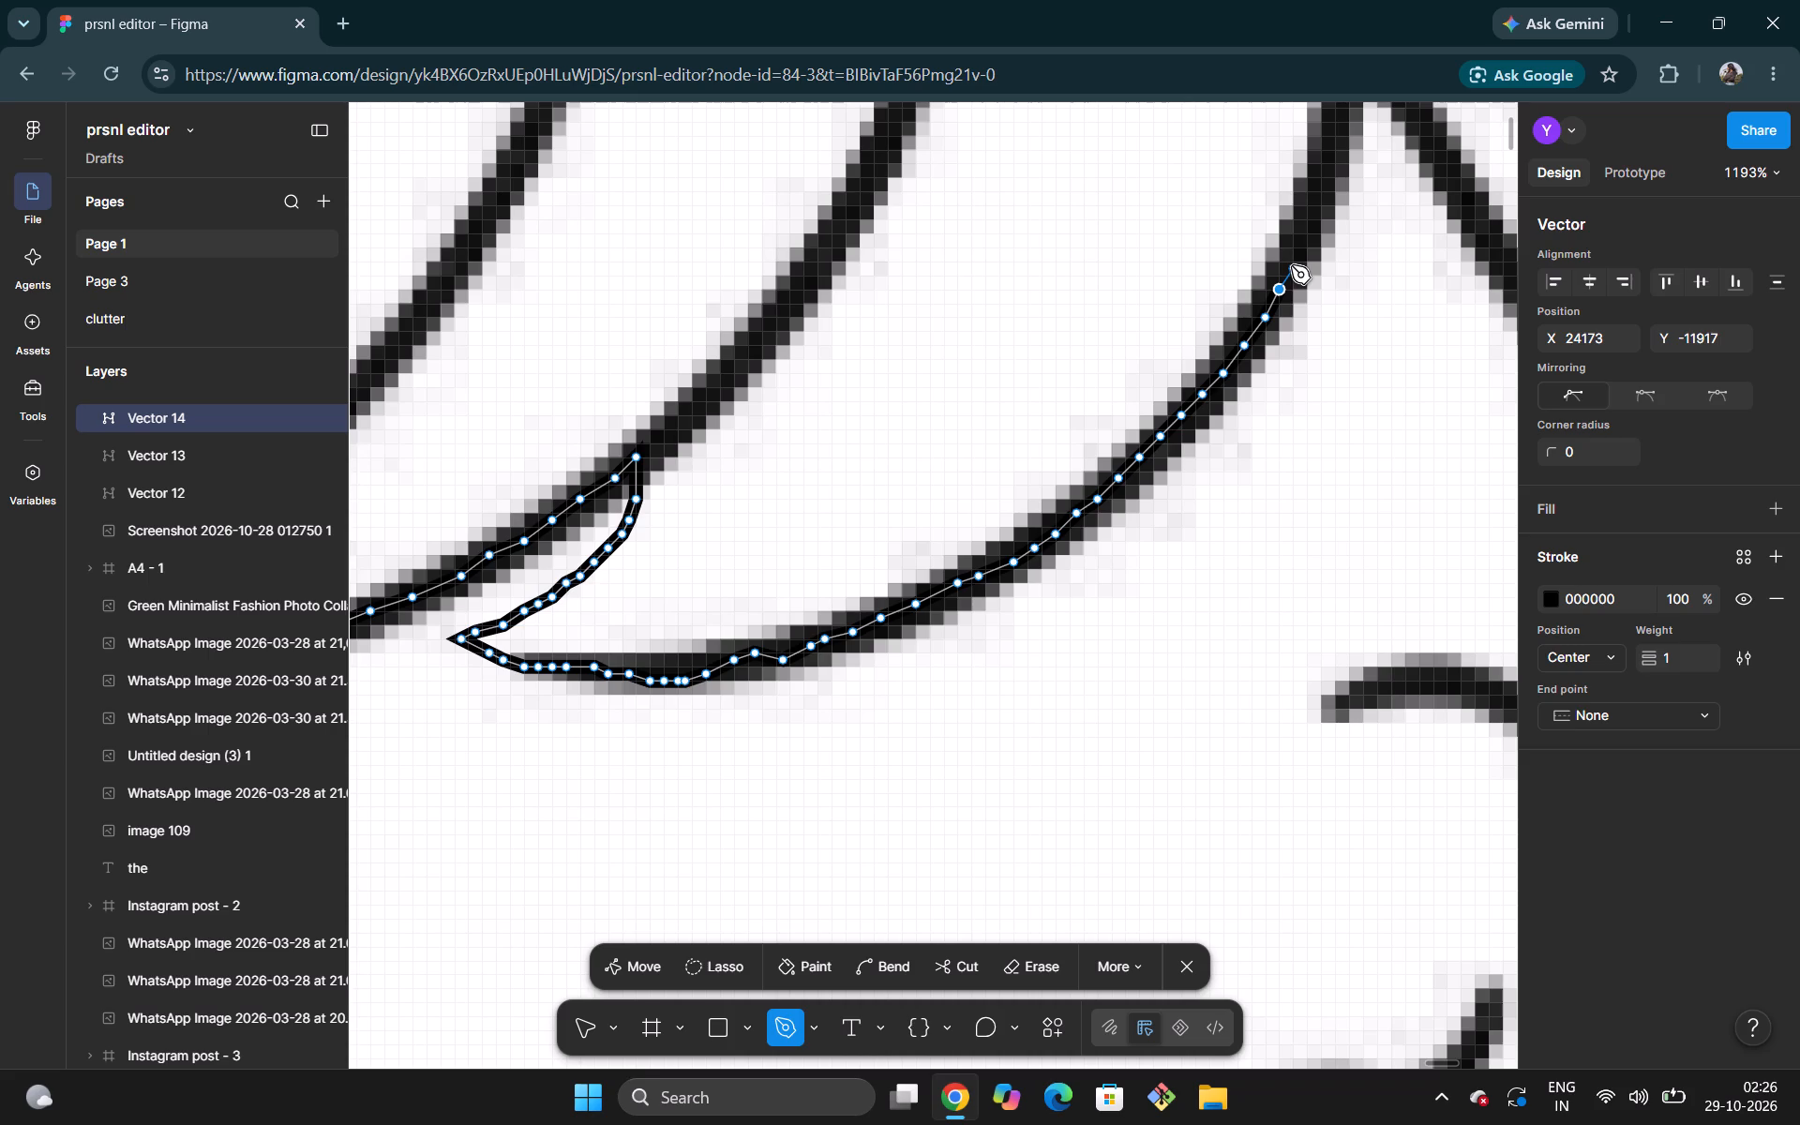
click(1291, 263)
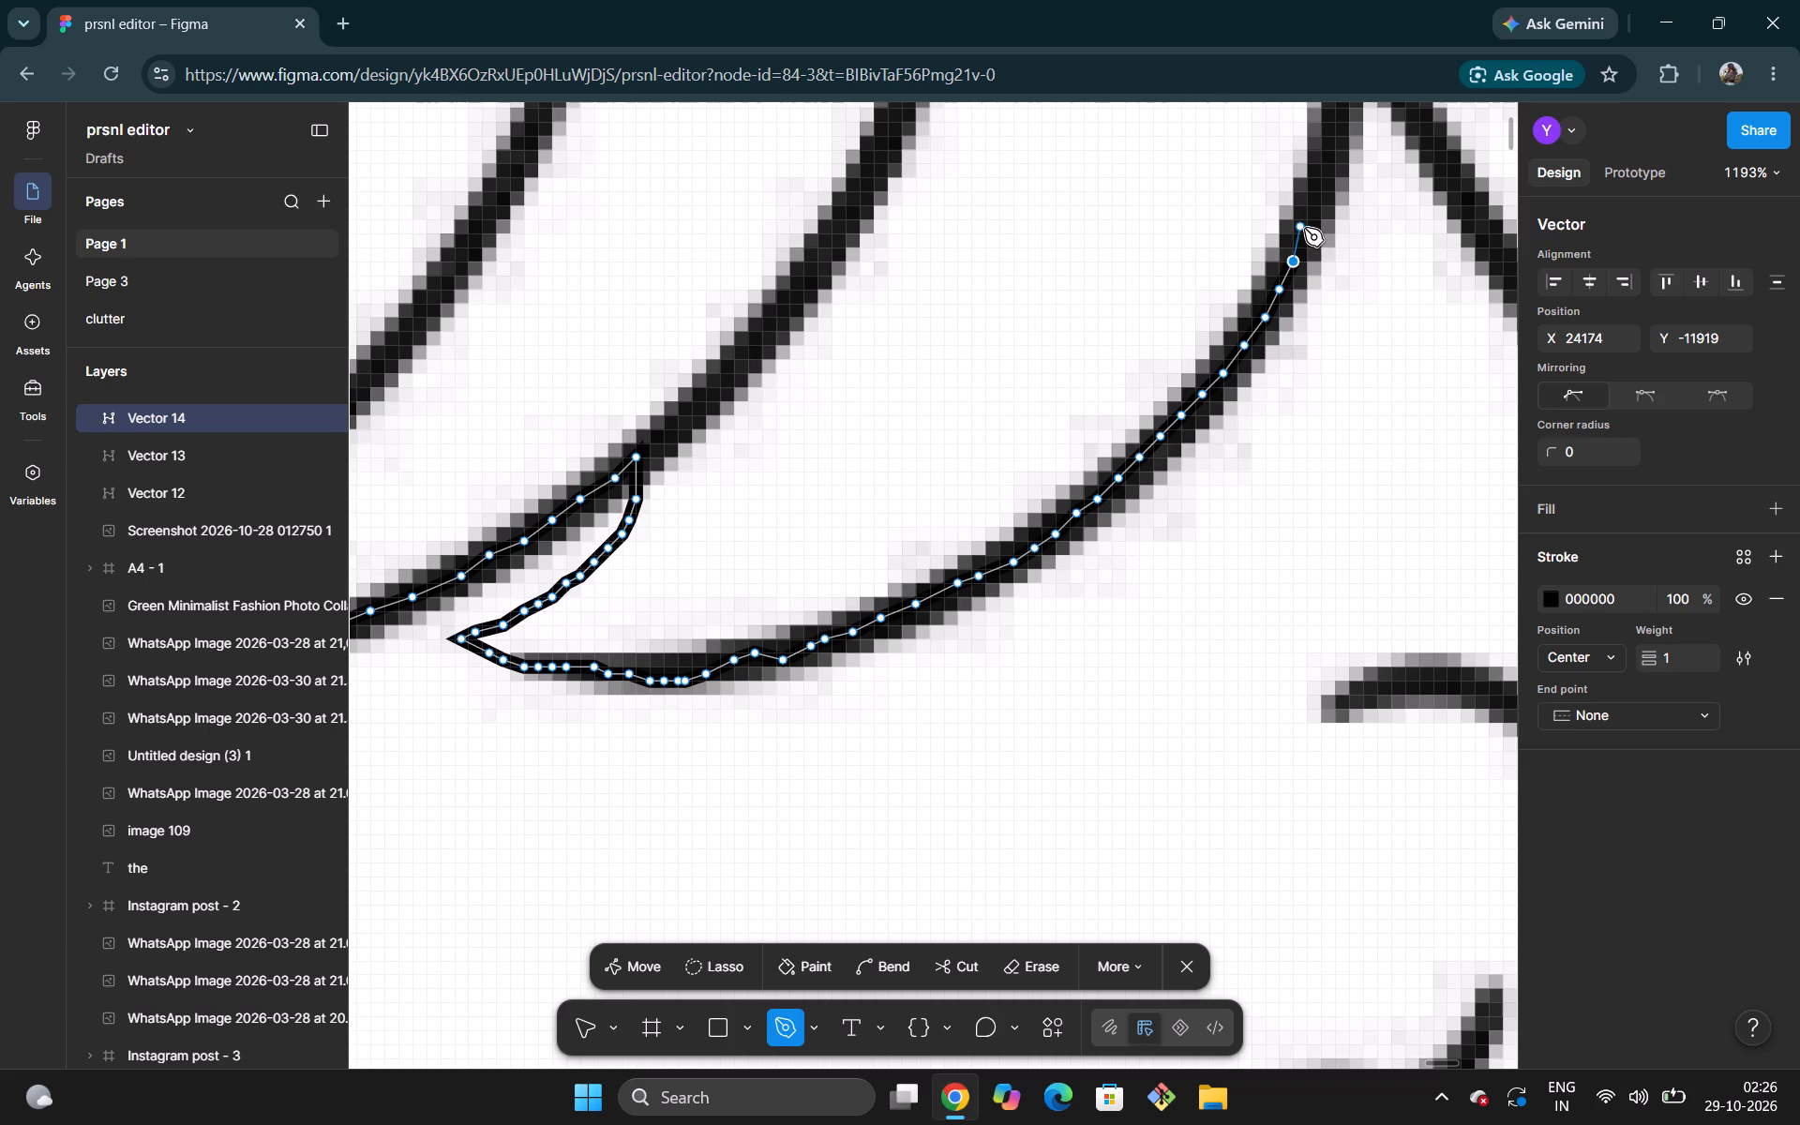
click(1304, 228)
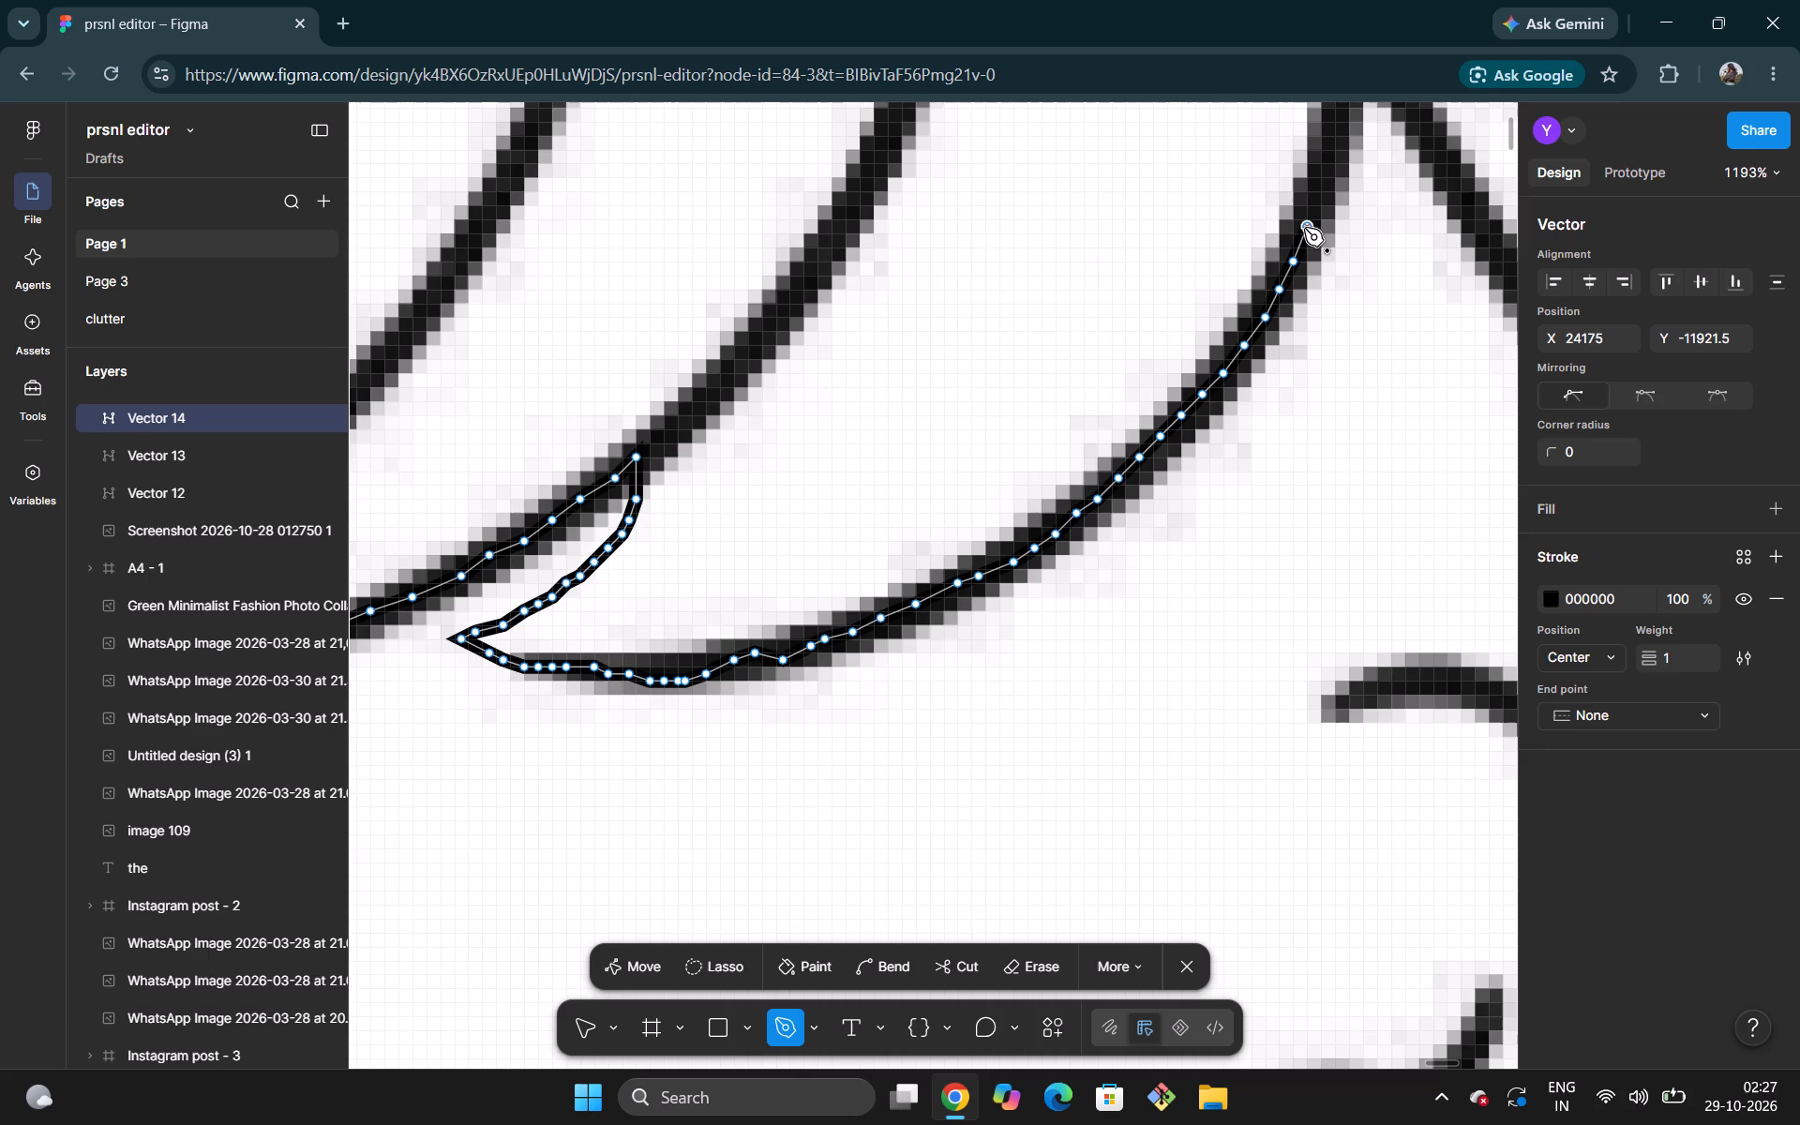
Continue the path up the near-vertical part of the third fringe strand, ending in a peak just above the fork with the diagonal hair line.
scroll(1304, 228, up, 4)
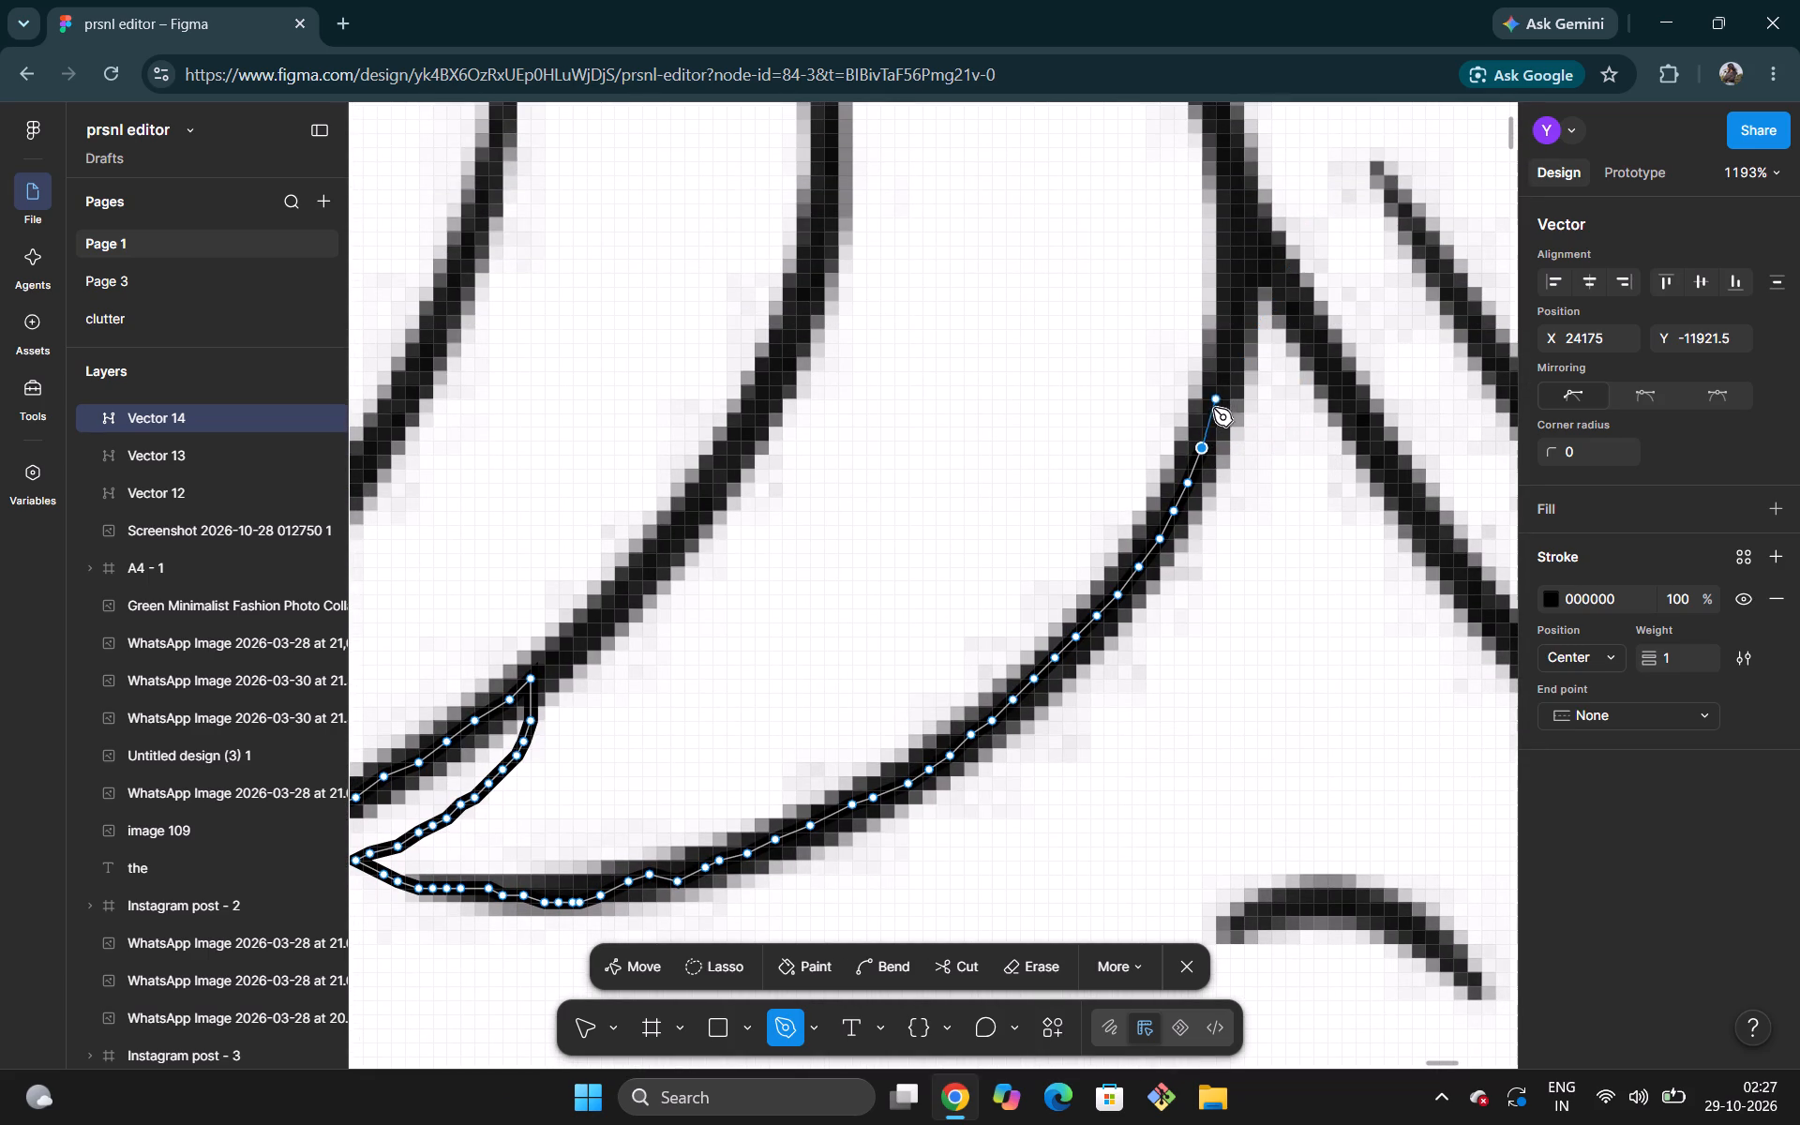
click(1214, 410)
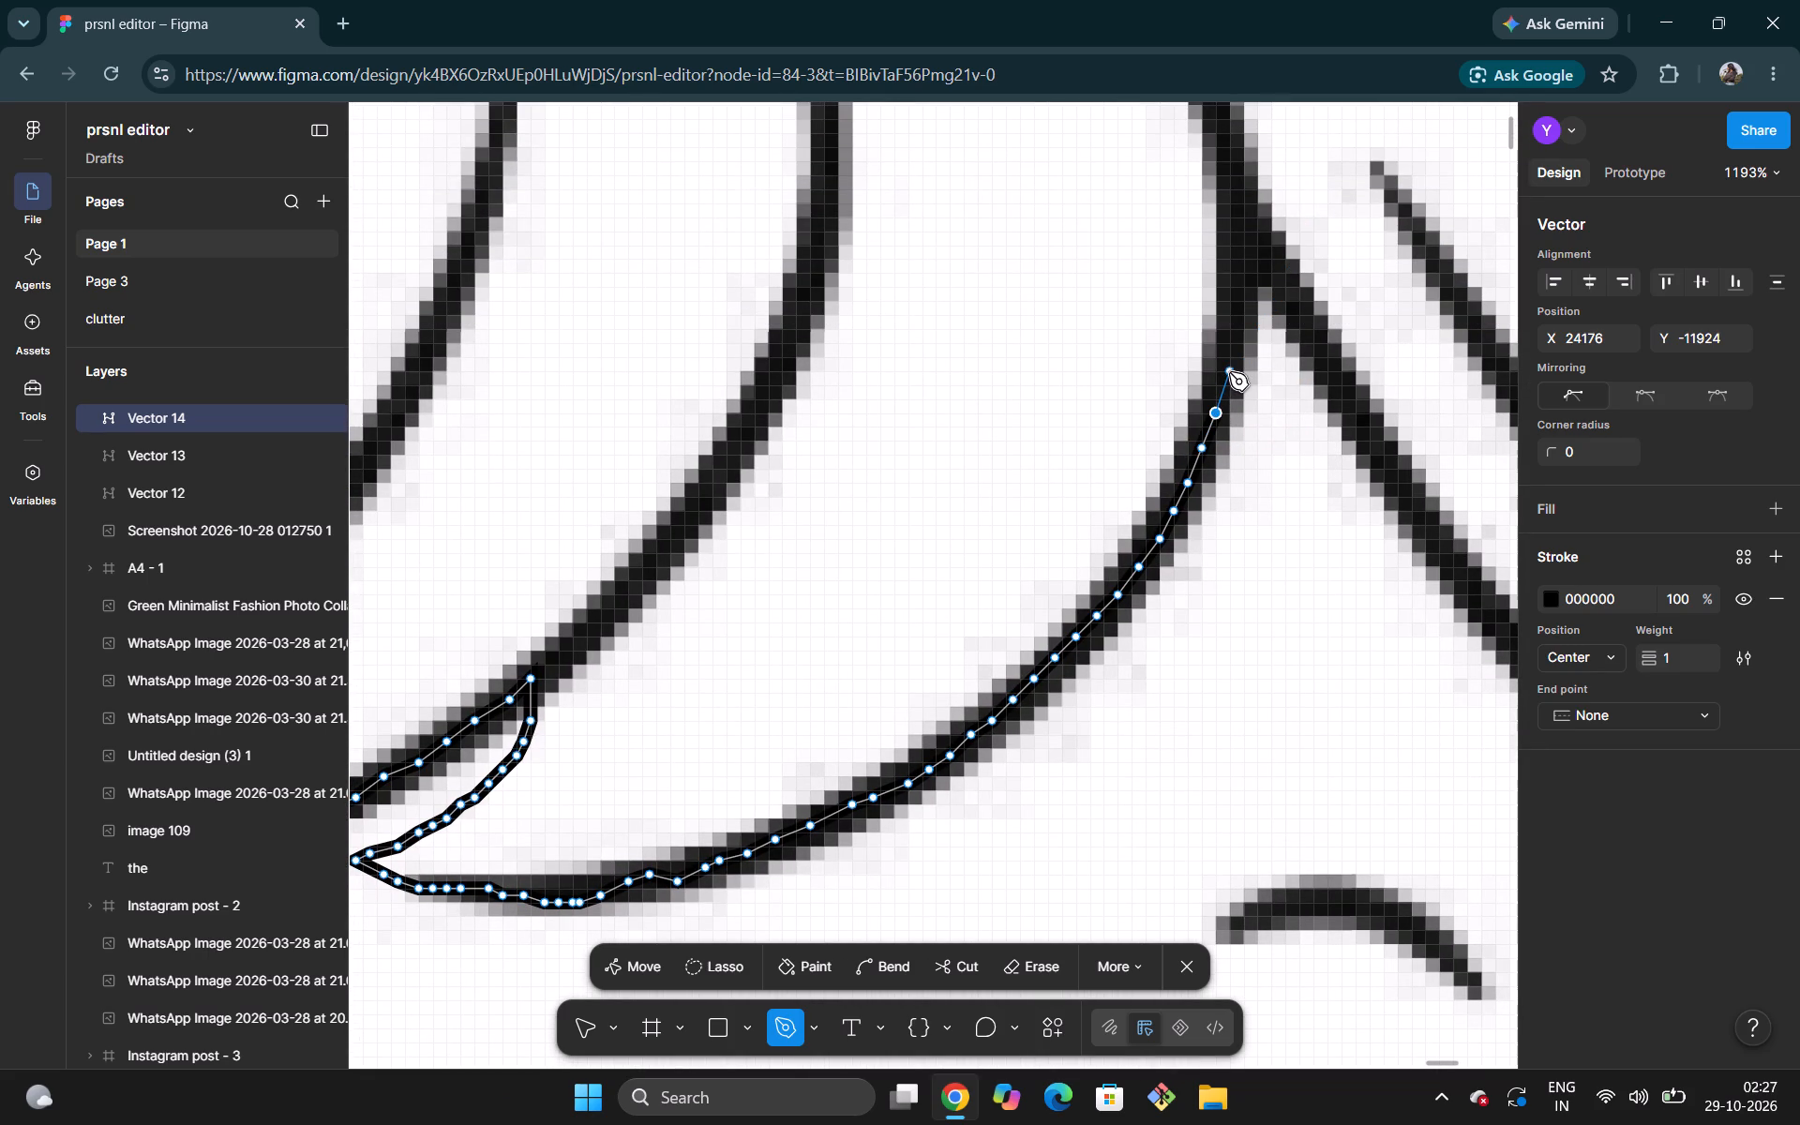
click(1229, 372)
click(1236, 329)
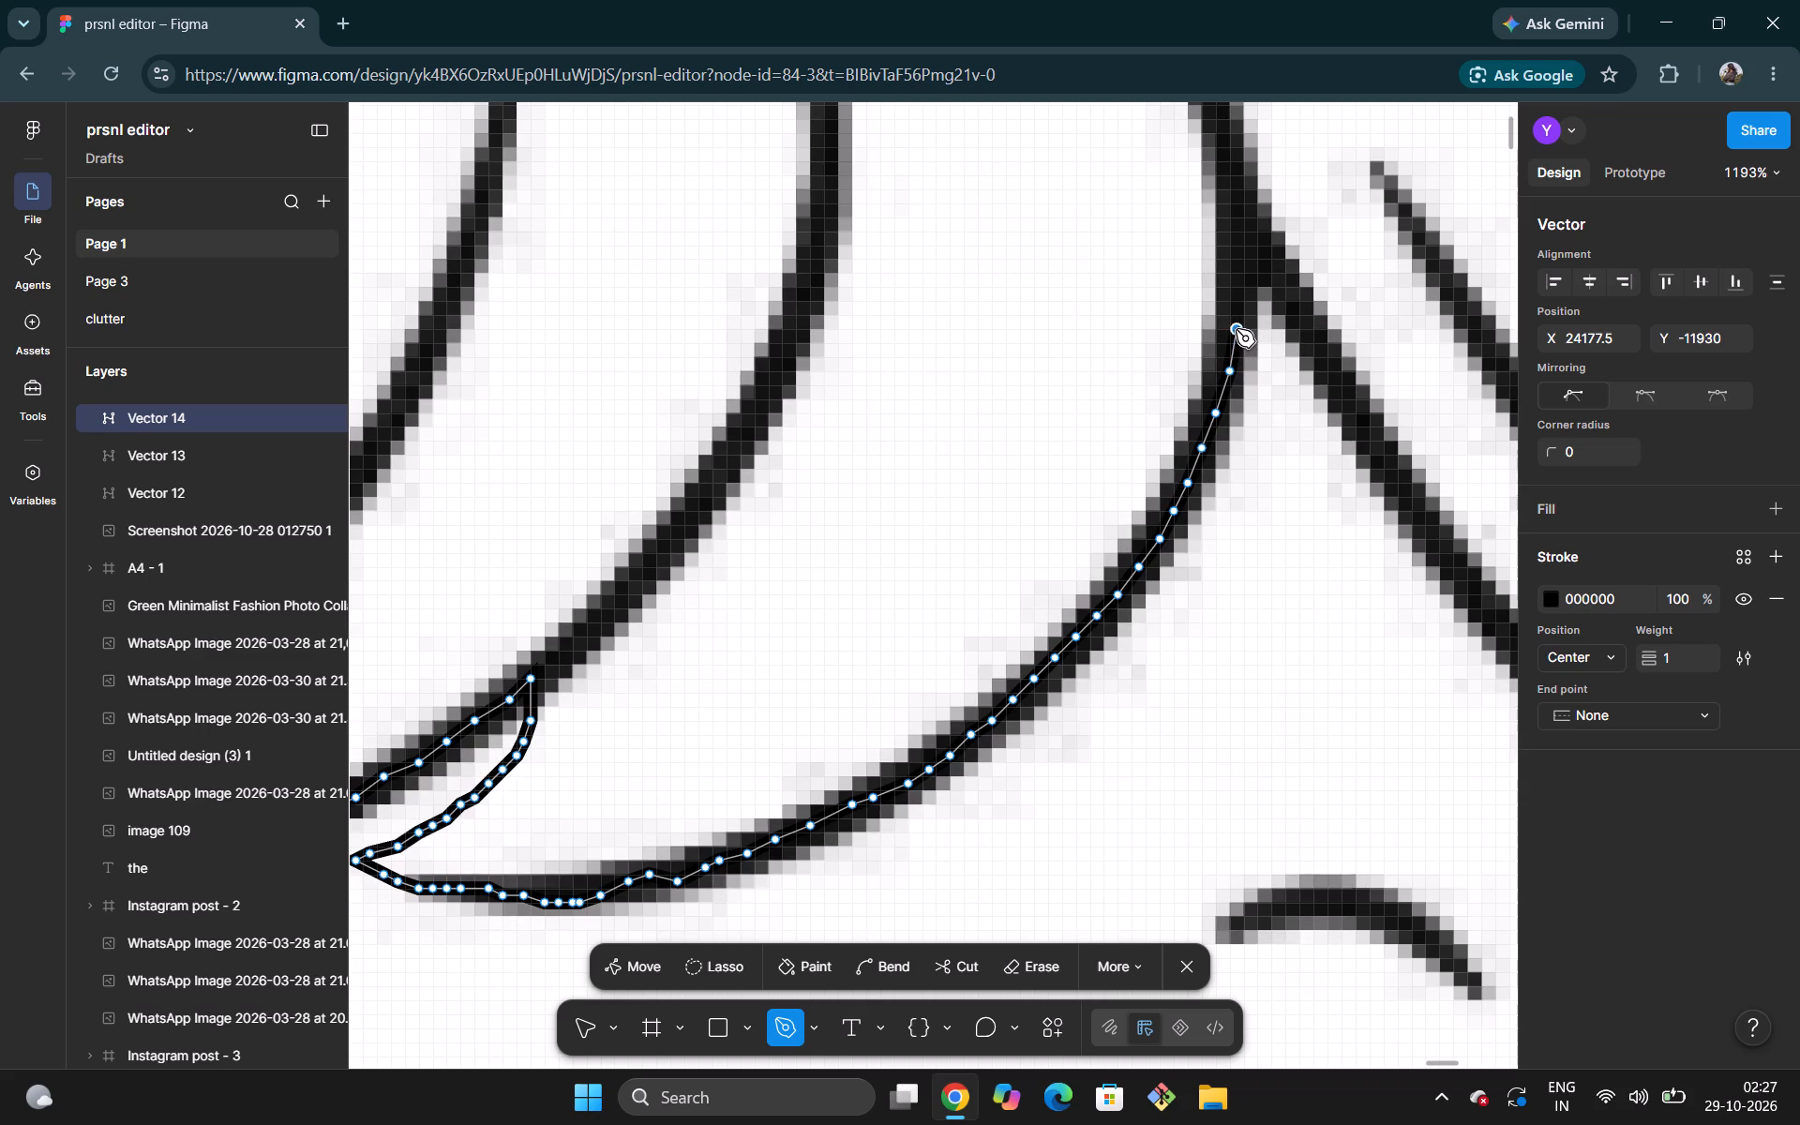
click(1241, 289)
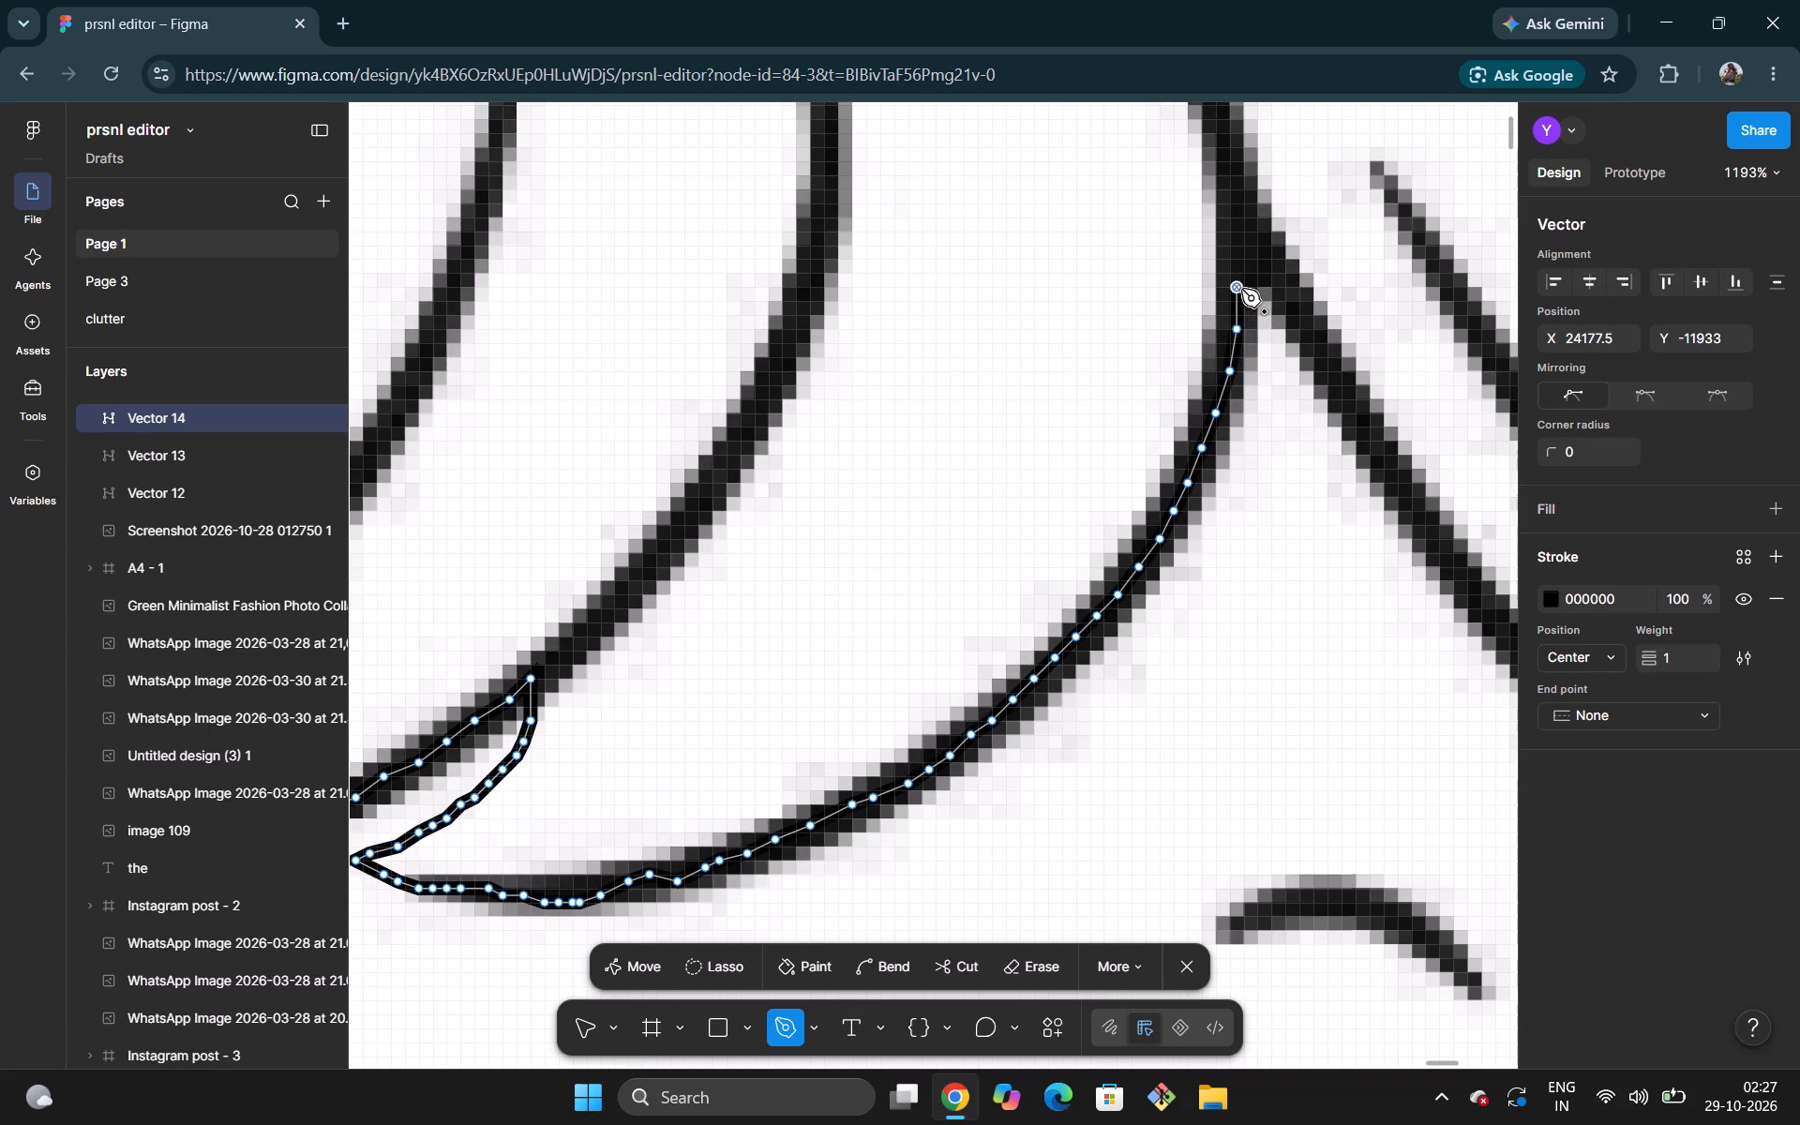
click(1243, 246)
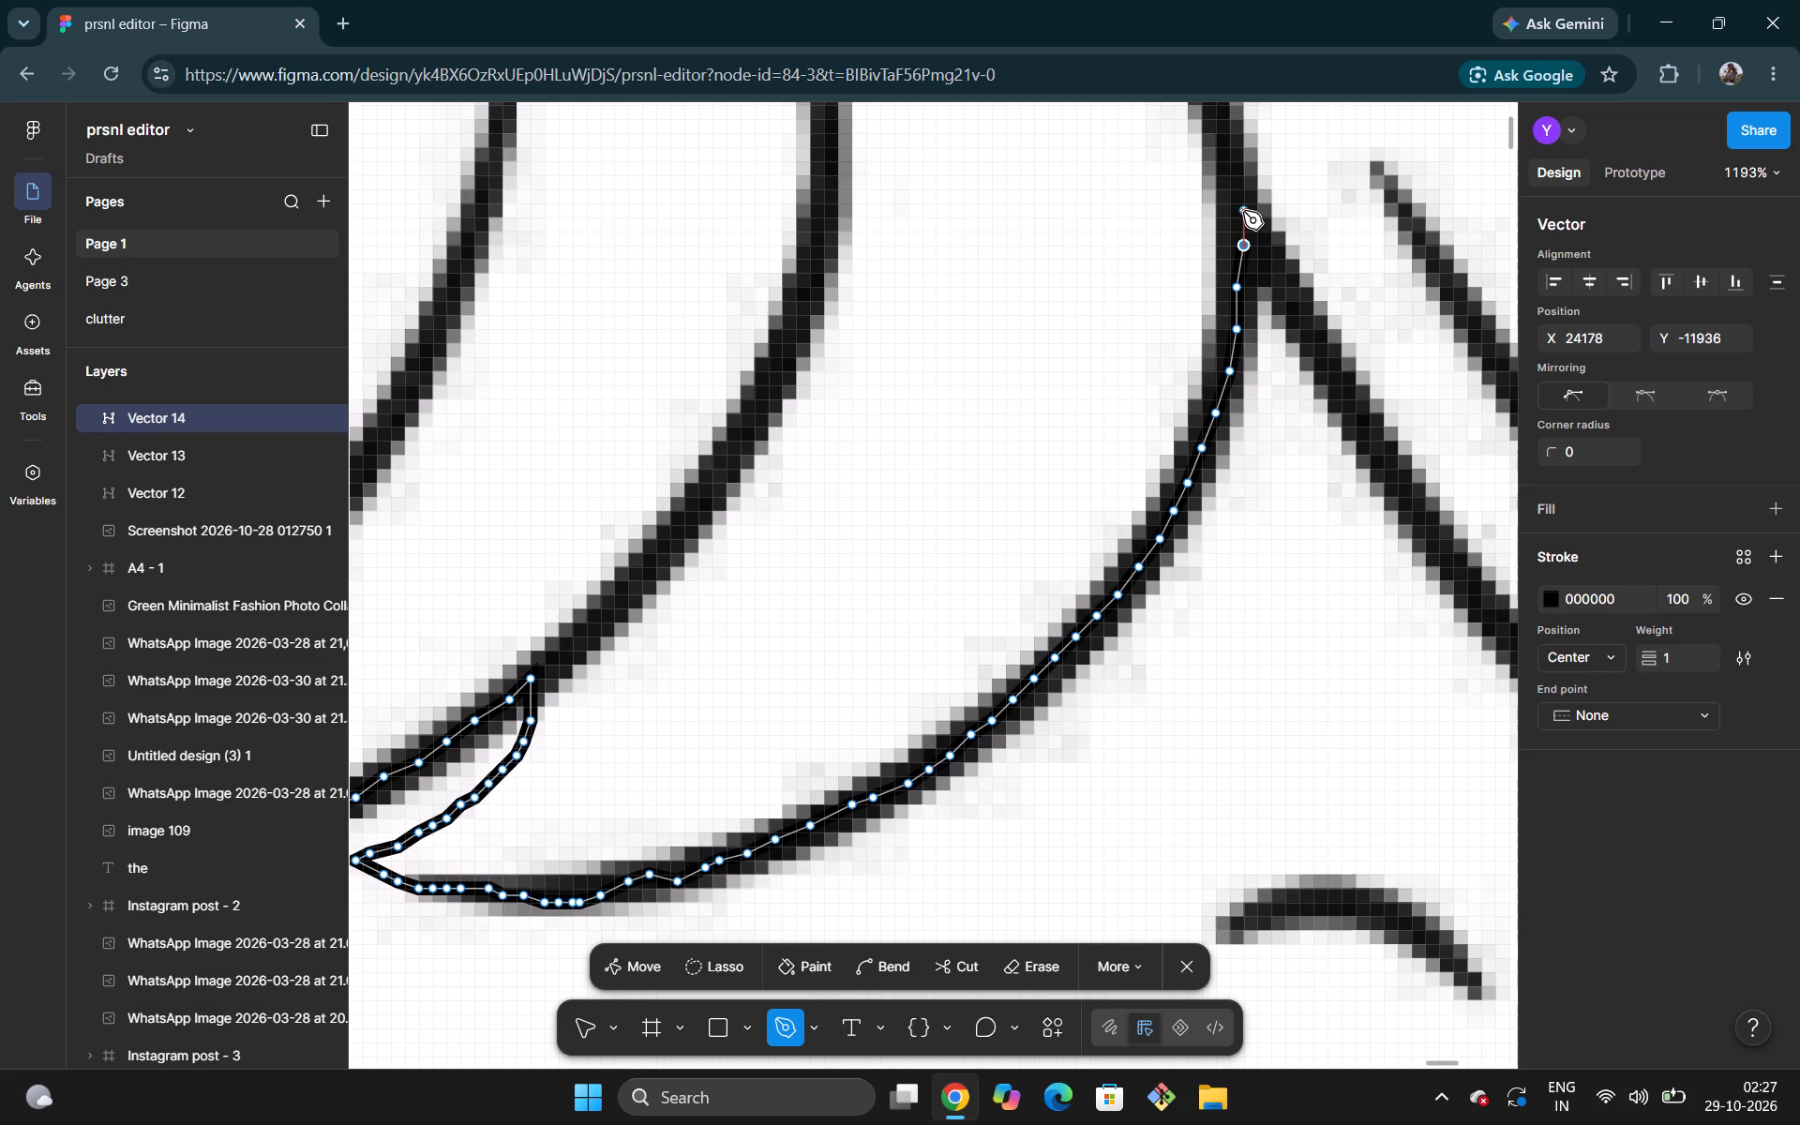
click(1243, 211)
click(1240, 184)
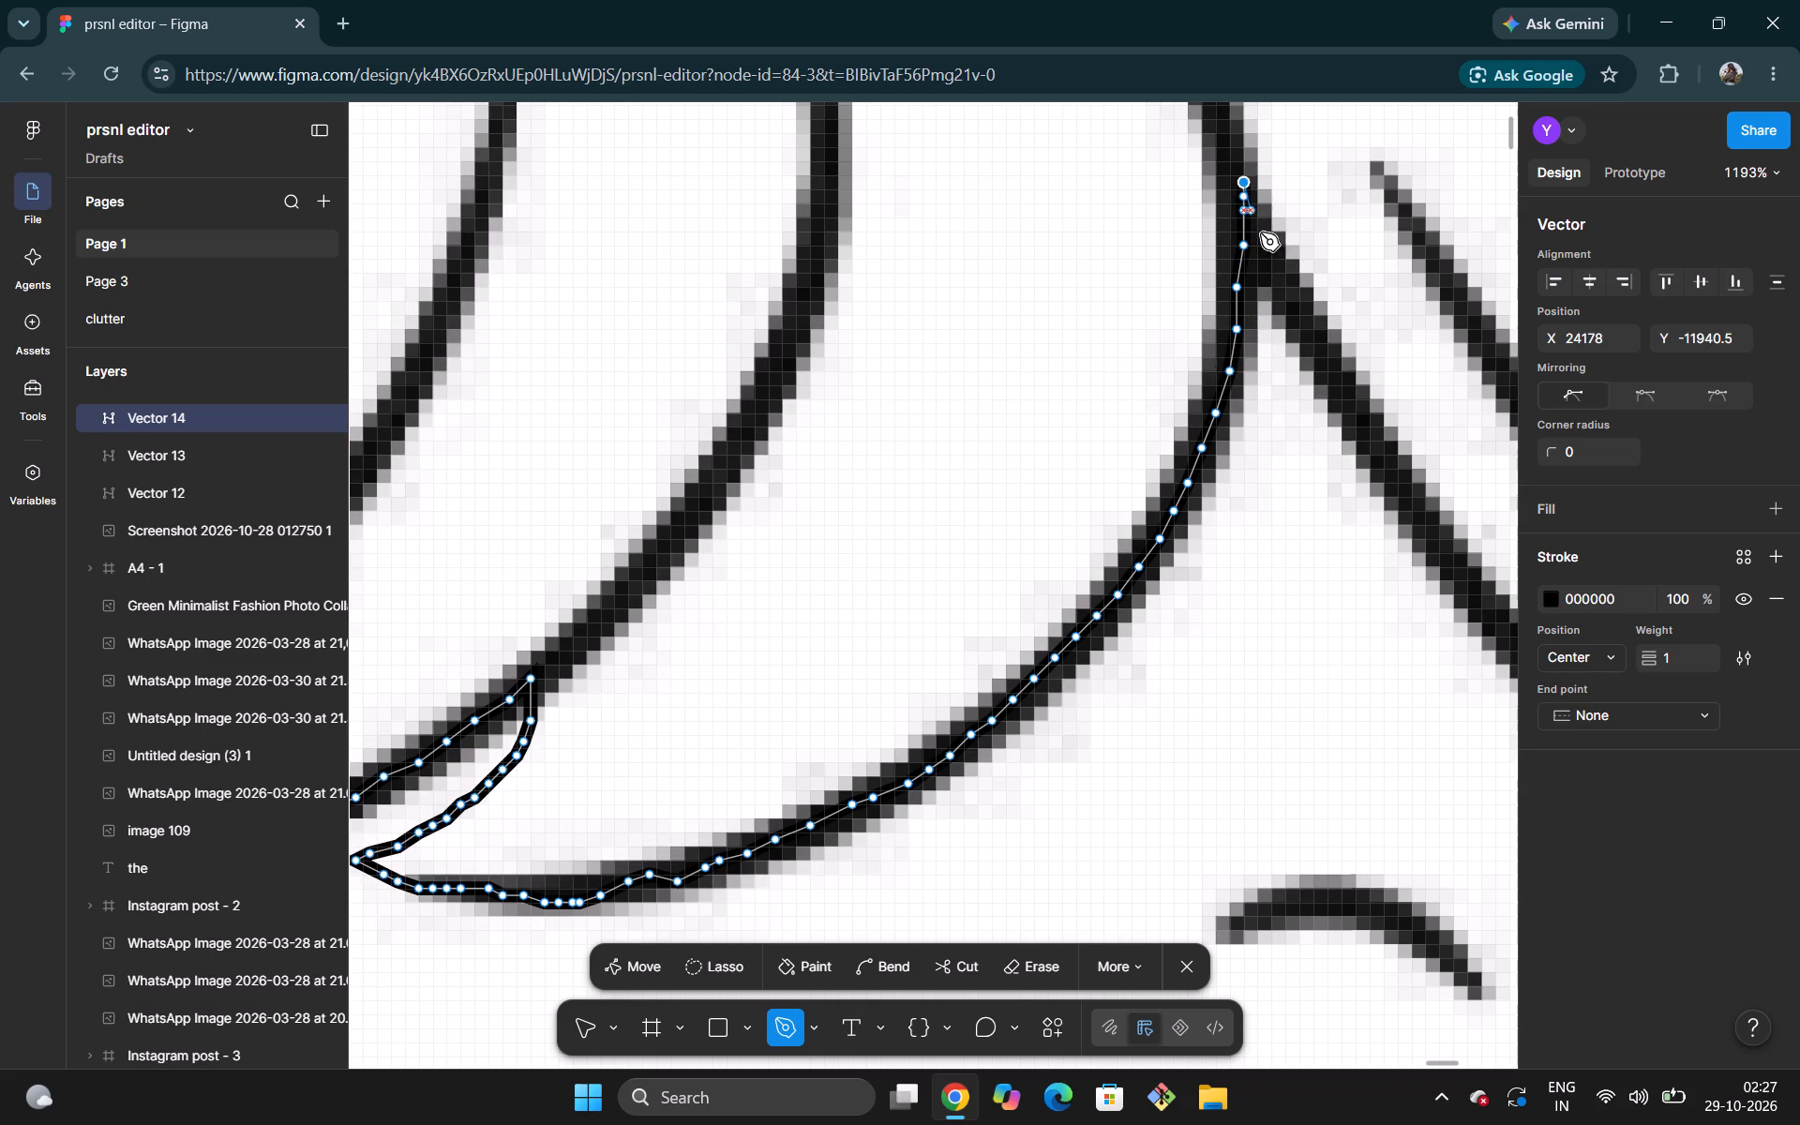
Turn the path at the peak and trace the upper end of the diagonal hair line downward, re-placing the third point closer to the peak.
click(1256, 233)
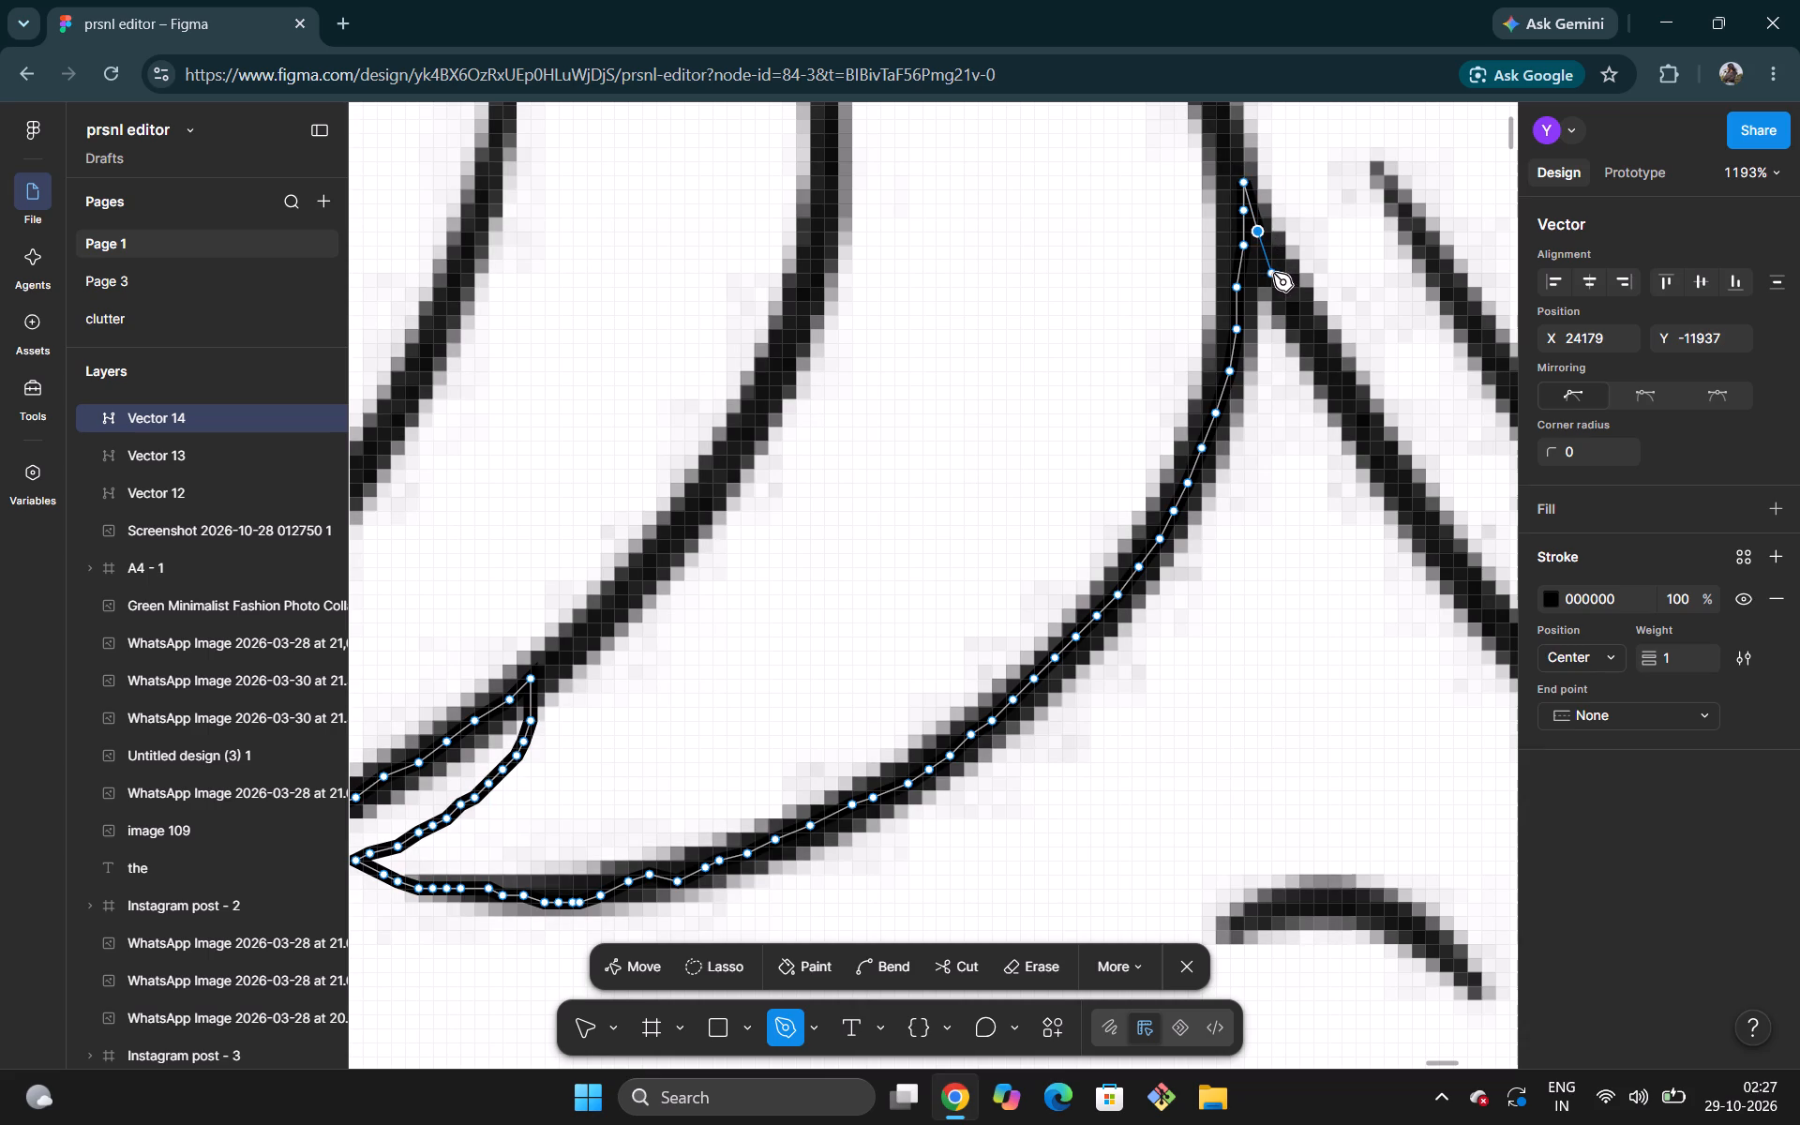
click(1273, 273)
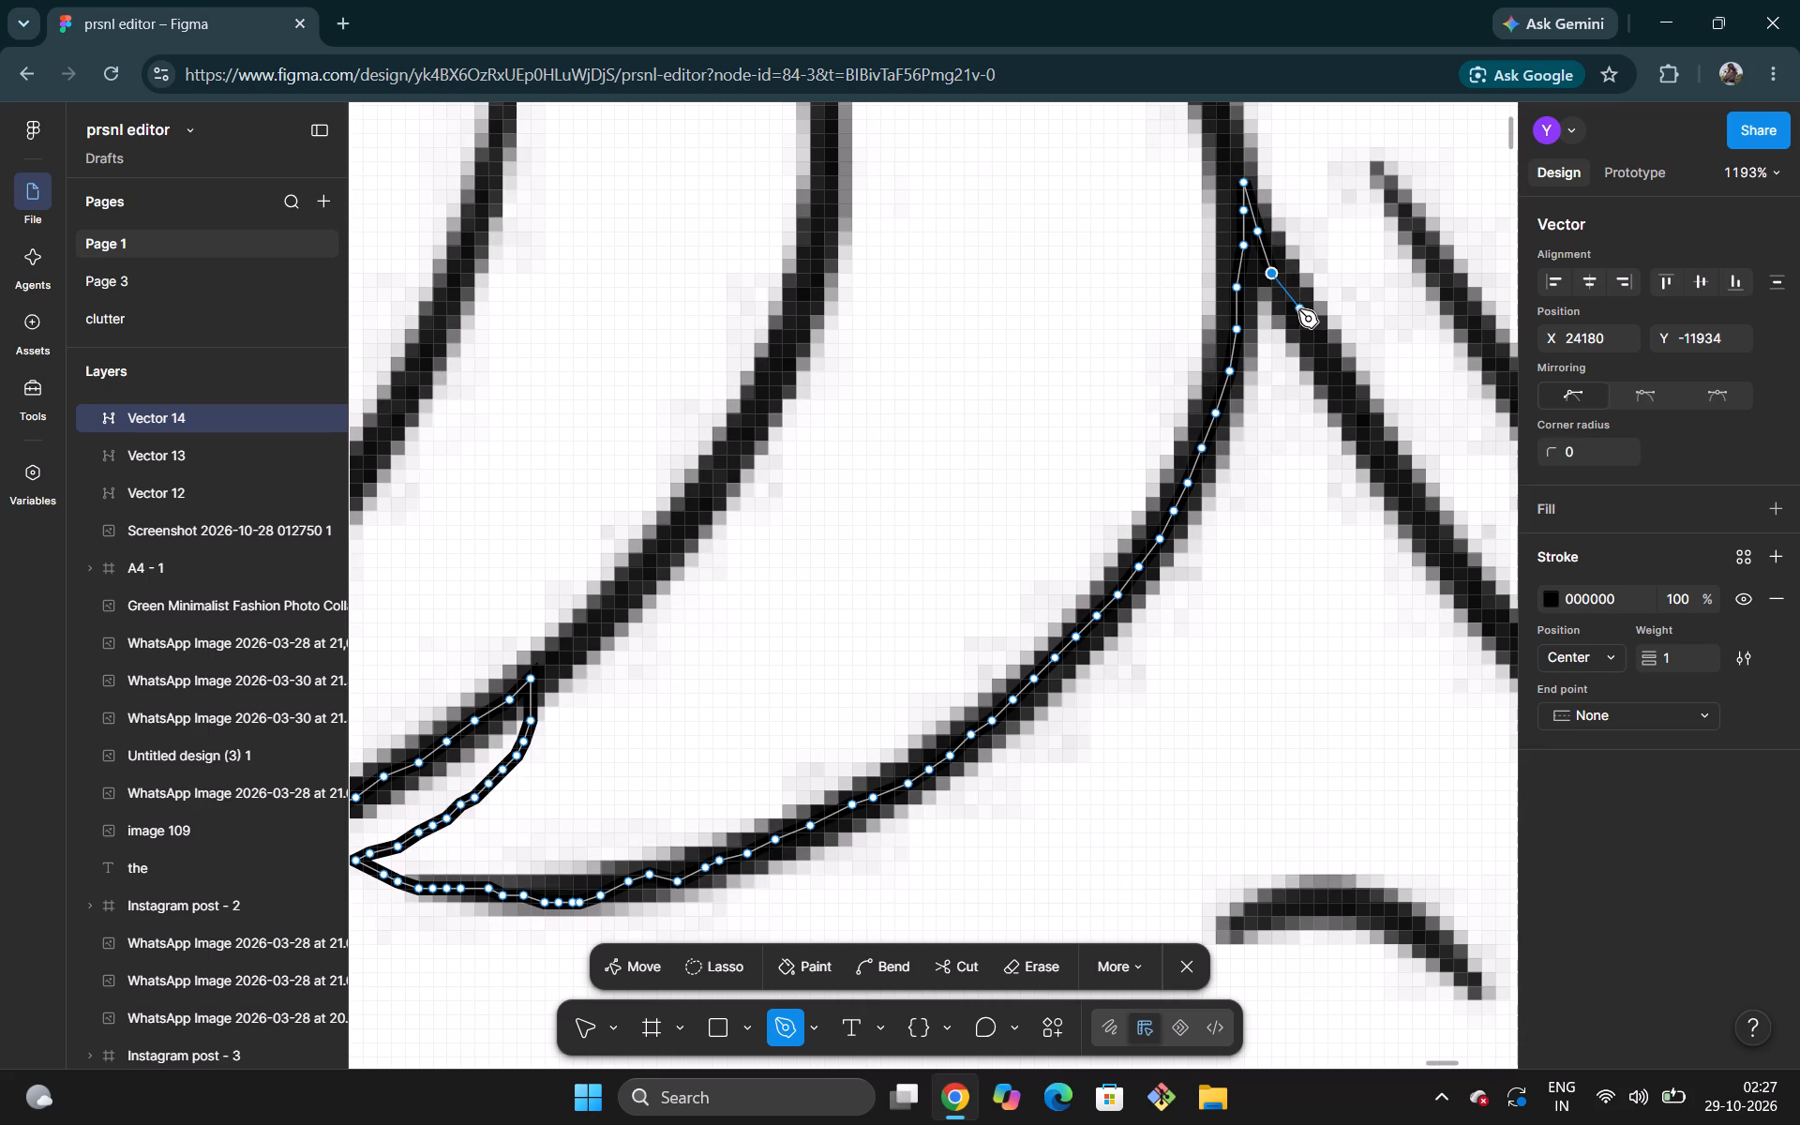
click(1298, 309)
key(ctrl+z)
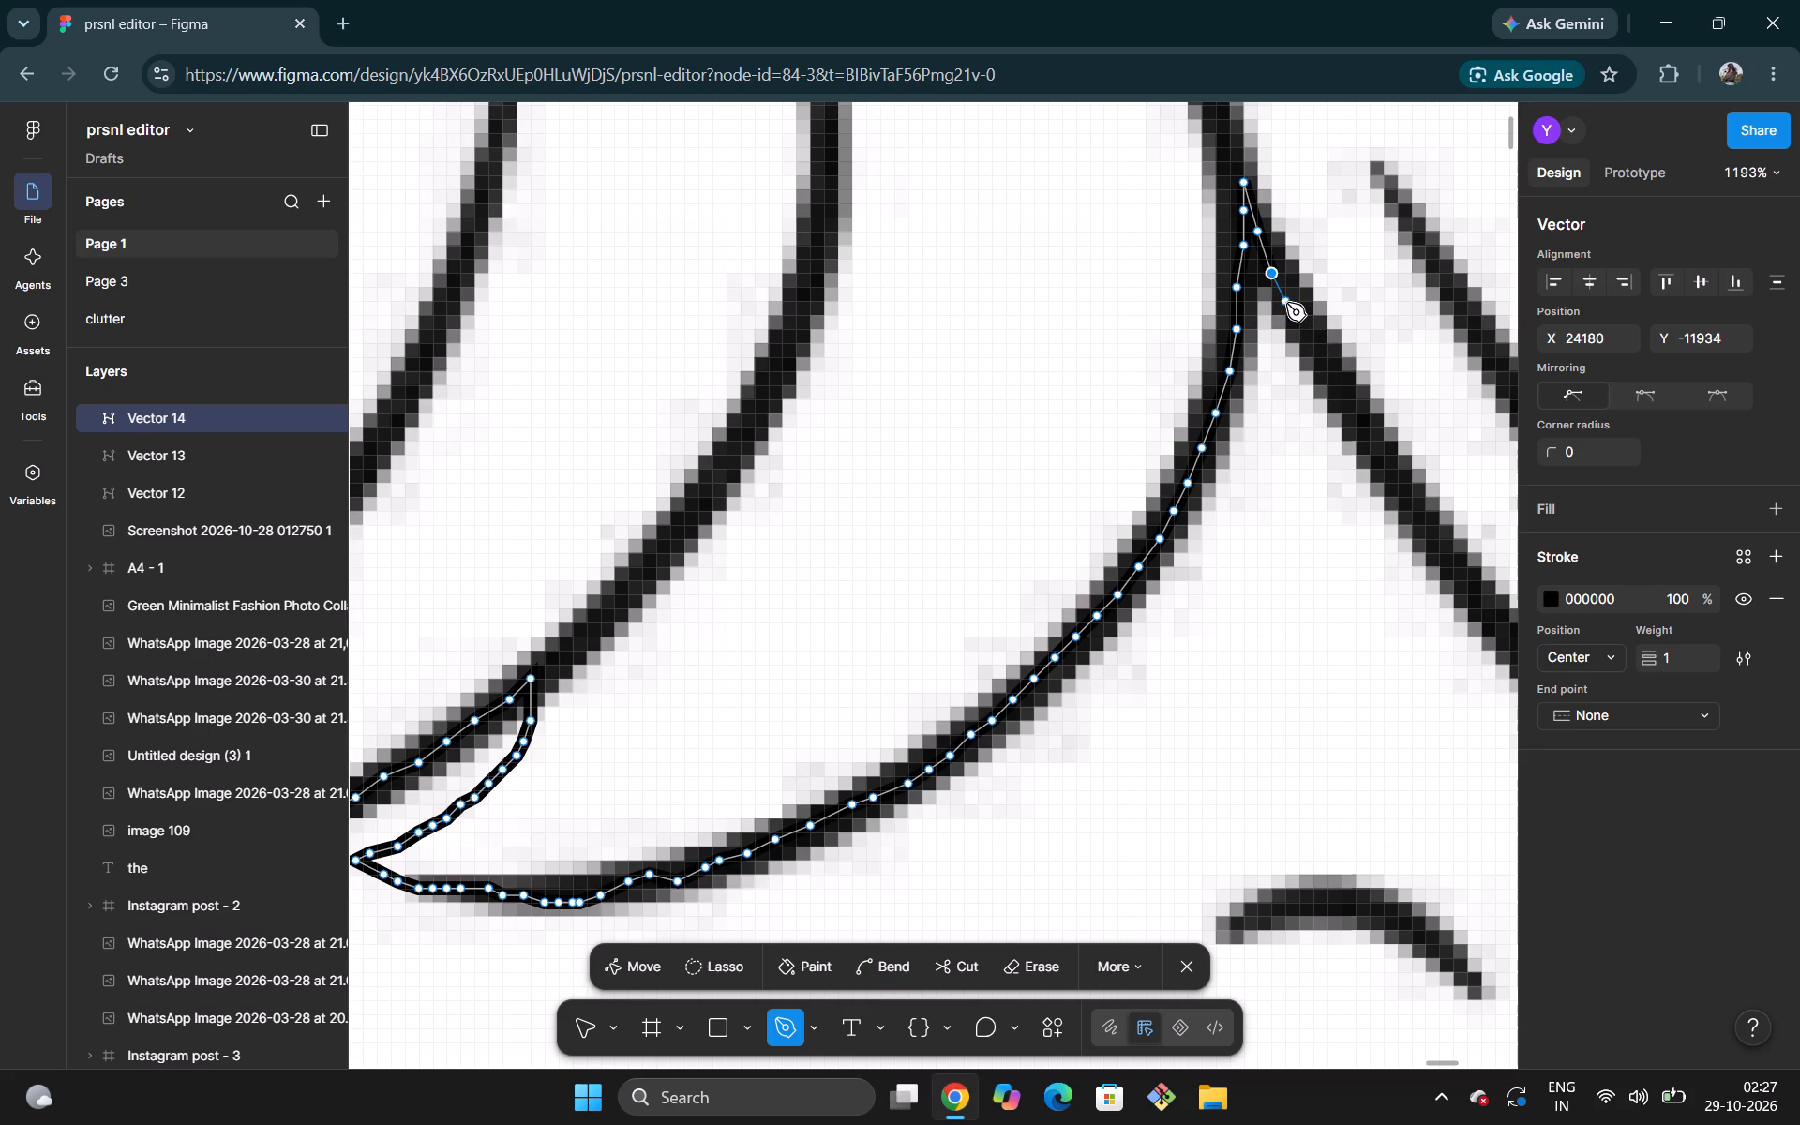
click(1286, 303)
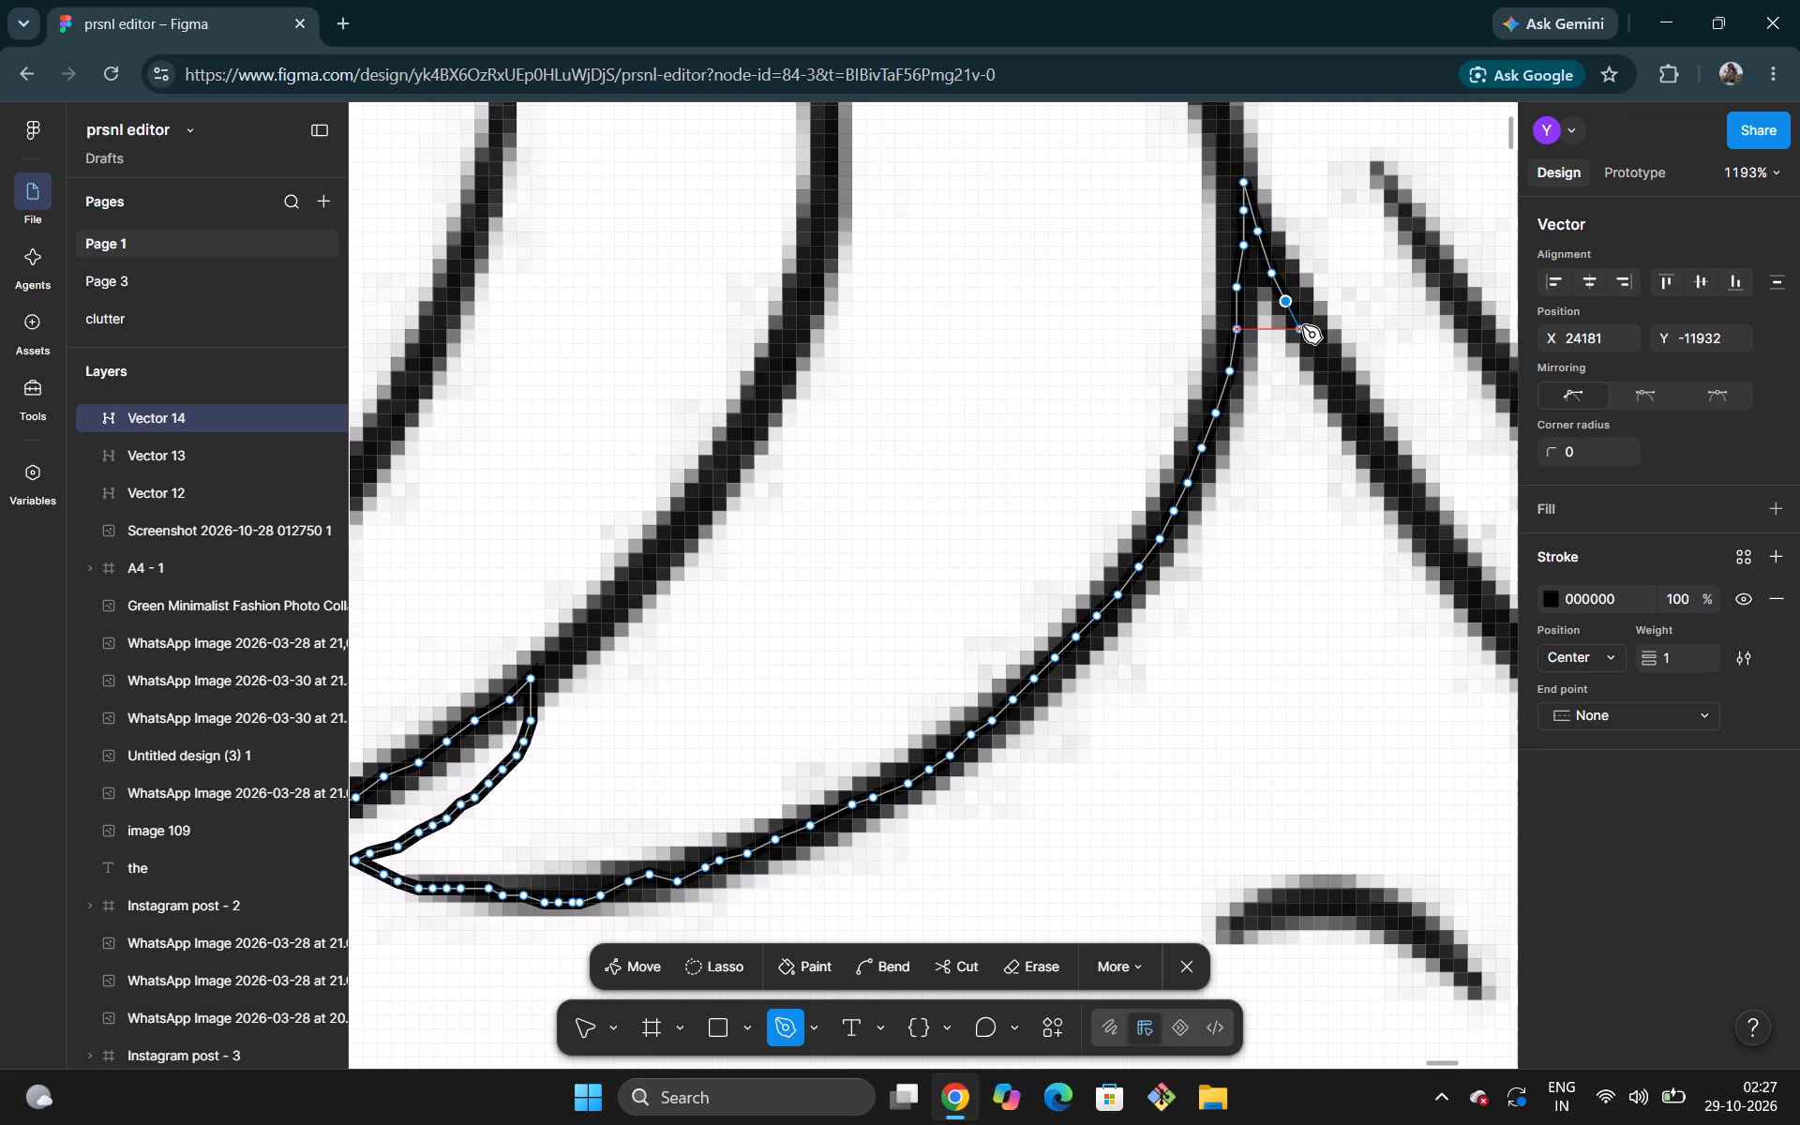
click(1302, 325)
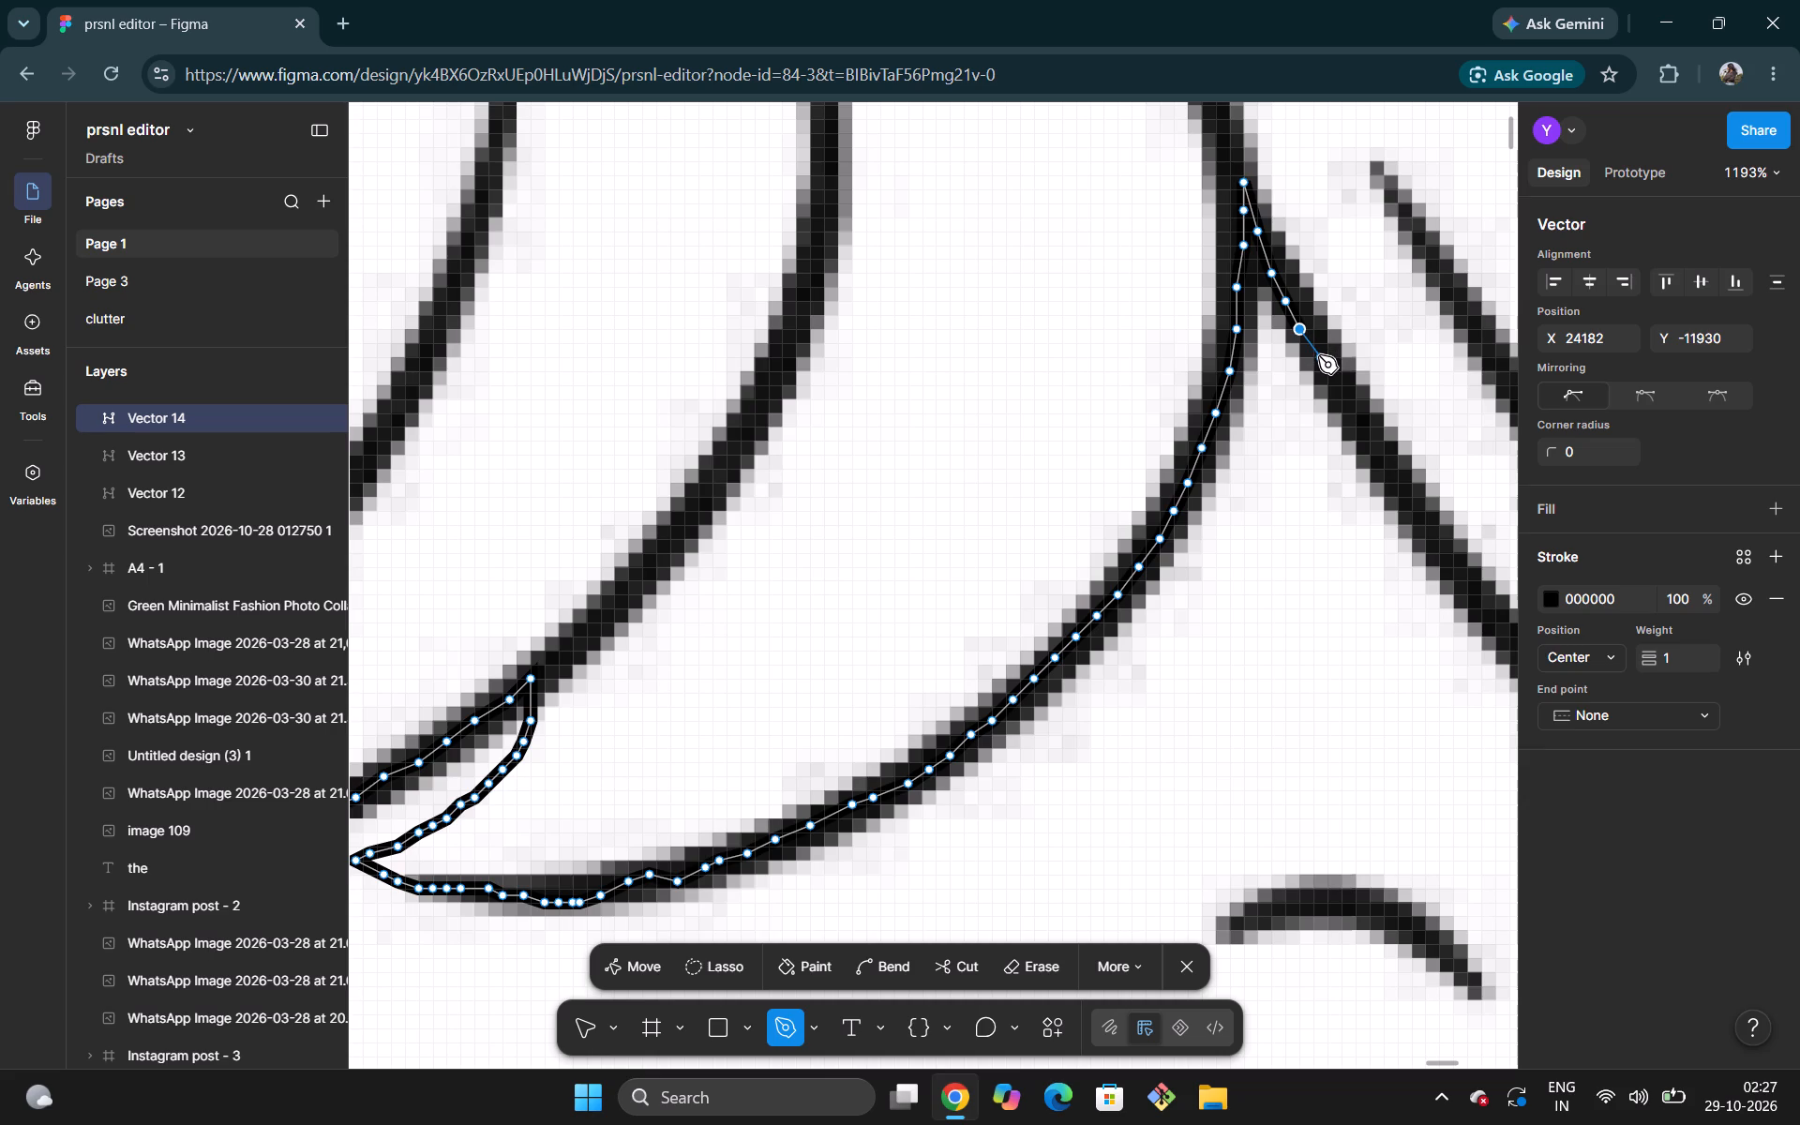
click(1319, 354)
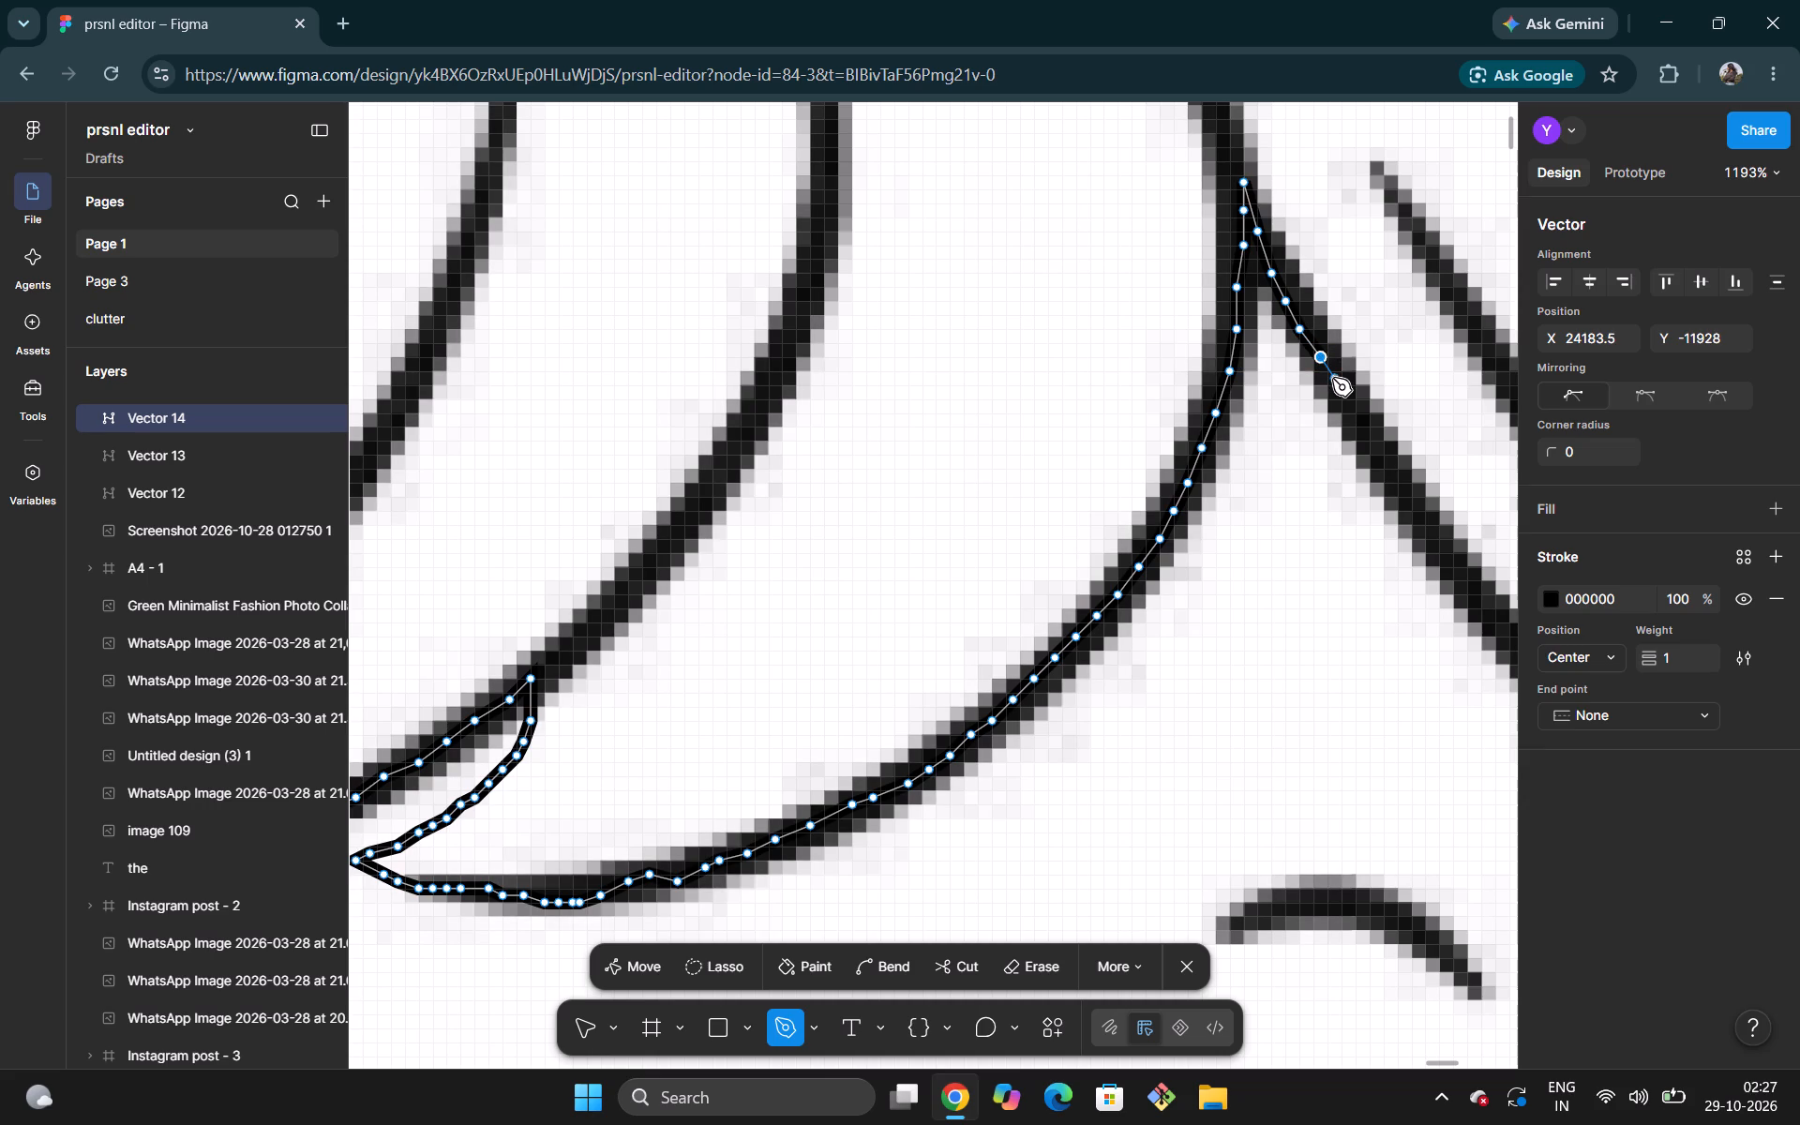
Continue the path down the upper part of the diagonal hair line below the fork with four closely spaced points.
click(1332, 378)
scroll(1332, 378, left, 1)
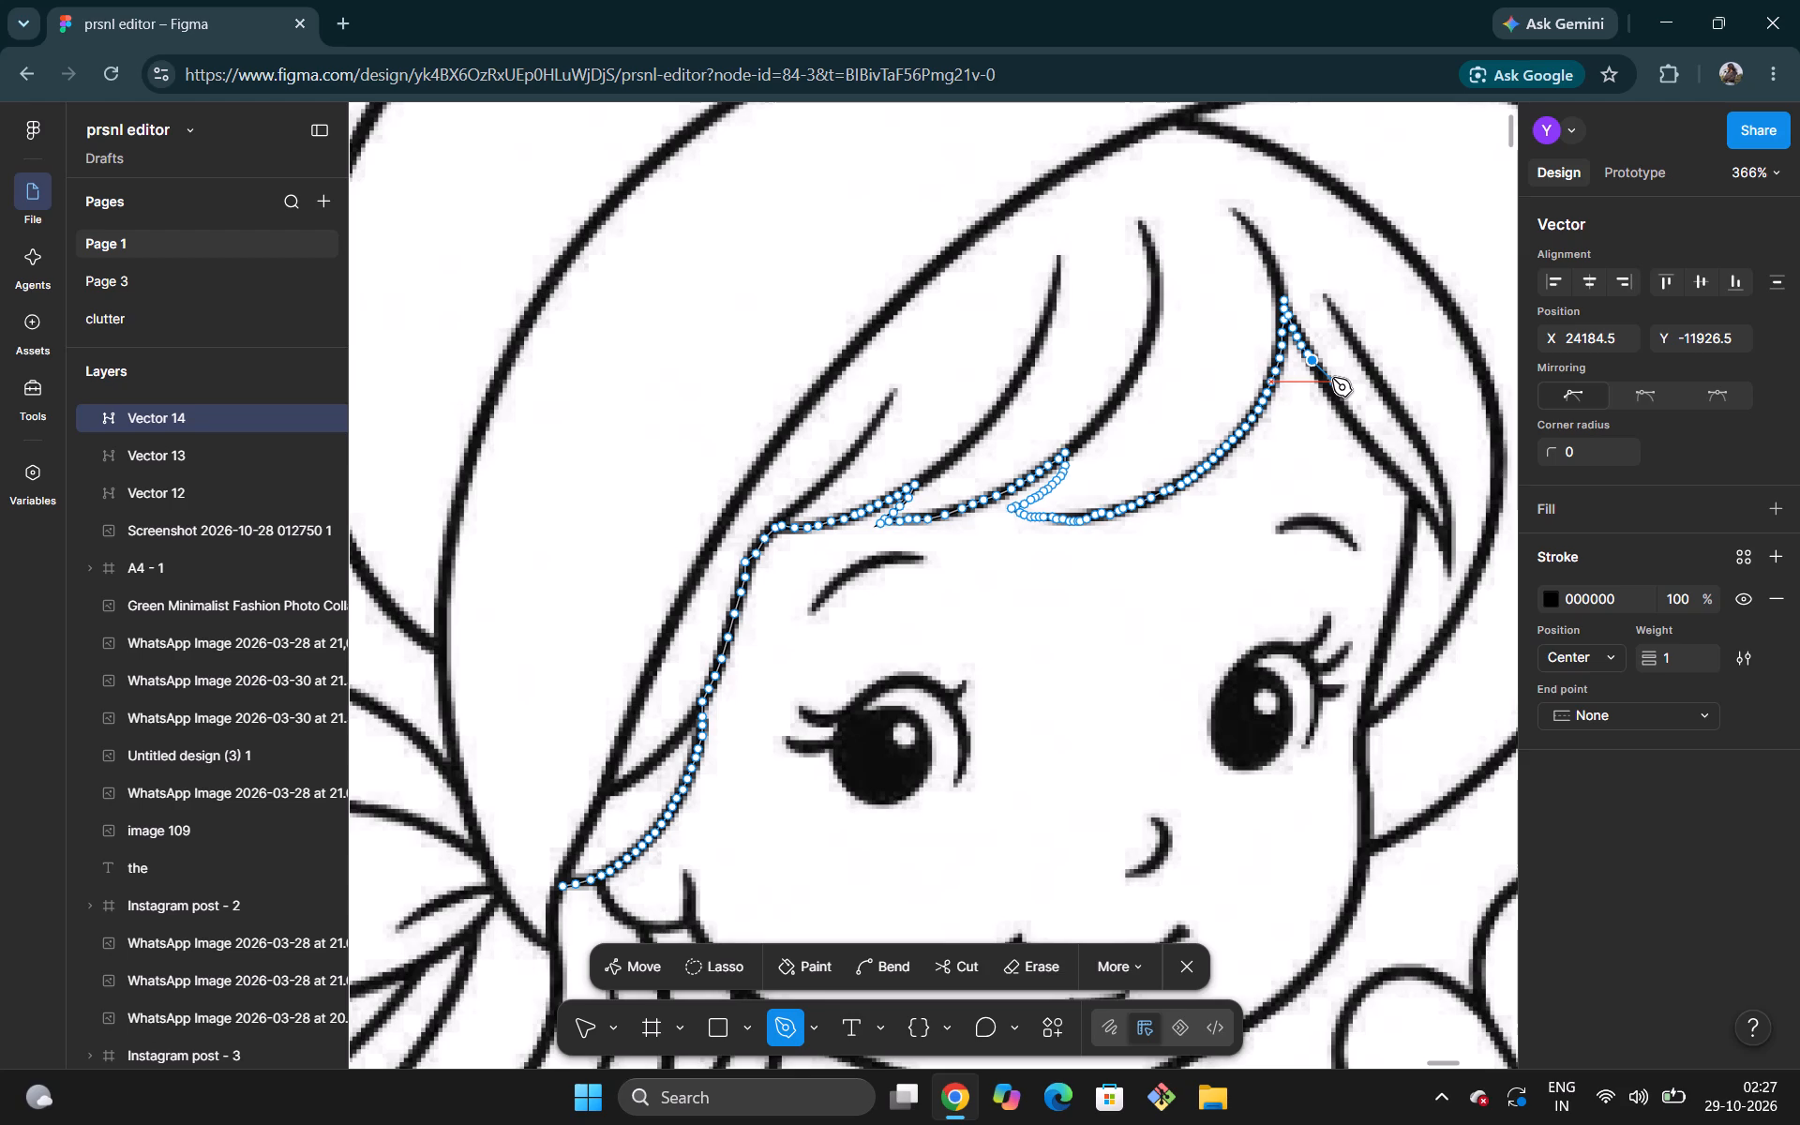
scroll(1332, 378, left, 1)
scroll(1332, 378, up, 1)
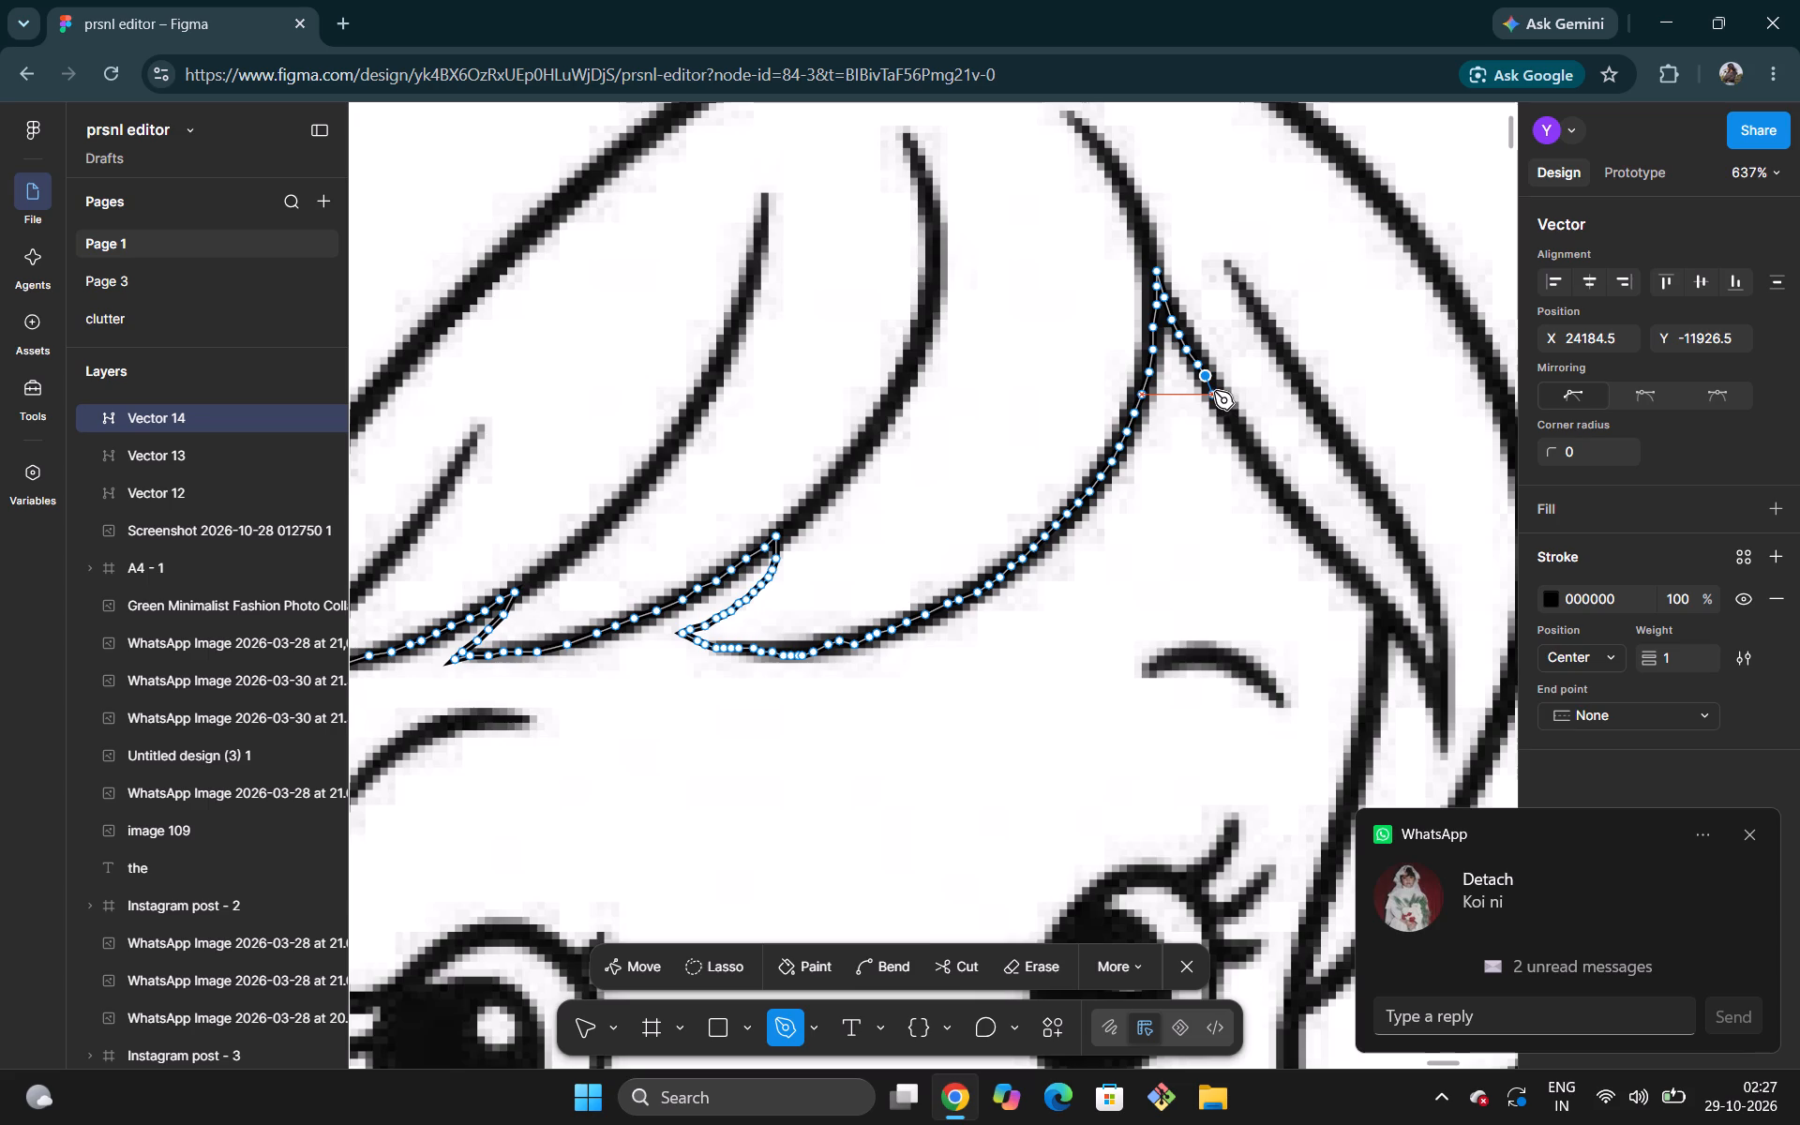
click(1214, 390)
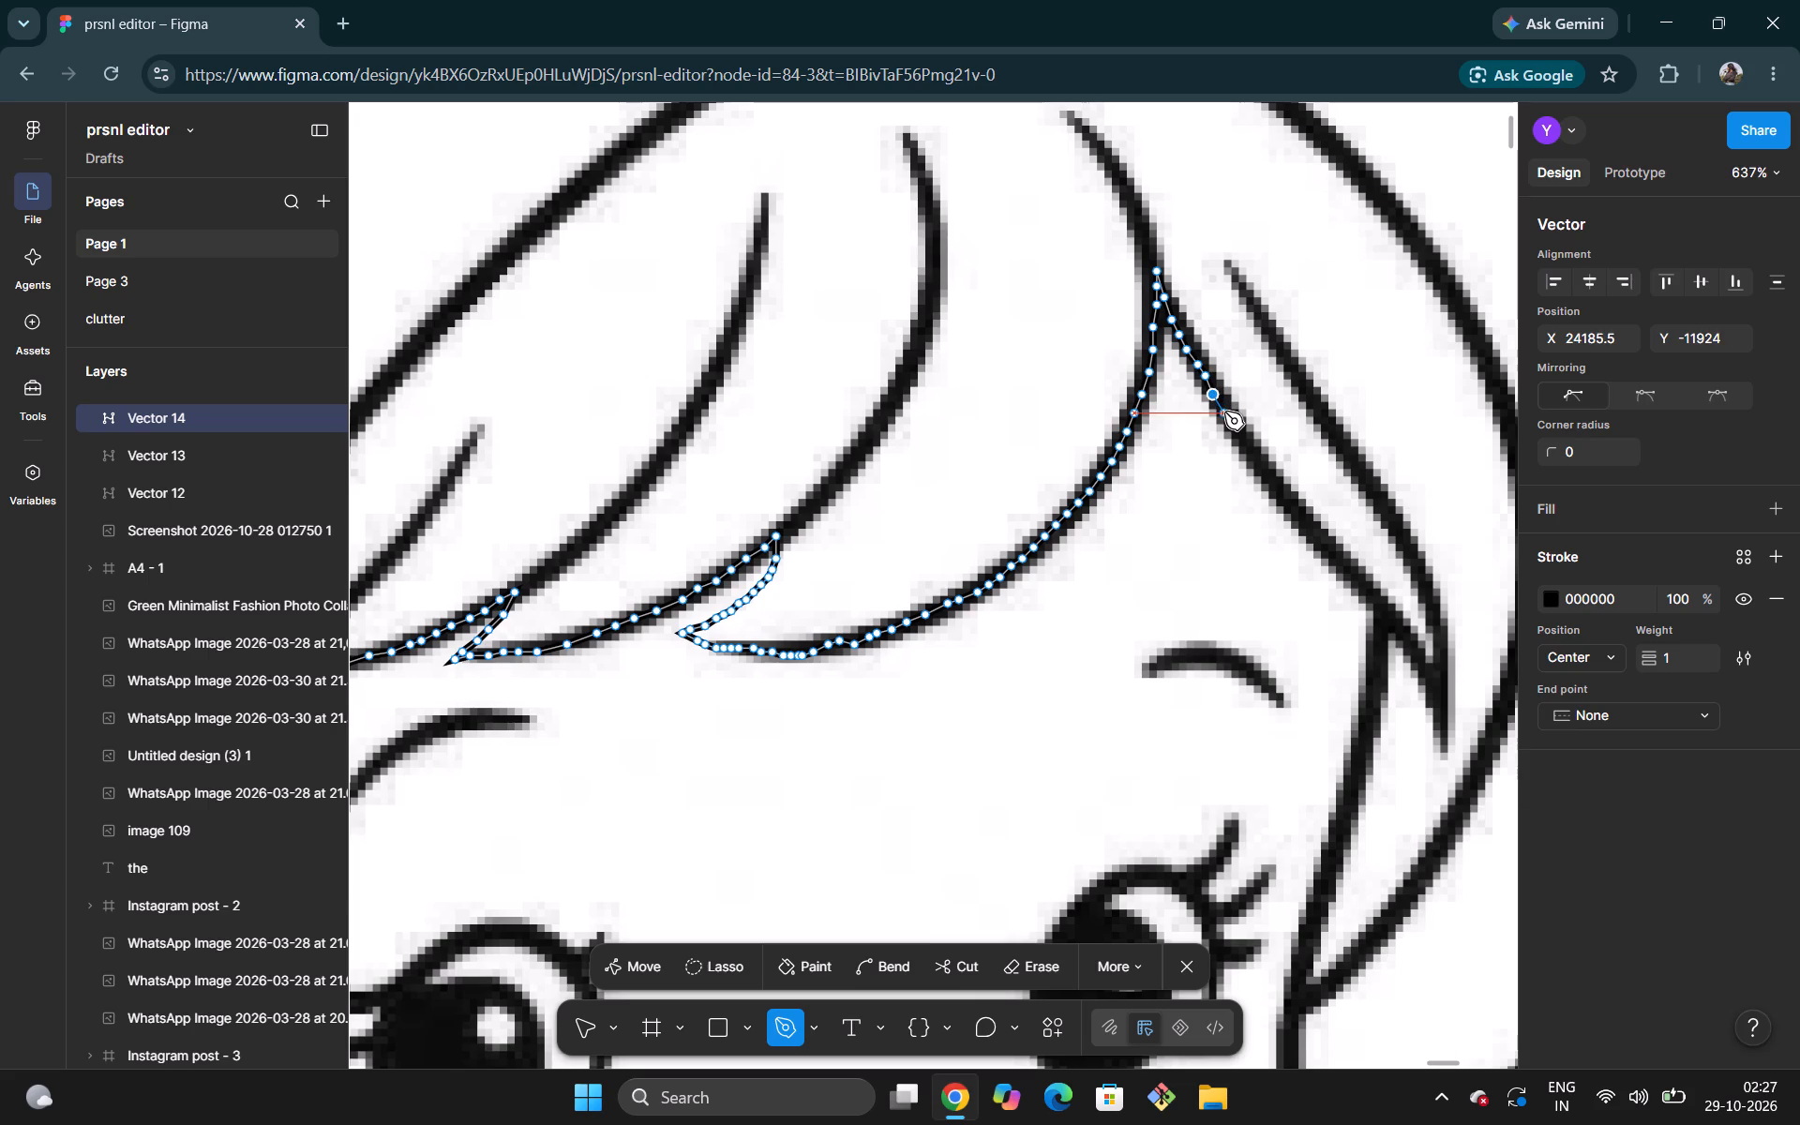
click(1224, 412)
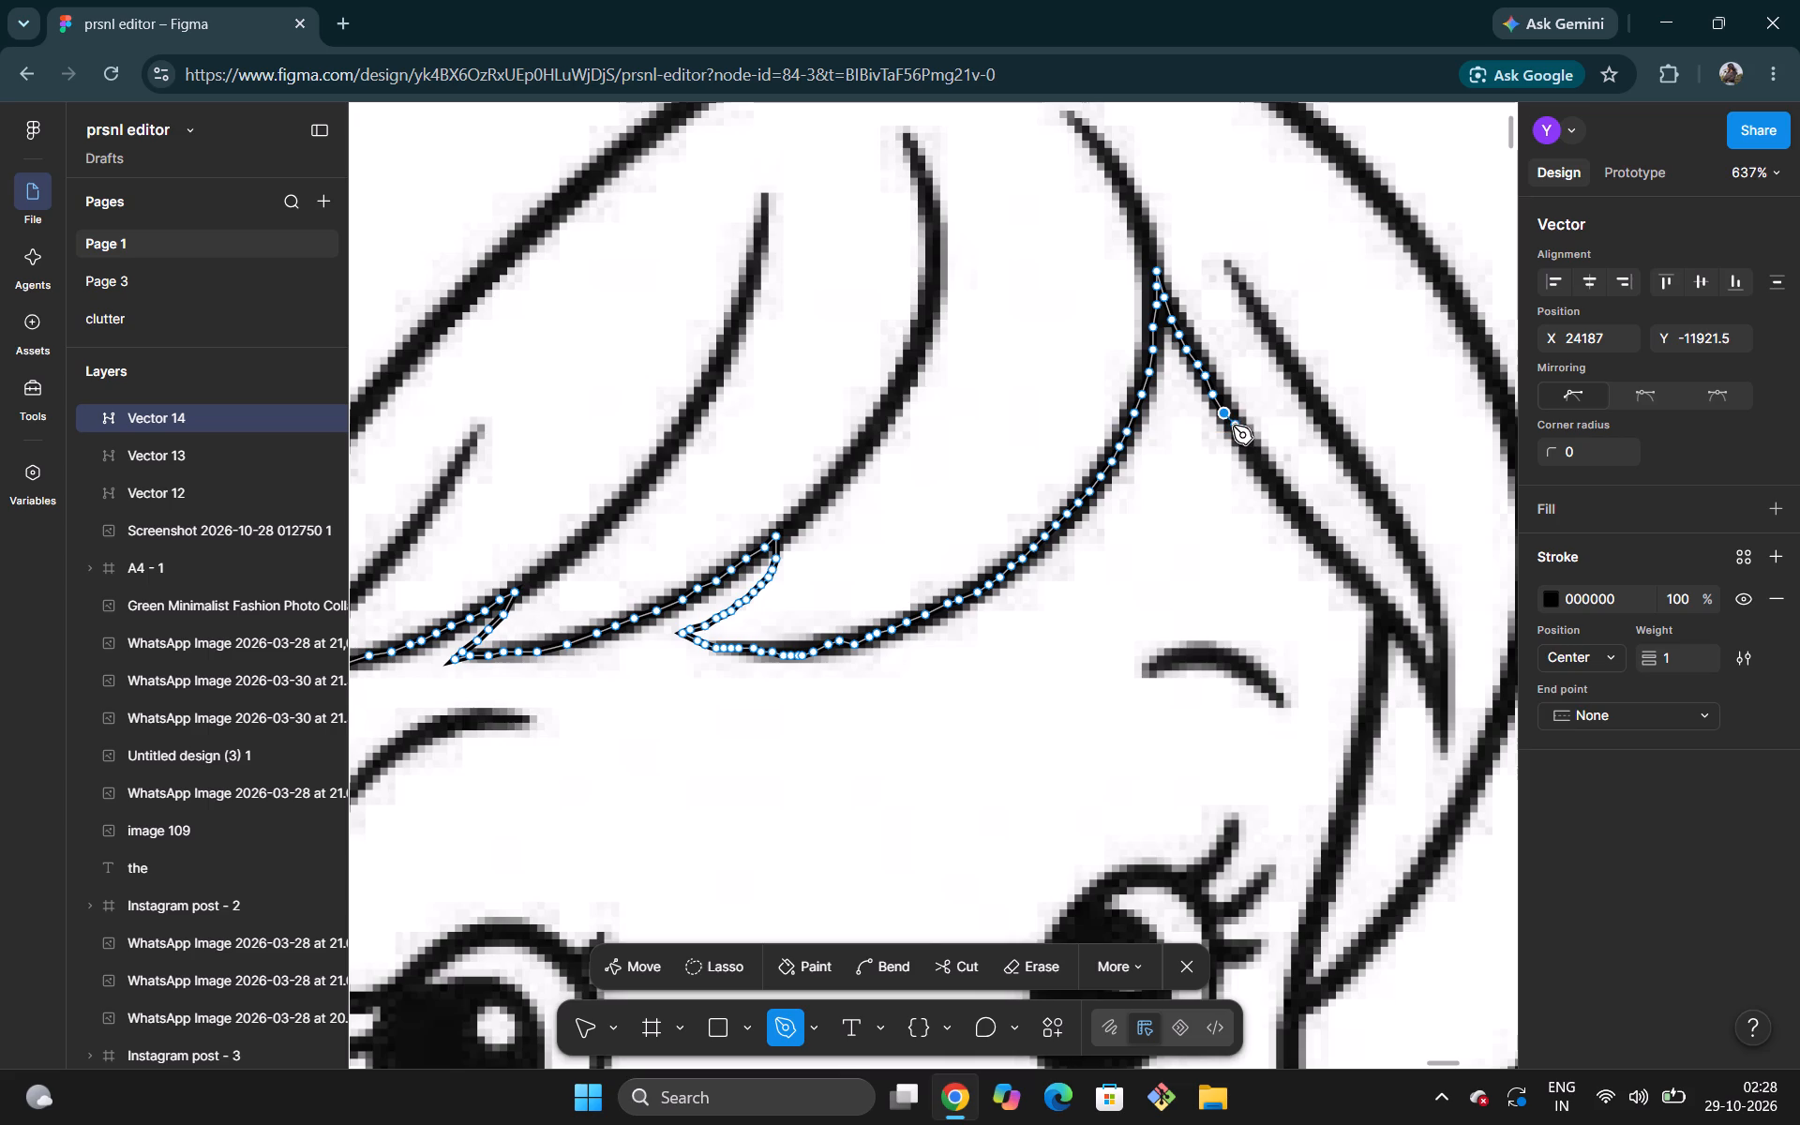
click(1234, 428)
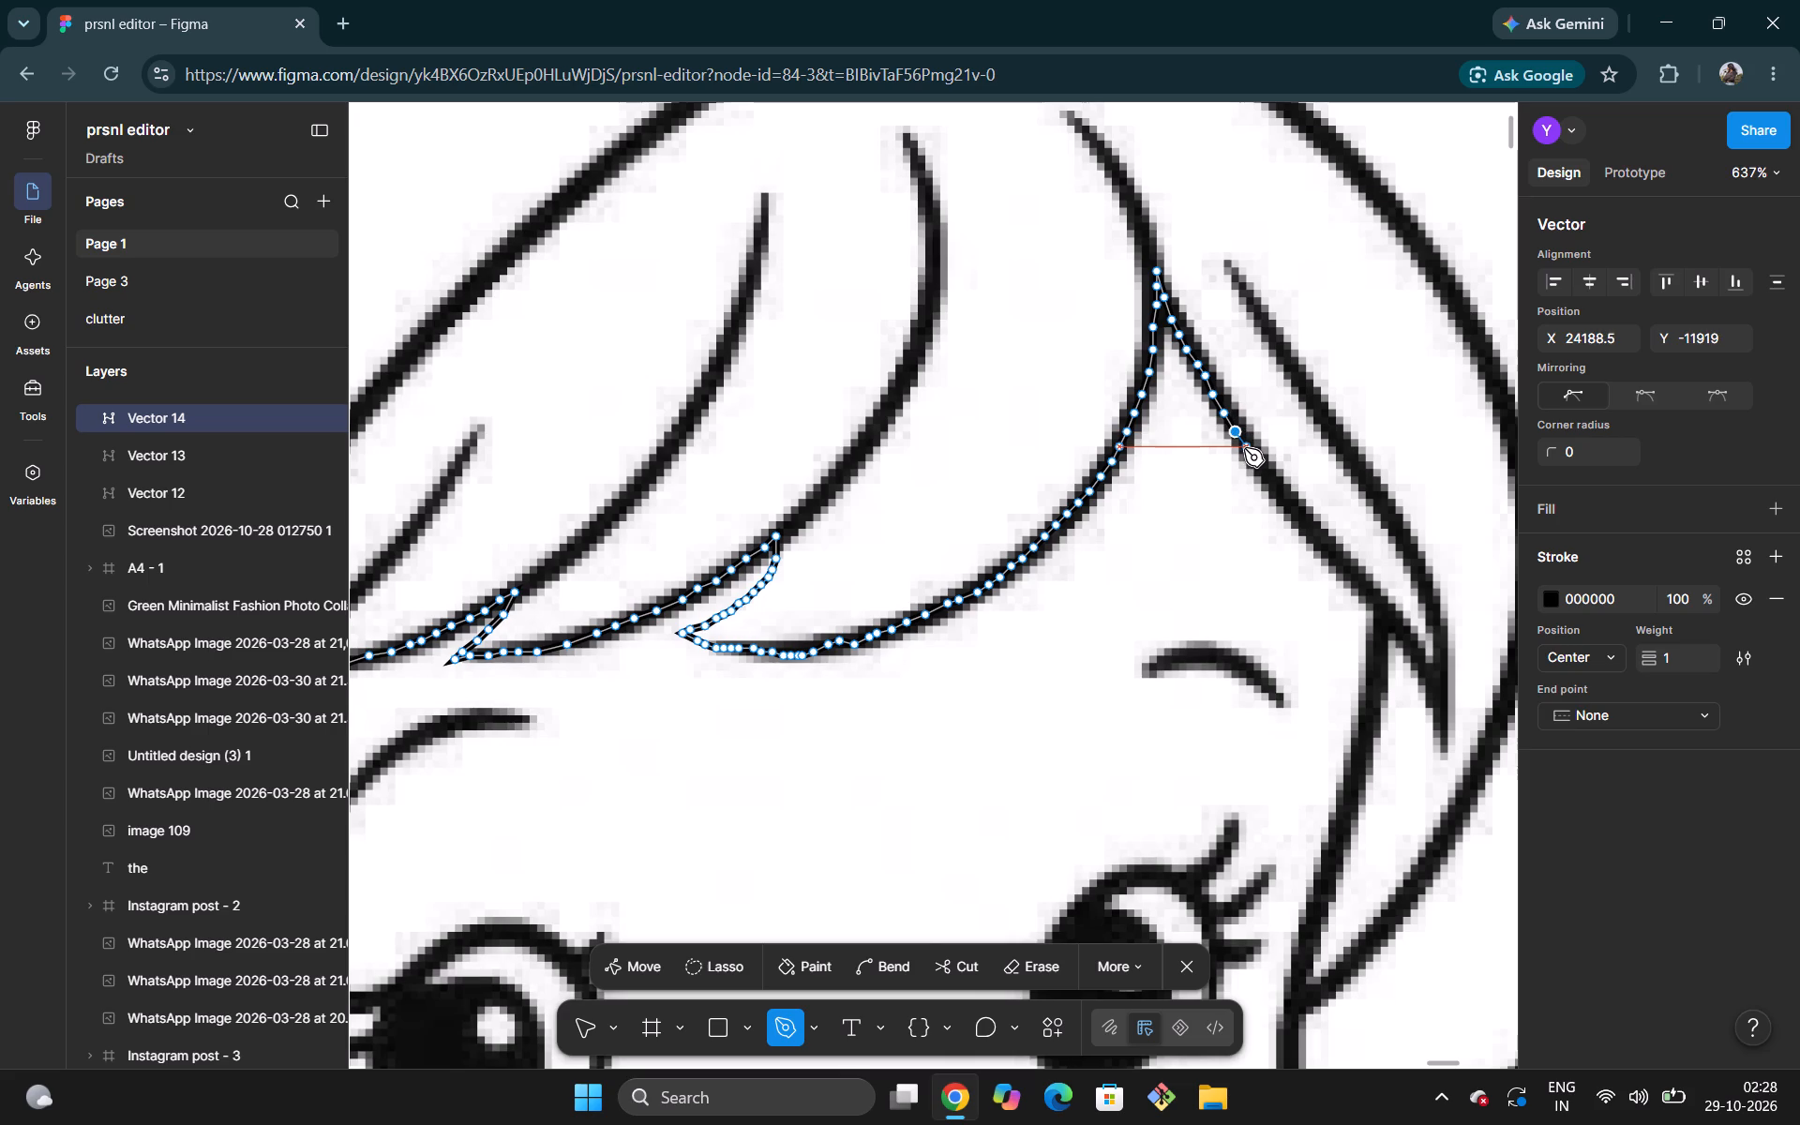
Continue the path down the centre of the diagonal hair line's upper-middle stretch with closely spaced points.
click(1244, 448)
scroll(1244, 448, left, 1)
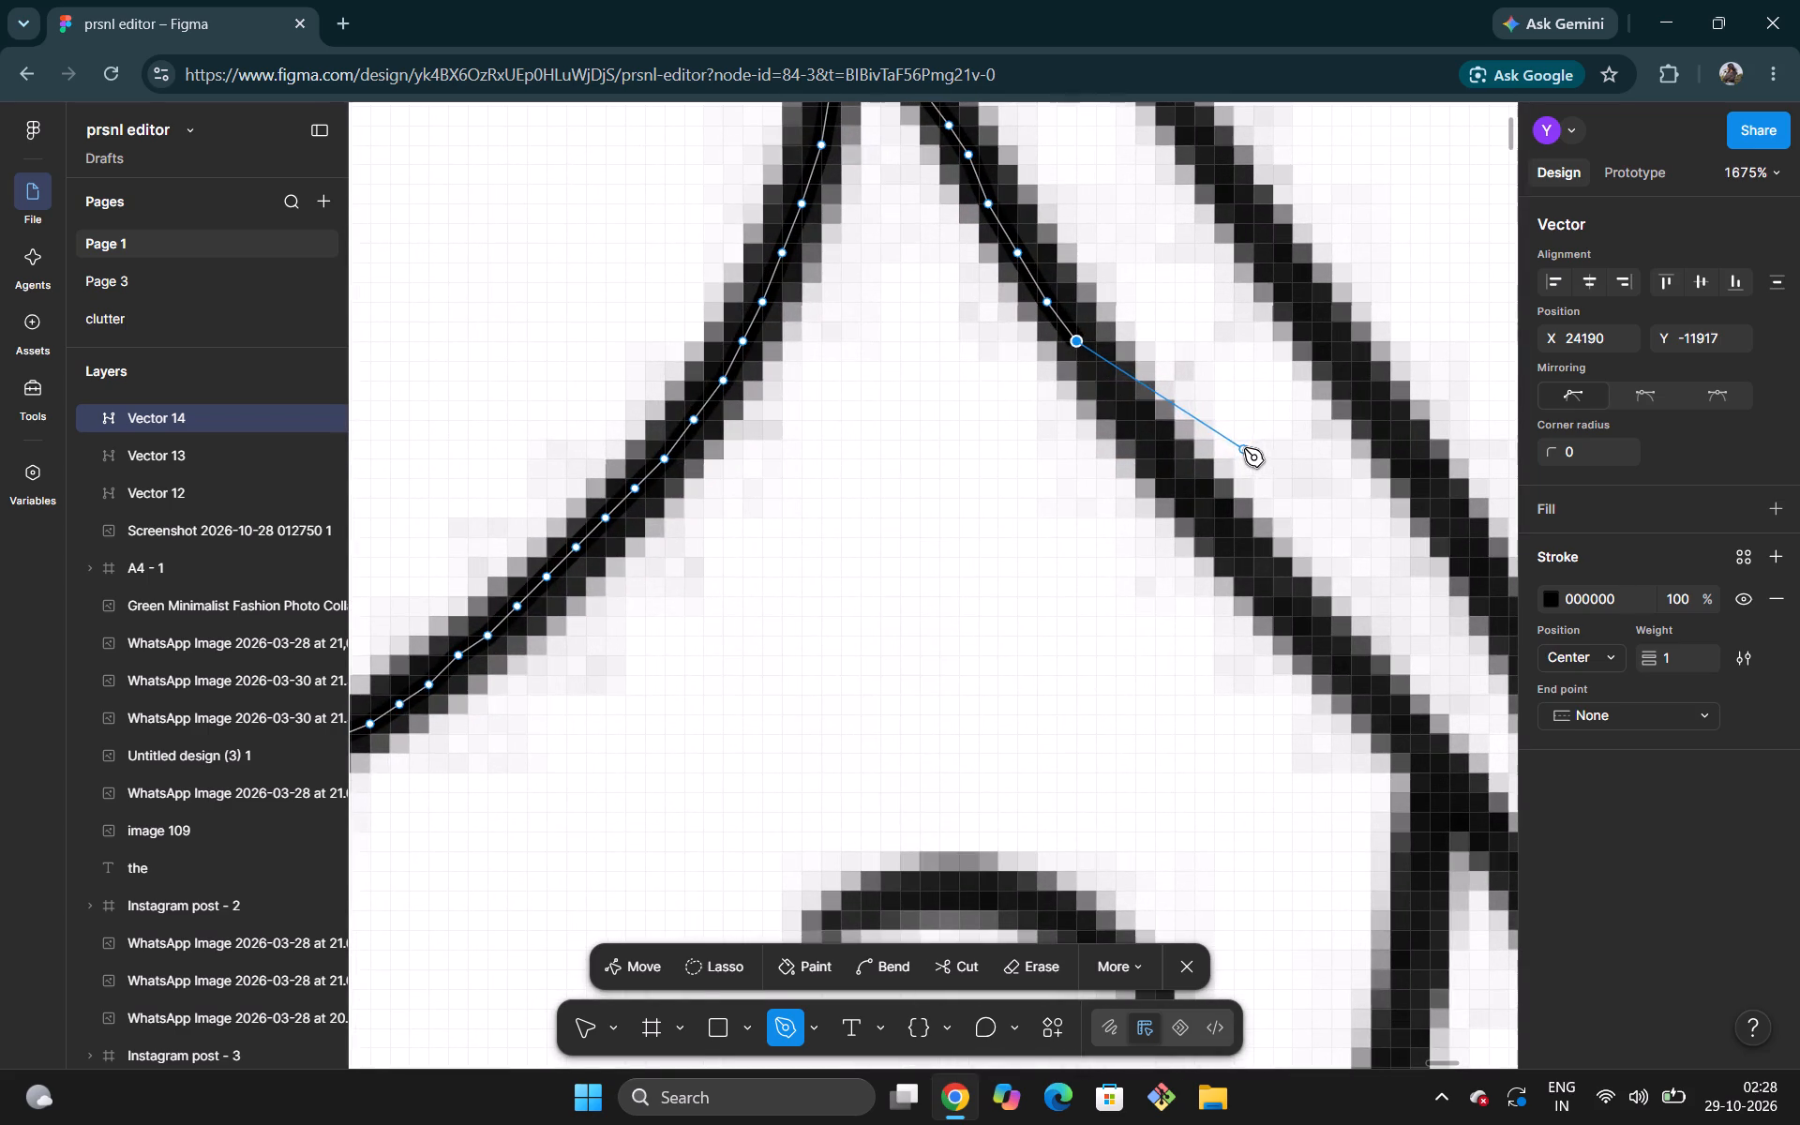
click(1102, 373)
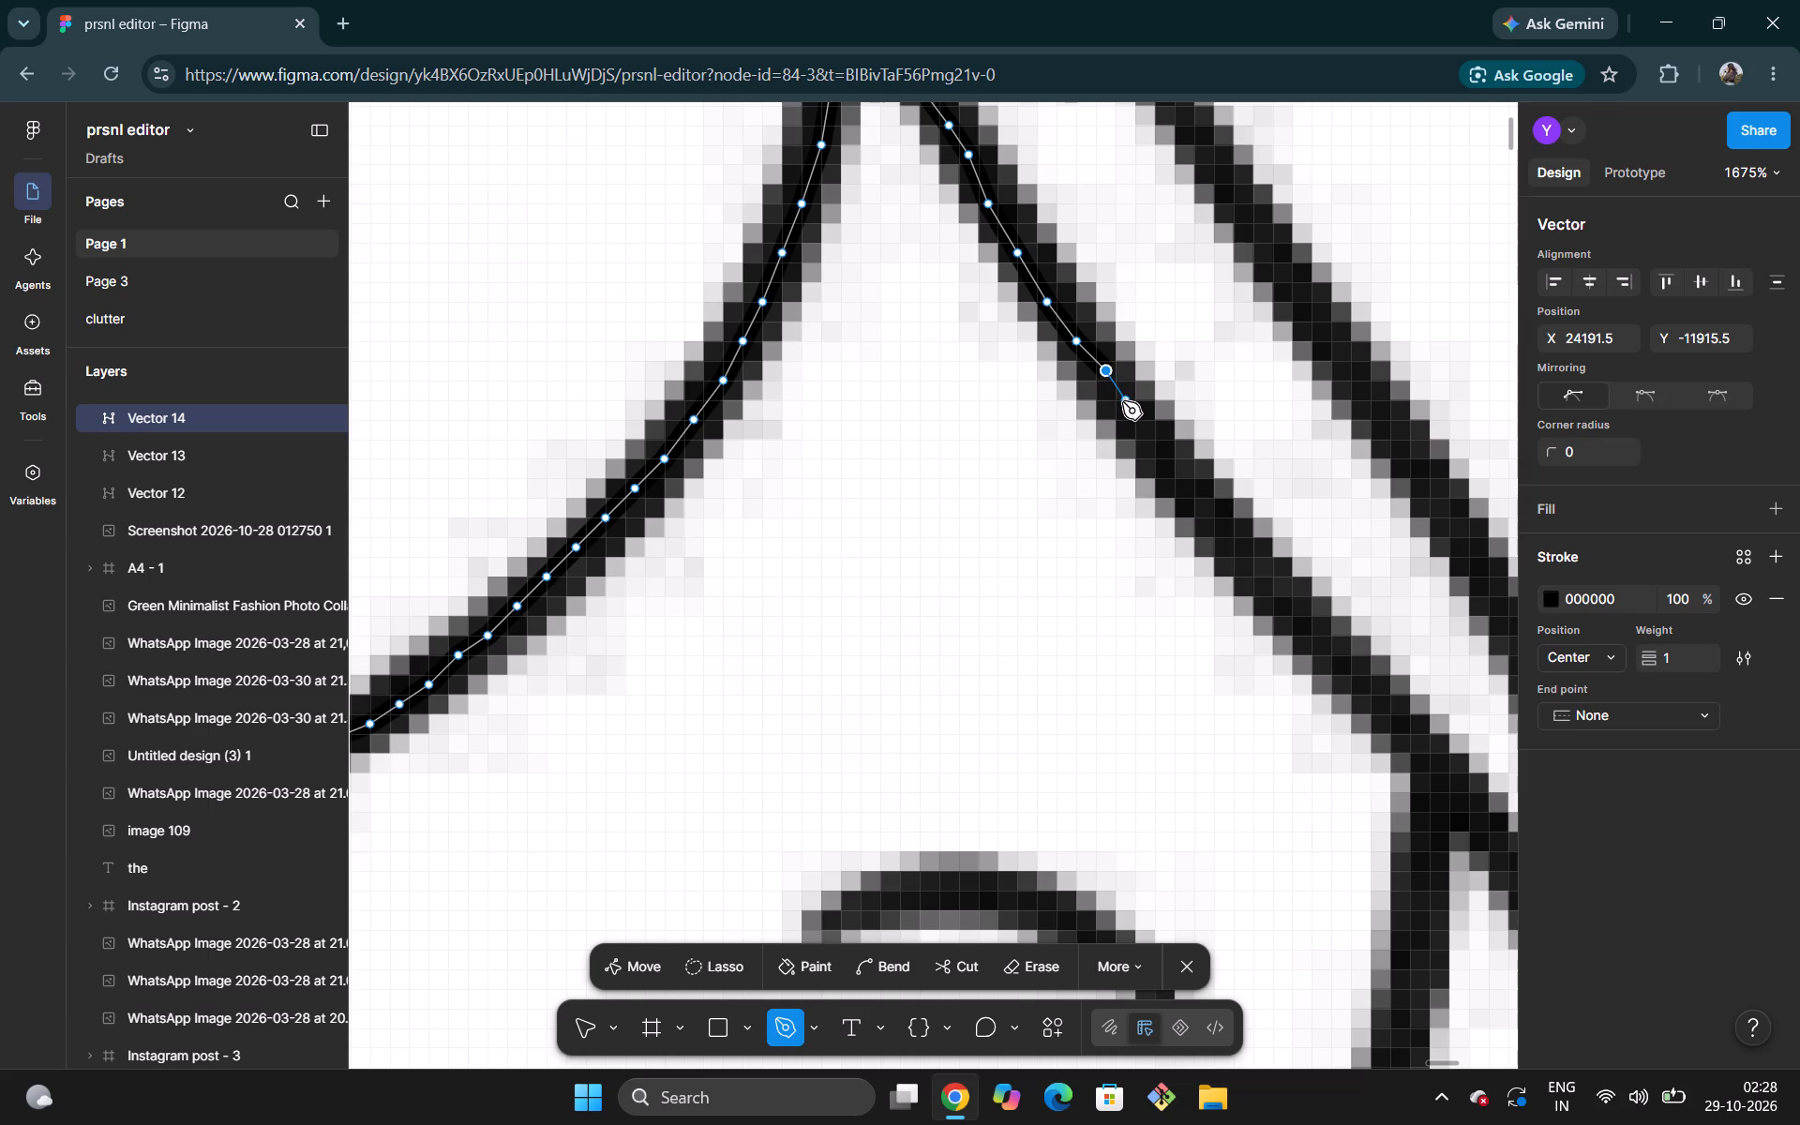
click(1122, 401)
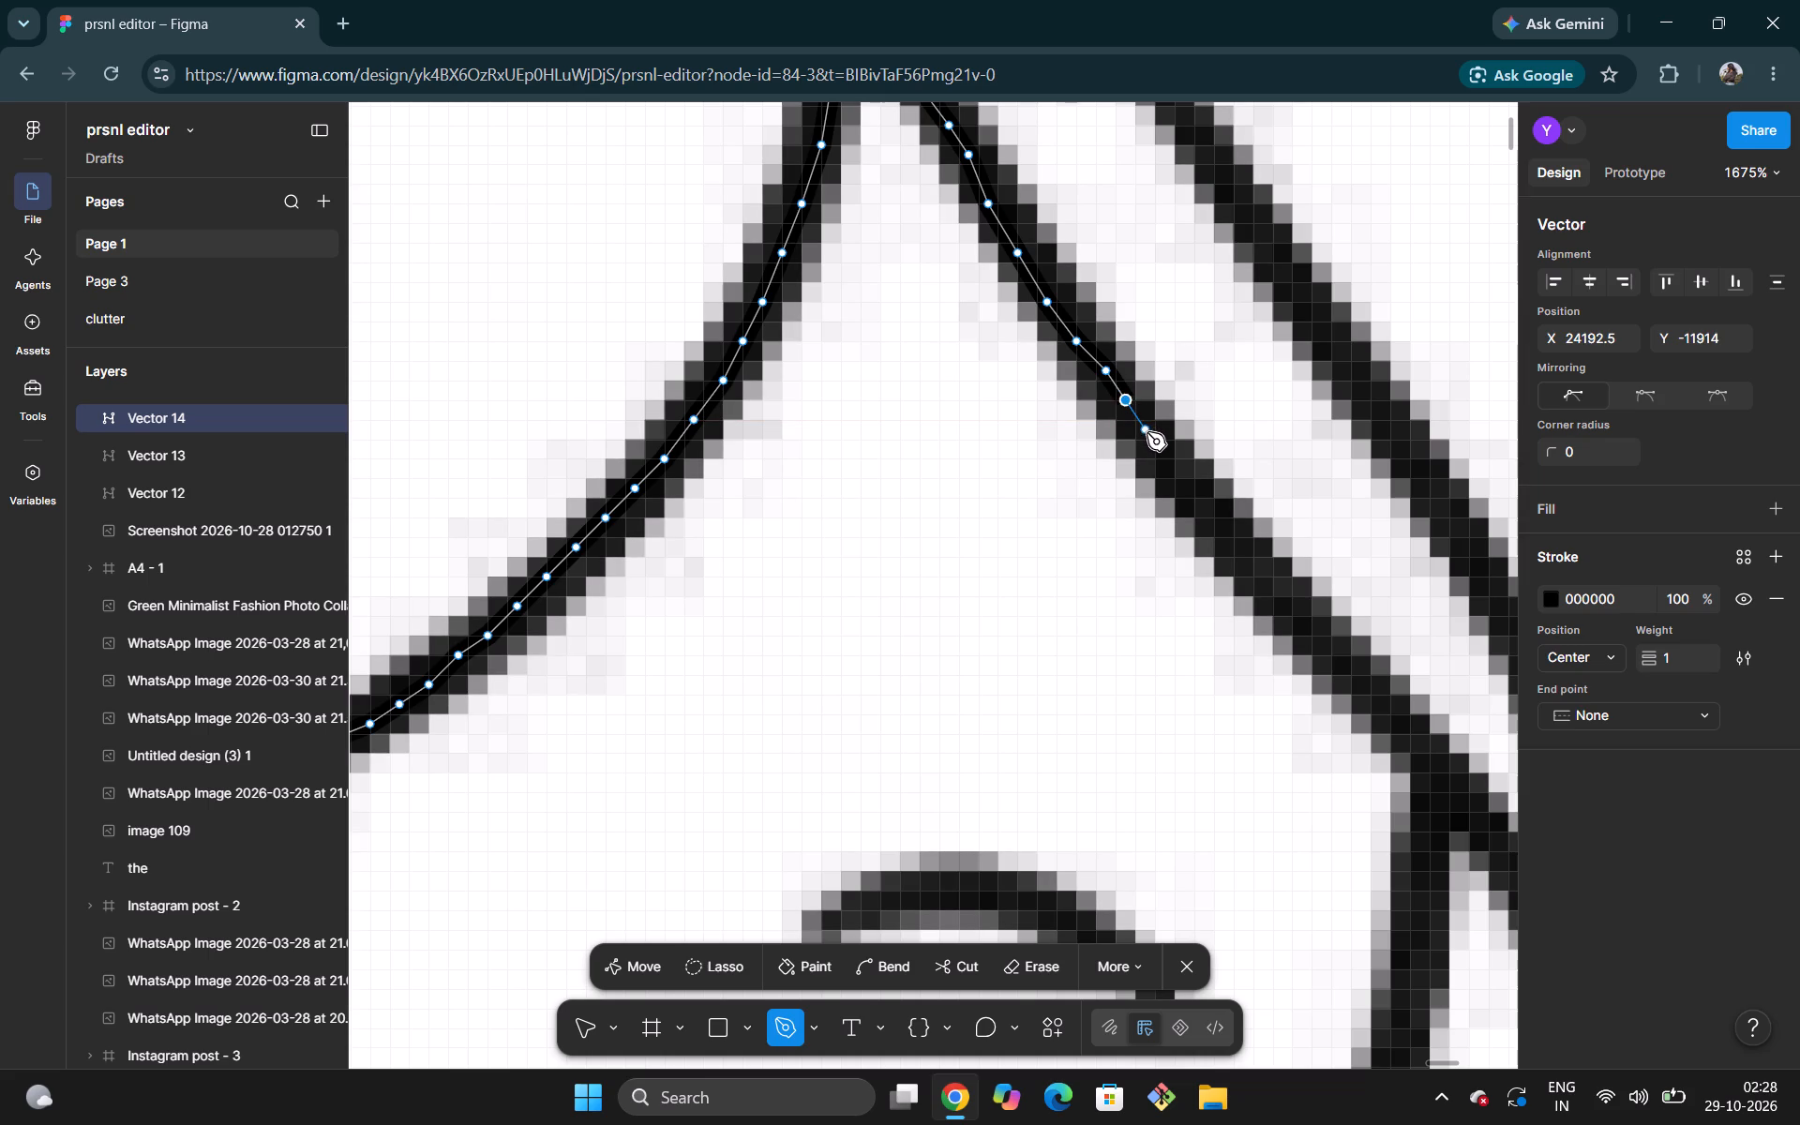
click(1147, 432)
click(1174, 461)
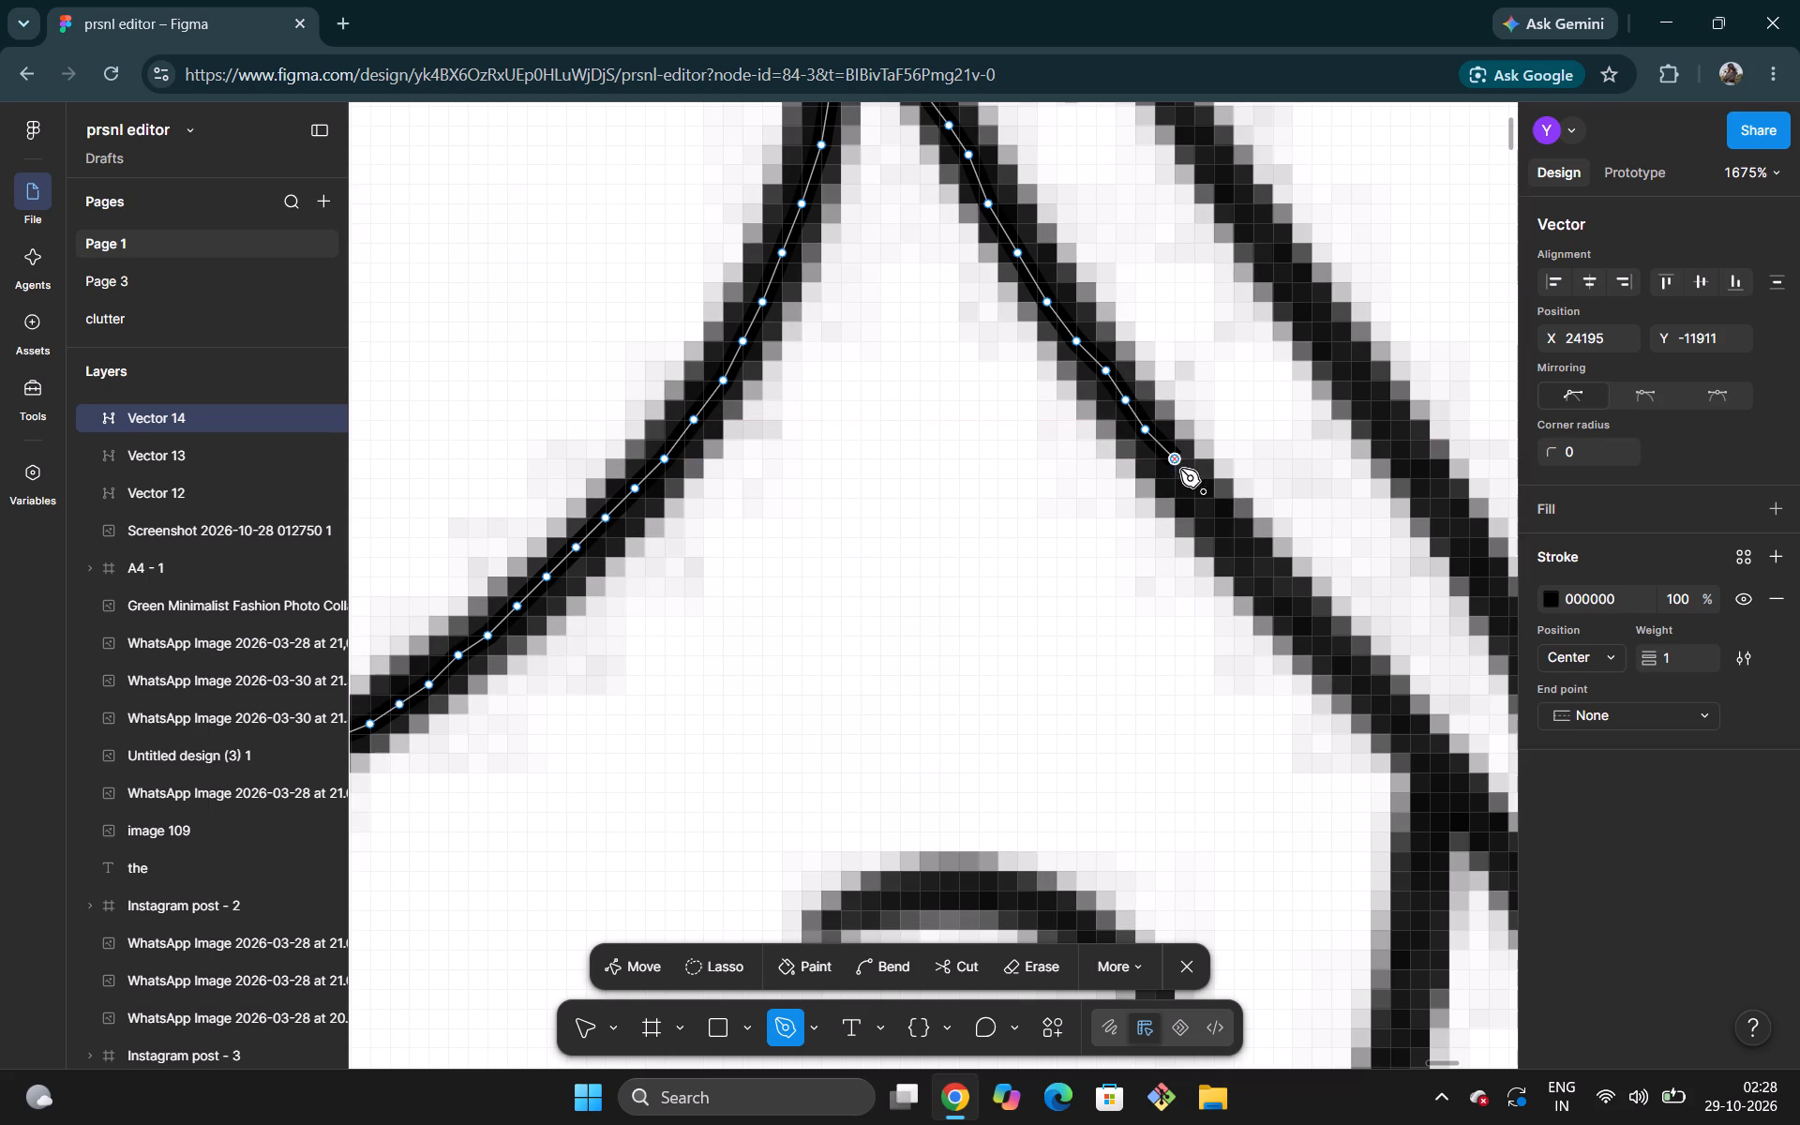
click(1192, 488)
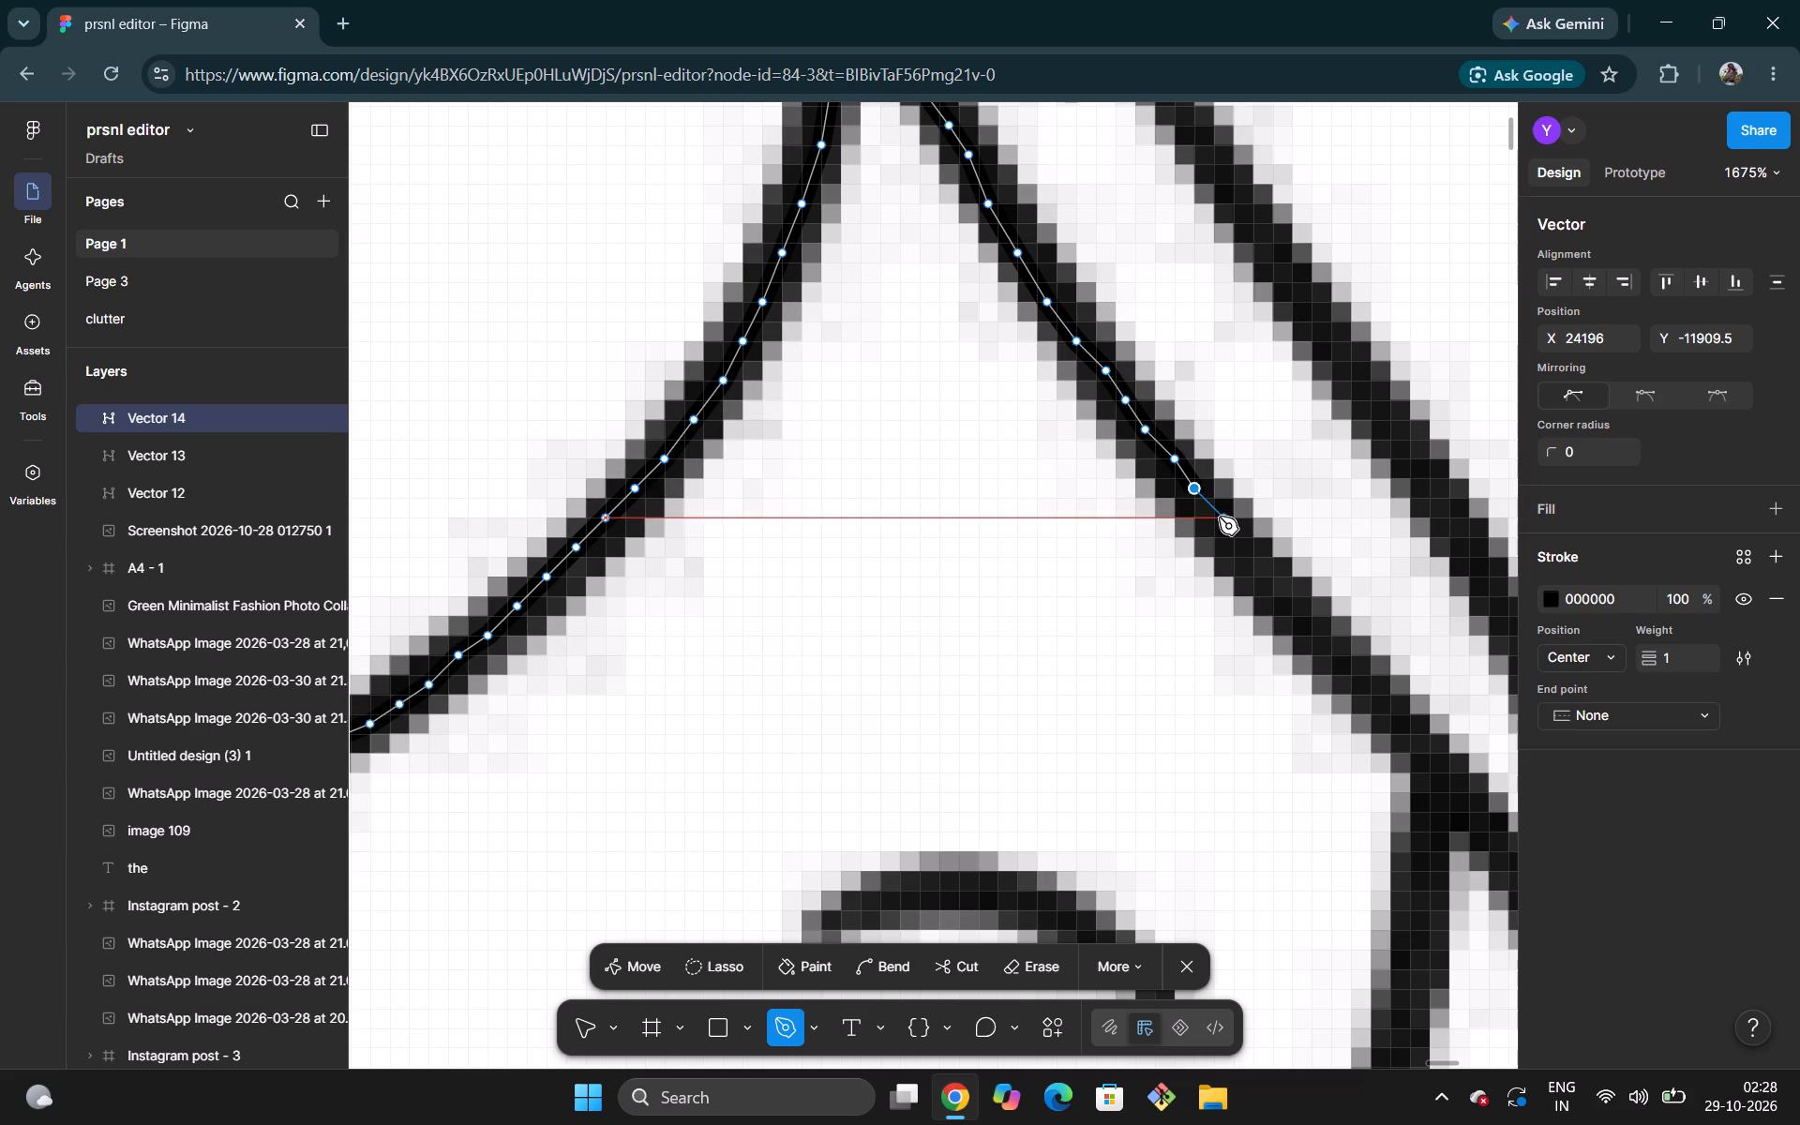
click(1219, 517)
Extend the path down the diagonal hair line to its junction with the line descending beside the face, re-placing one point just above it.
scroll(1219, 517, down, 1)
scroll(1219, 517, left, 1)
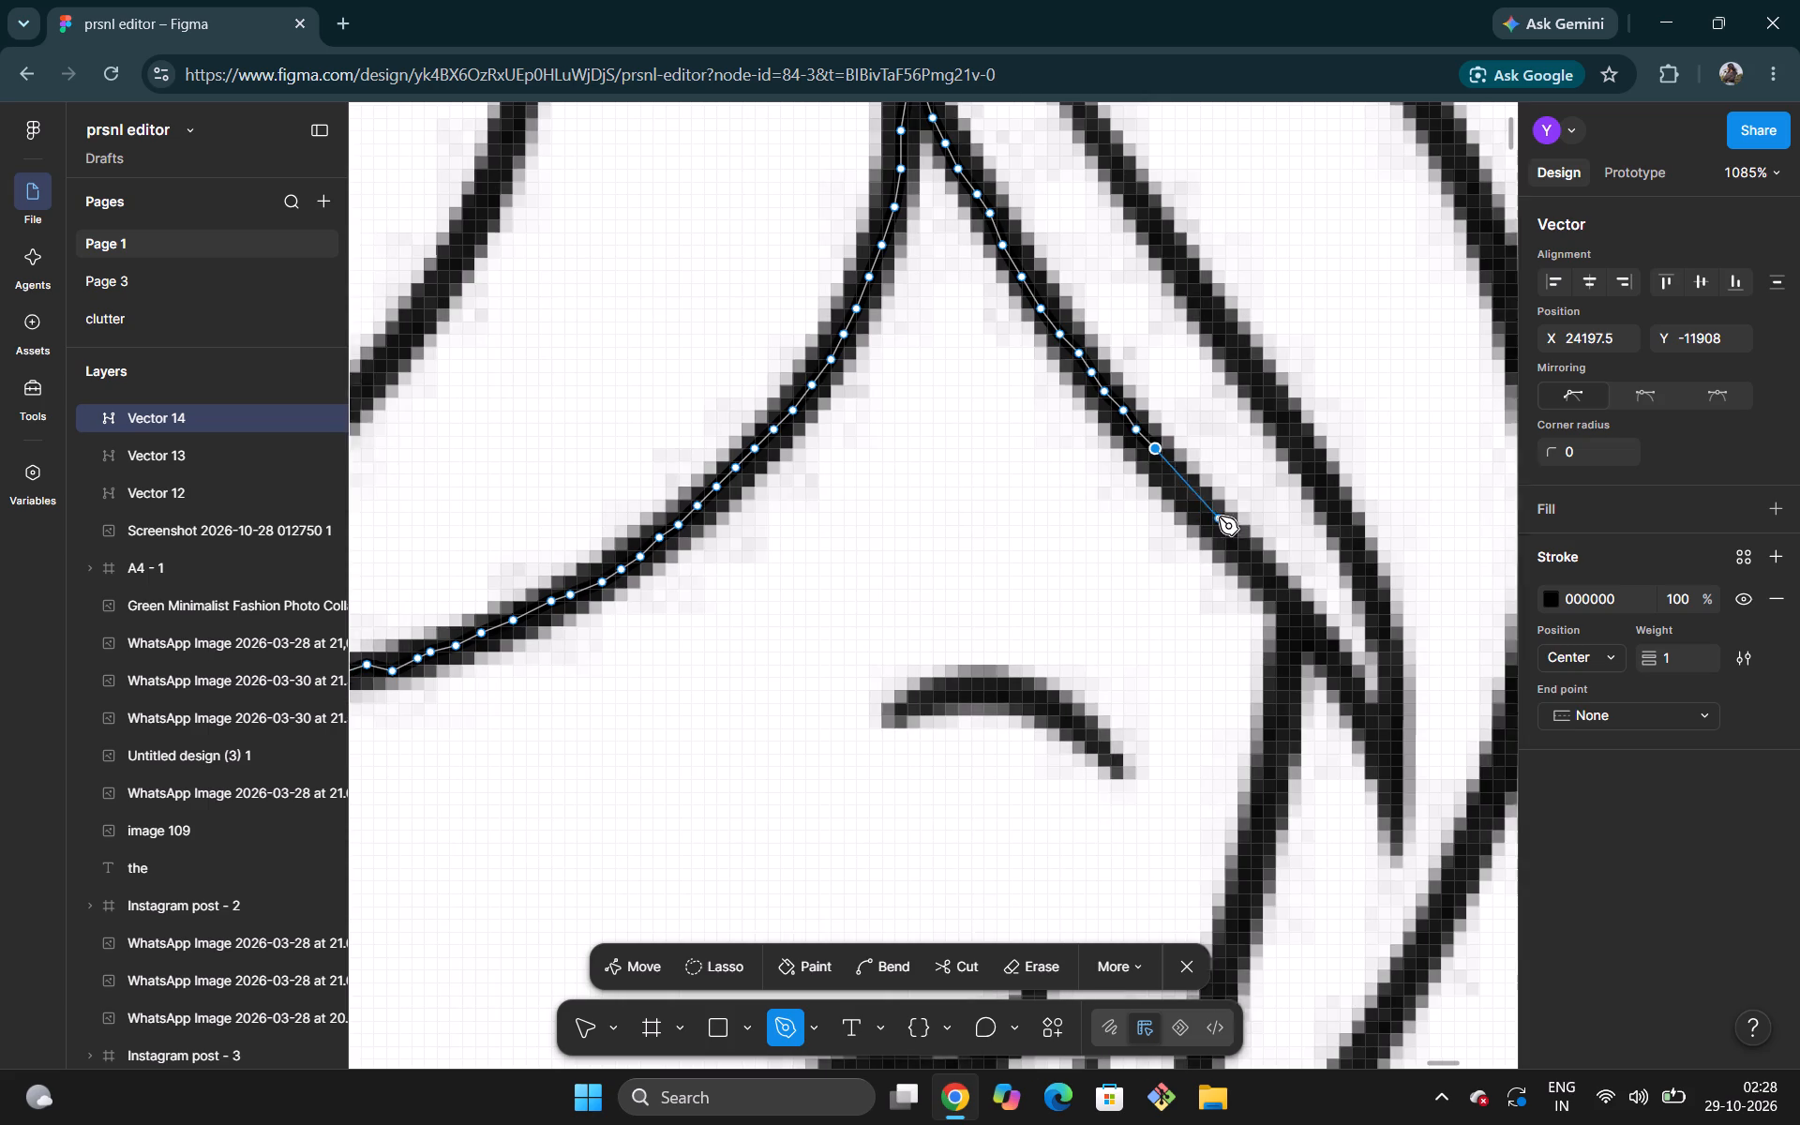
scroll(1219, 517, left, 1)
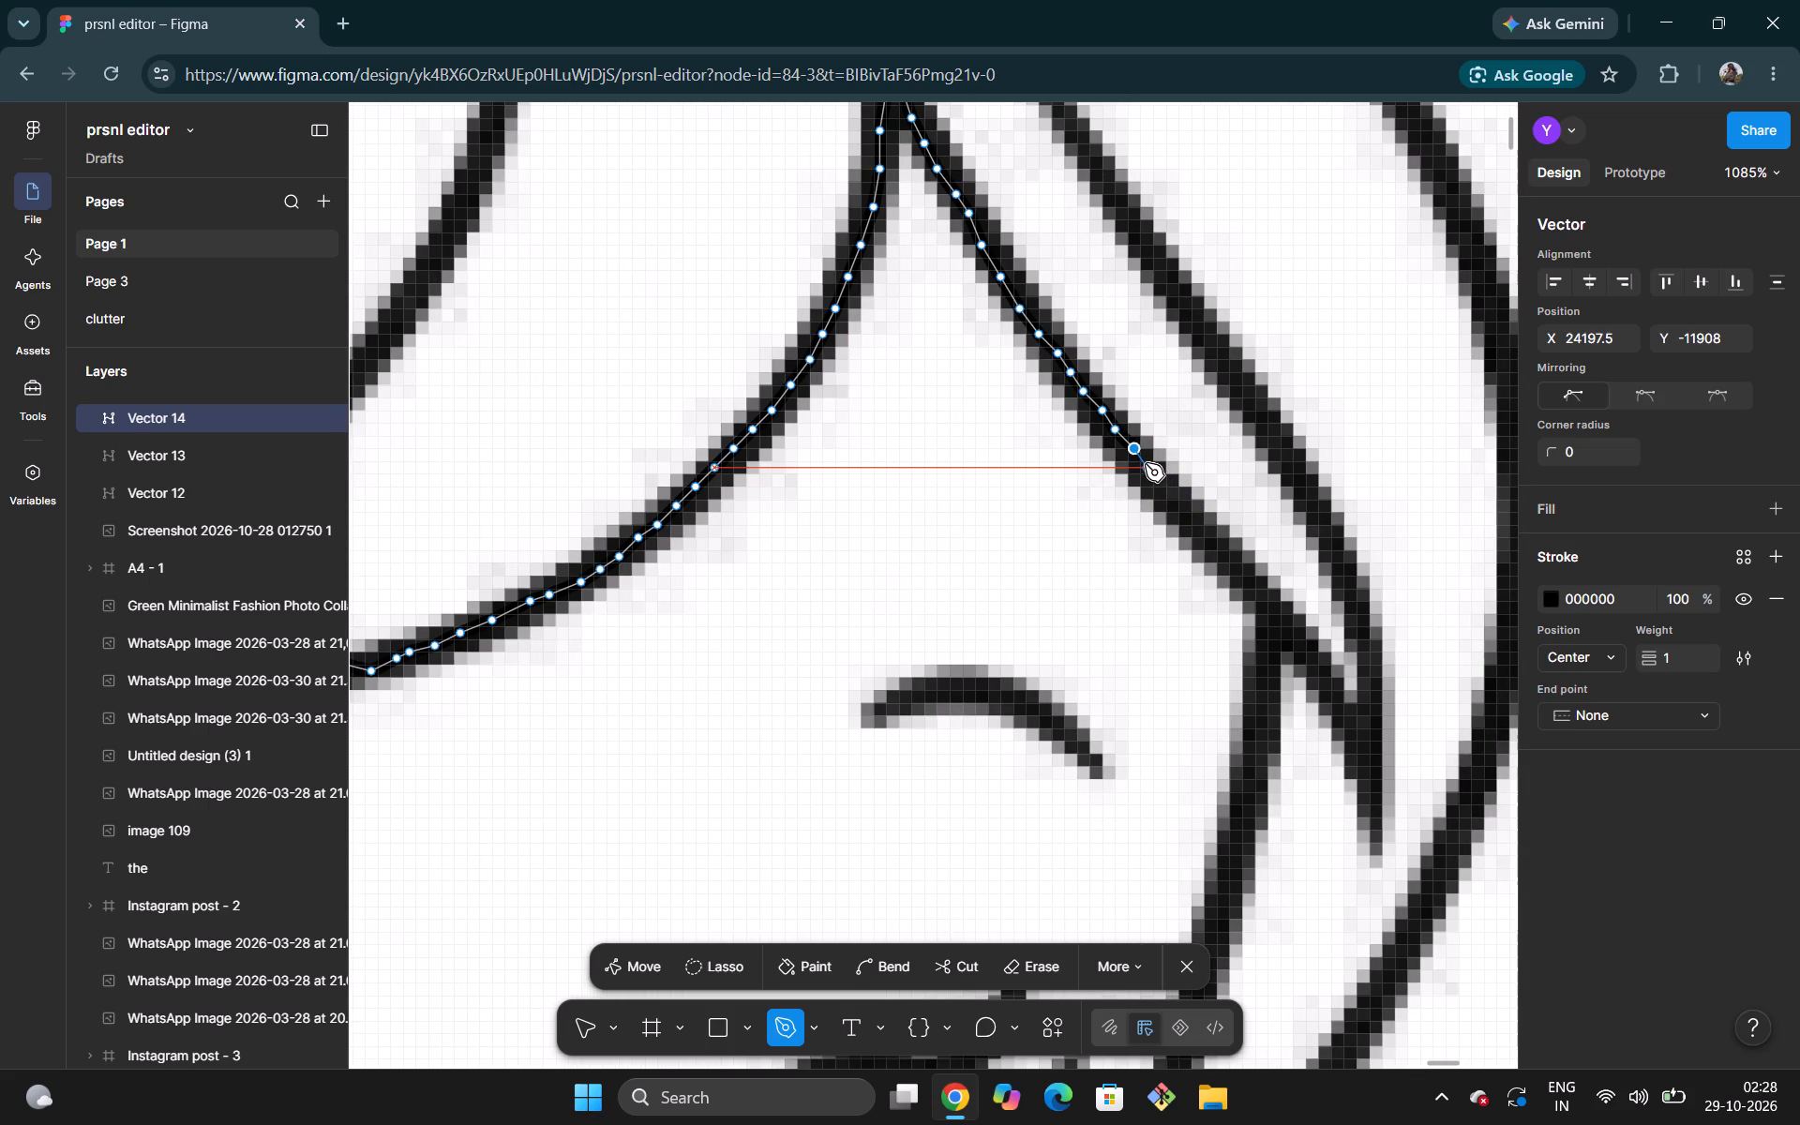
click(1145, 463)
click(1163, 488)
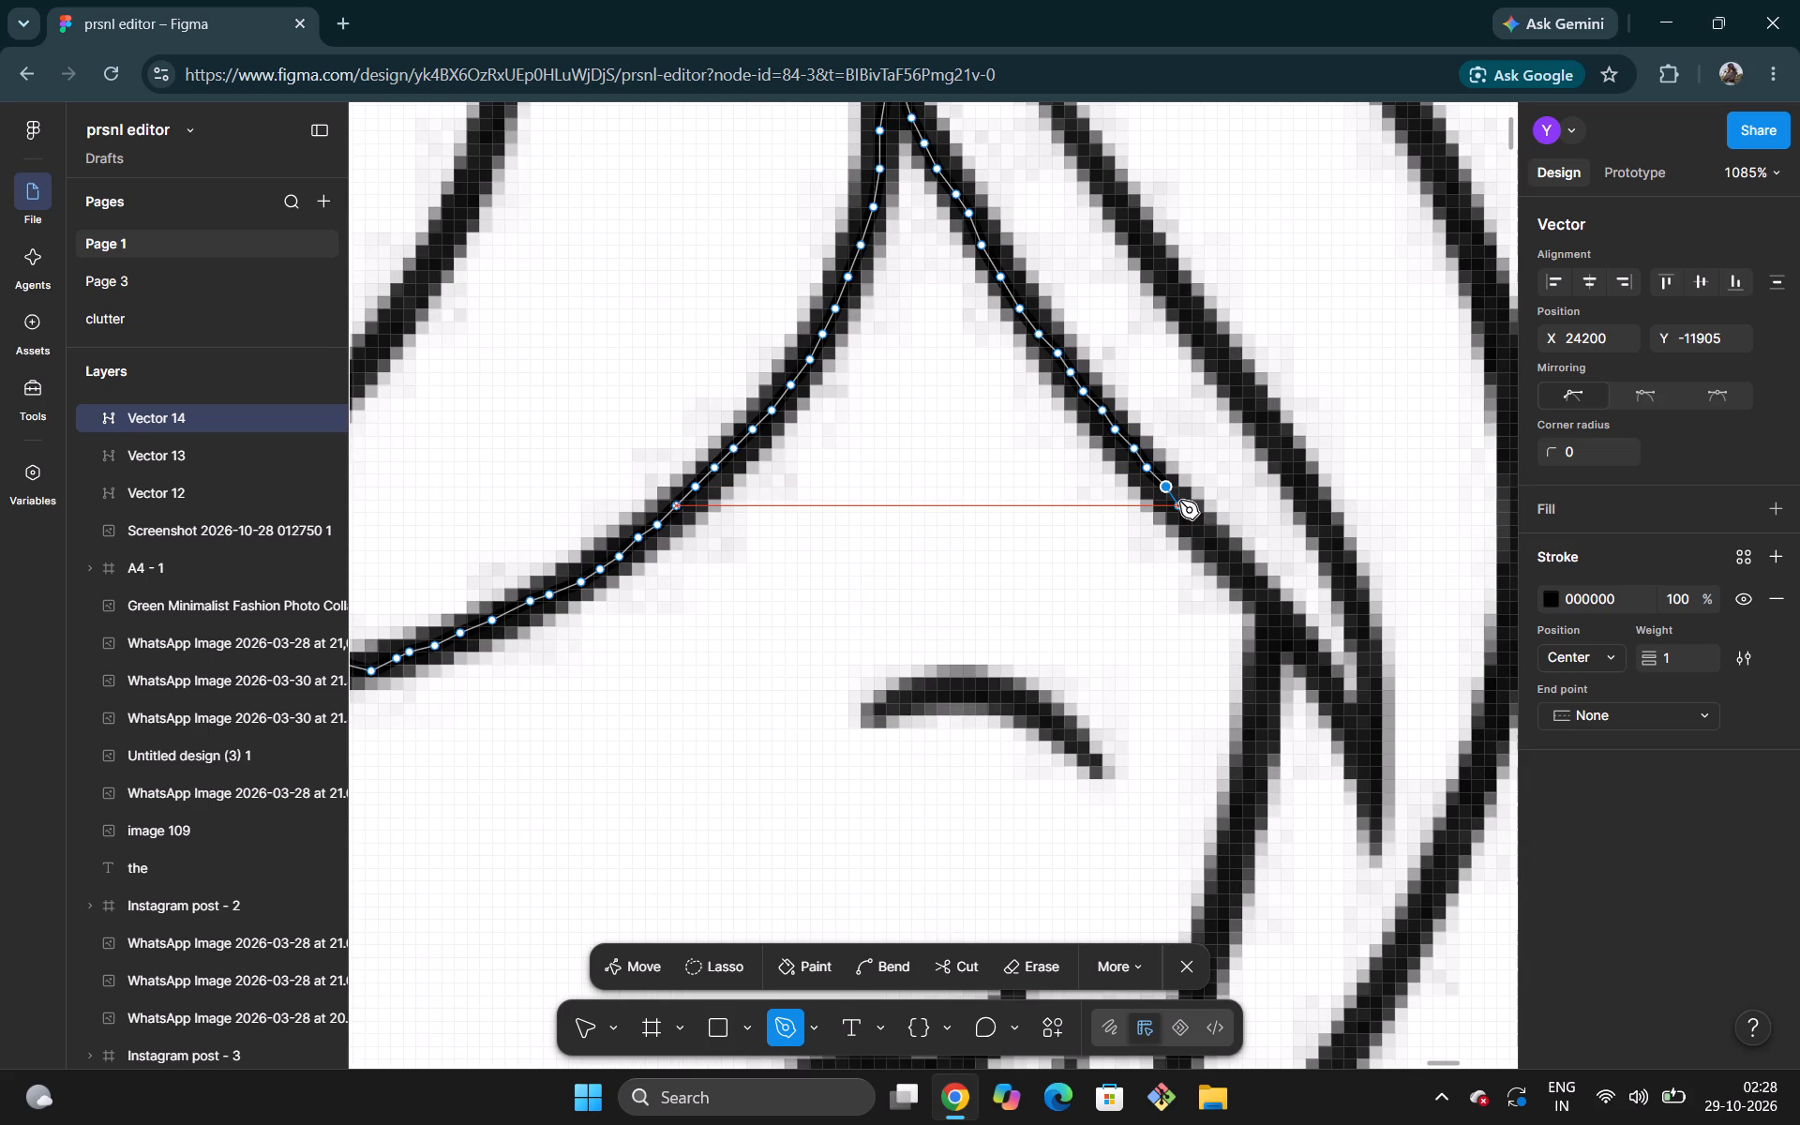
click(1178, 497)
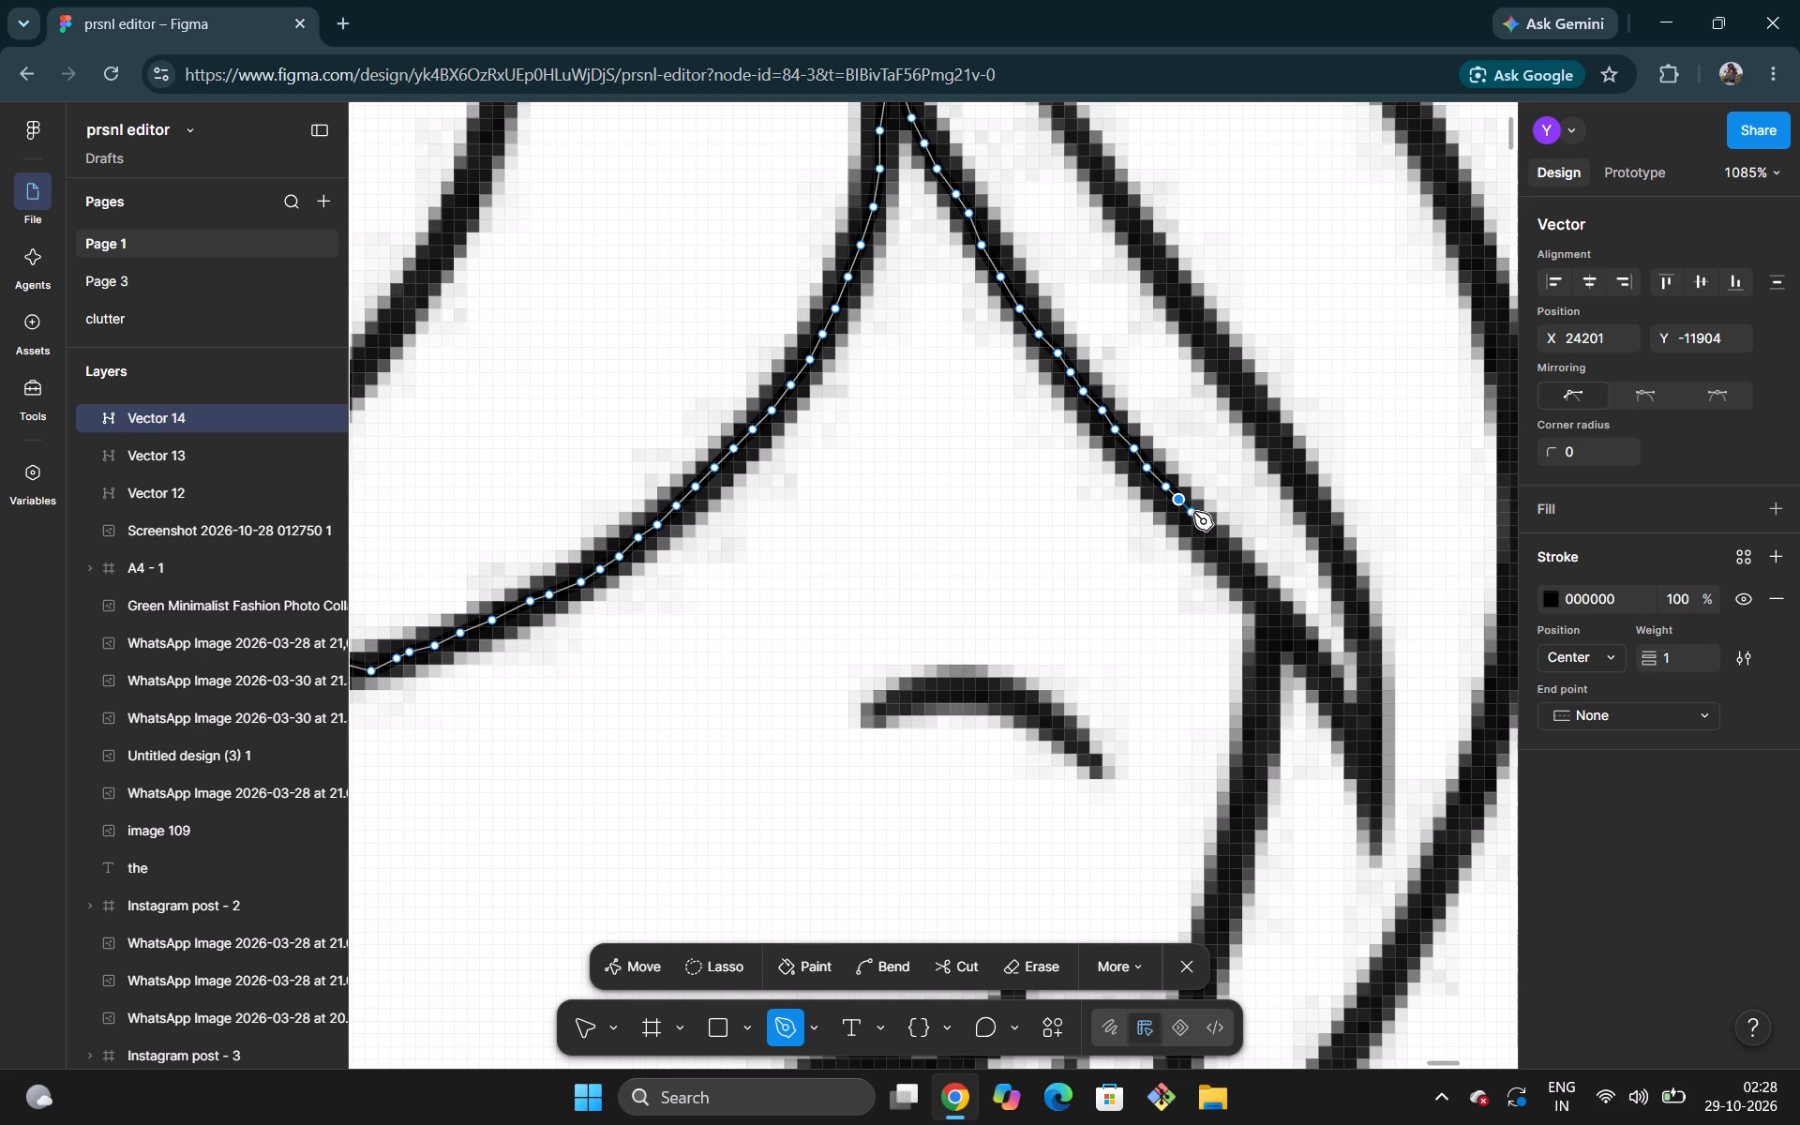
click(1192, 512)
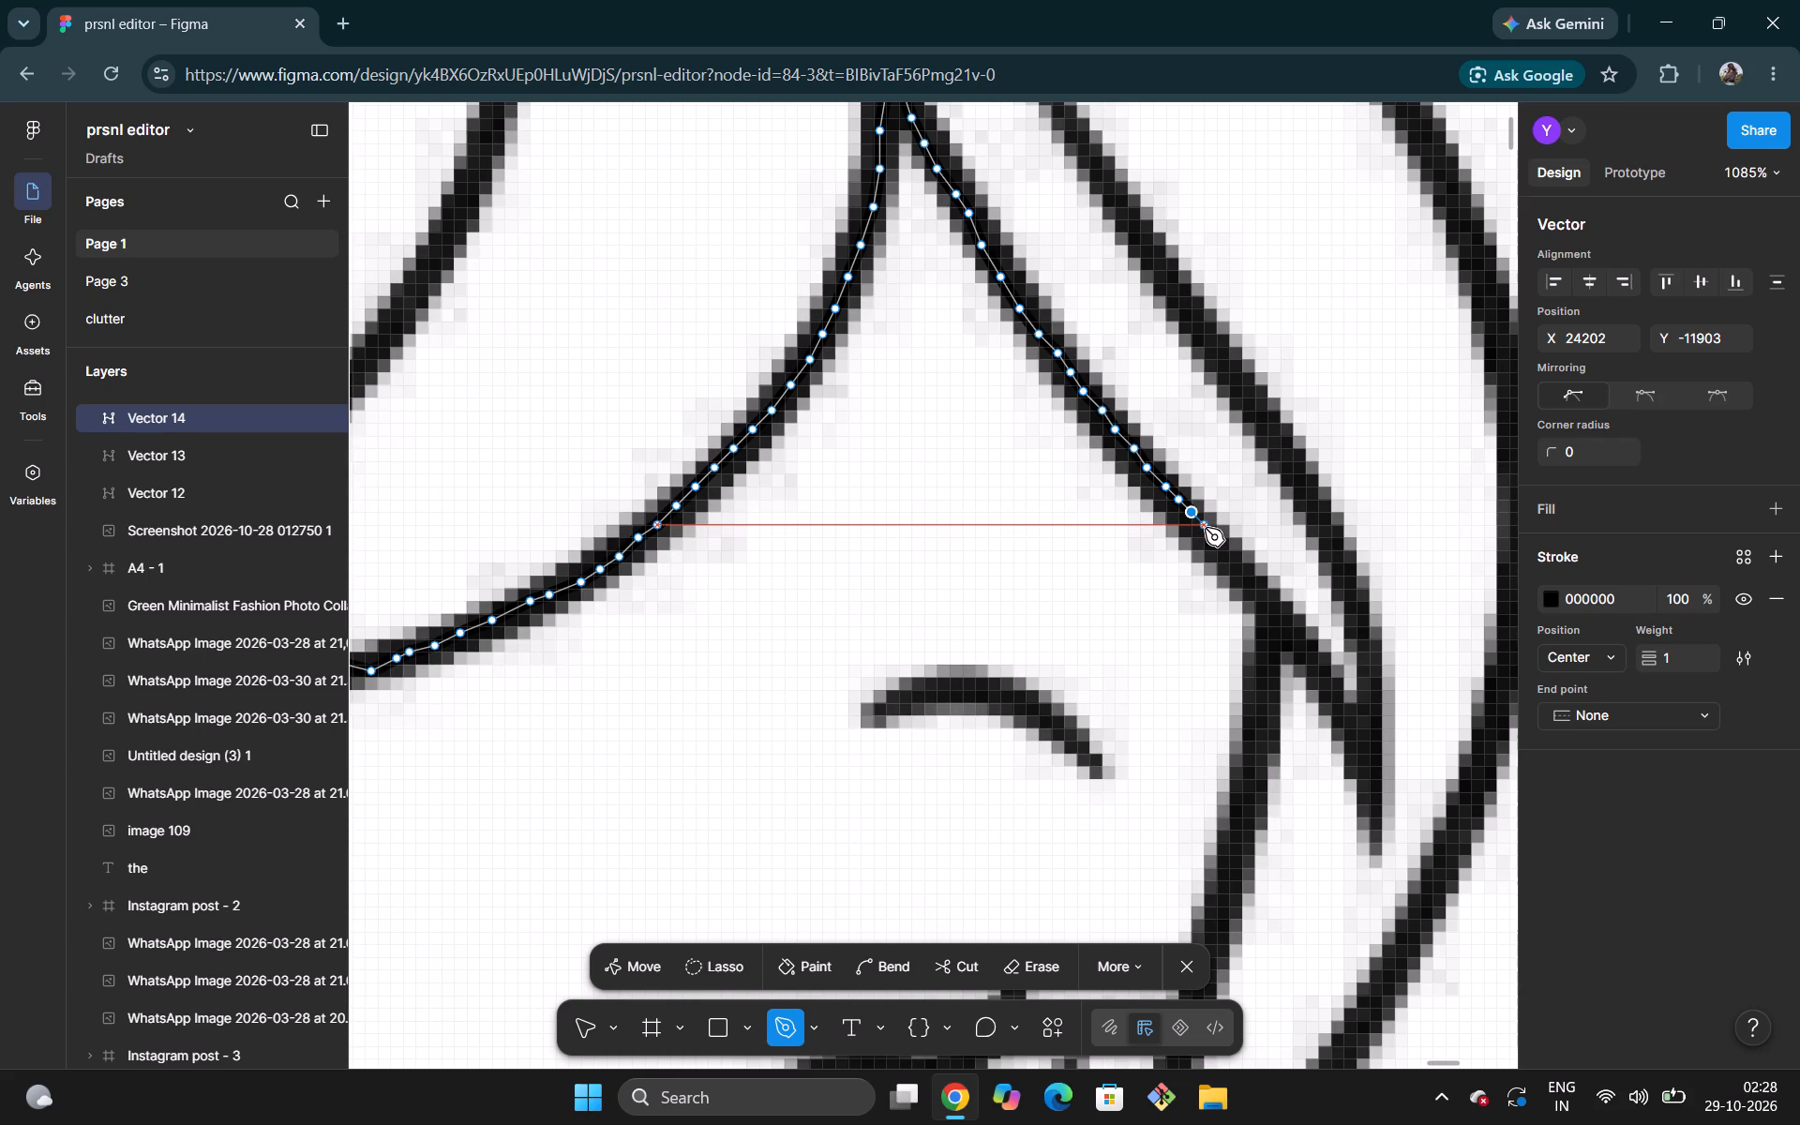
click(1206, 528)
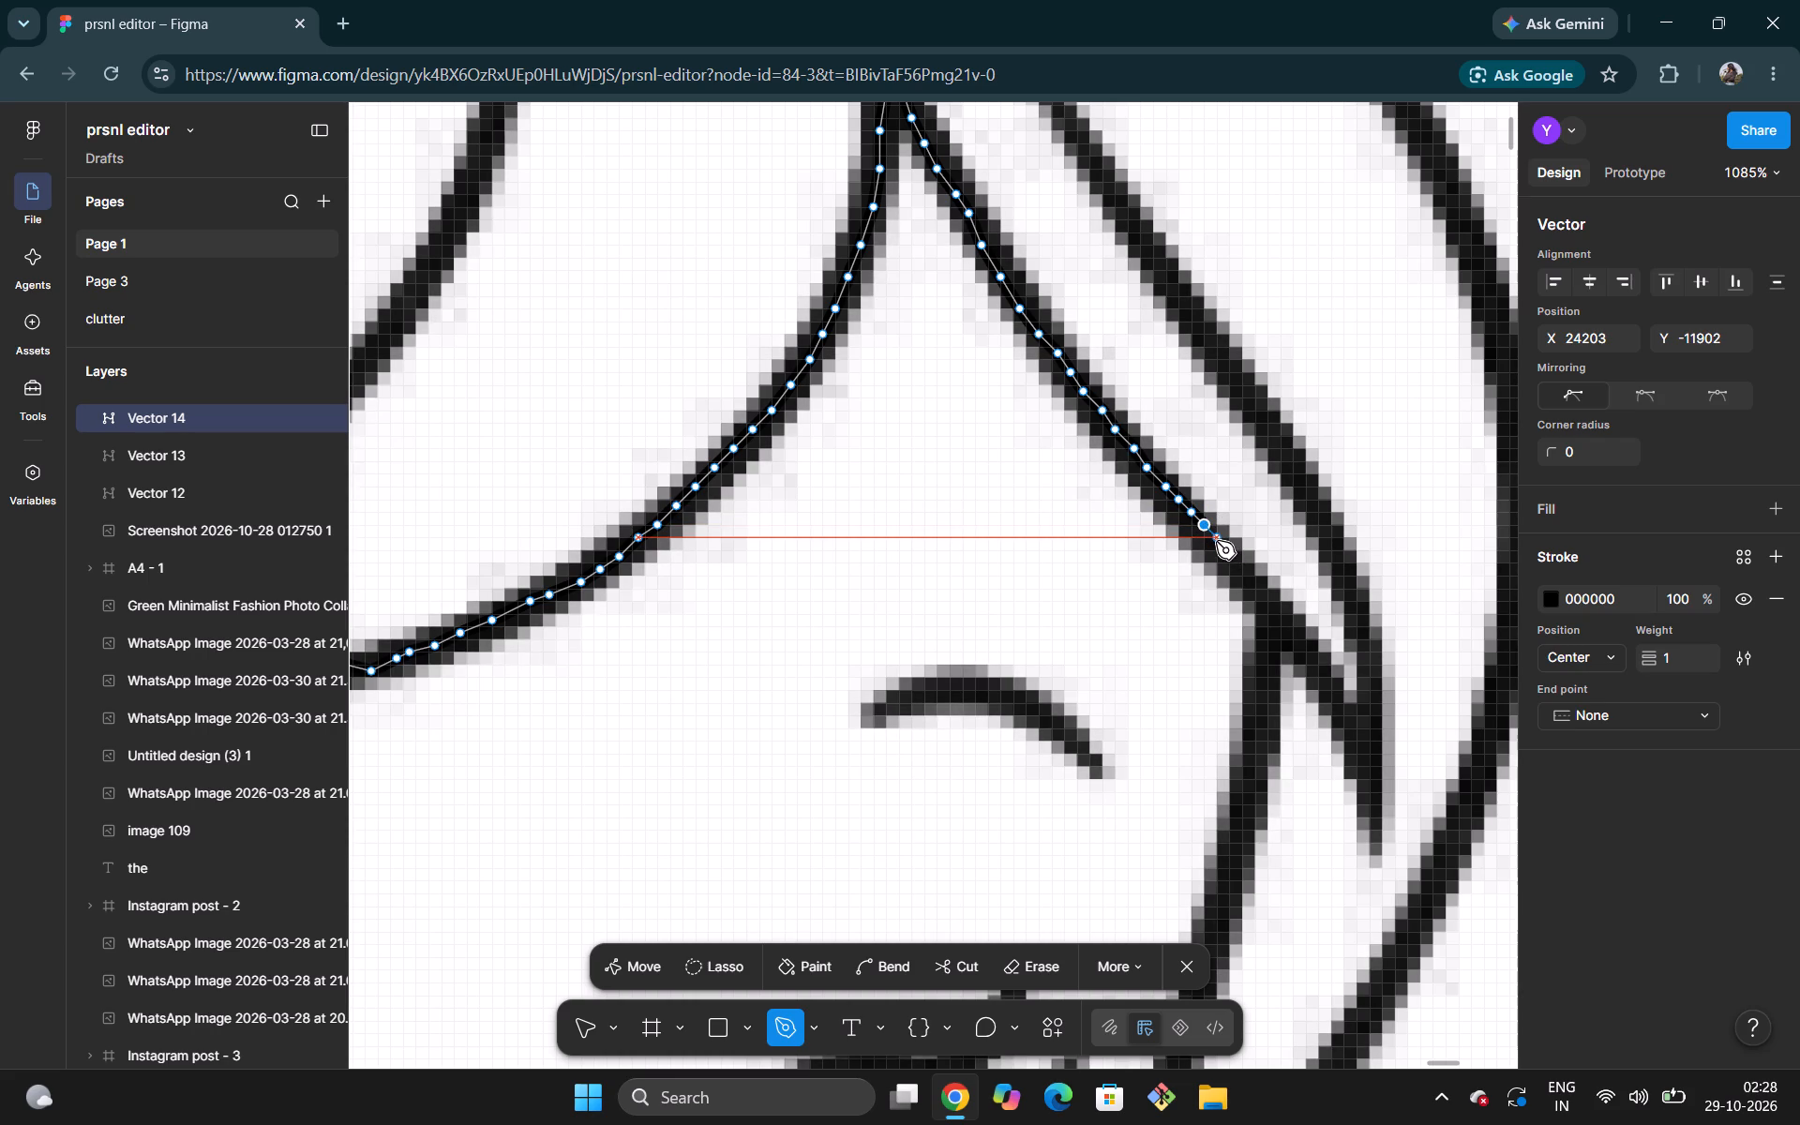
click(1216, 541)
click(1228, 551)
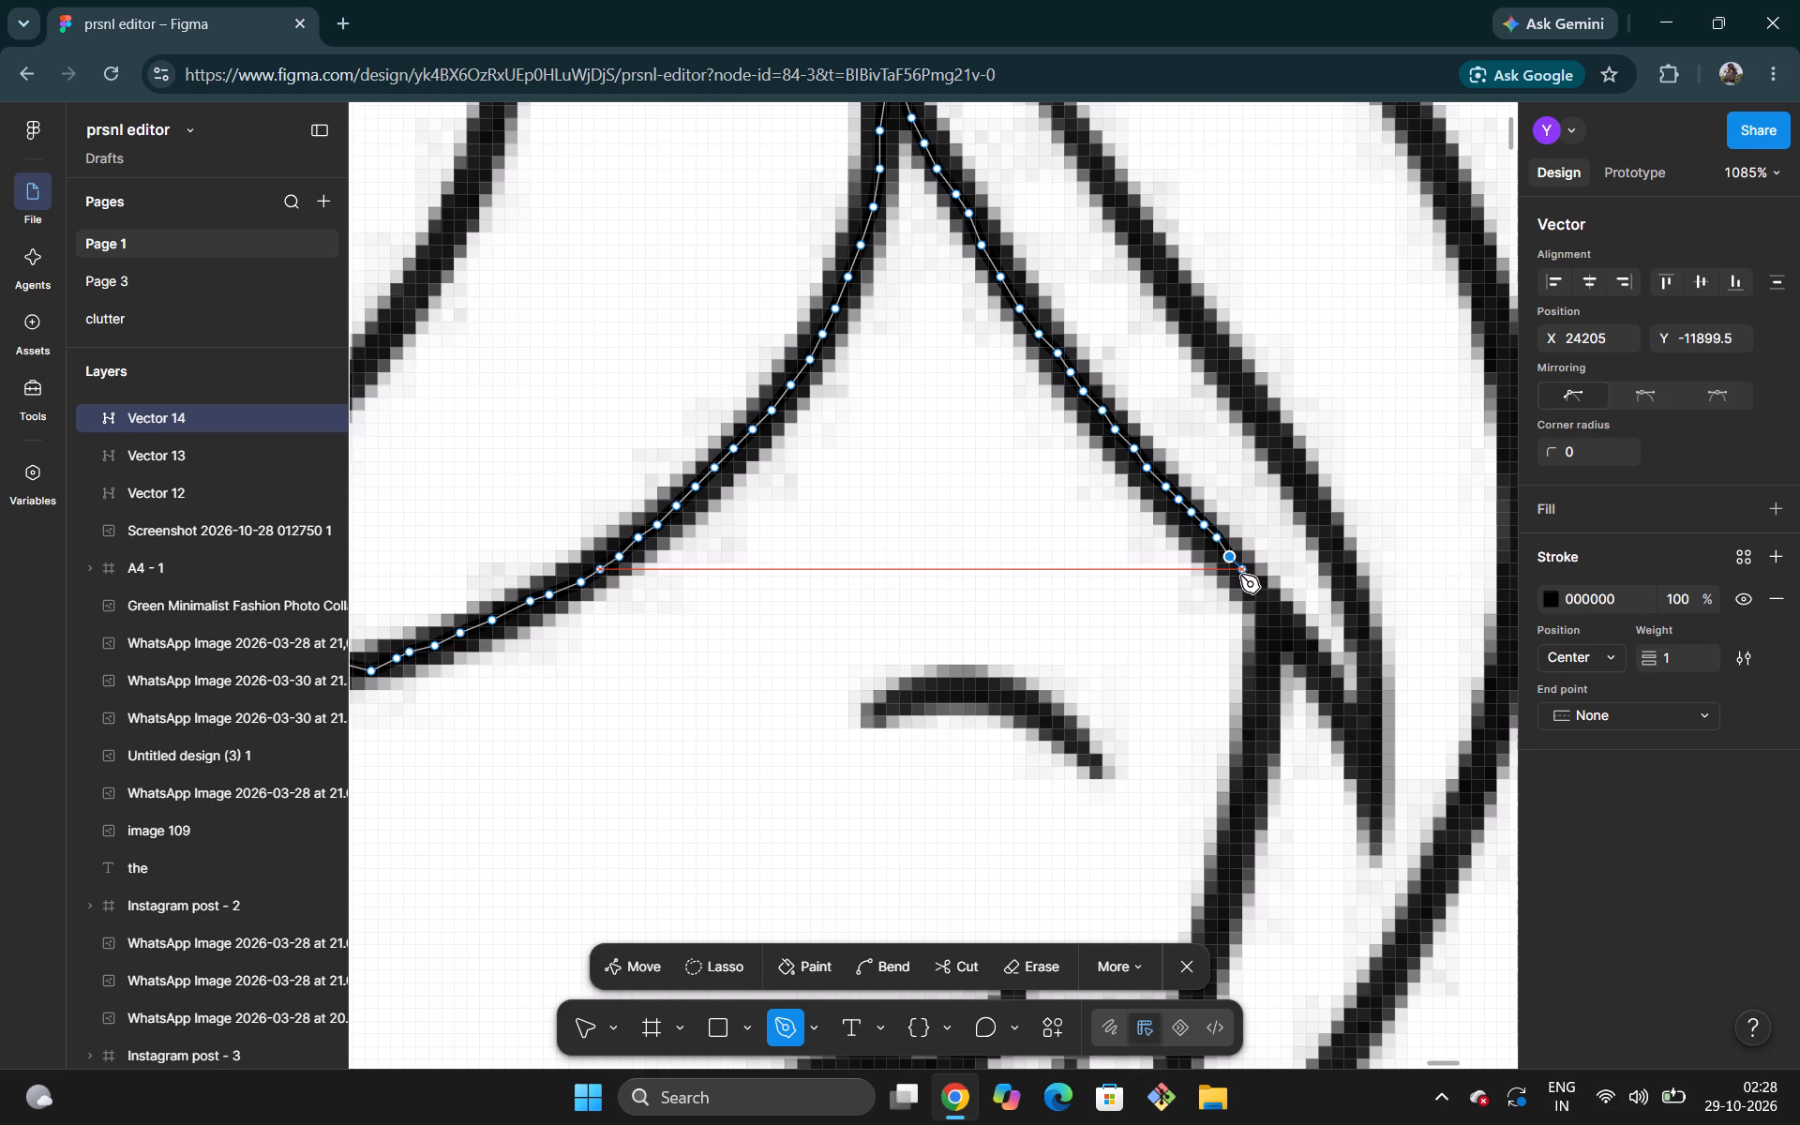
key(ctrl+z)
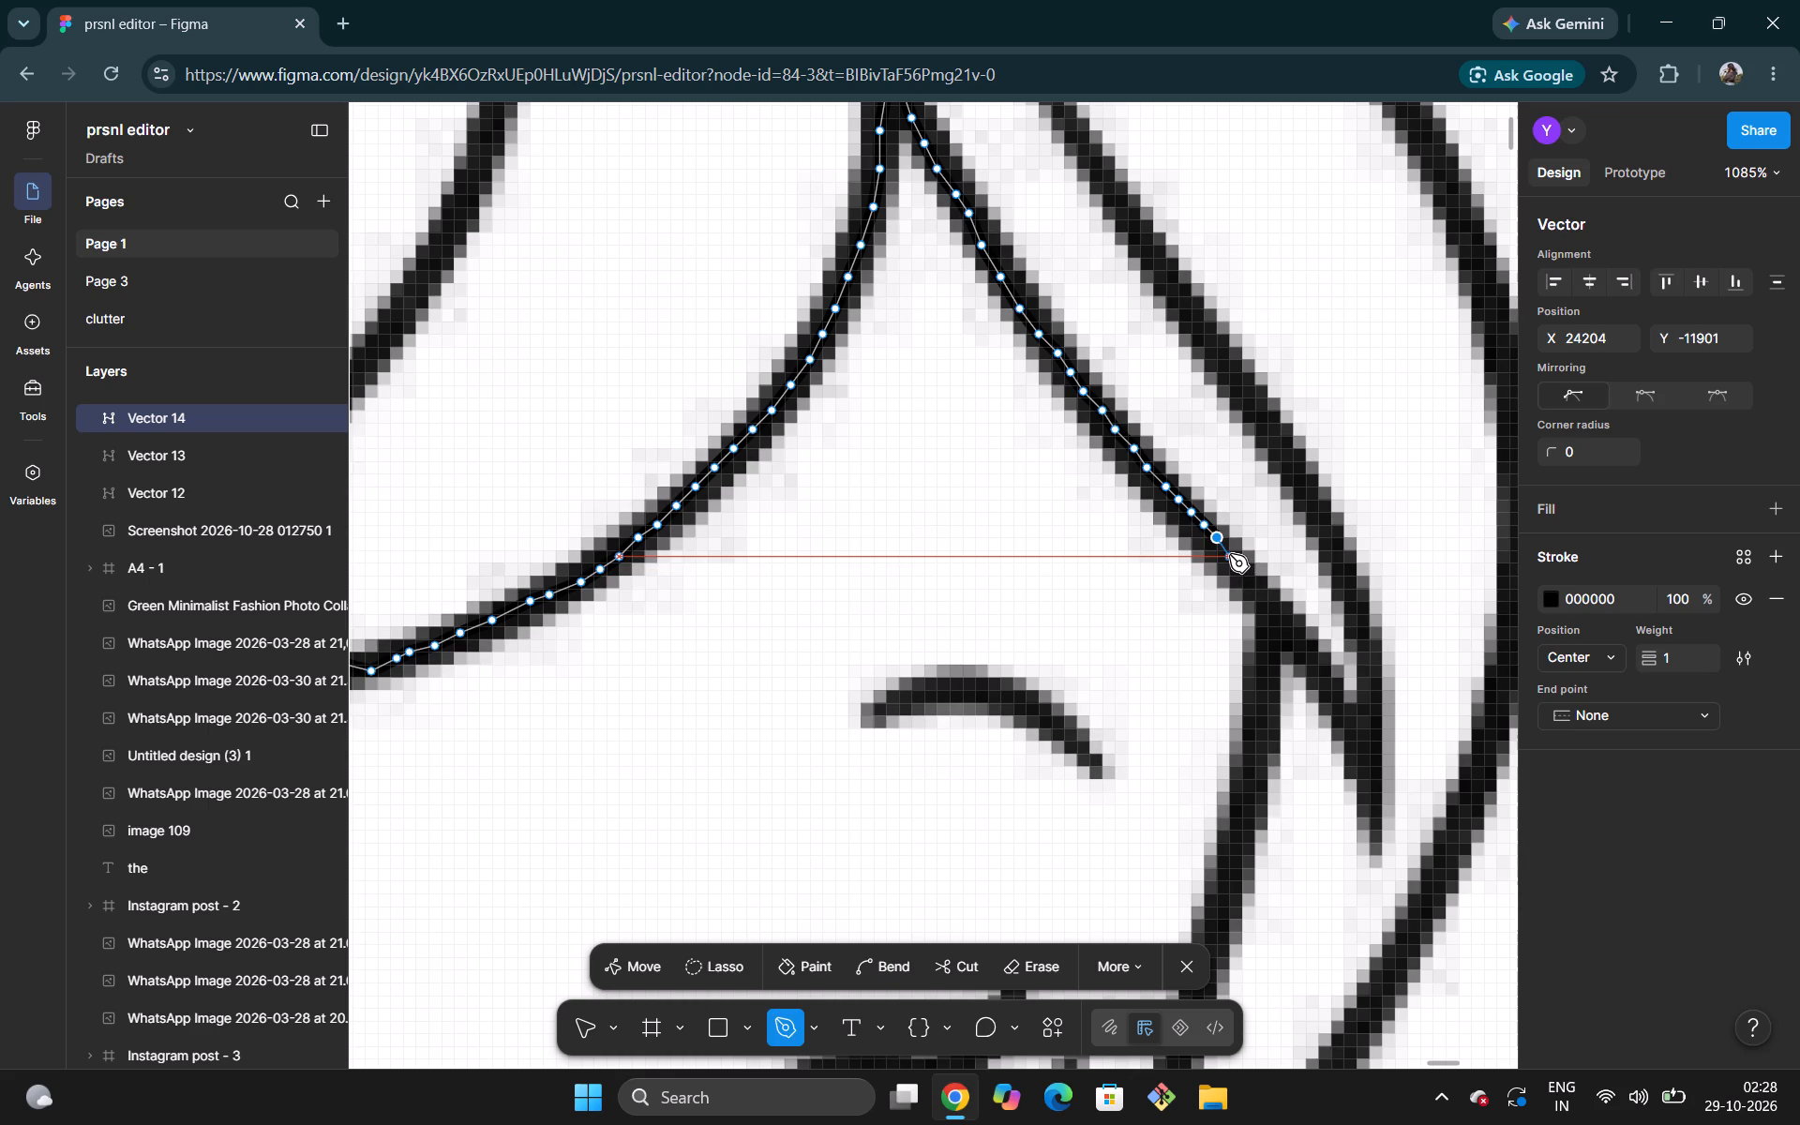
click(1227, 550)
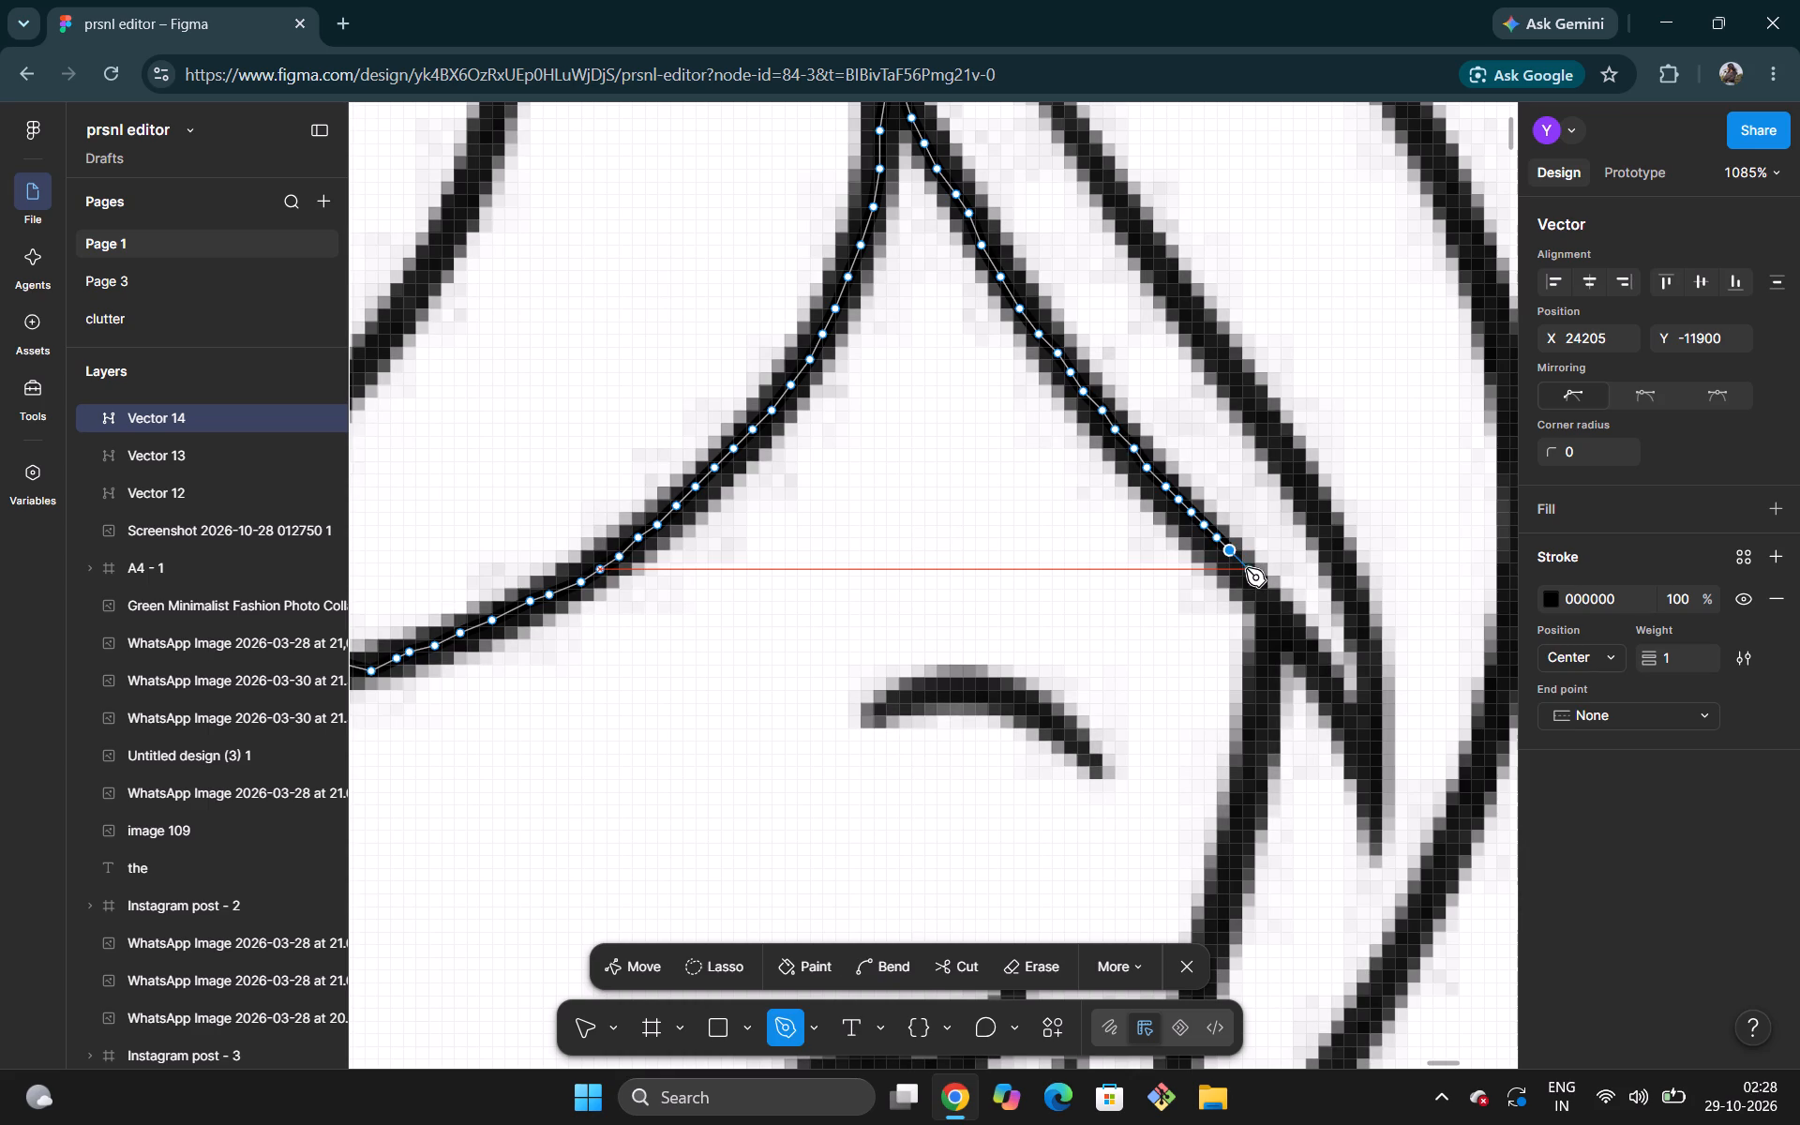
click(1243, 568)
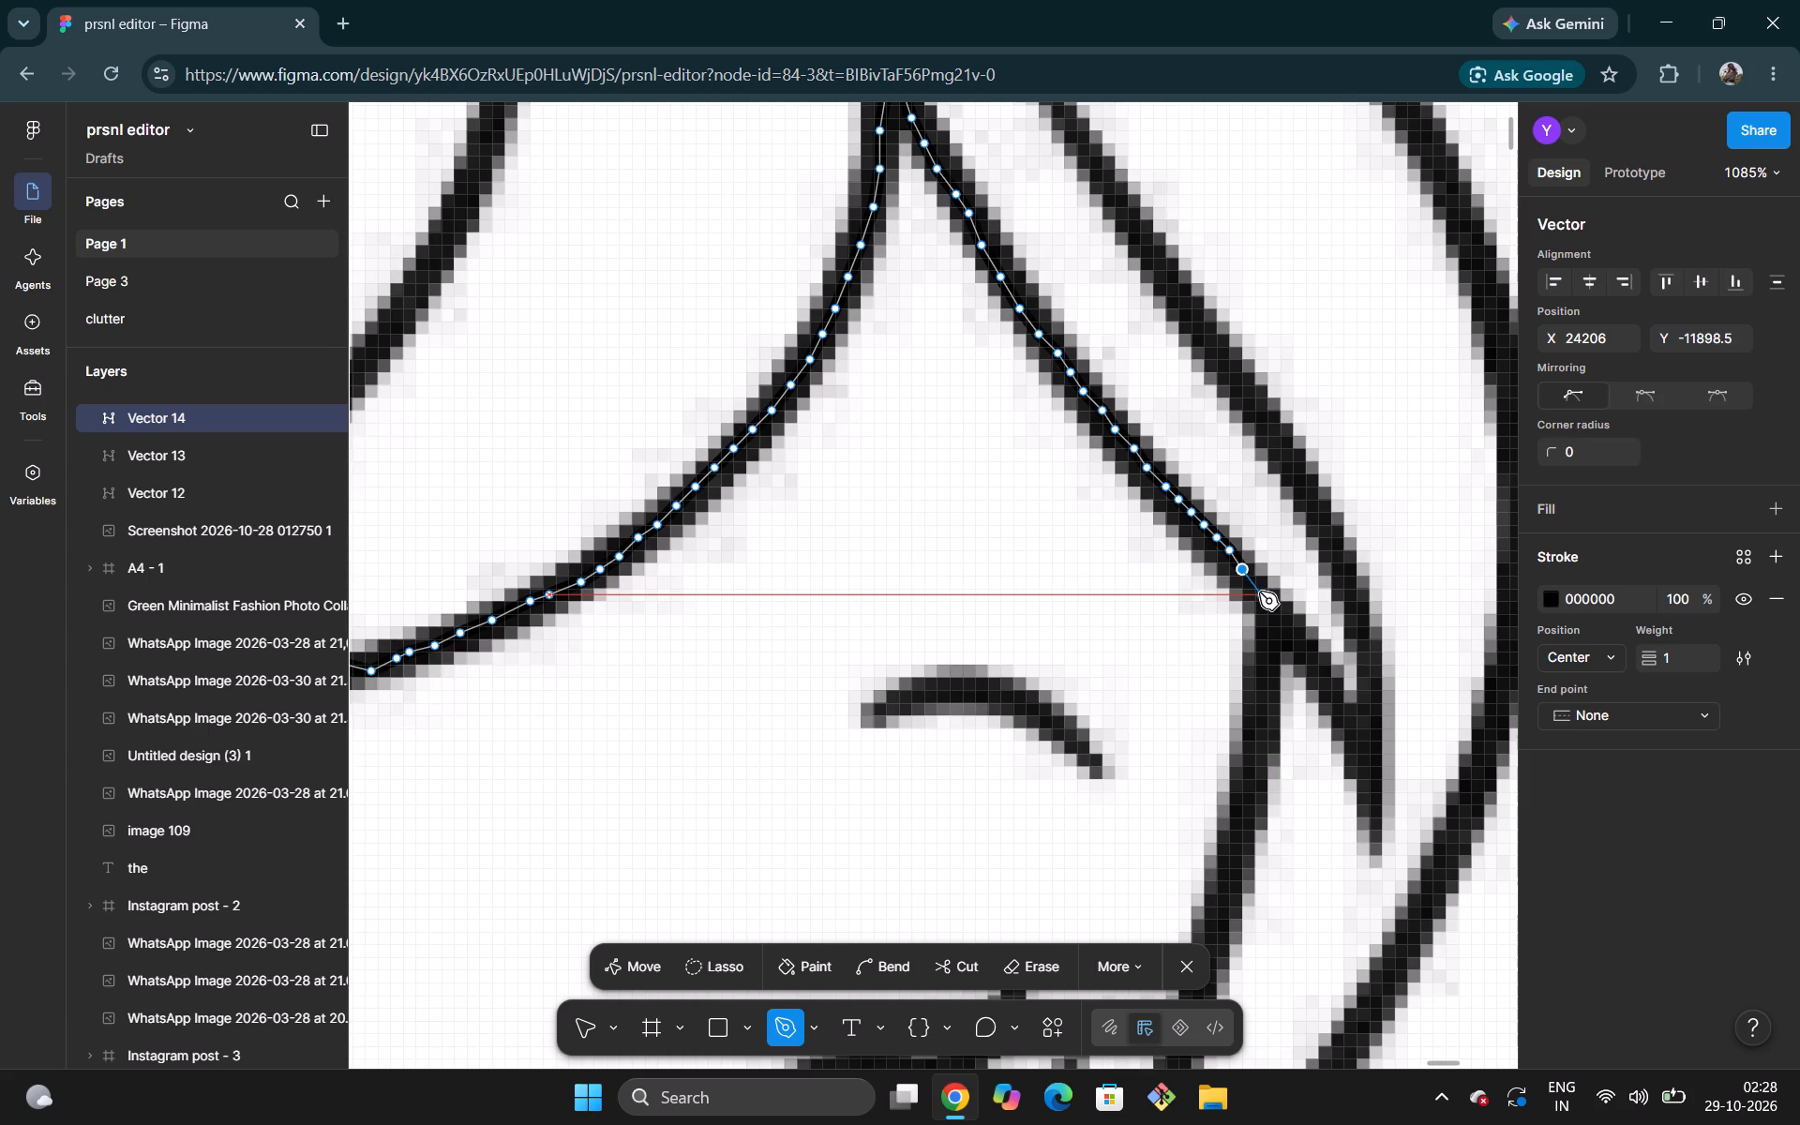
click(1259, 592)
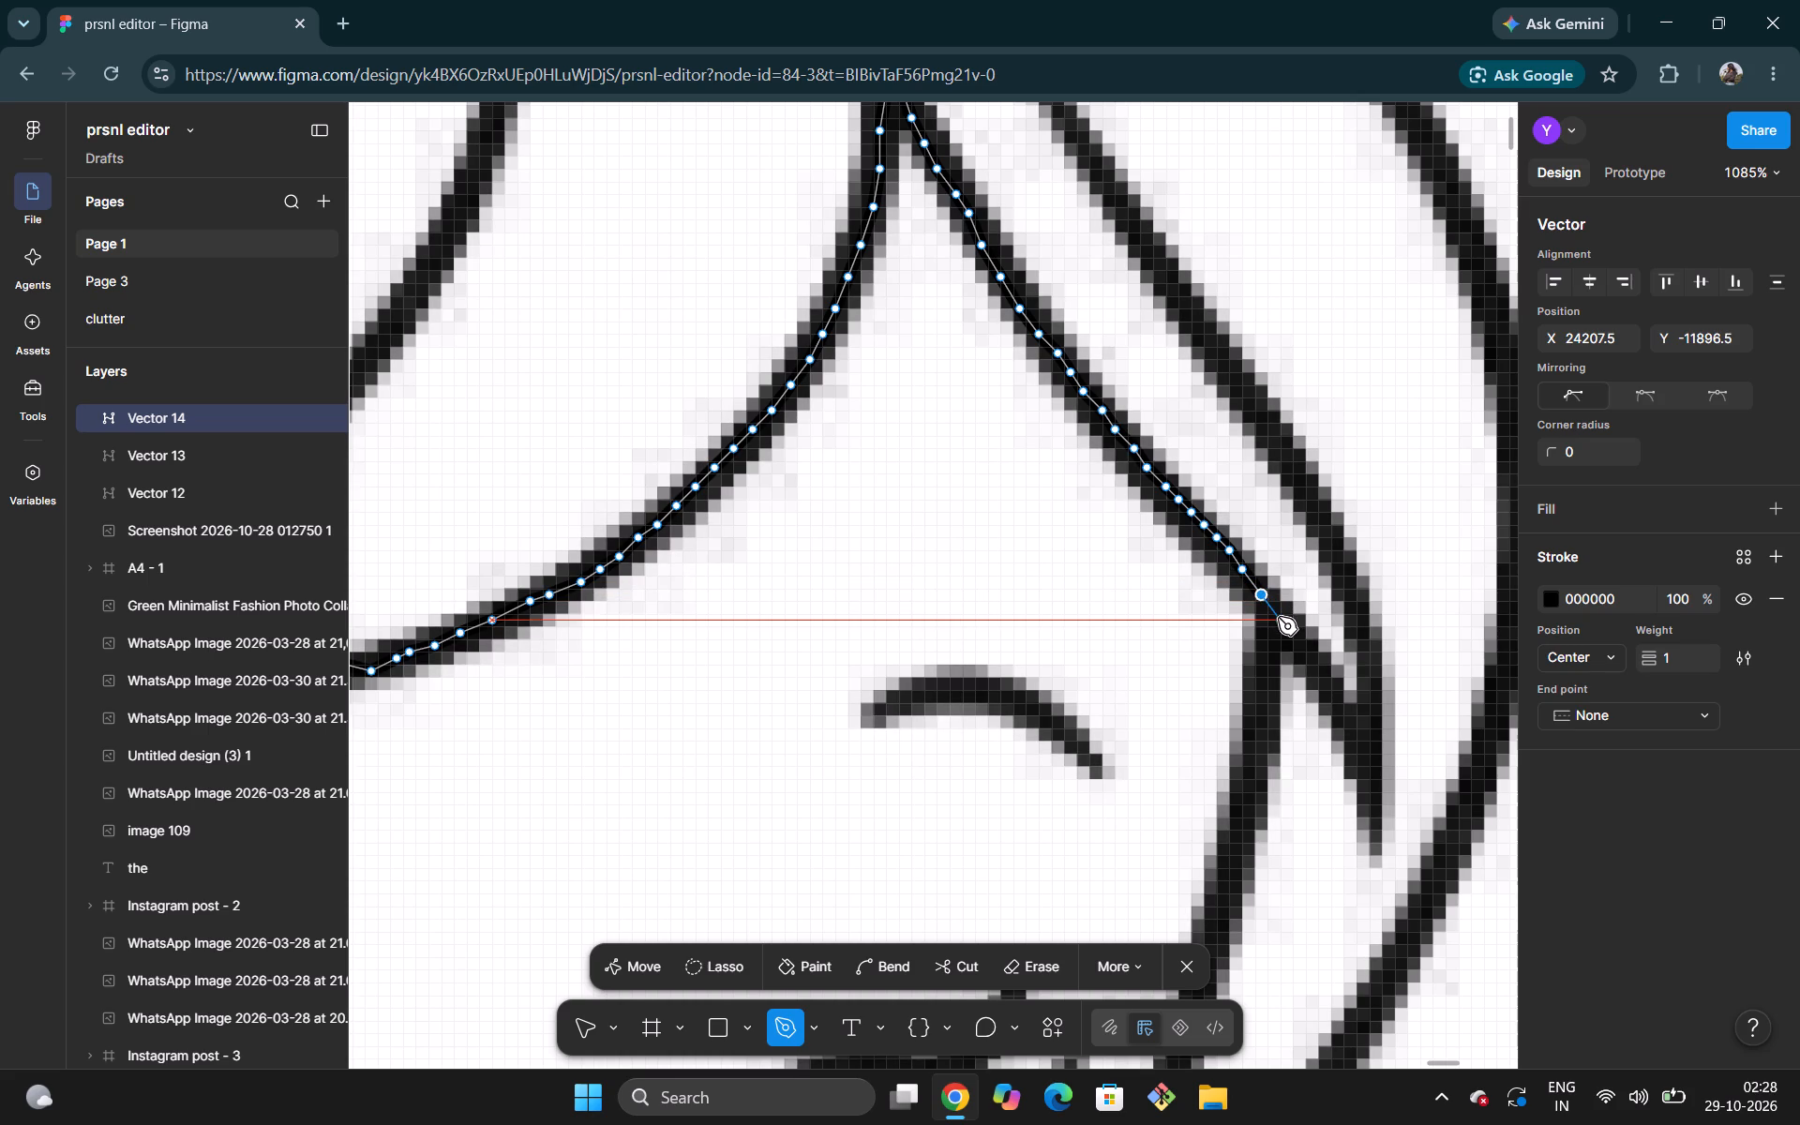
Carry the path past the junction along the diagonal hair line, to where it merges with the neighbouring outer strand.
click(1278, 617)
click(1297, 641)
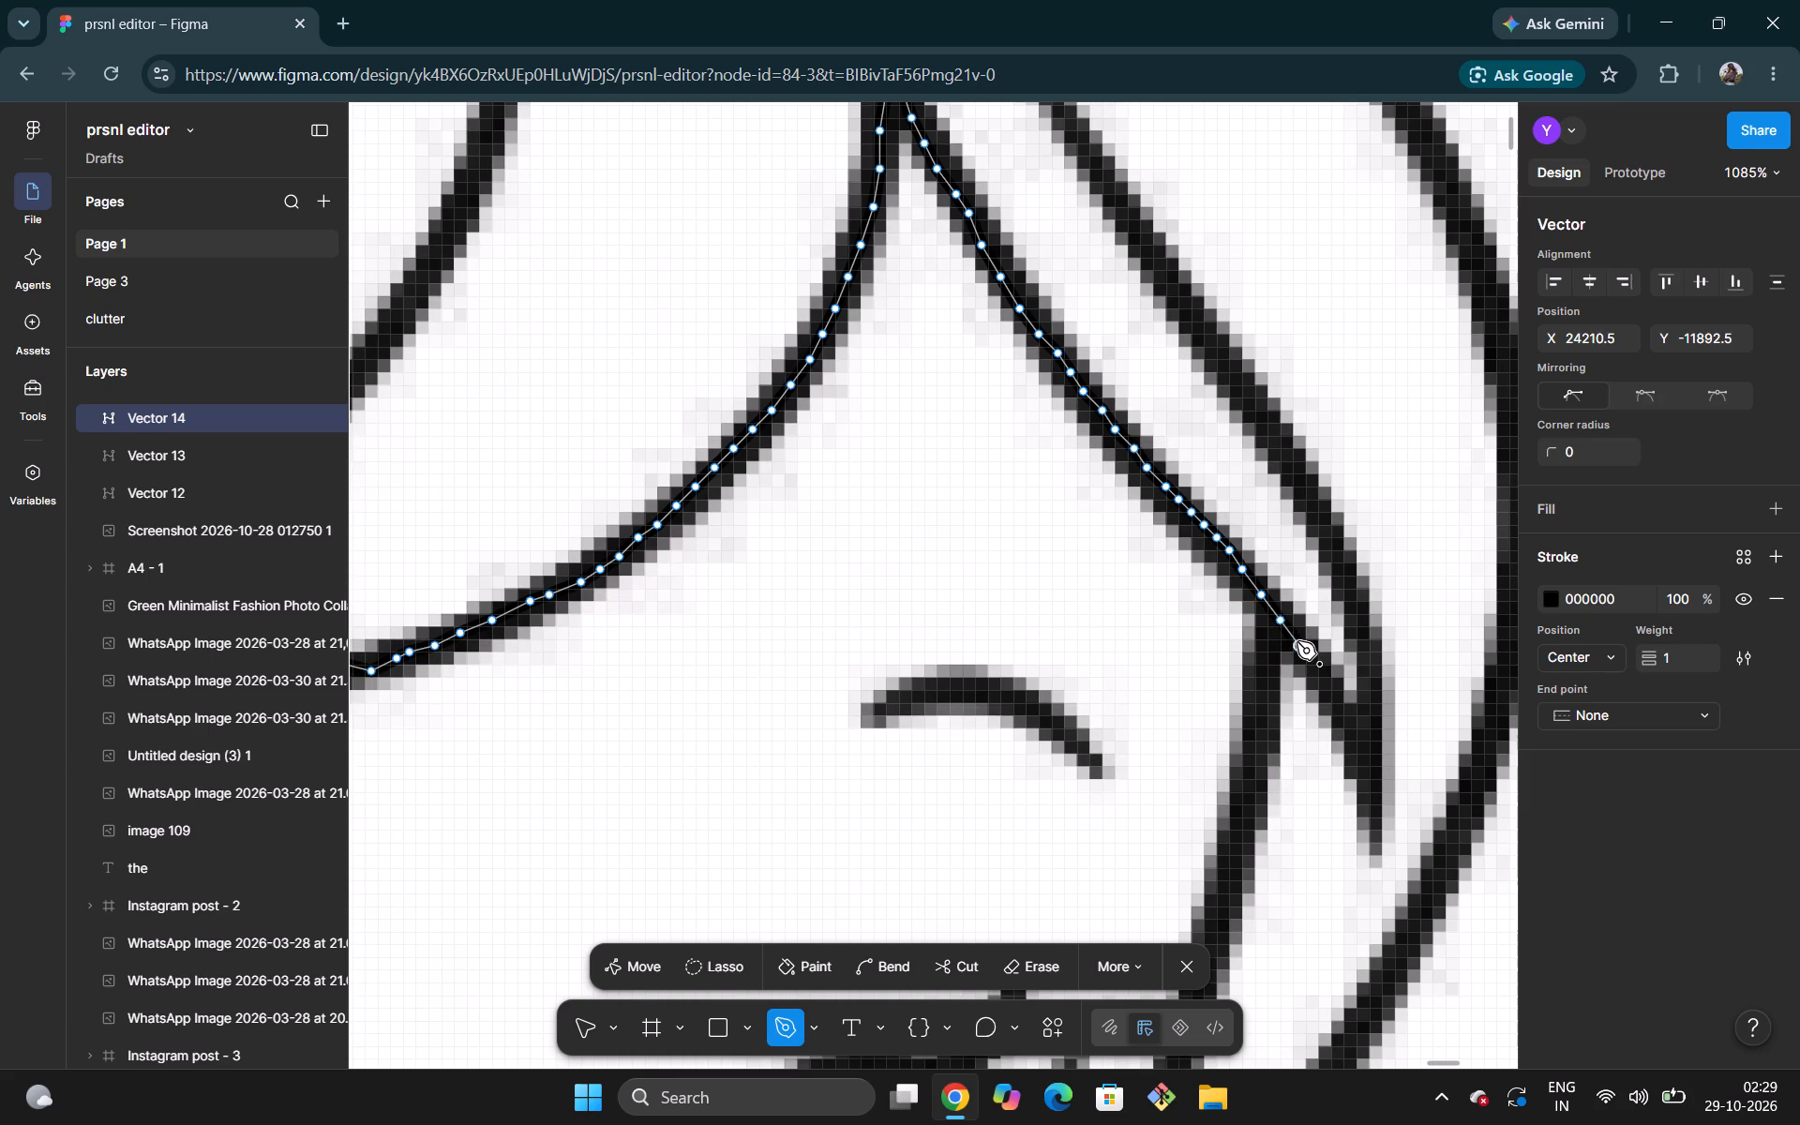
click(1312, 665)
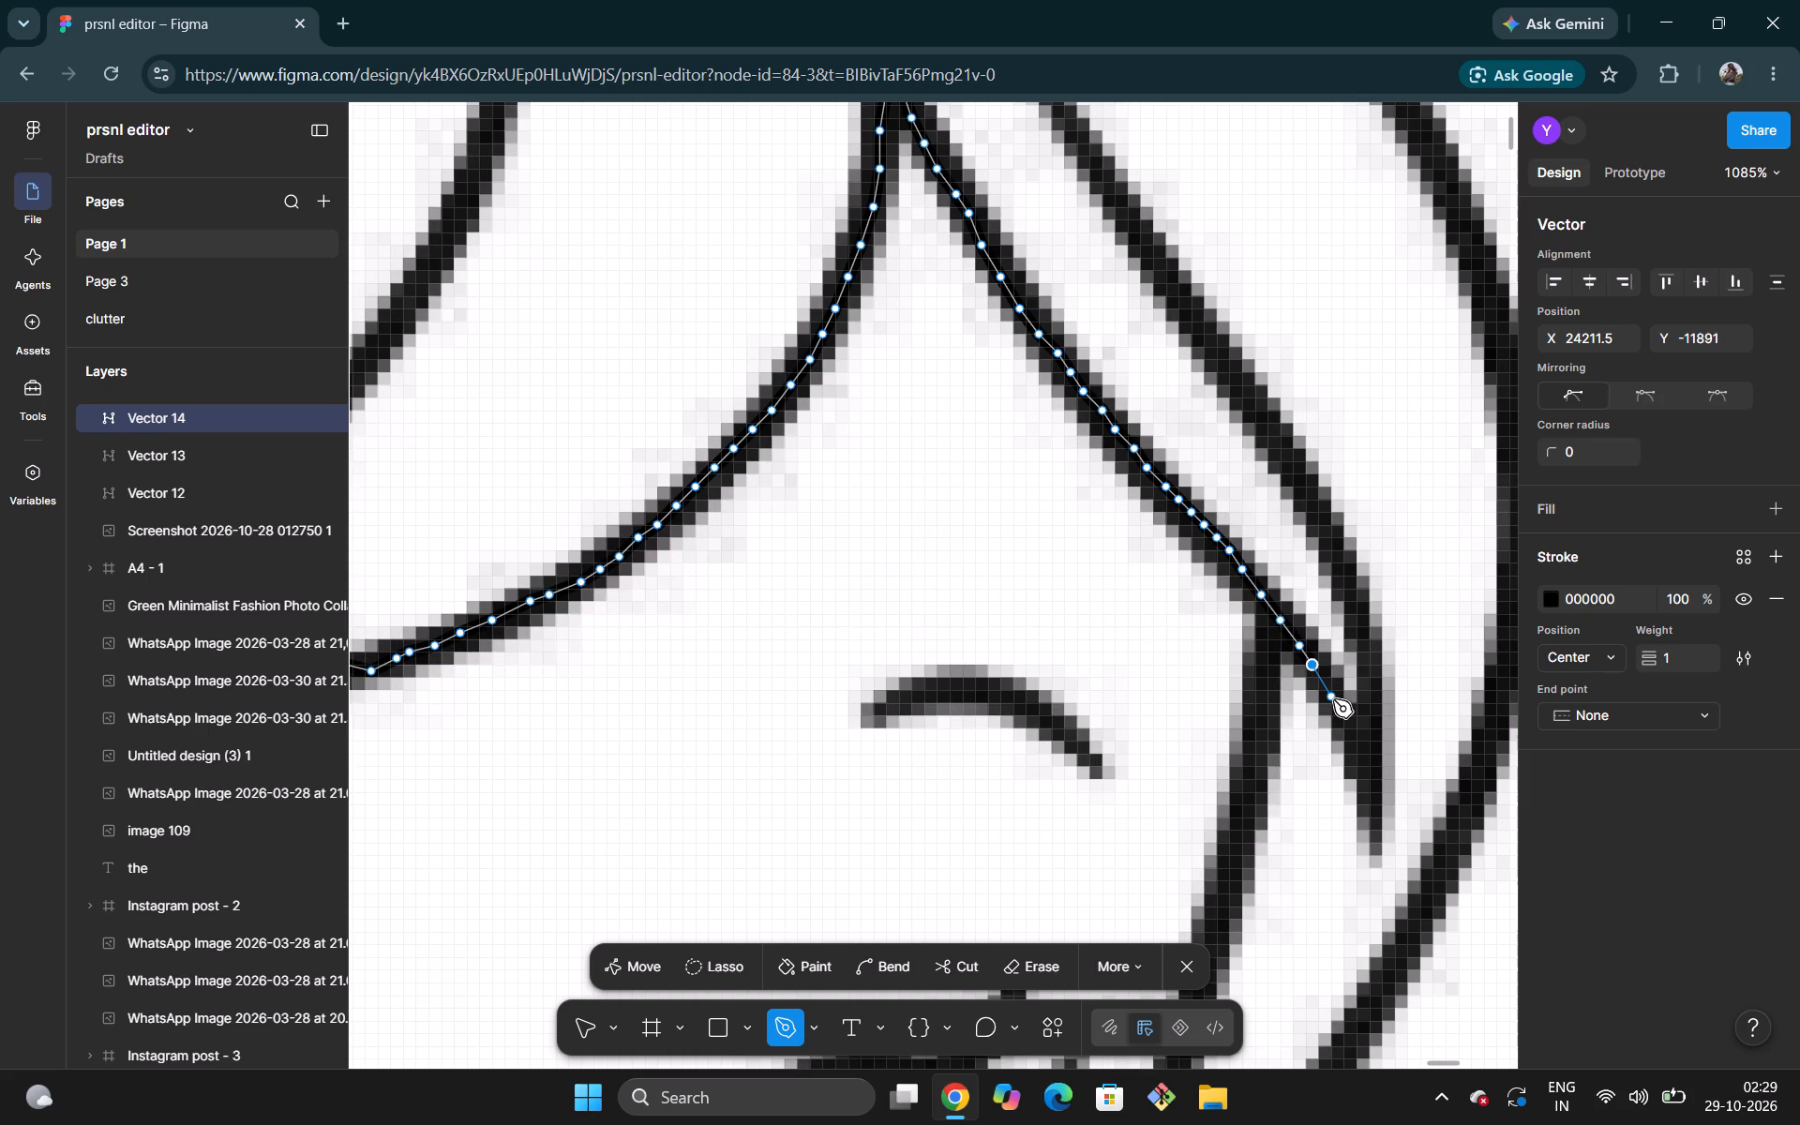
click(1324, 682)
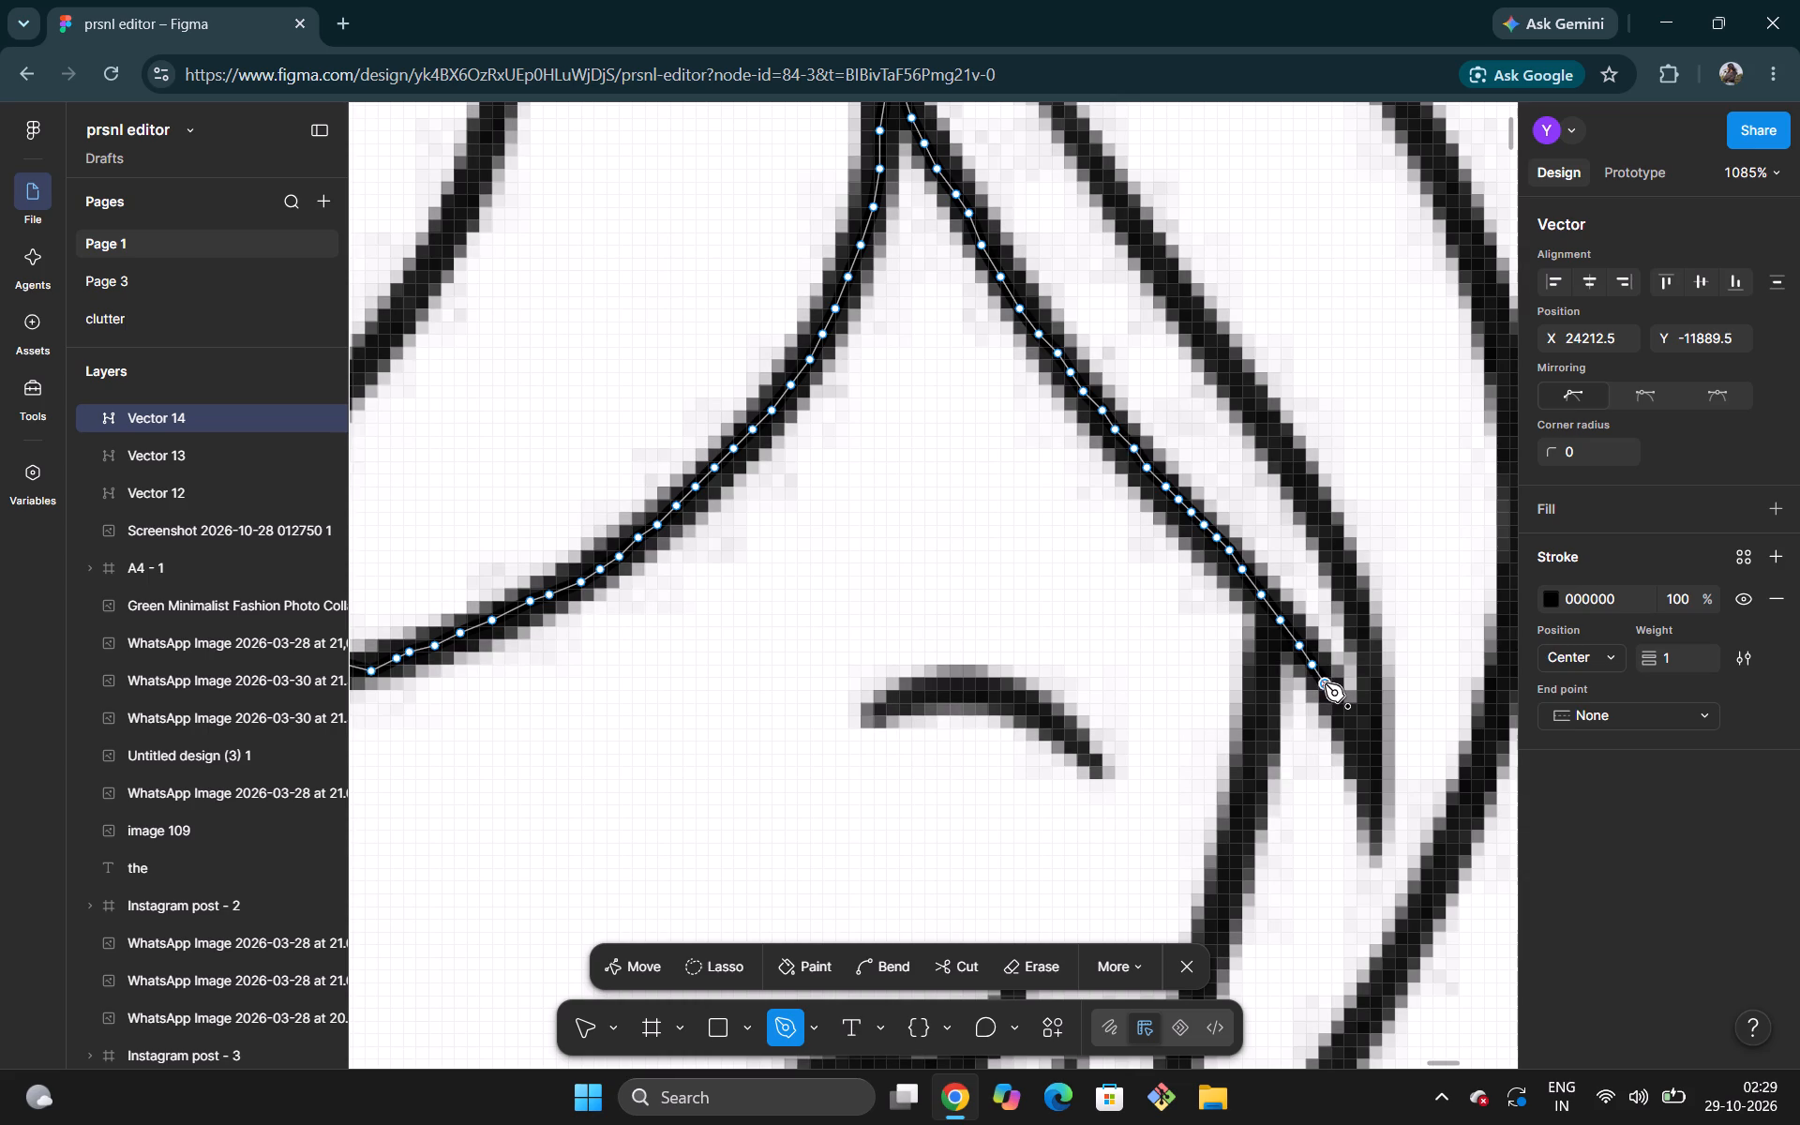
click(1326, 683)
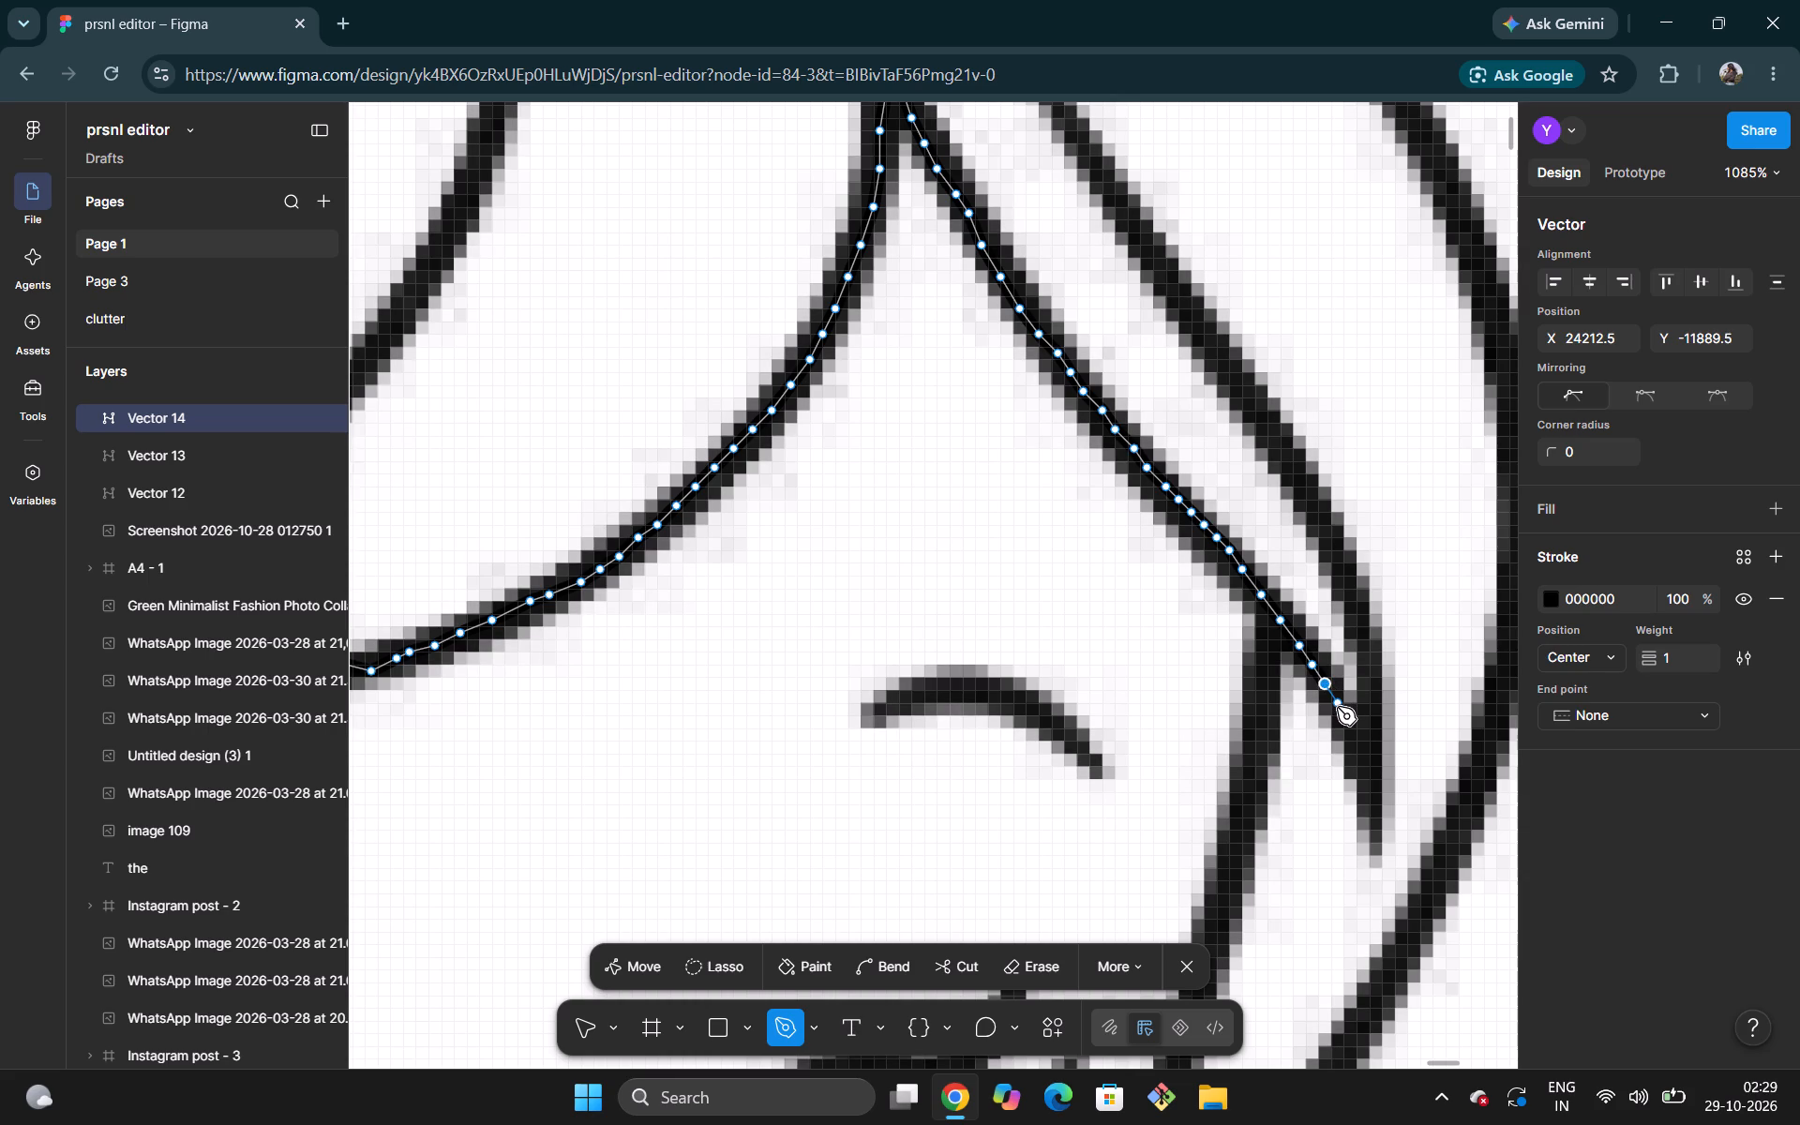
click(1337, 707)
click(1348, 723)
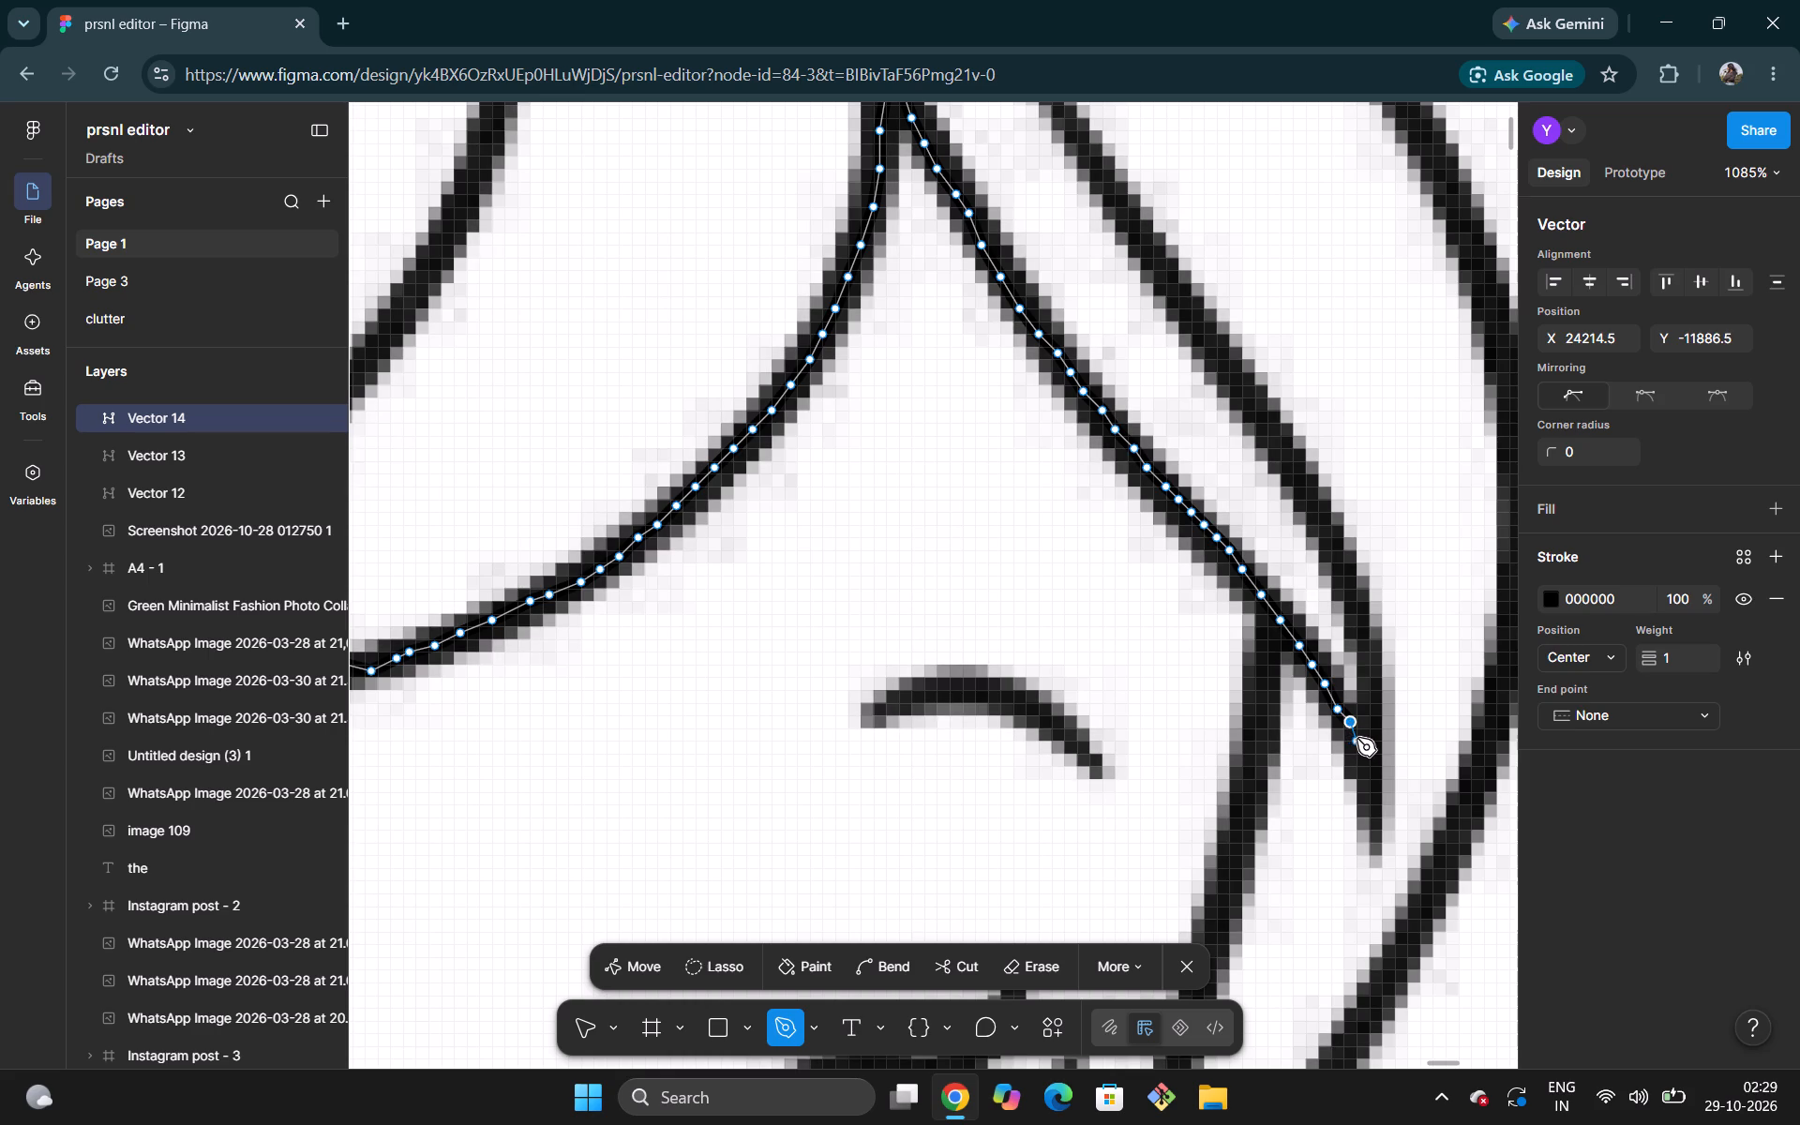
Trace the merged strand's steepening lower end with five points, finishing near its pointed tip.
click(1357, 738)
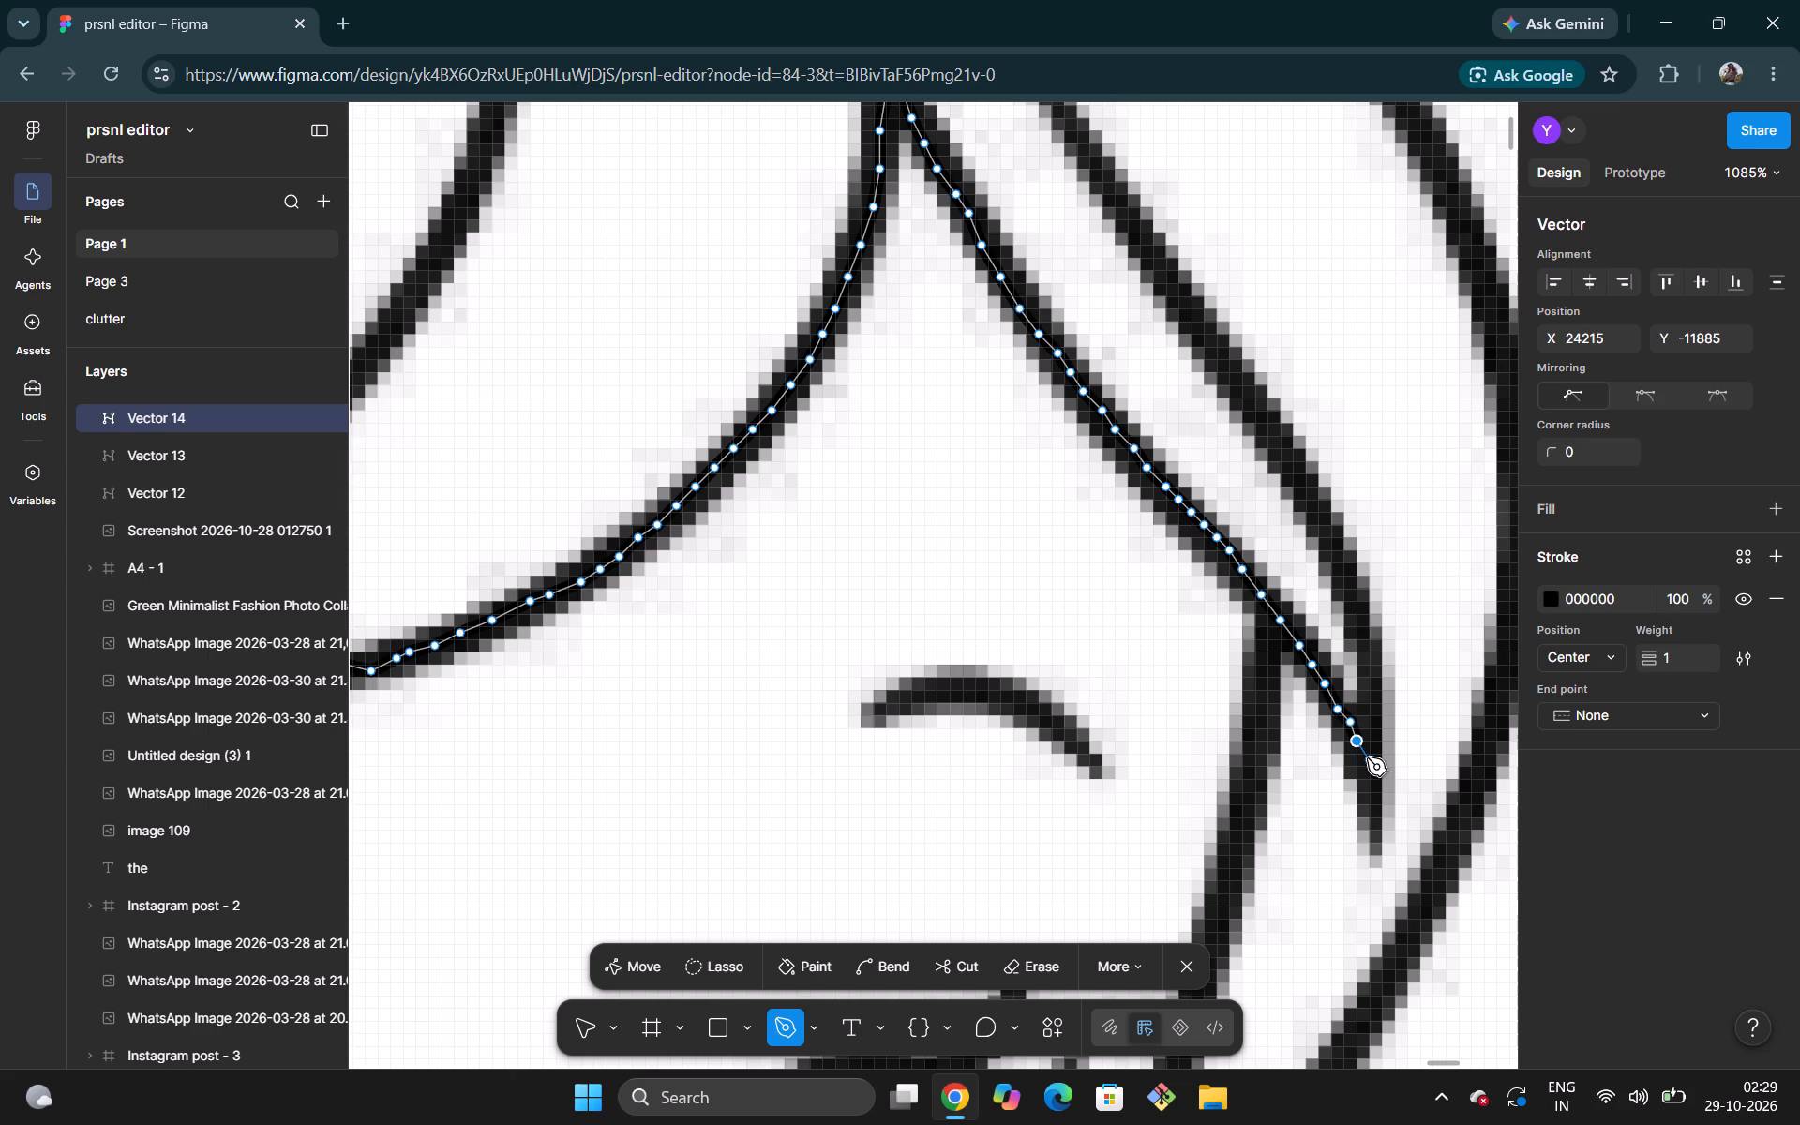
click(1363, 758)
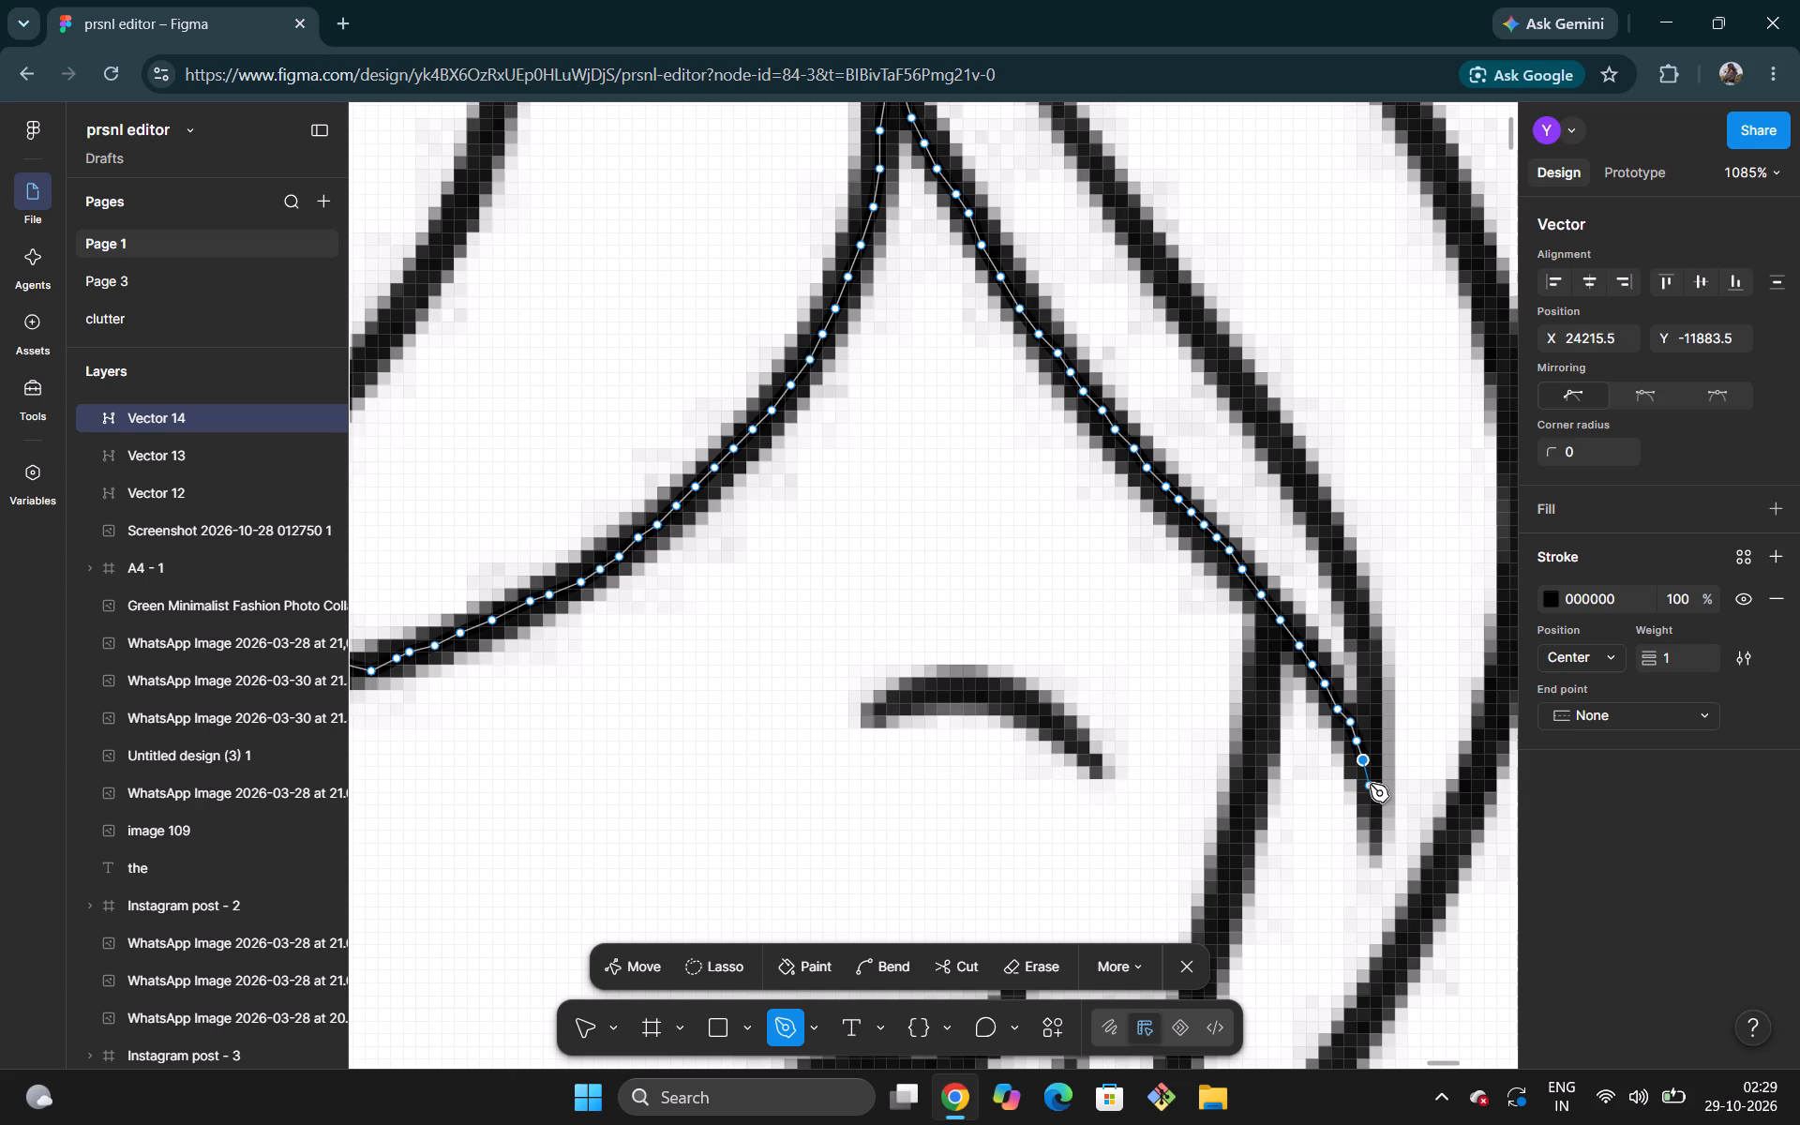
click(1370, 784)
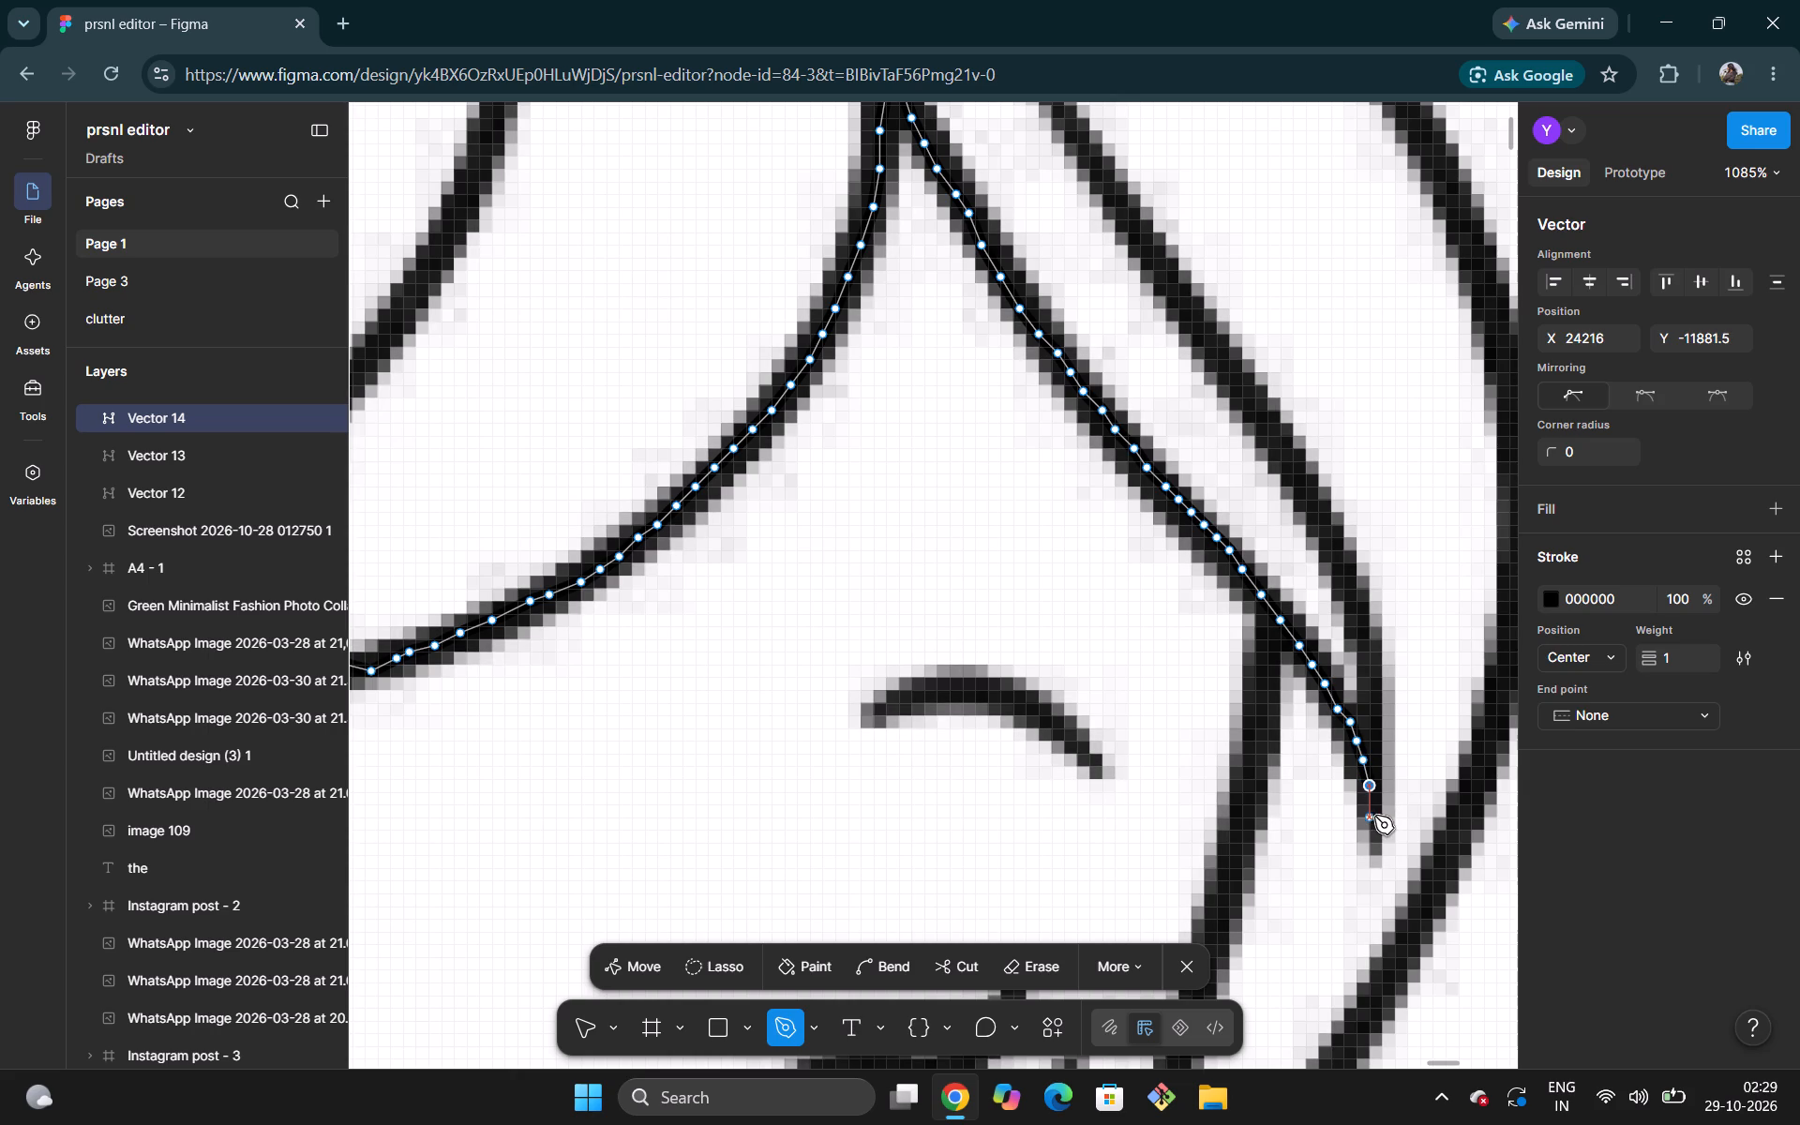
click(1374, 816)
click(1381, 835)
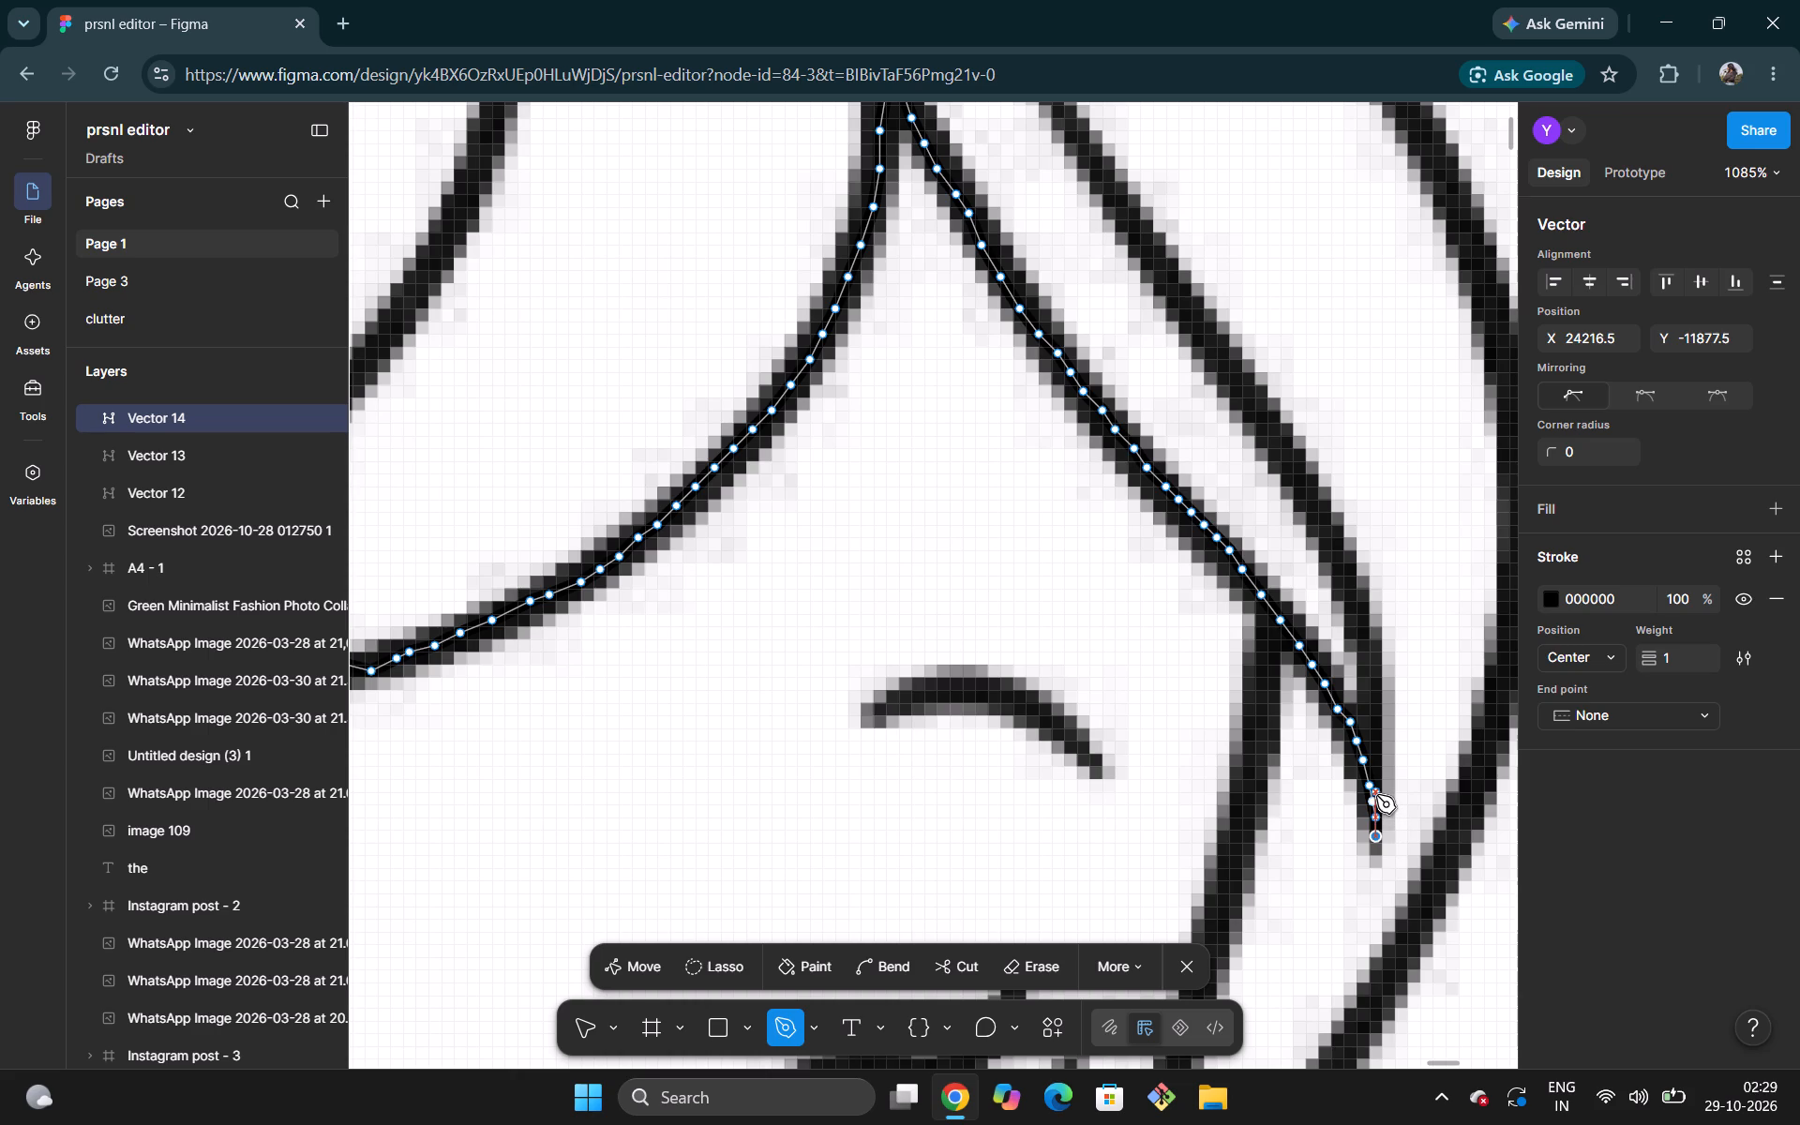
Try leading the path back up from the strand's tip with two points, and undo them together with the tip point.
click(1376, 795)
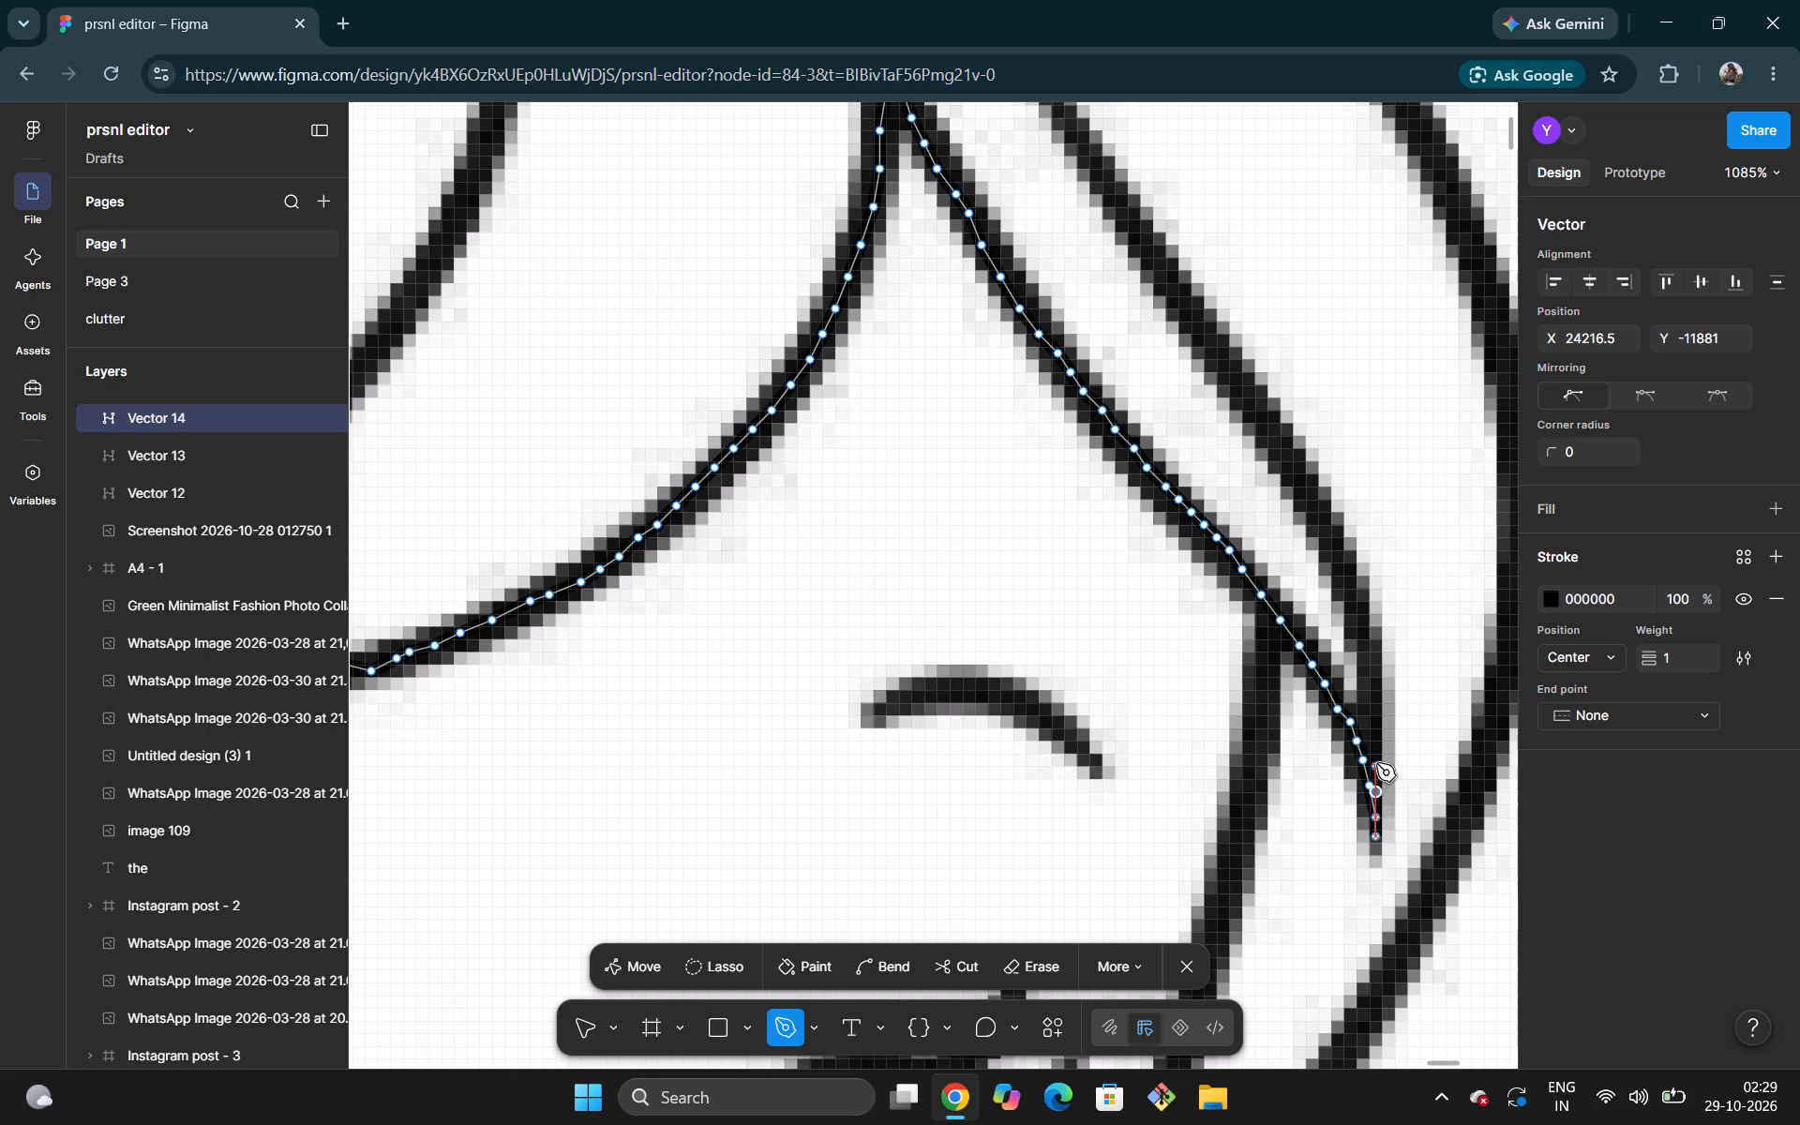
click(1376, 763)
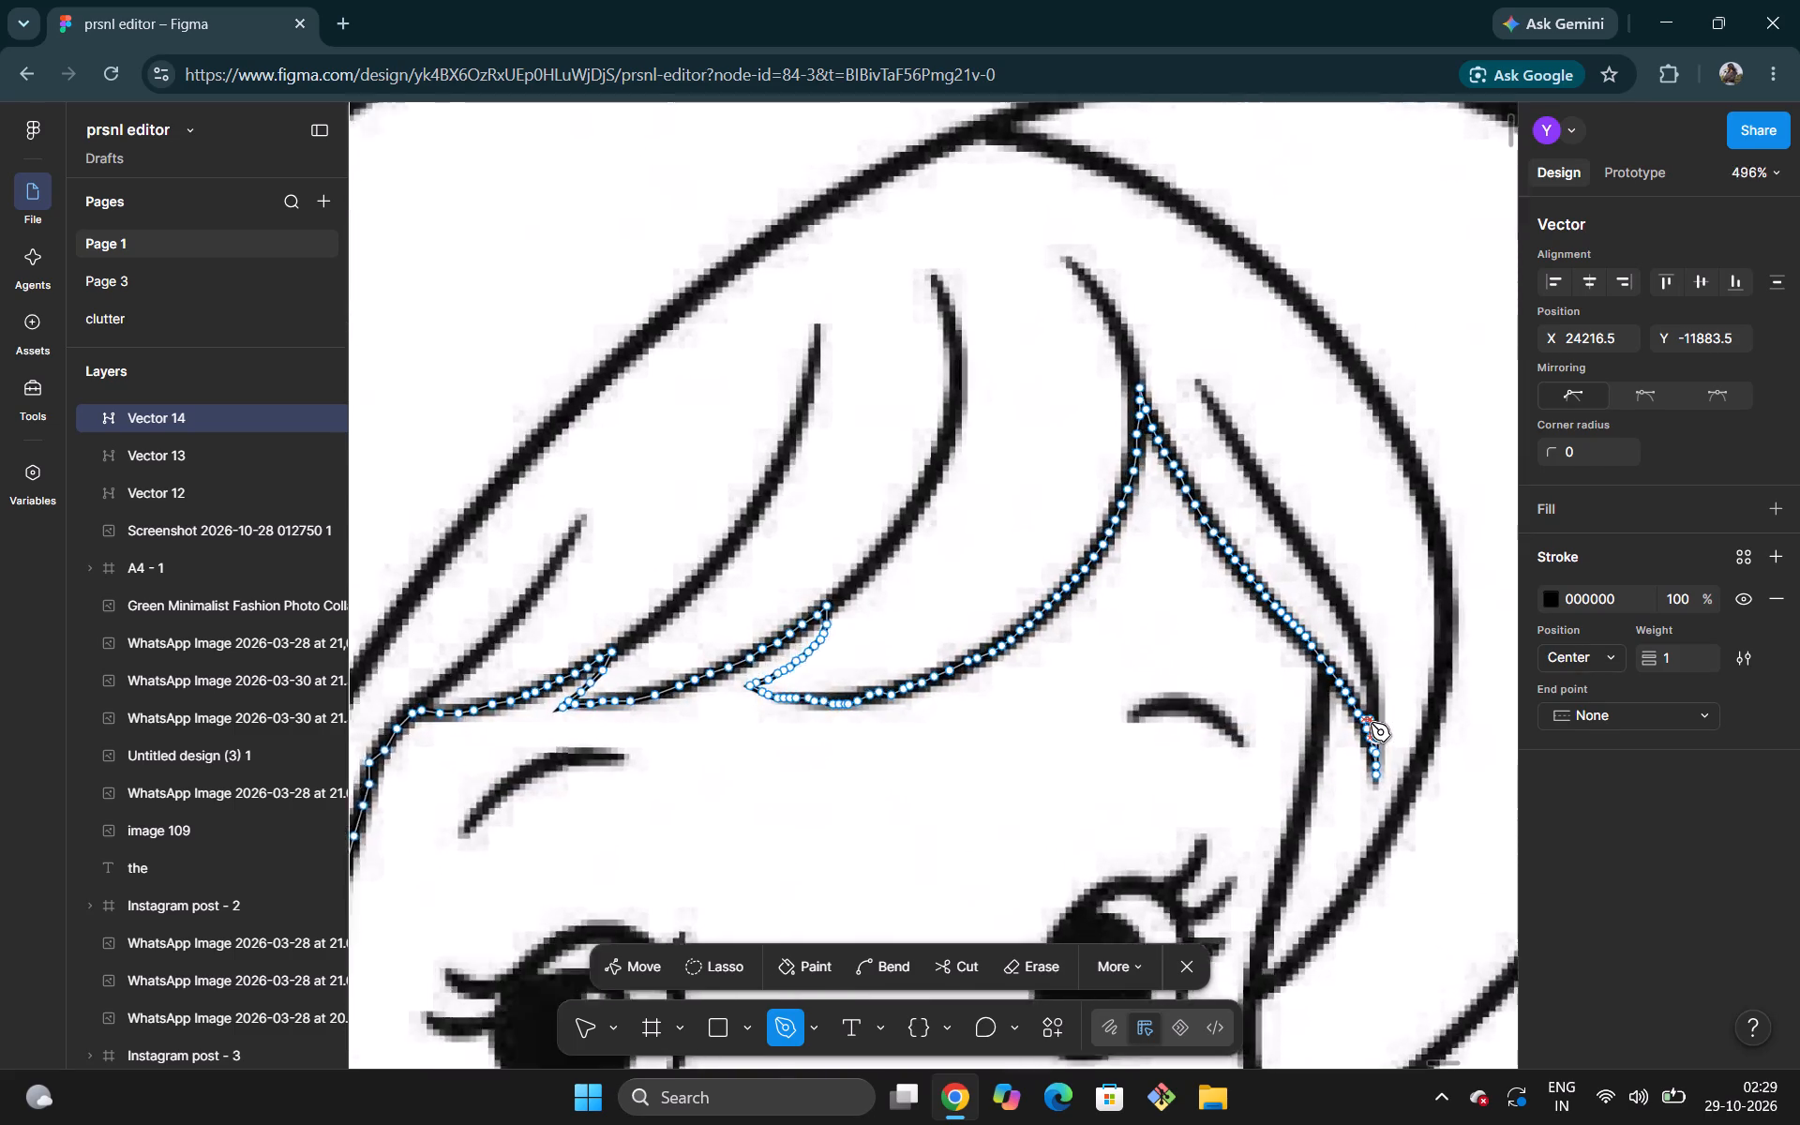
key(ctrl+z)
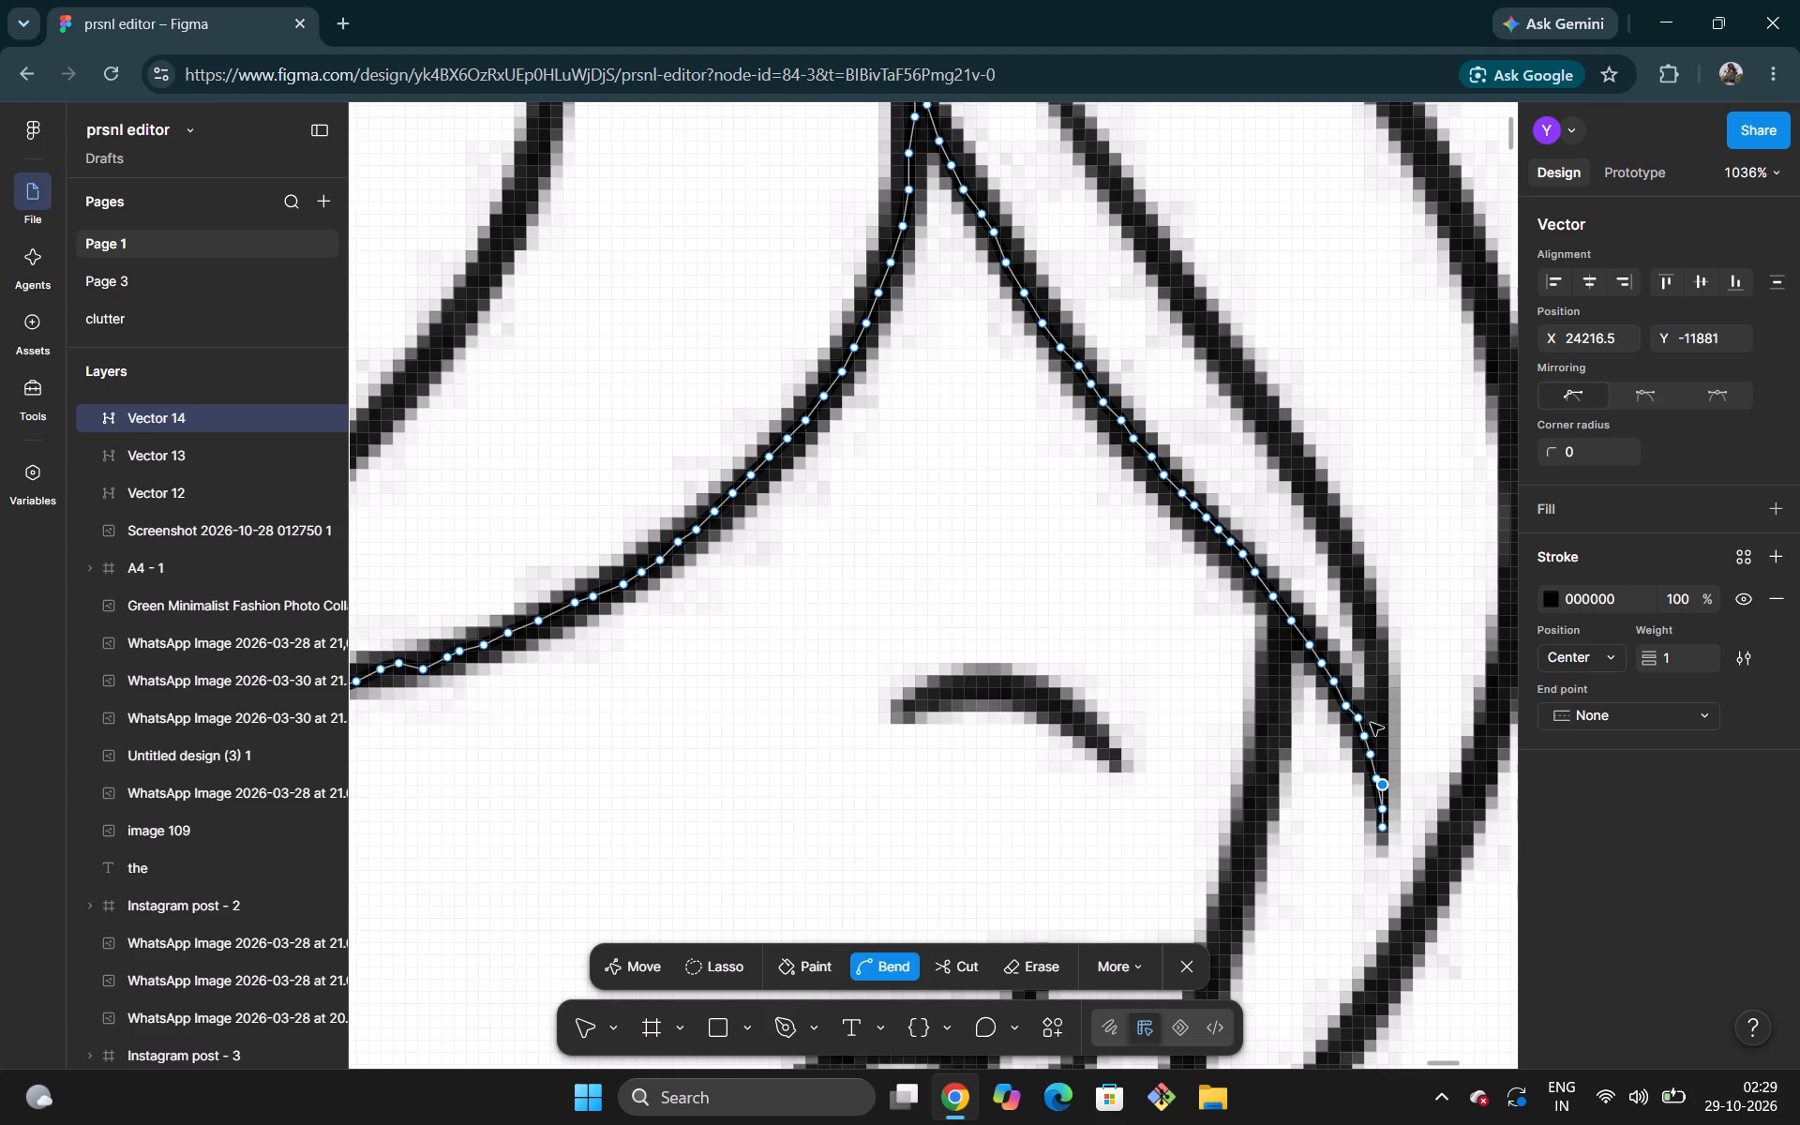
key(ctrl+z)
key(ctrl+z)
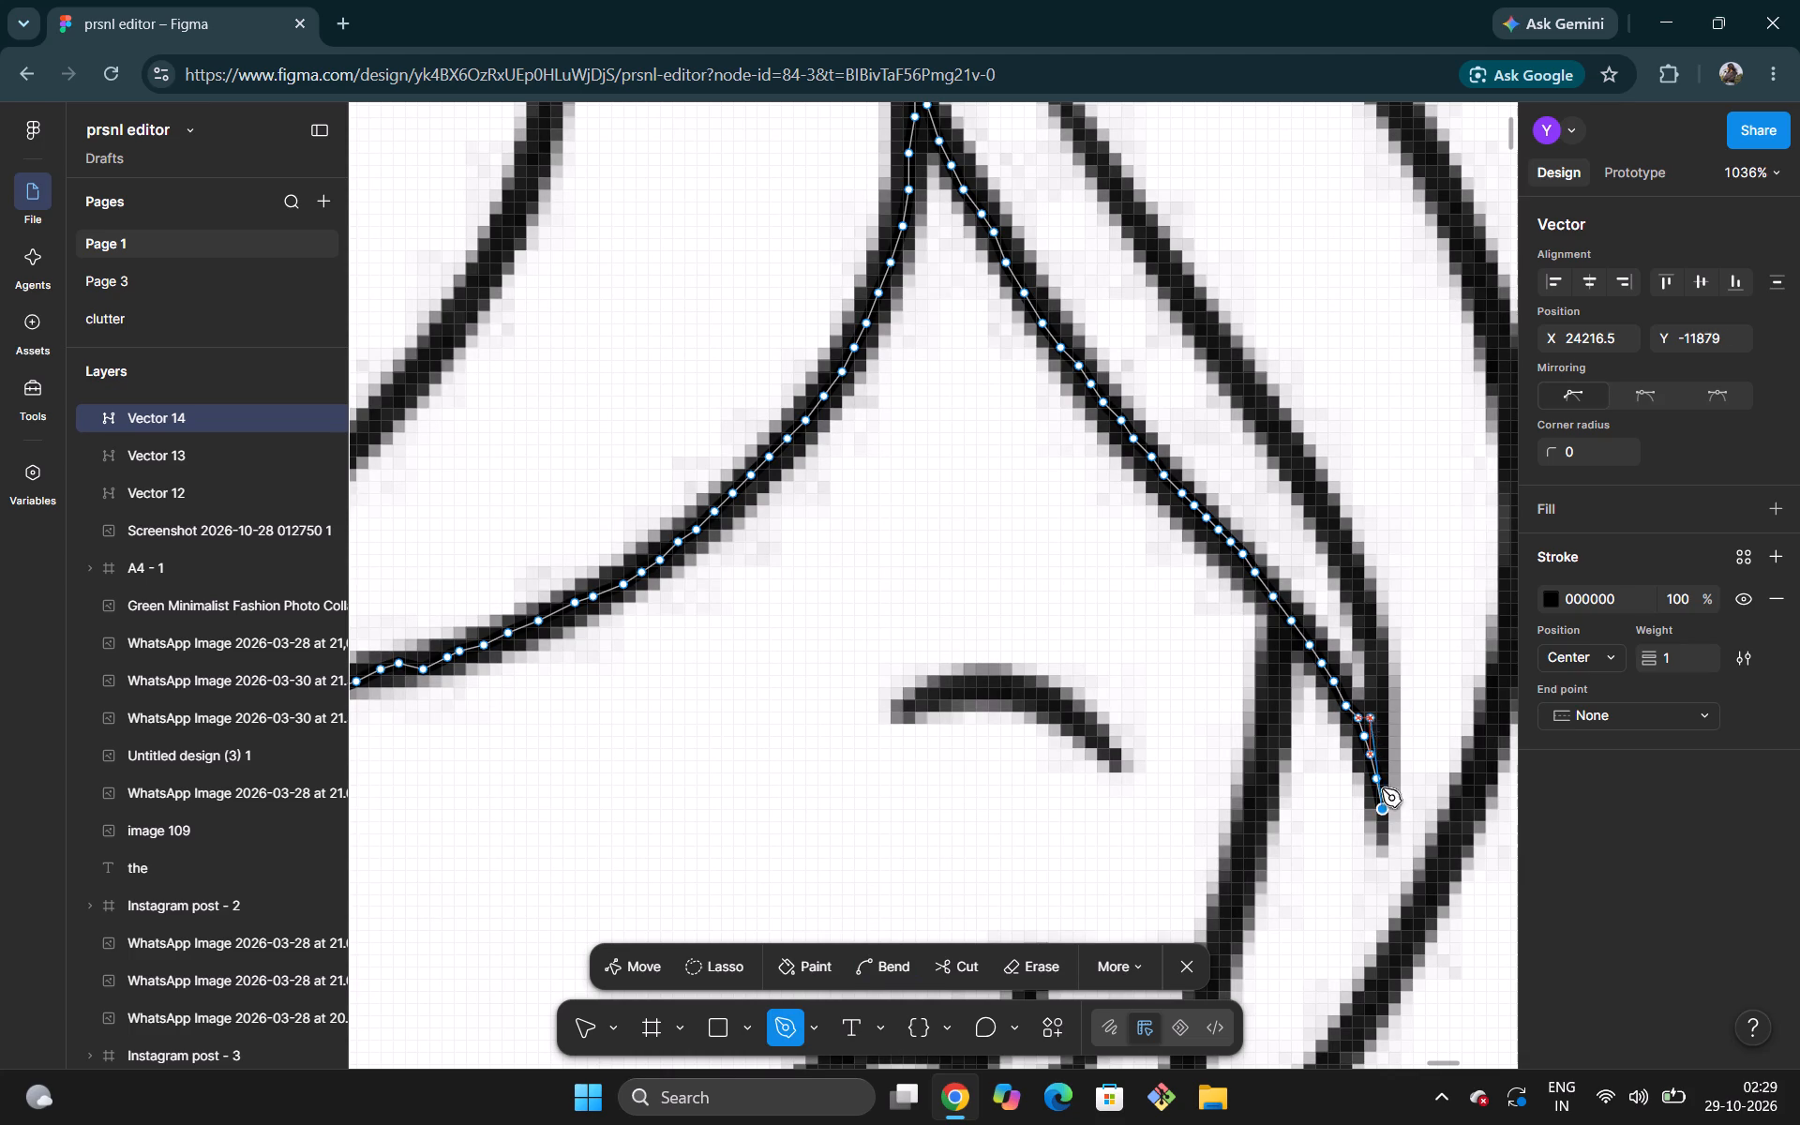
Place the strand's end point at its pointed tip and retrace the existing points back up to the junction with the line beside the face.
click(1380, 839)
click(1382, 806)
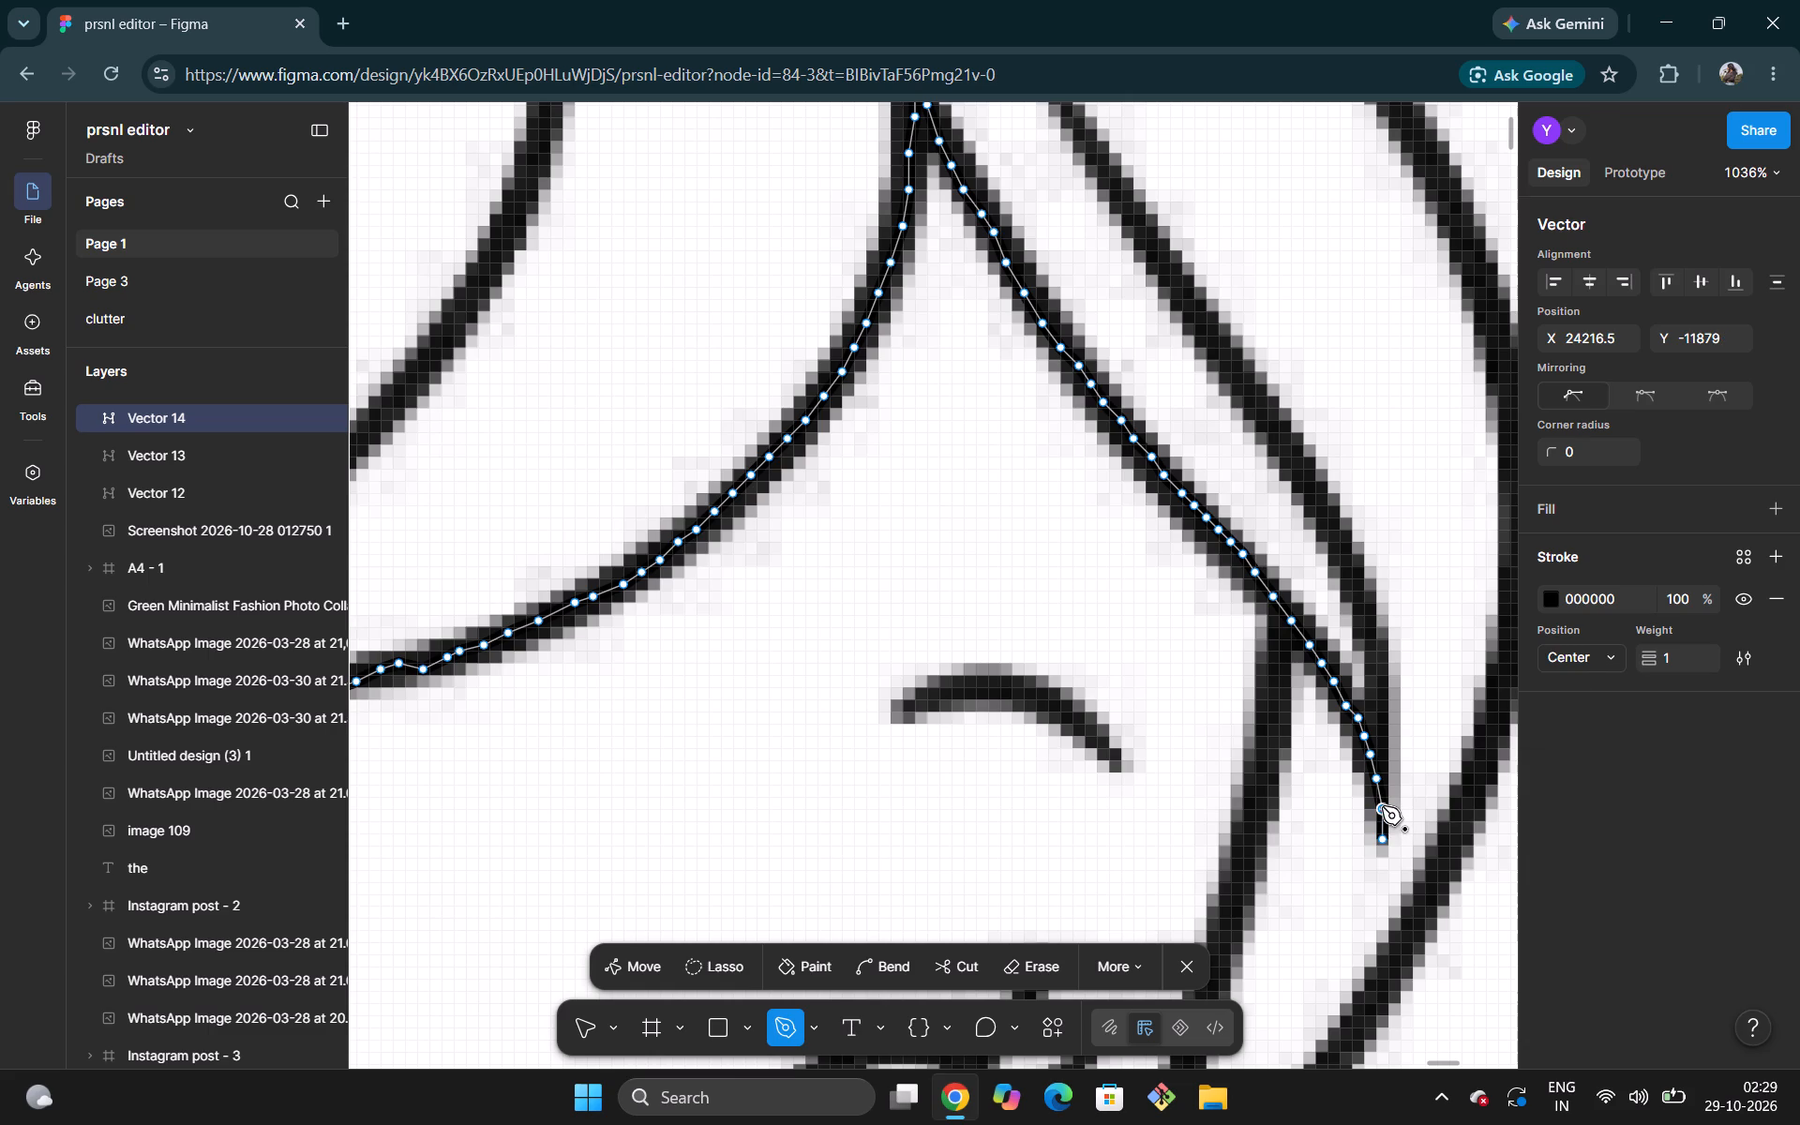
click(1379, 778)
click(1368, 753)
click(1366, 734)
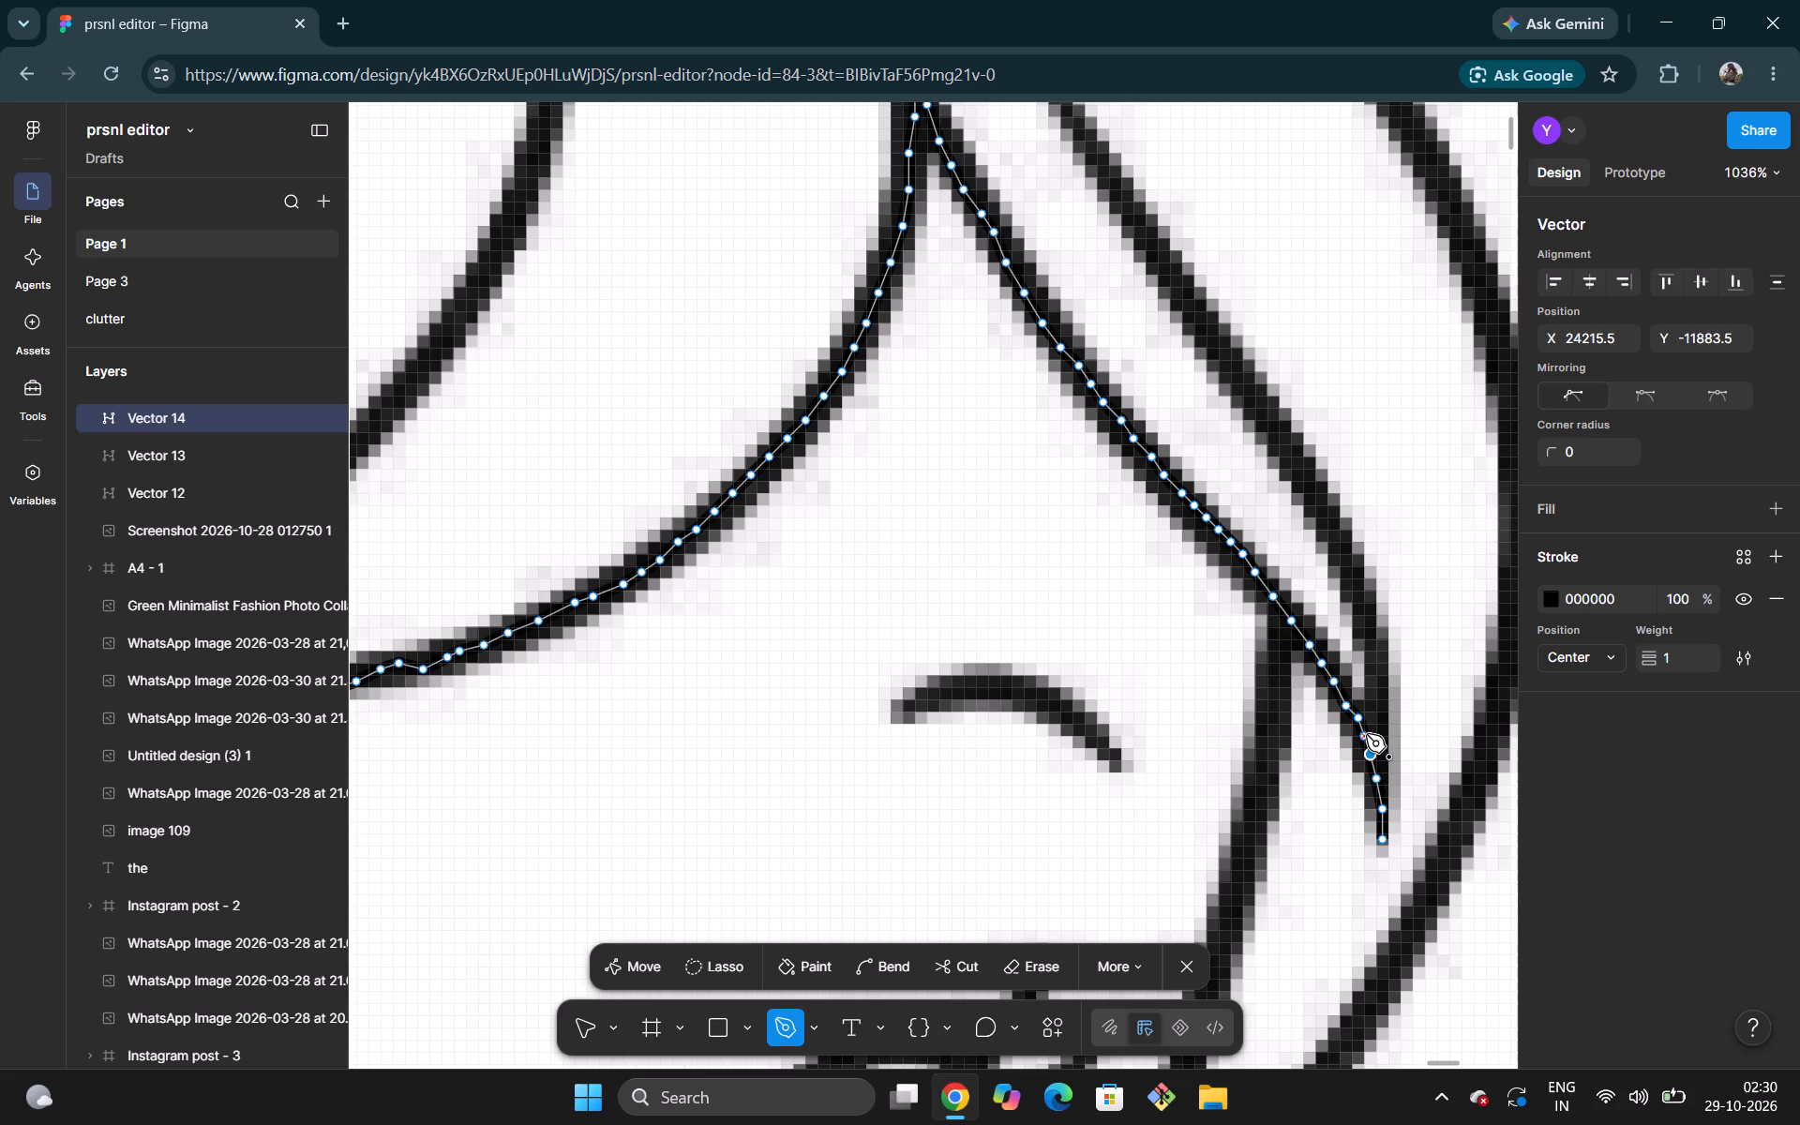
click(1357, 715)
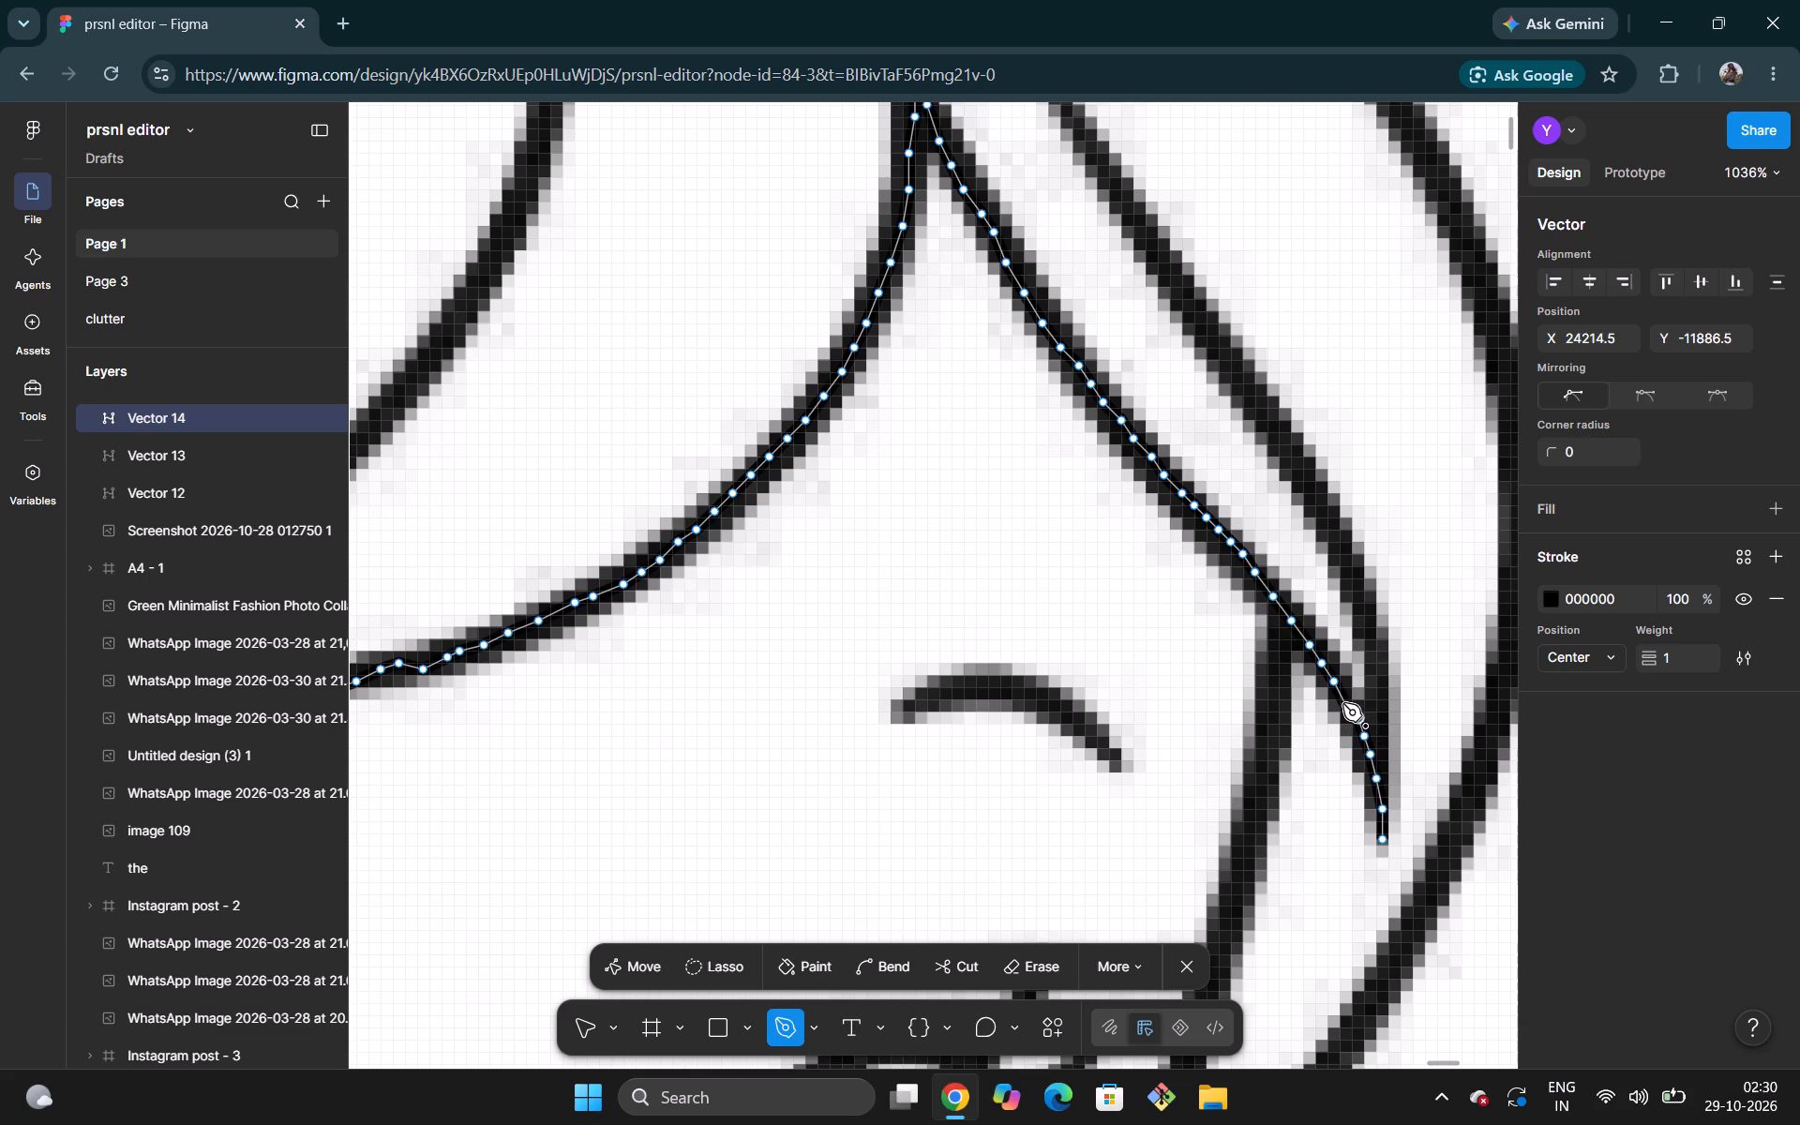
click(1342, 703)
click(1333, 680)
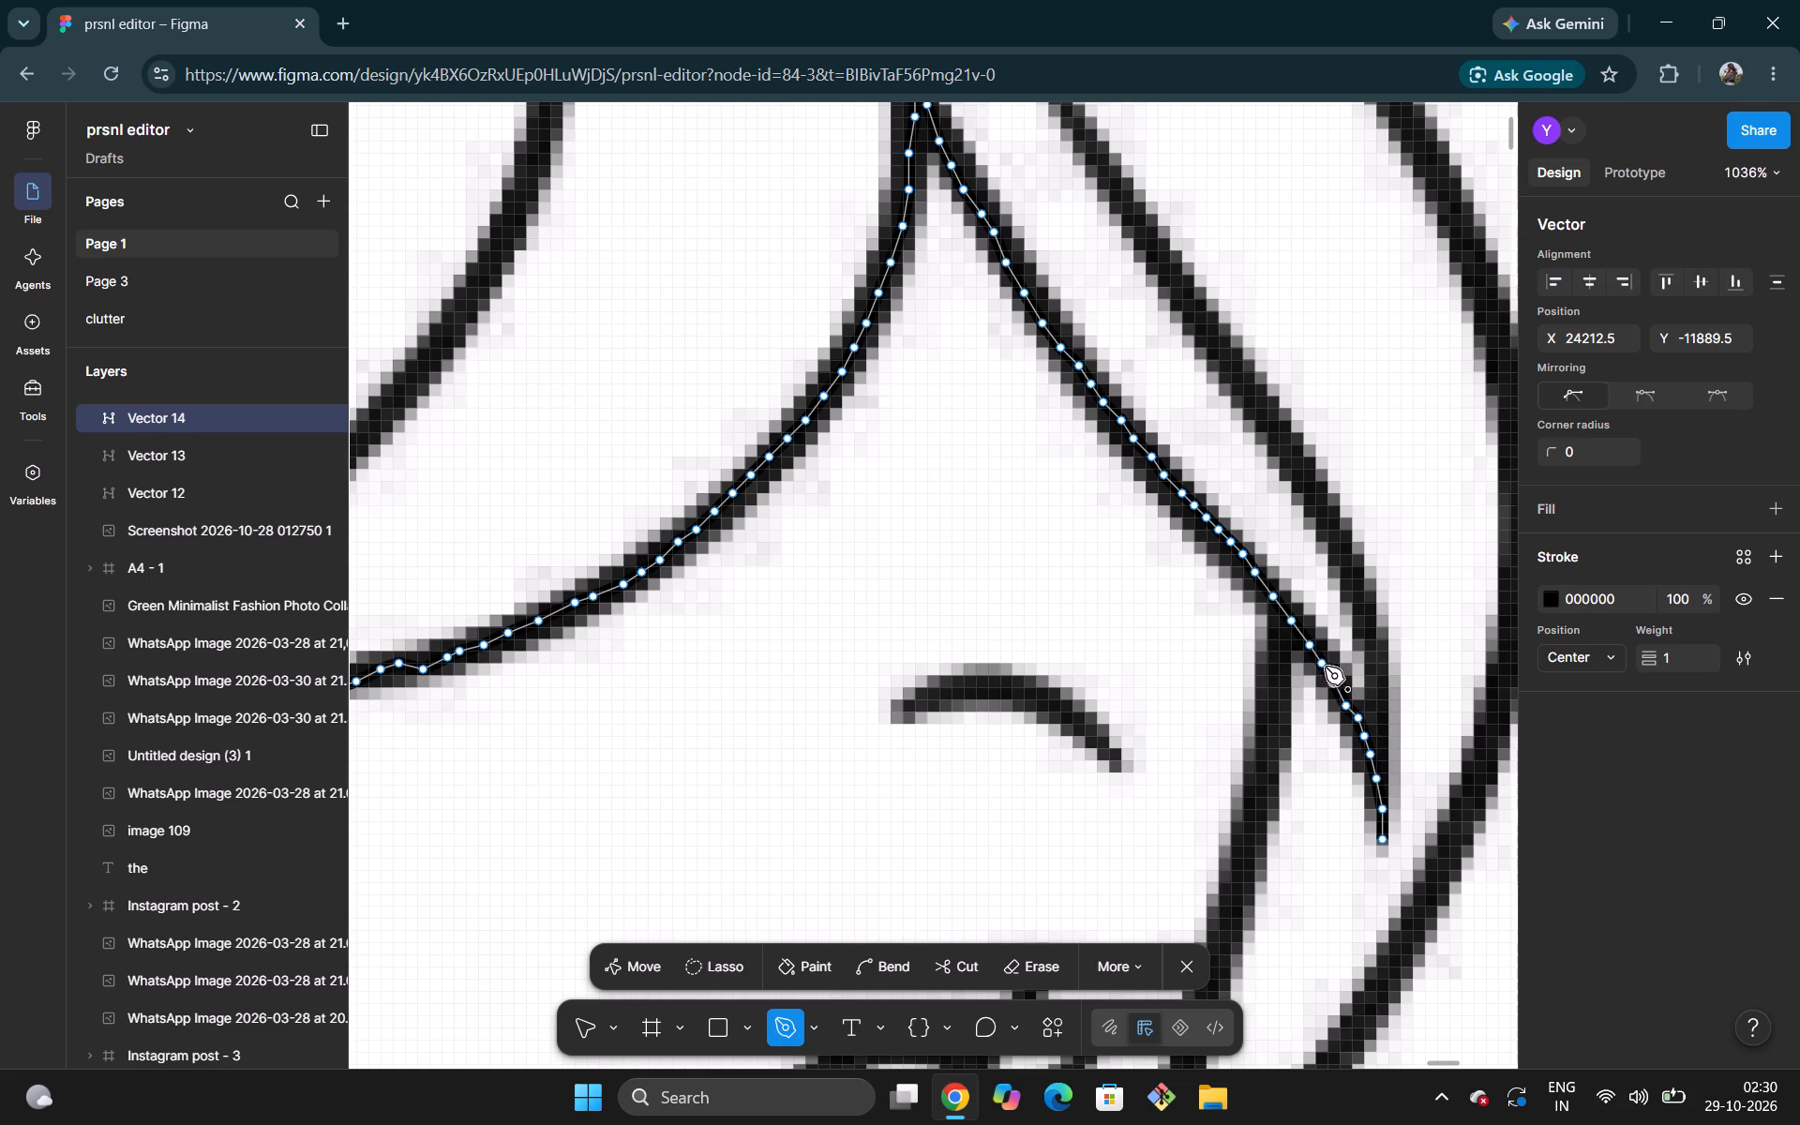
click(1323, 664)
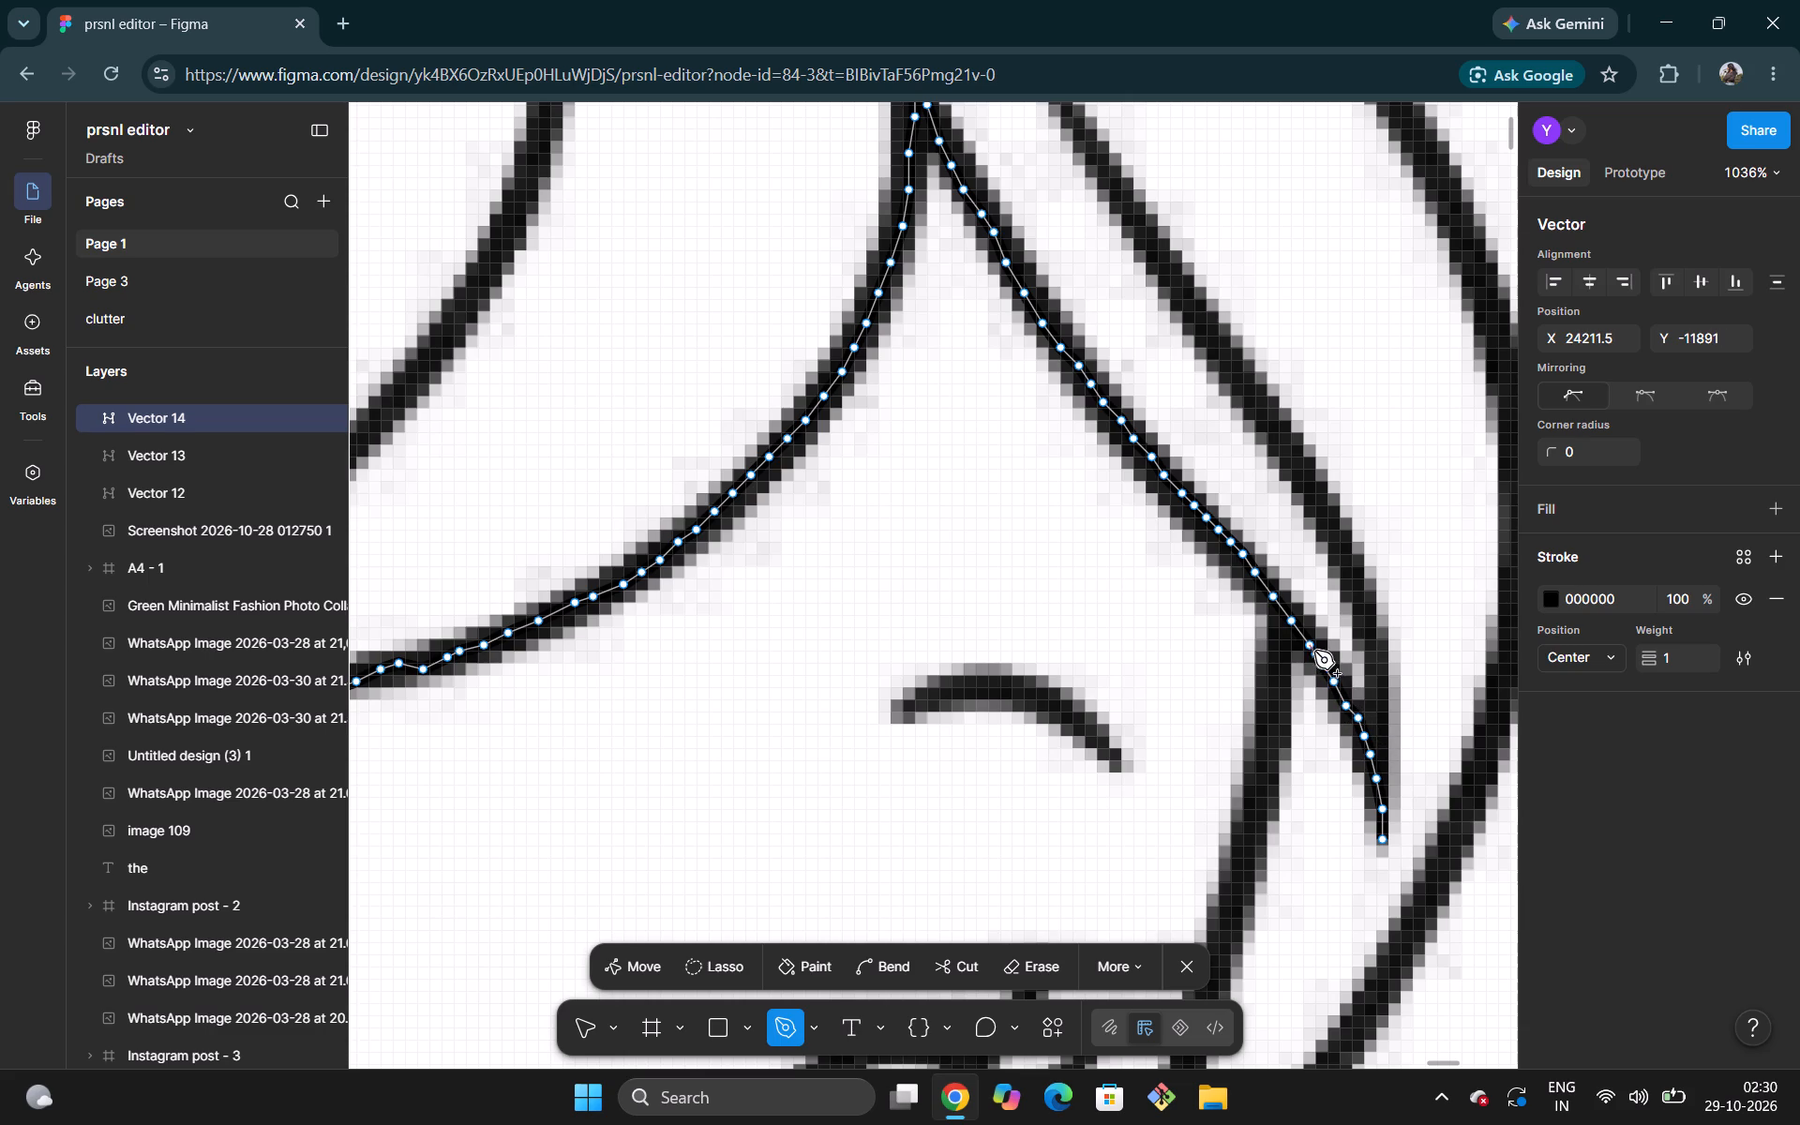
click(1310, 646)
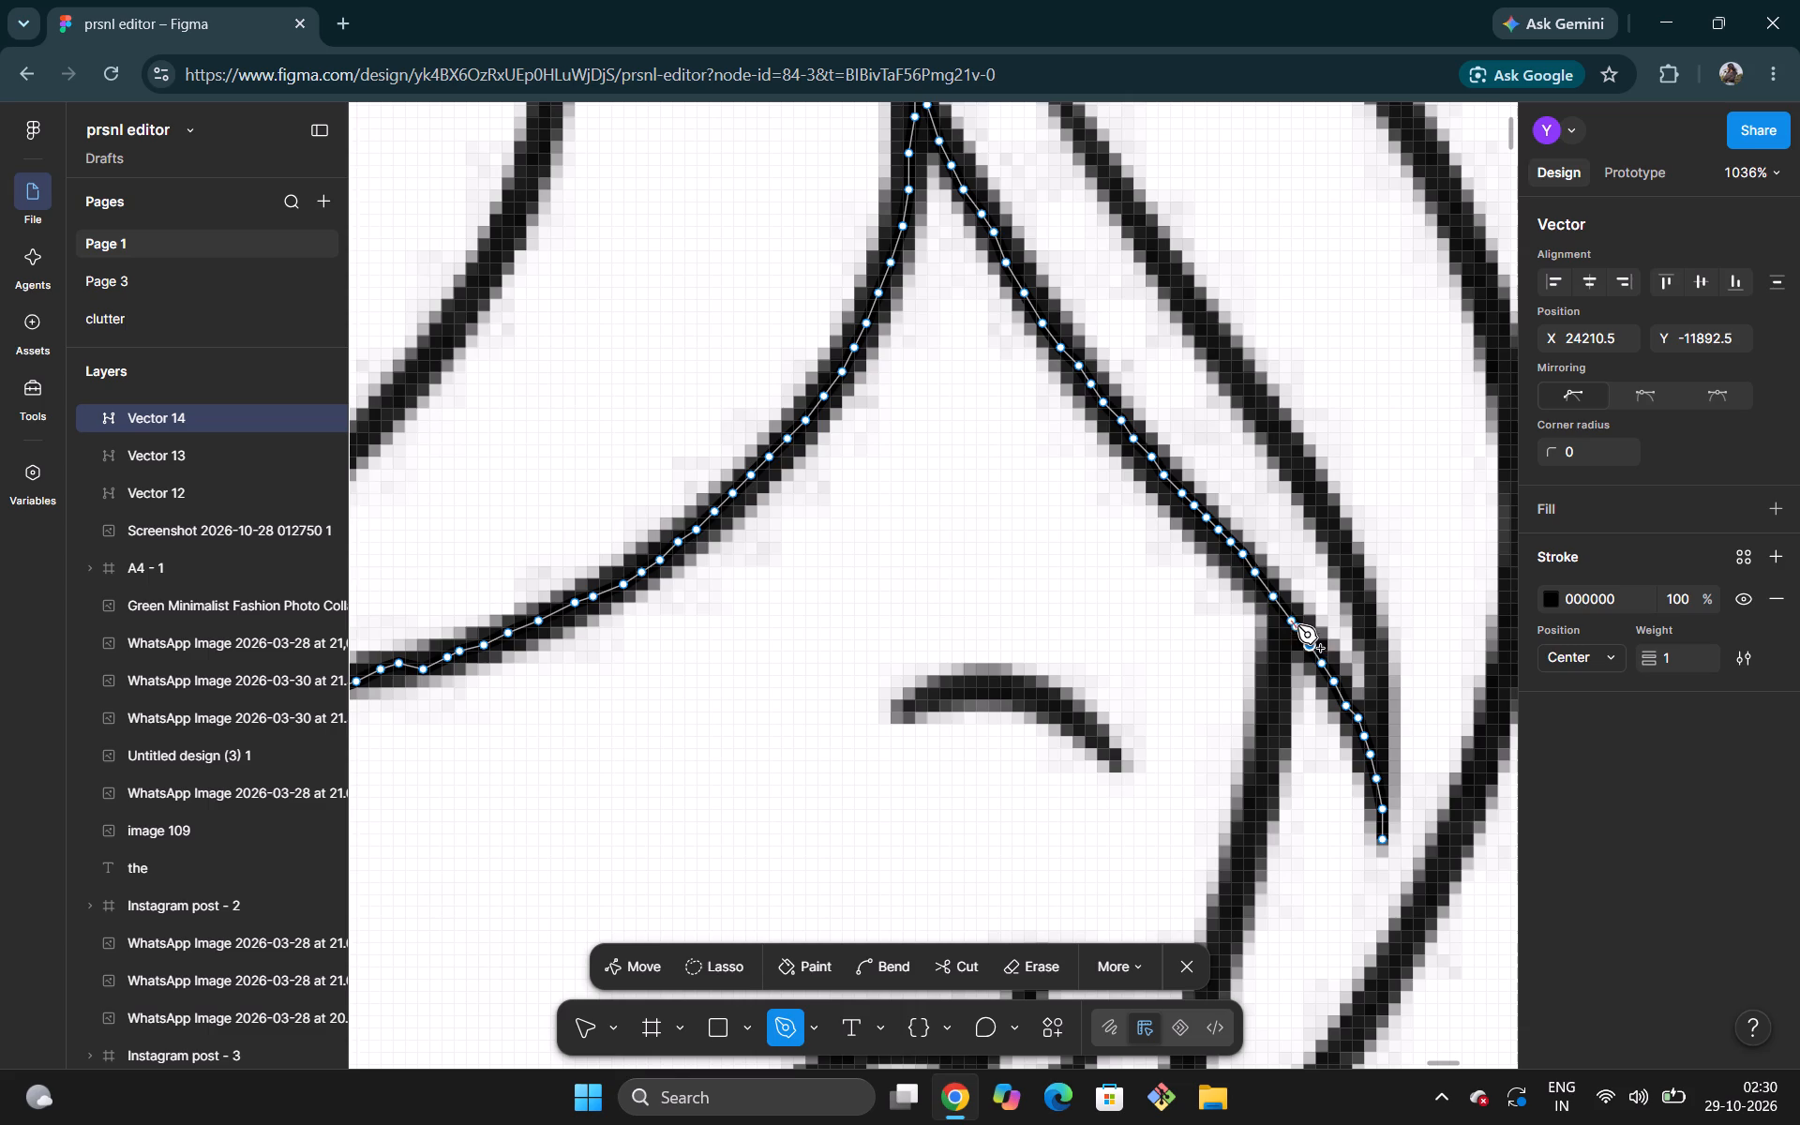
click(1293, 621)
click(1273, 592)
Branch the path down from the junction along the upper end of the line beside the face with five points.
click(1281, 631)
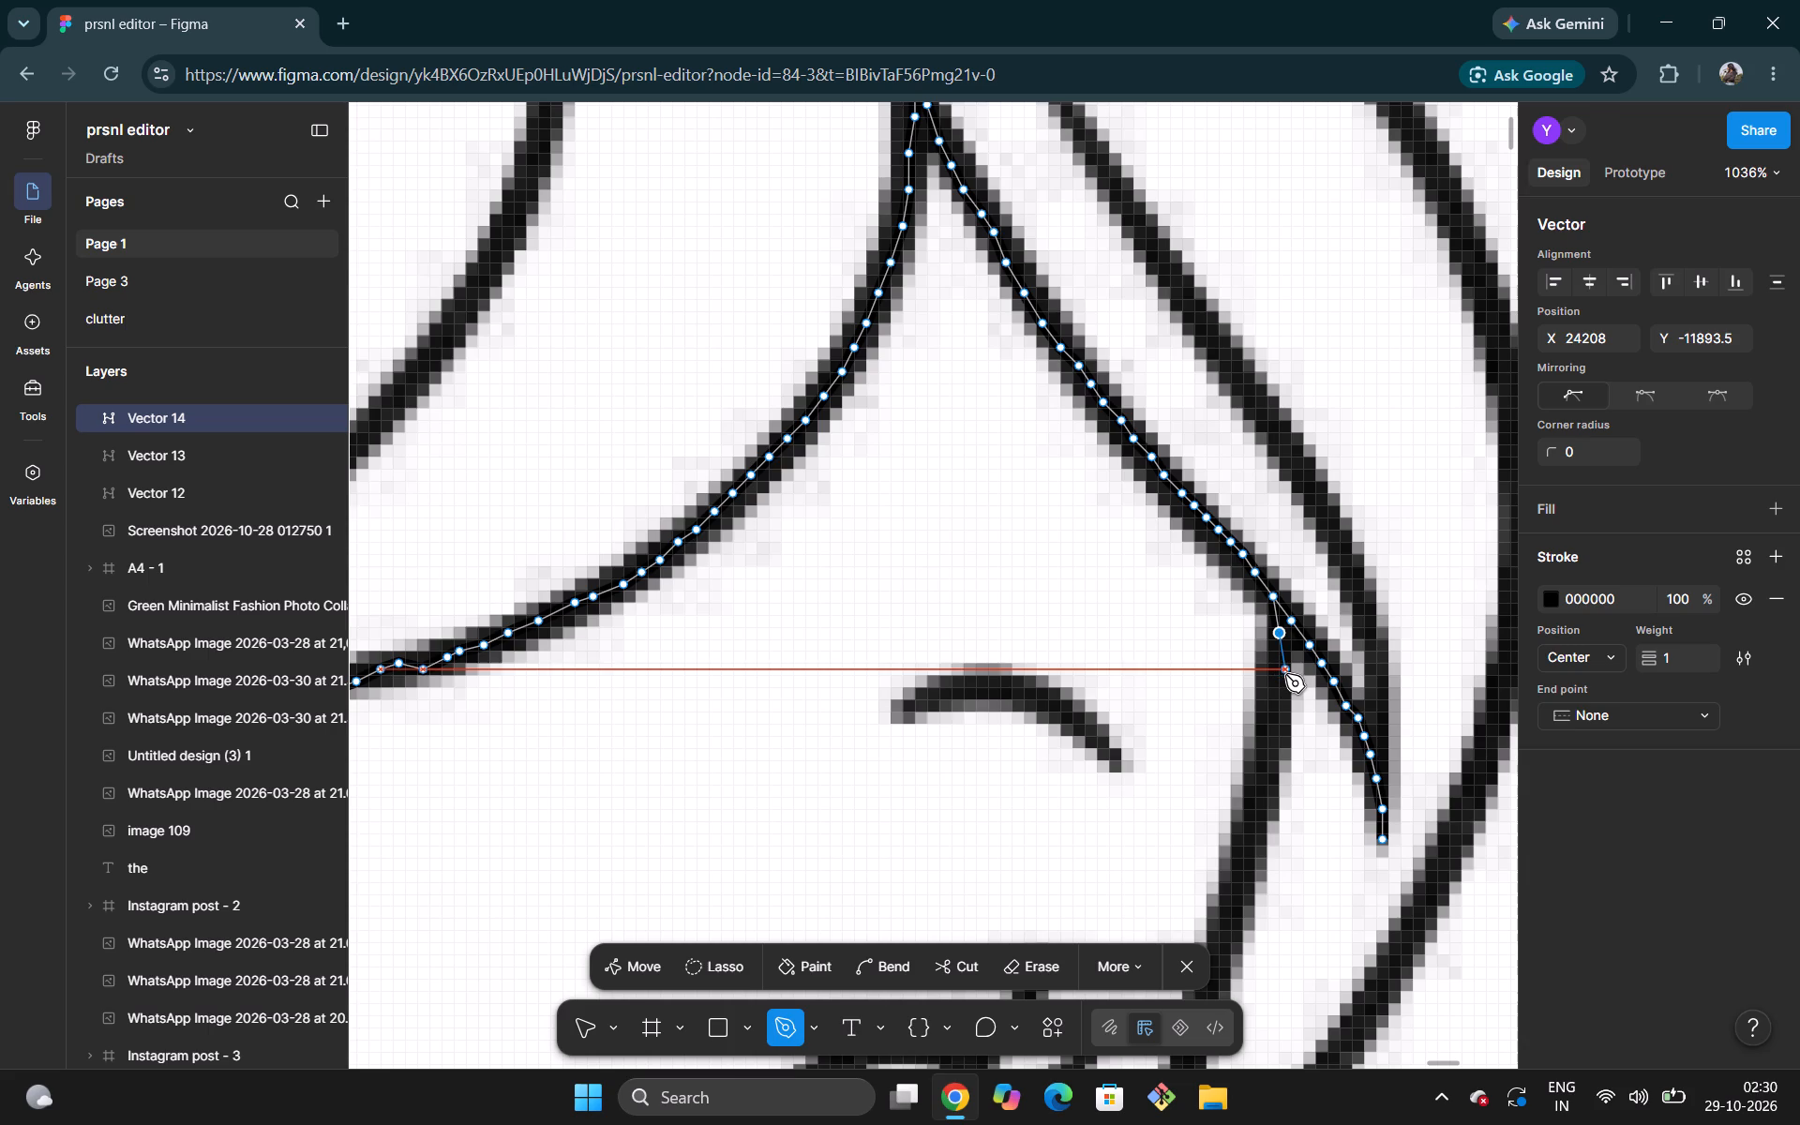
click(1282, 668)
scroll(1282, 668, down, 1)
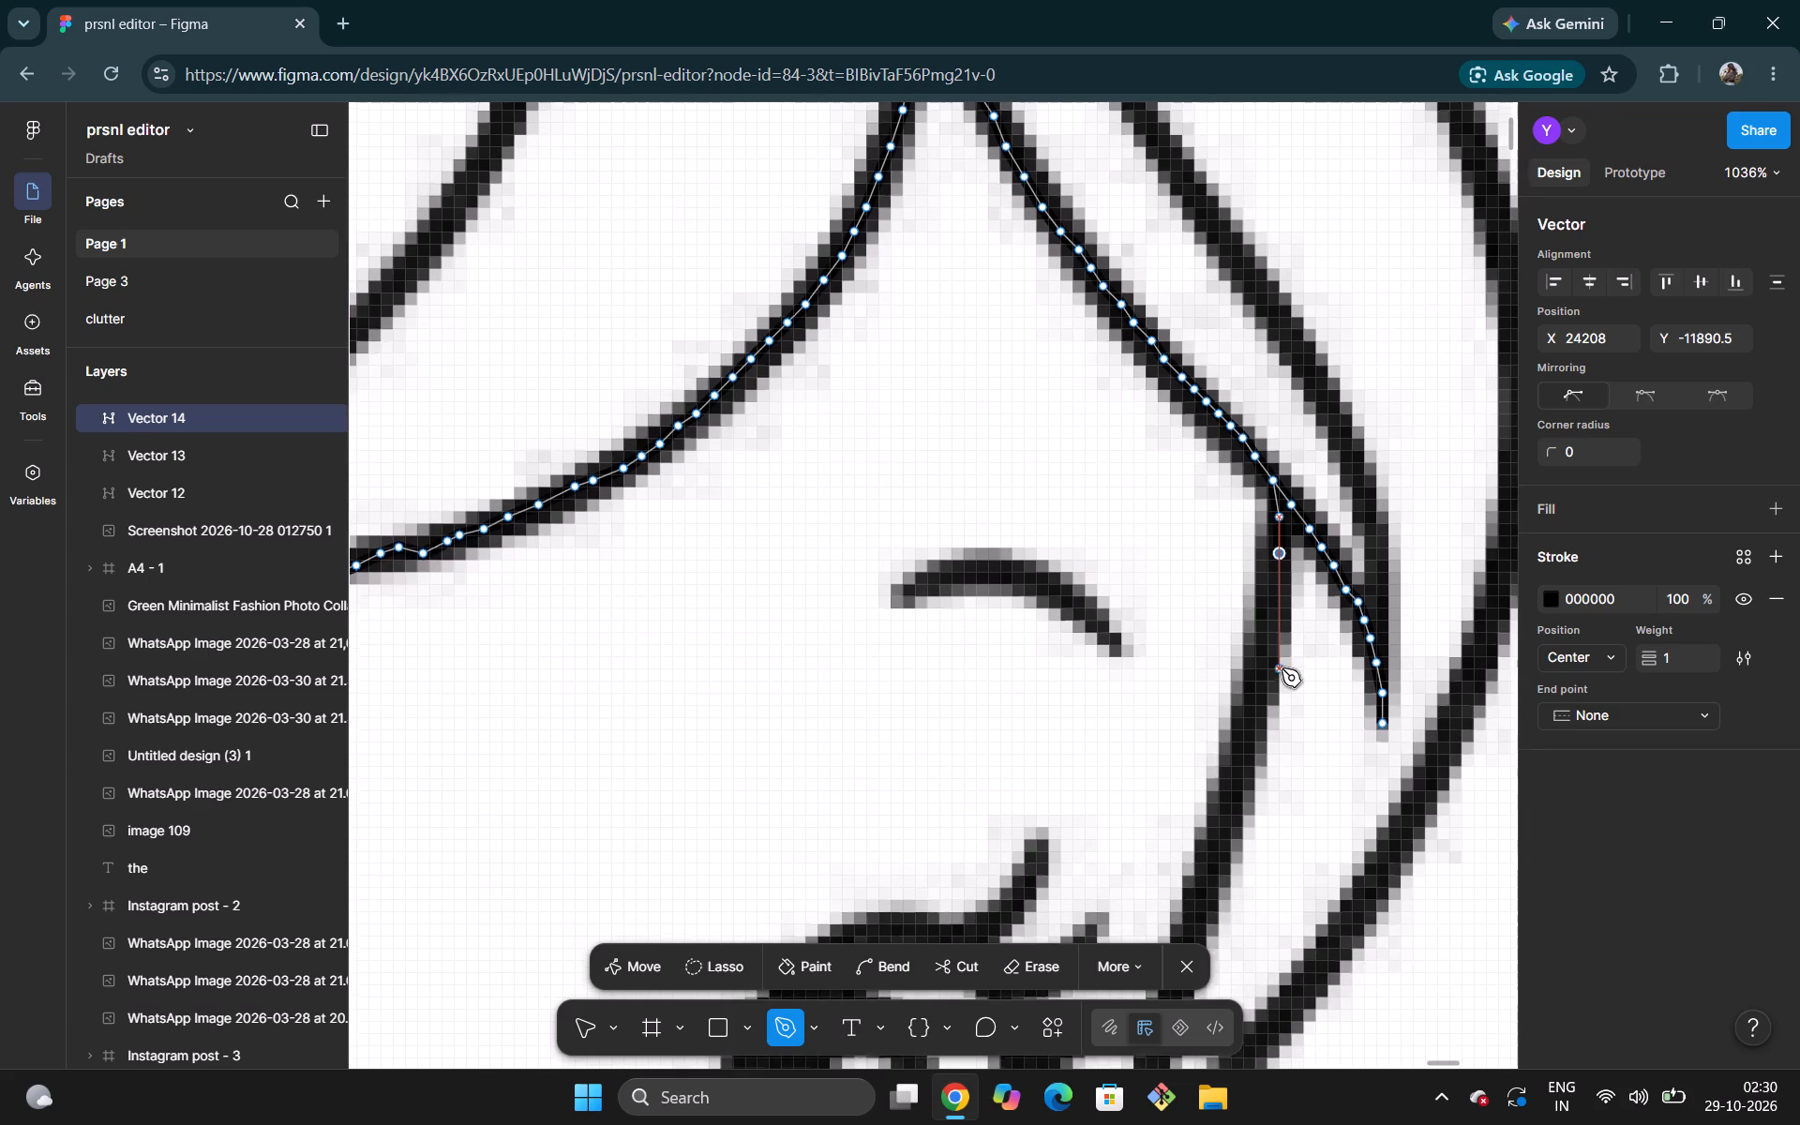
click(1282, 579)
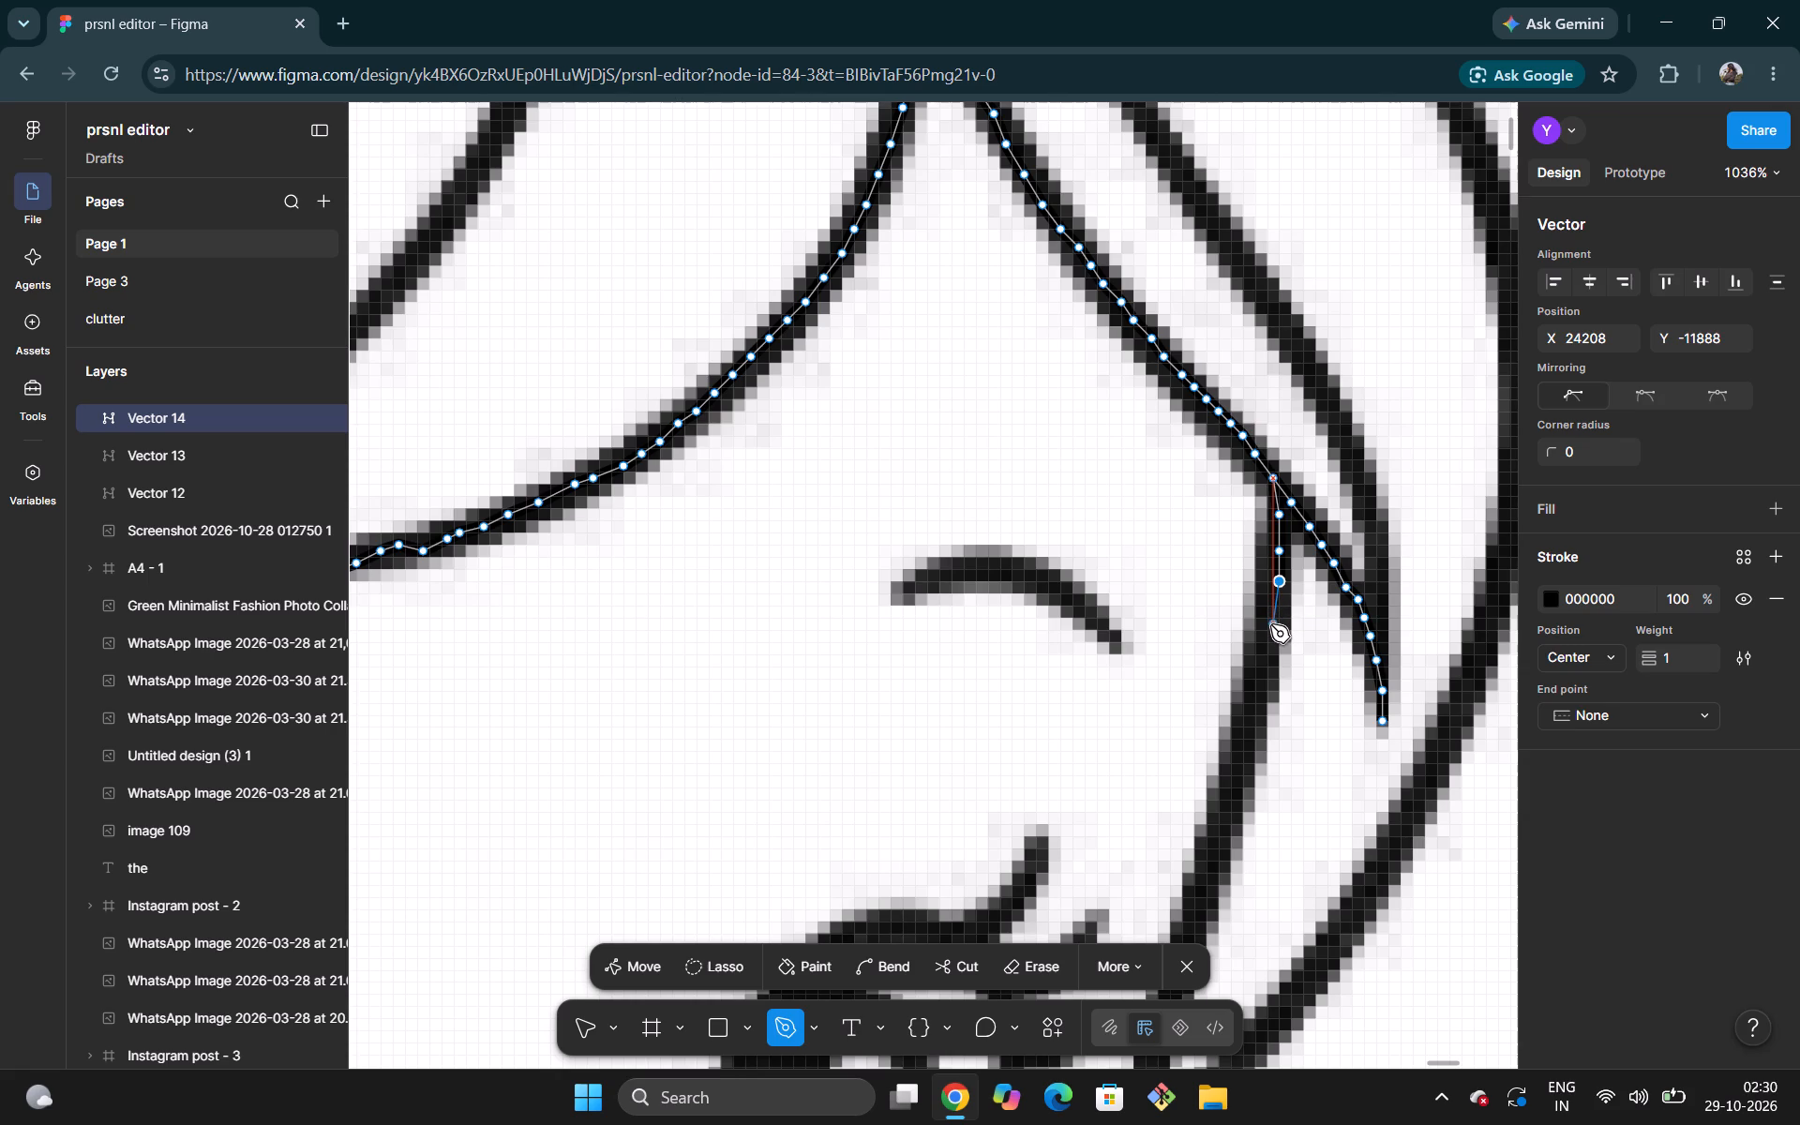
click(1270, 624)
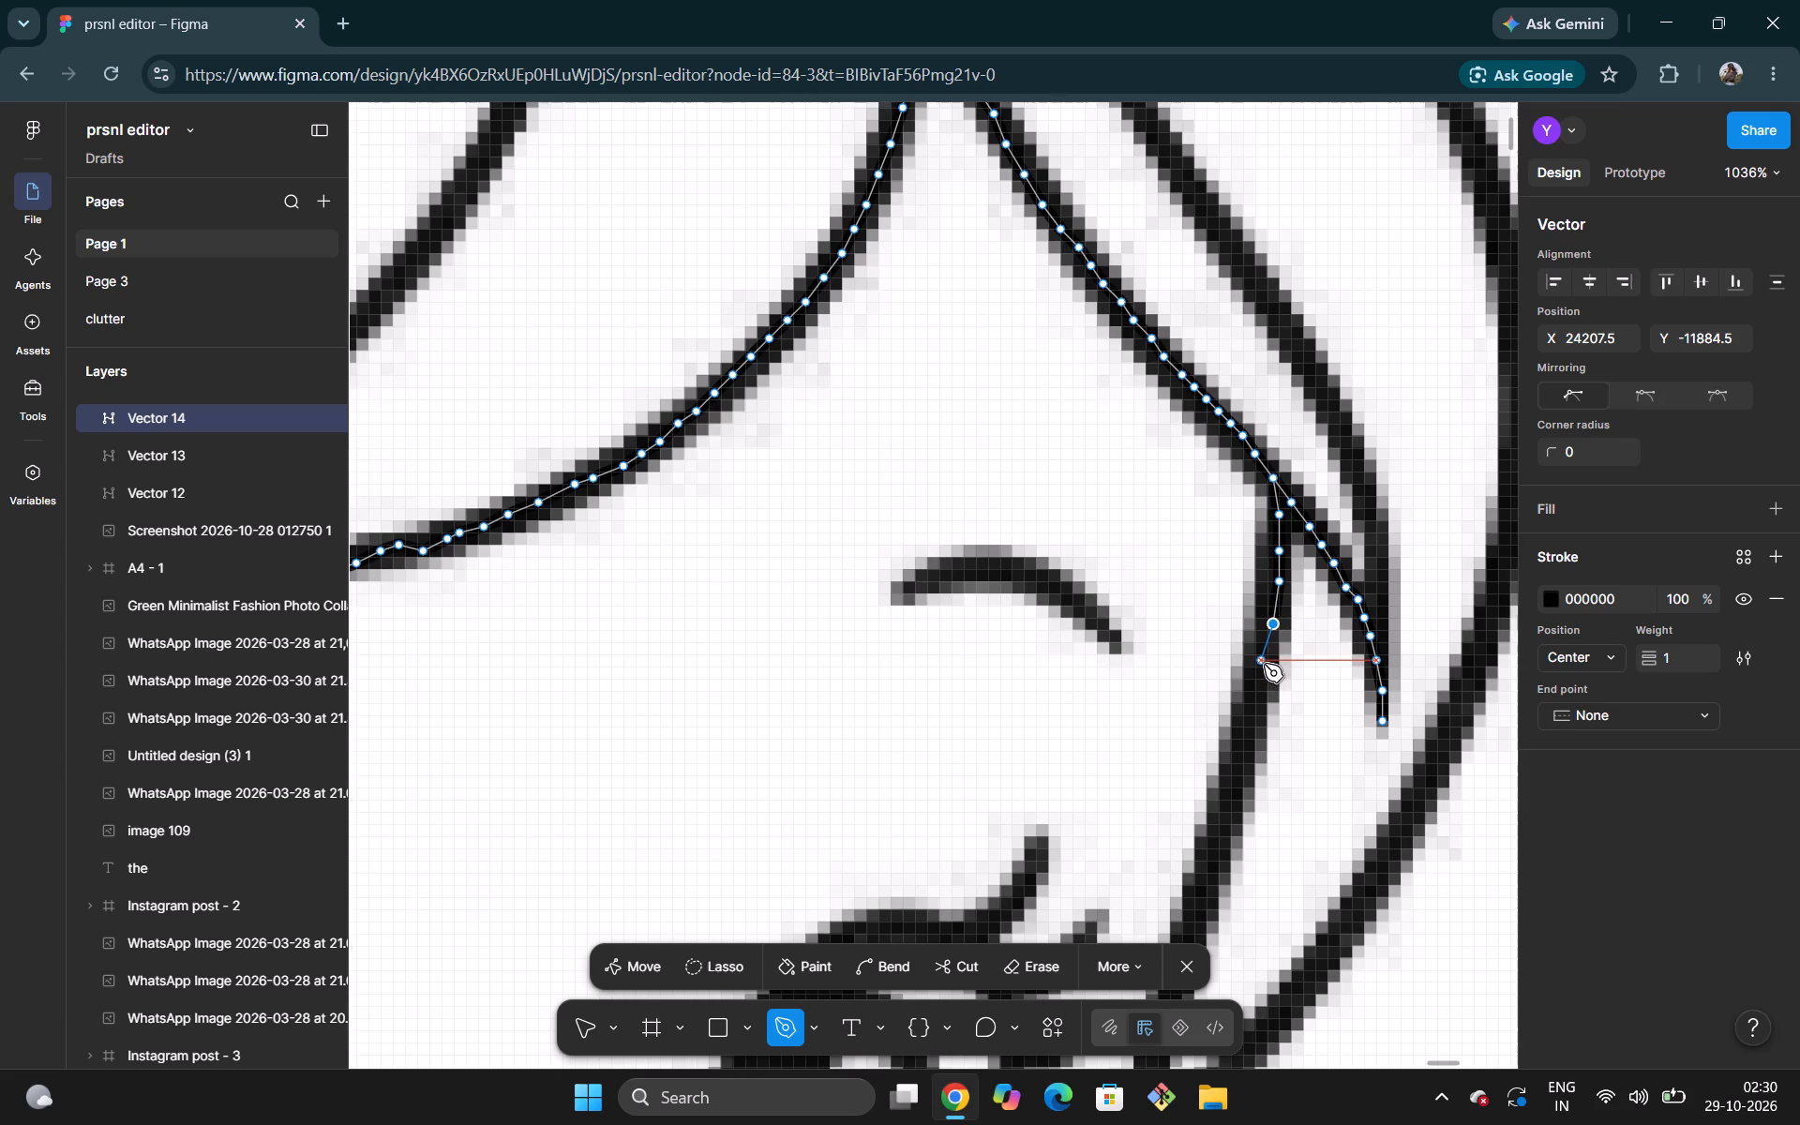
click(1264, 664)
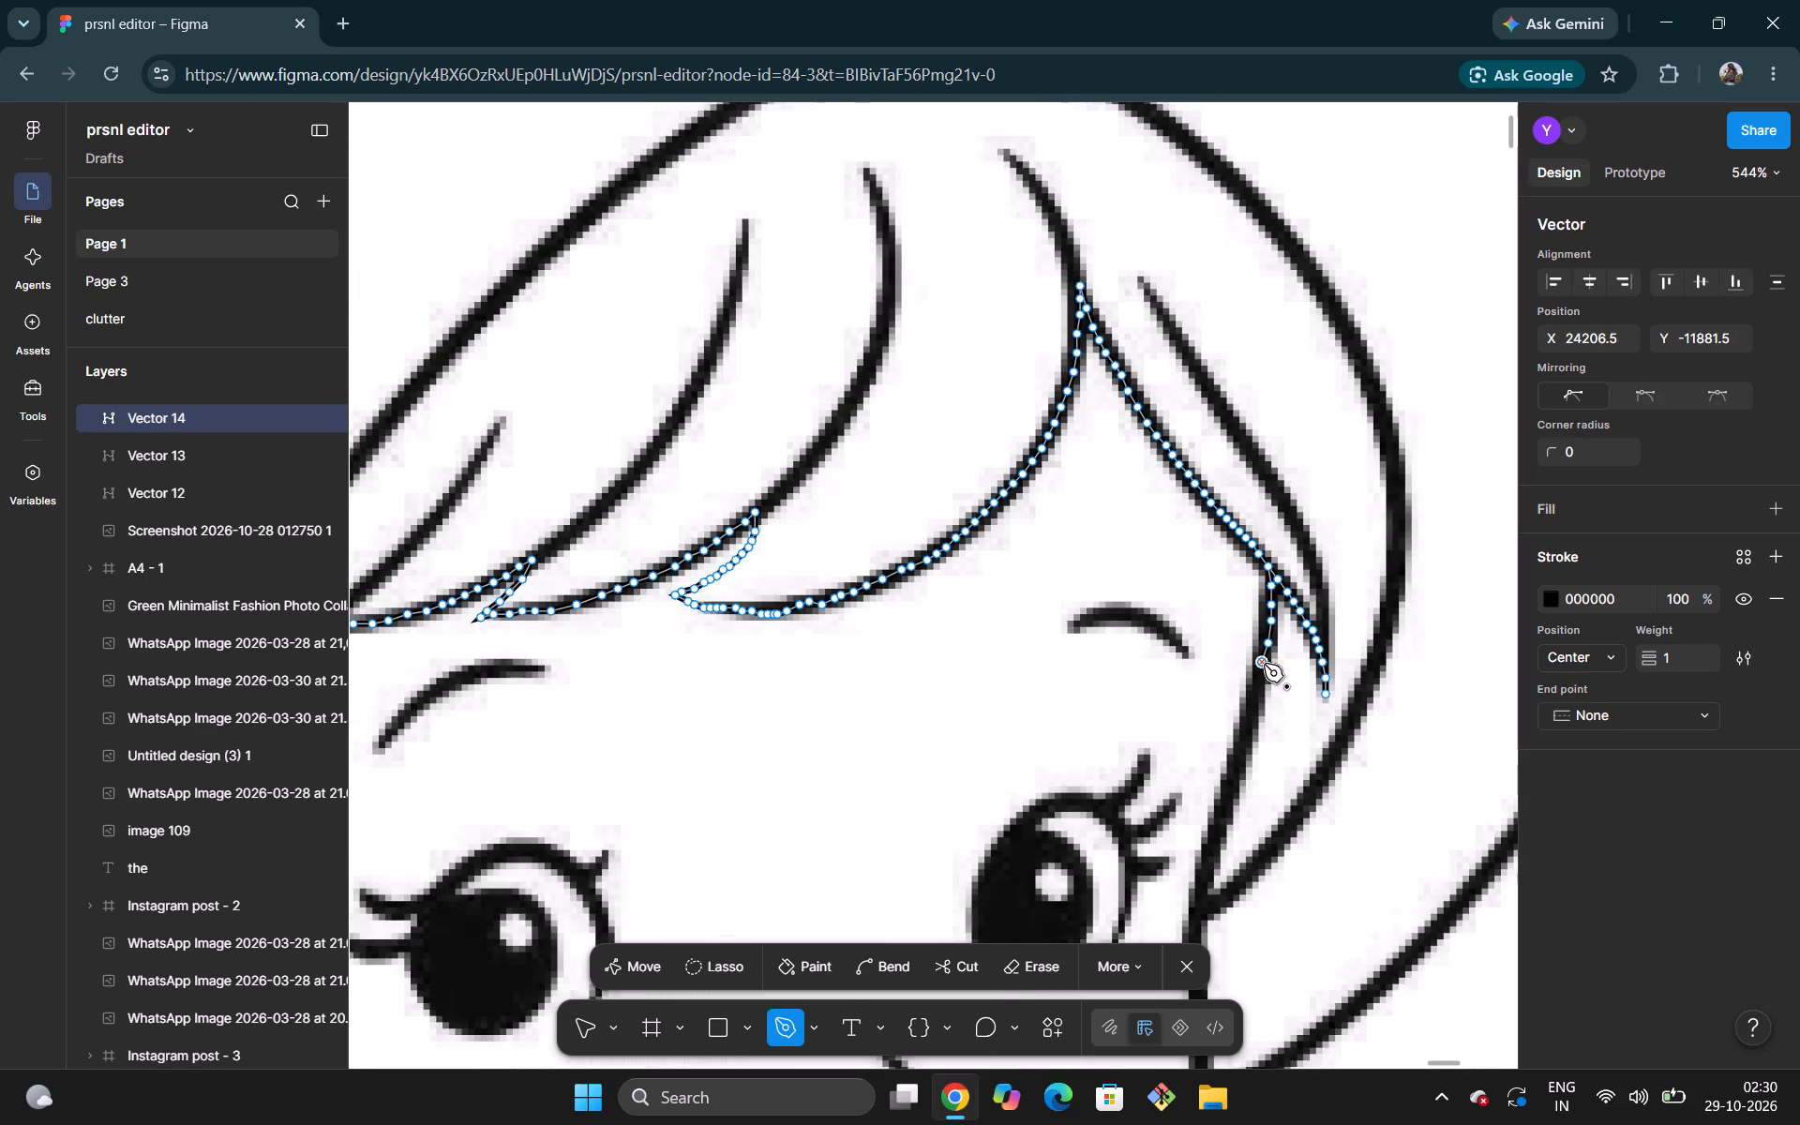
Continue down the line beside the face to just above the top eyelash's level, adding an intermediate point on the newly drawn segment.
scroll(1264, 664, left, 1)
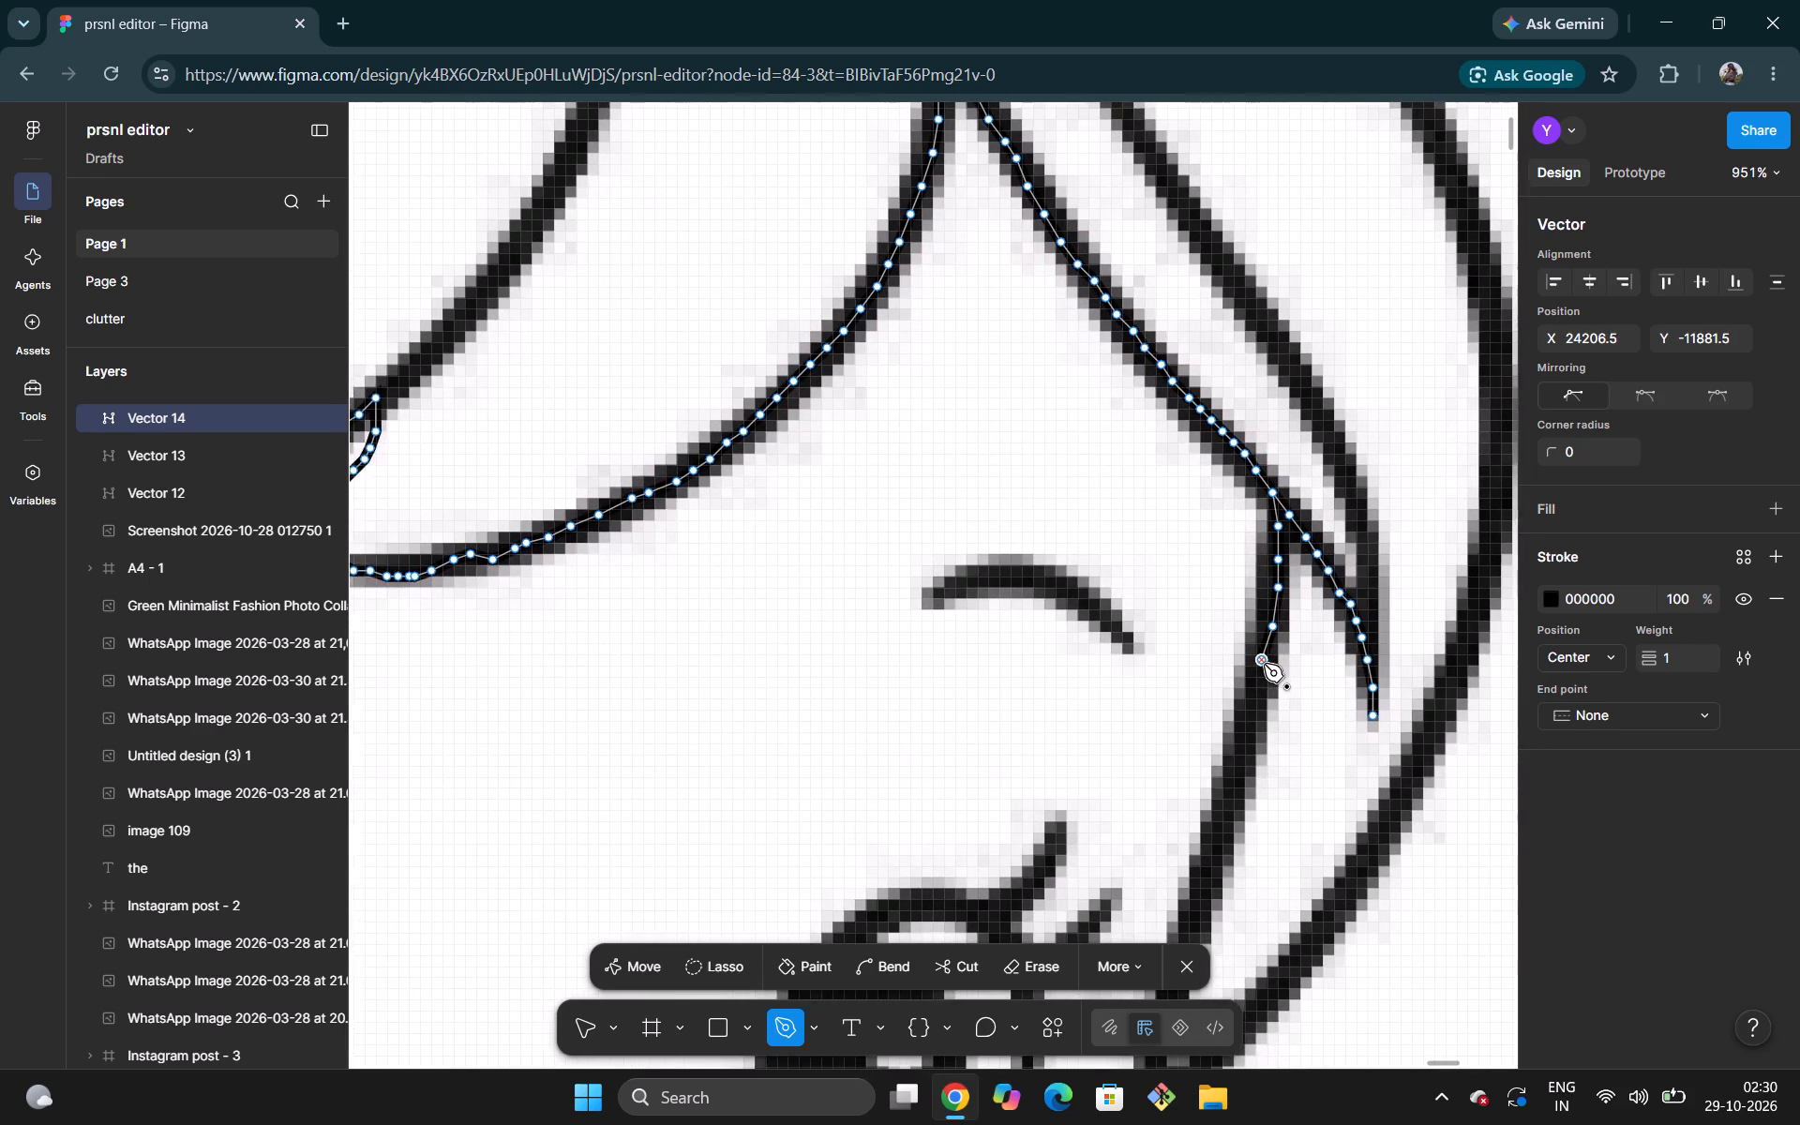
scroll(1264, 664, left, 1)
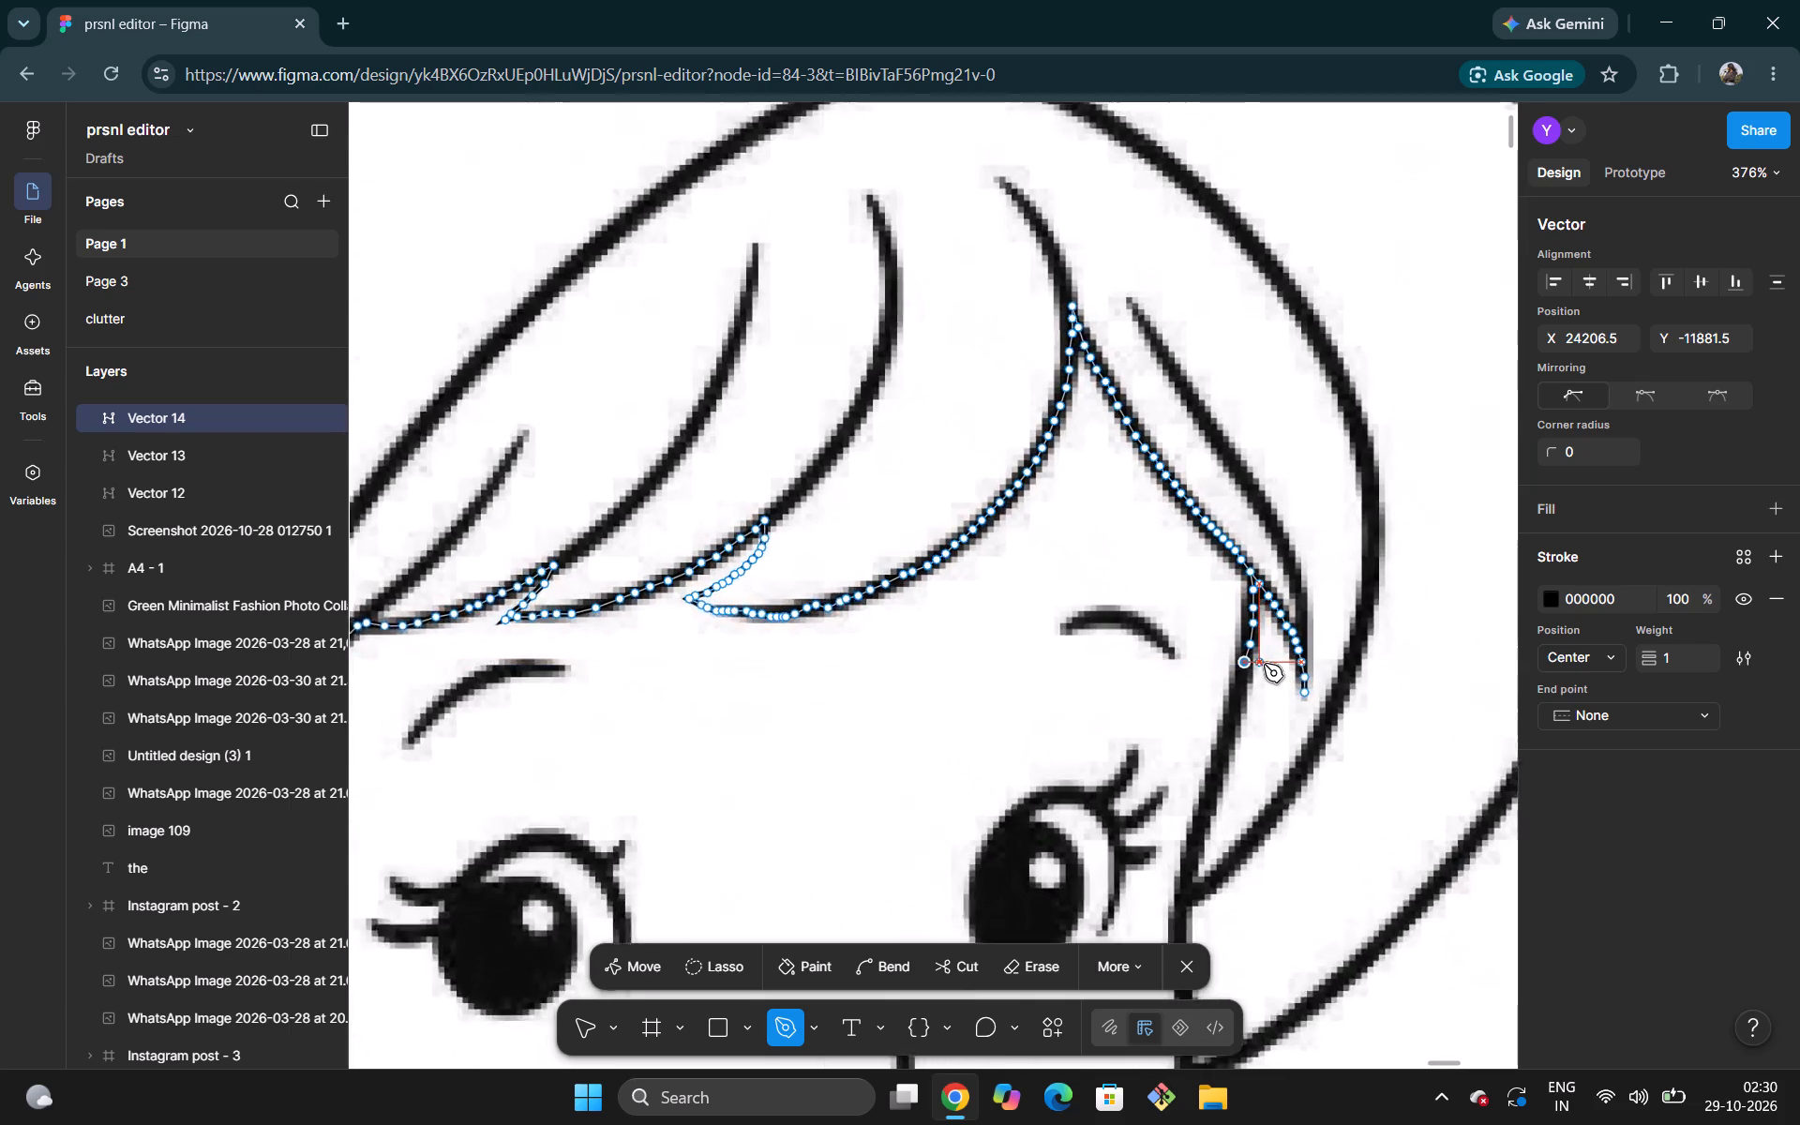
scroll(1264, 664, left, 1)
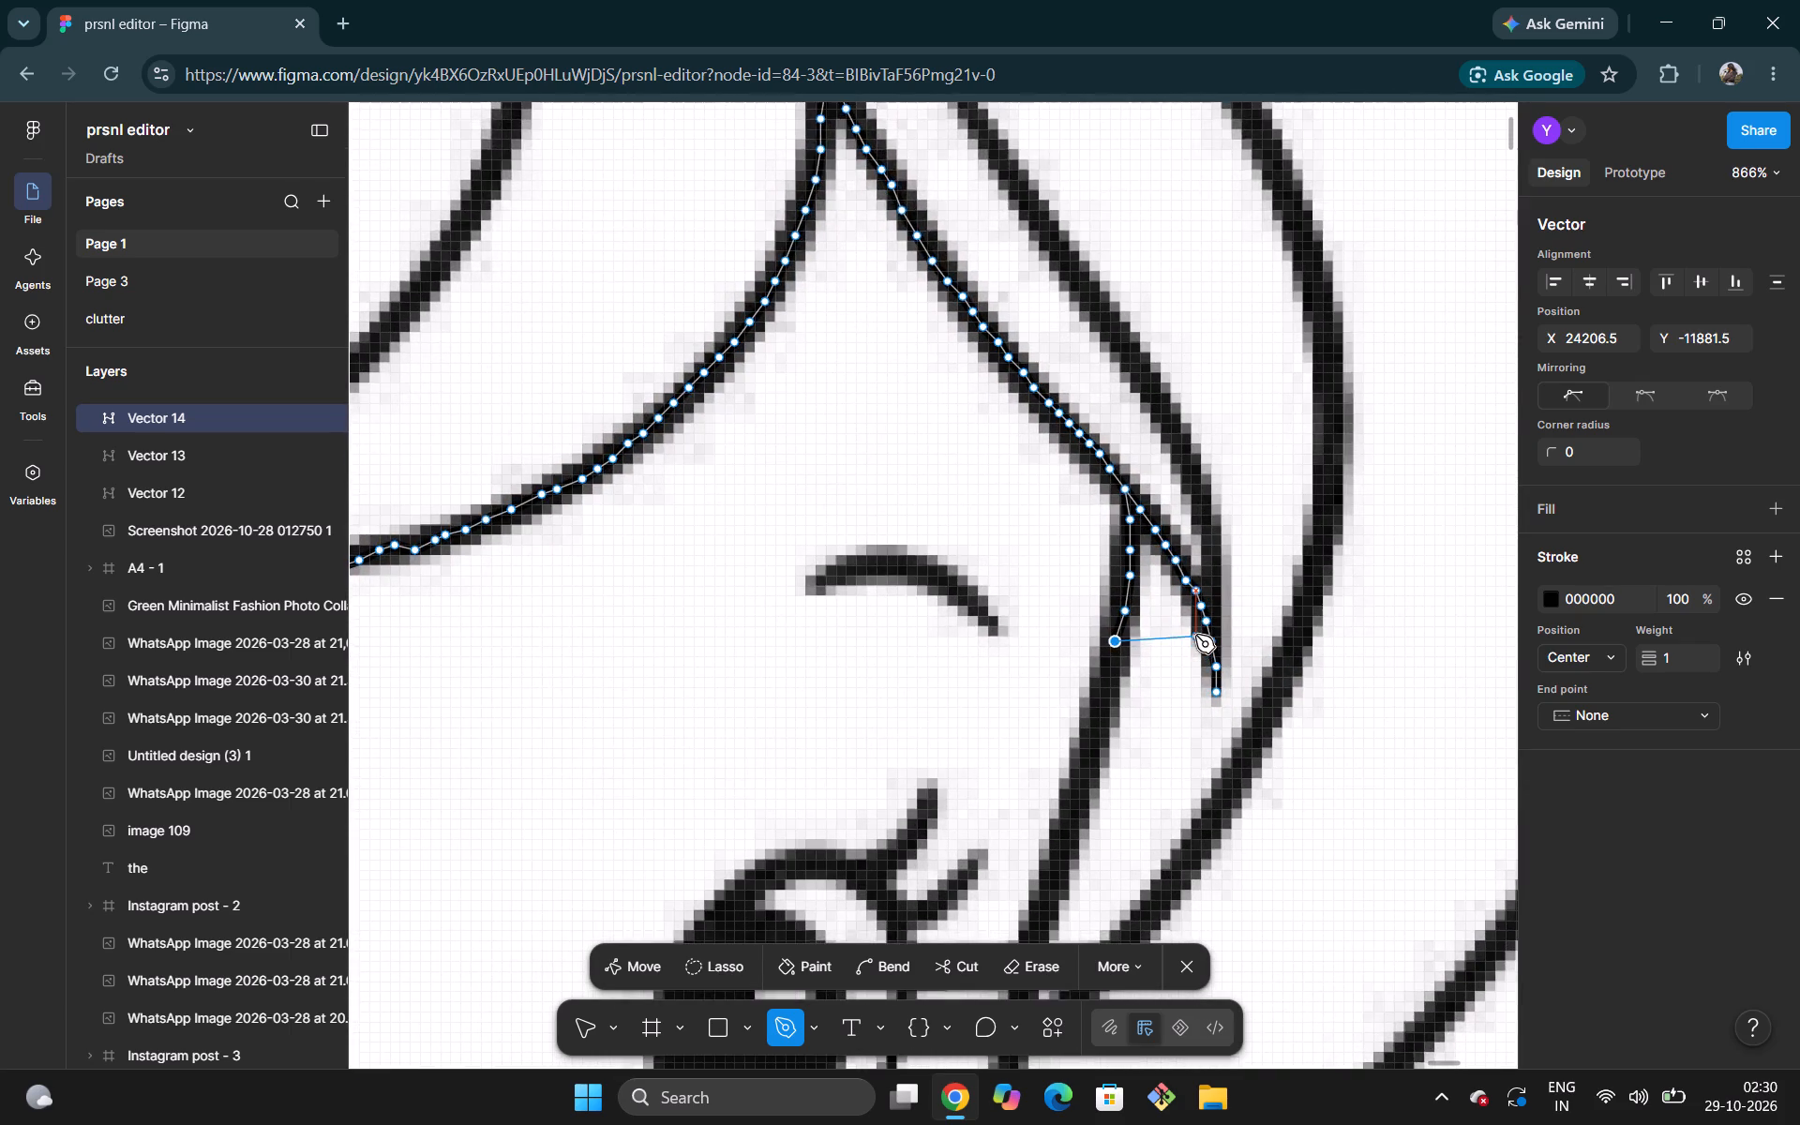
scroll(1195, 635, down, 1)
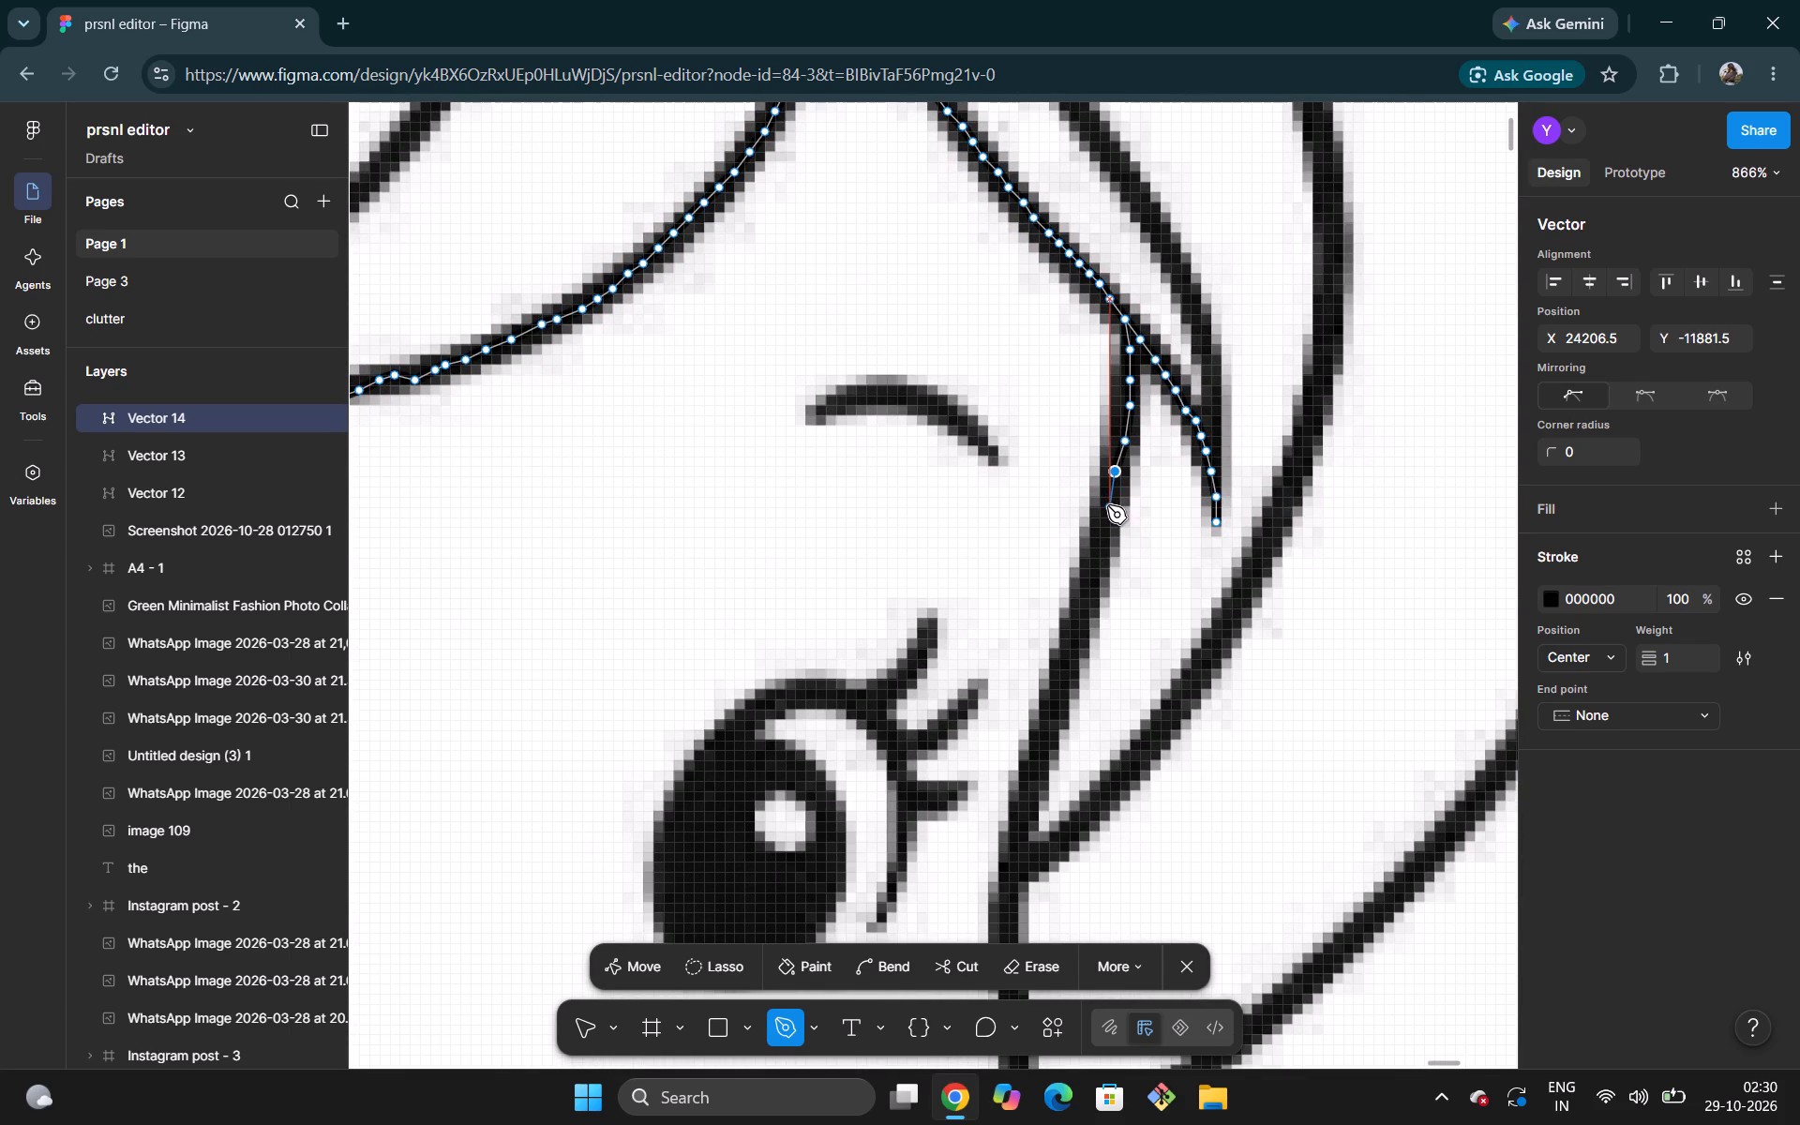
click(1107, 505)
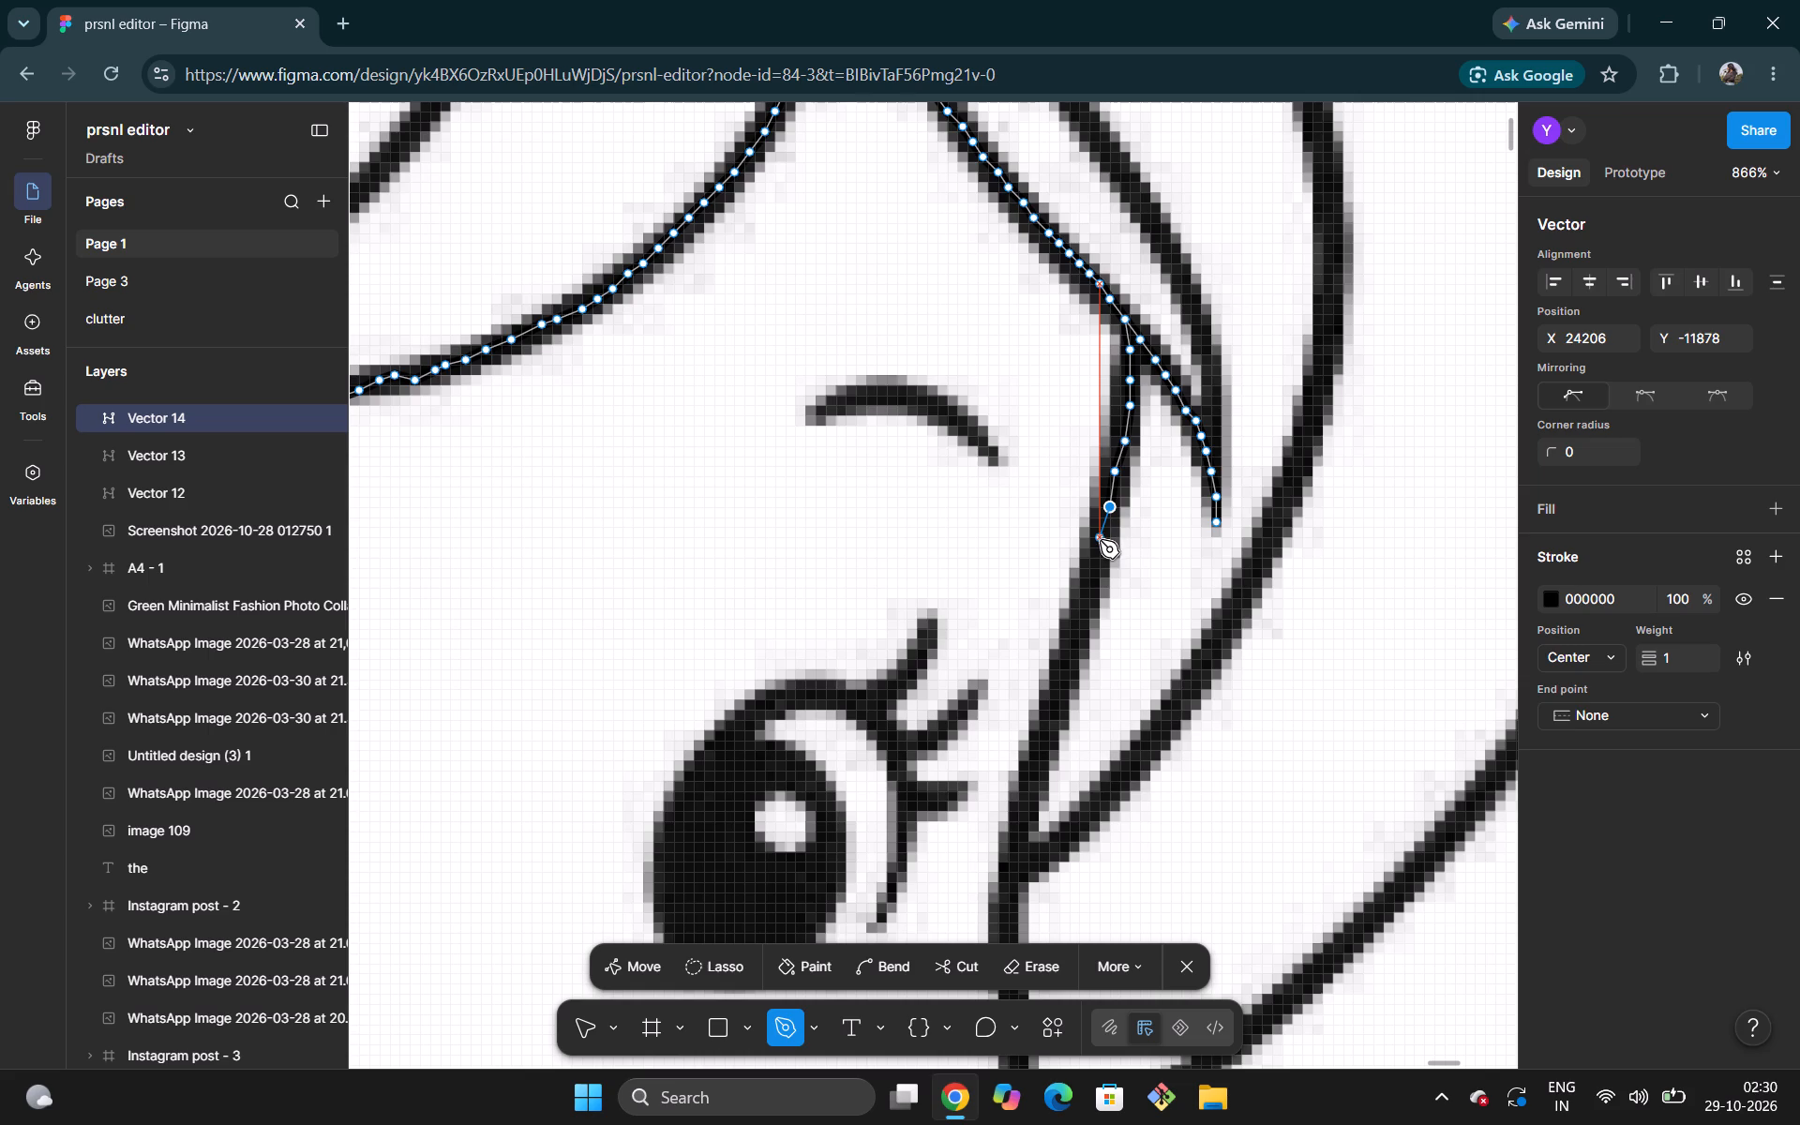
click(1100, 540)
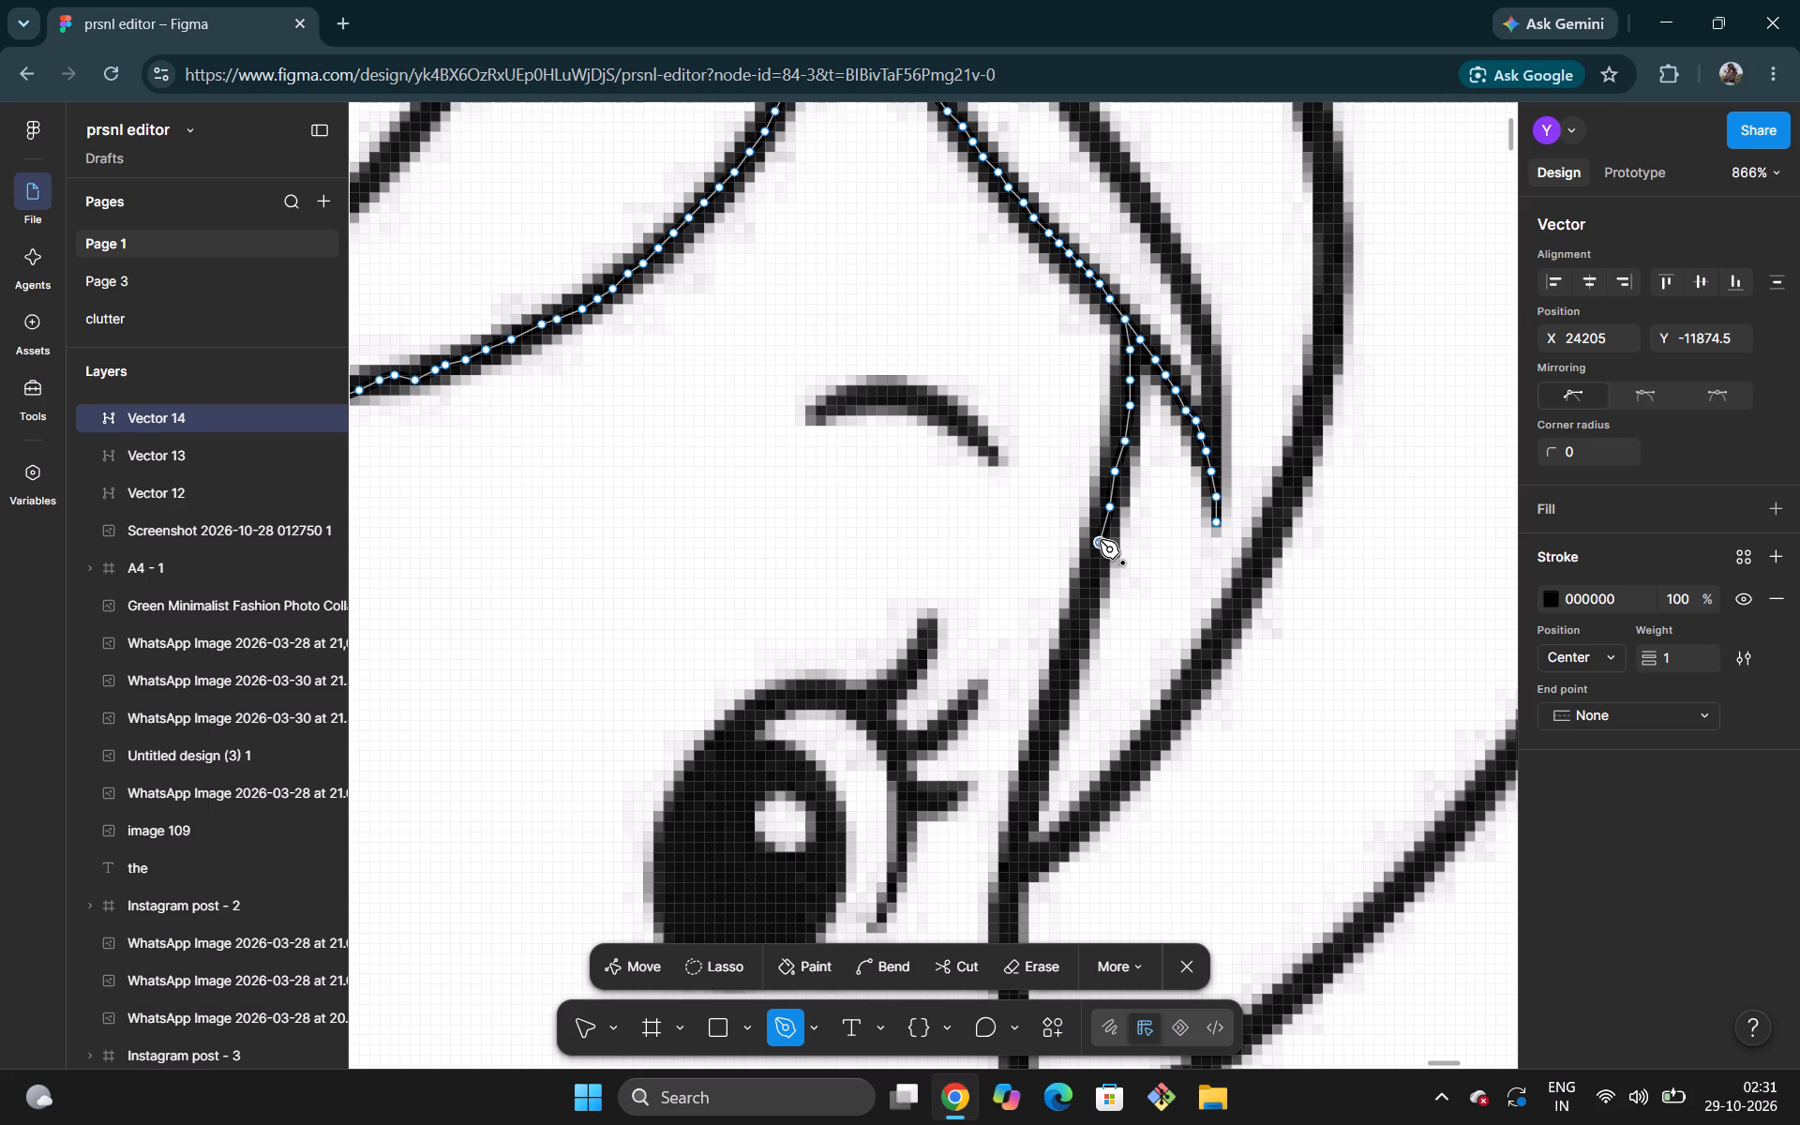
click(1108, 532)
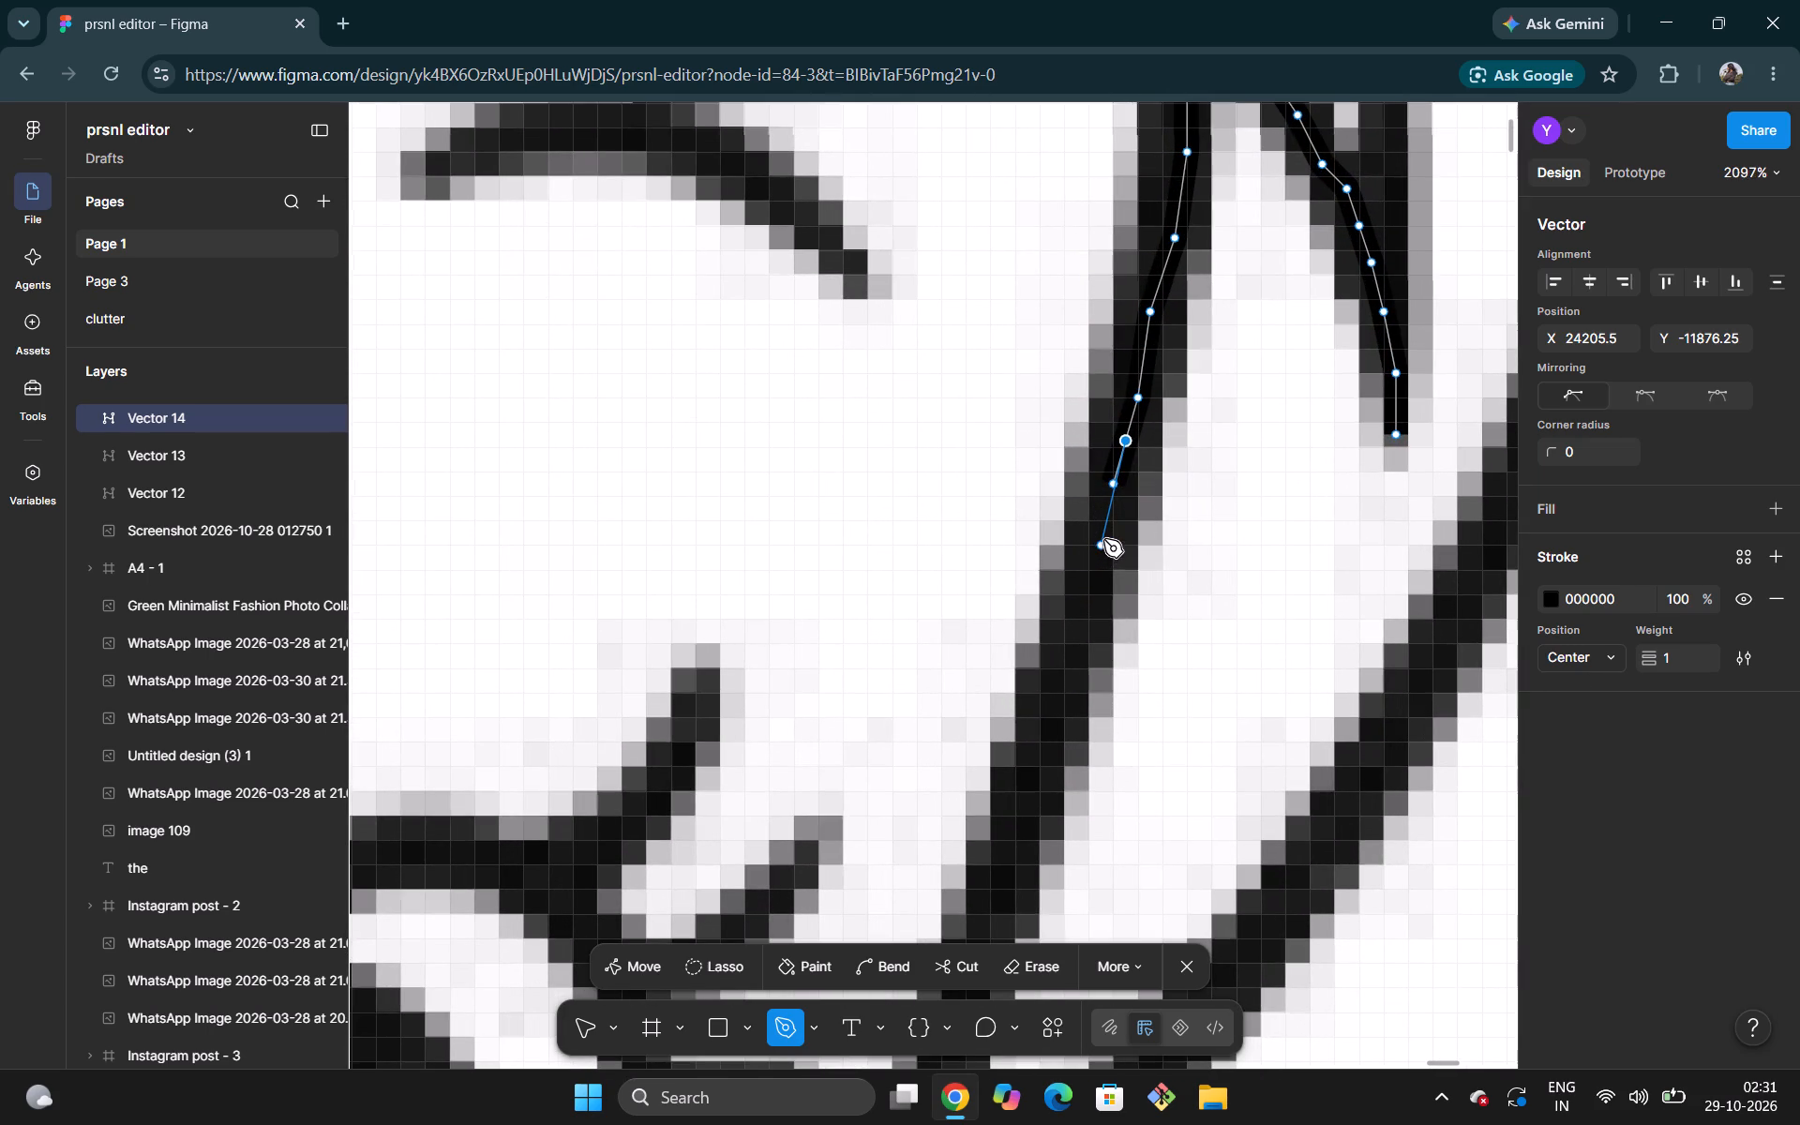
click(1101, 532)
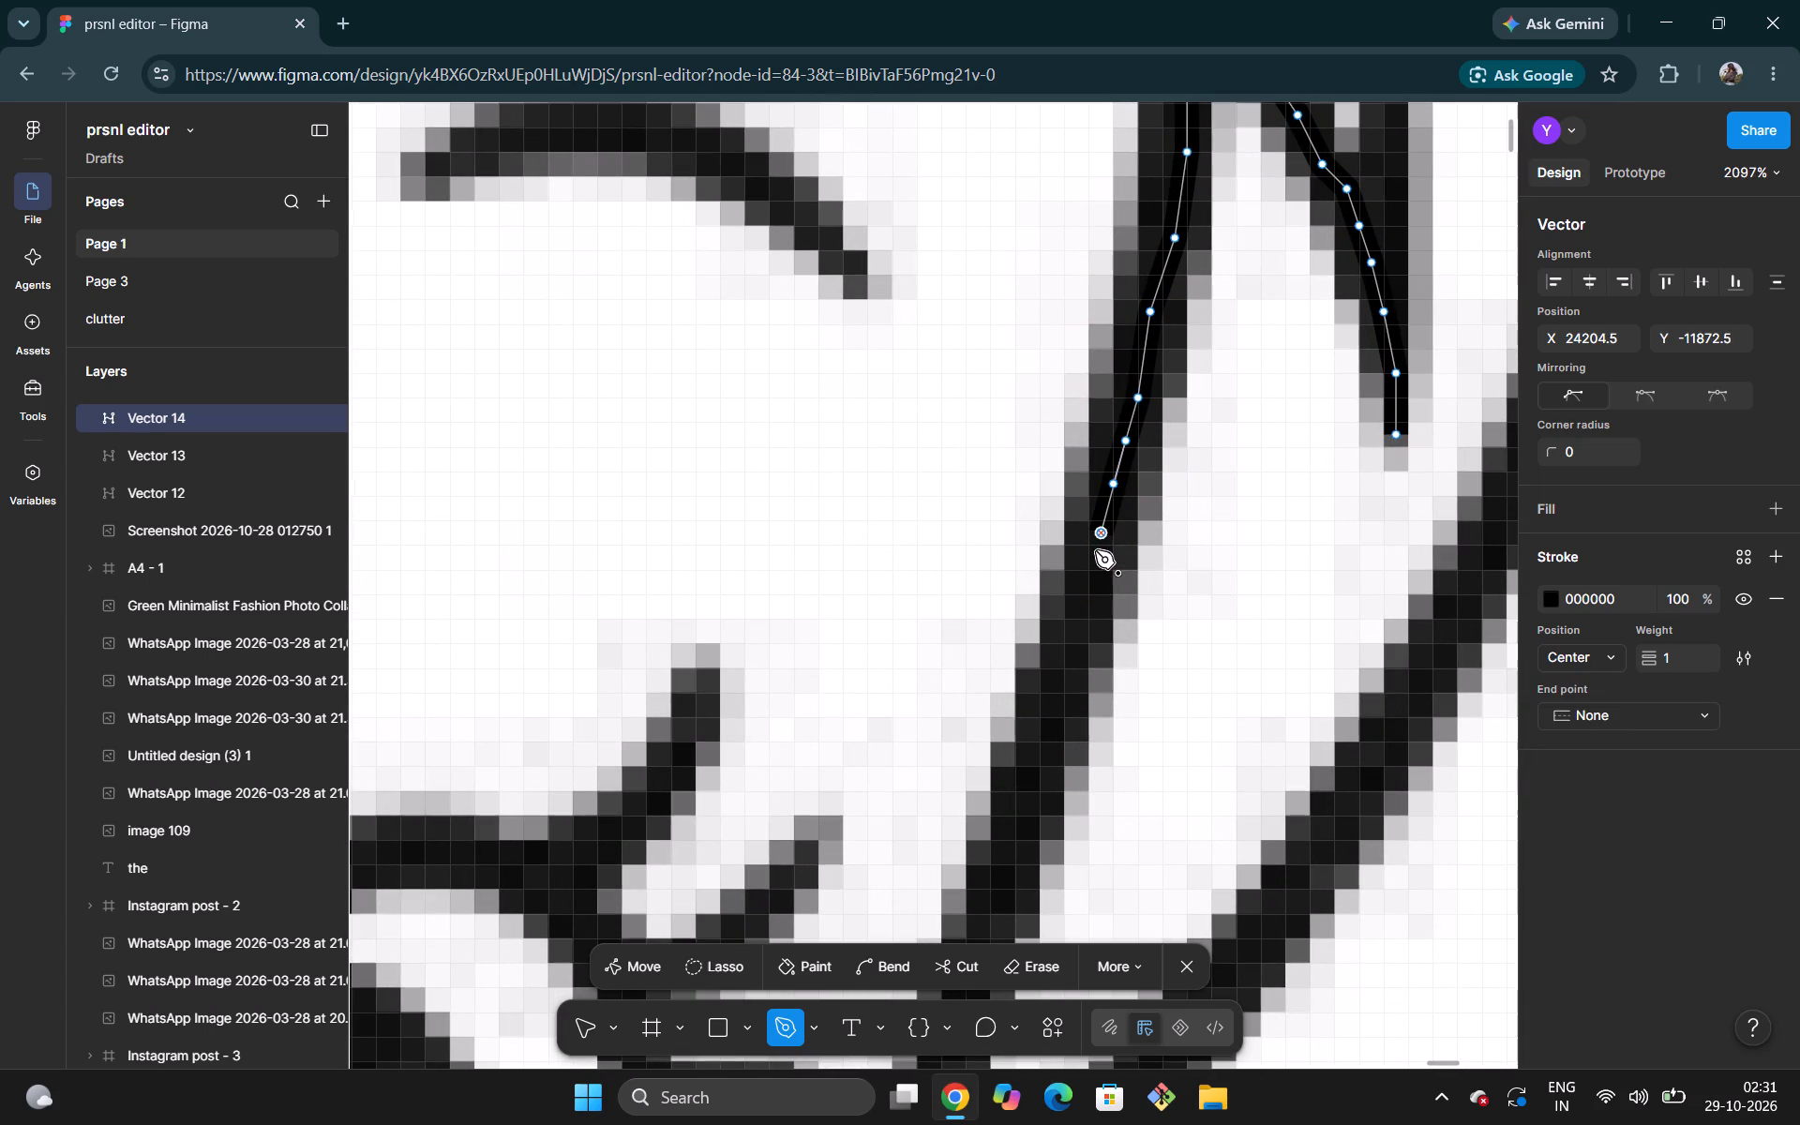
click(1092, 568)
Continue the path down the line beside the face past the top eyelash's tip with four points, undoing and re-placing the fourth.
scroll(1092, 568, down, 2)
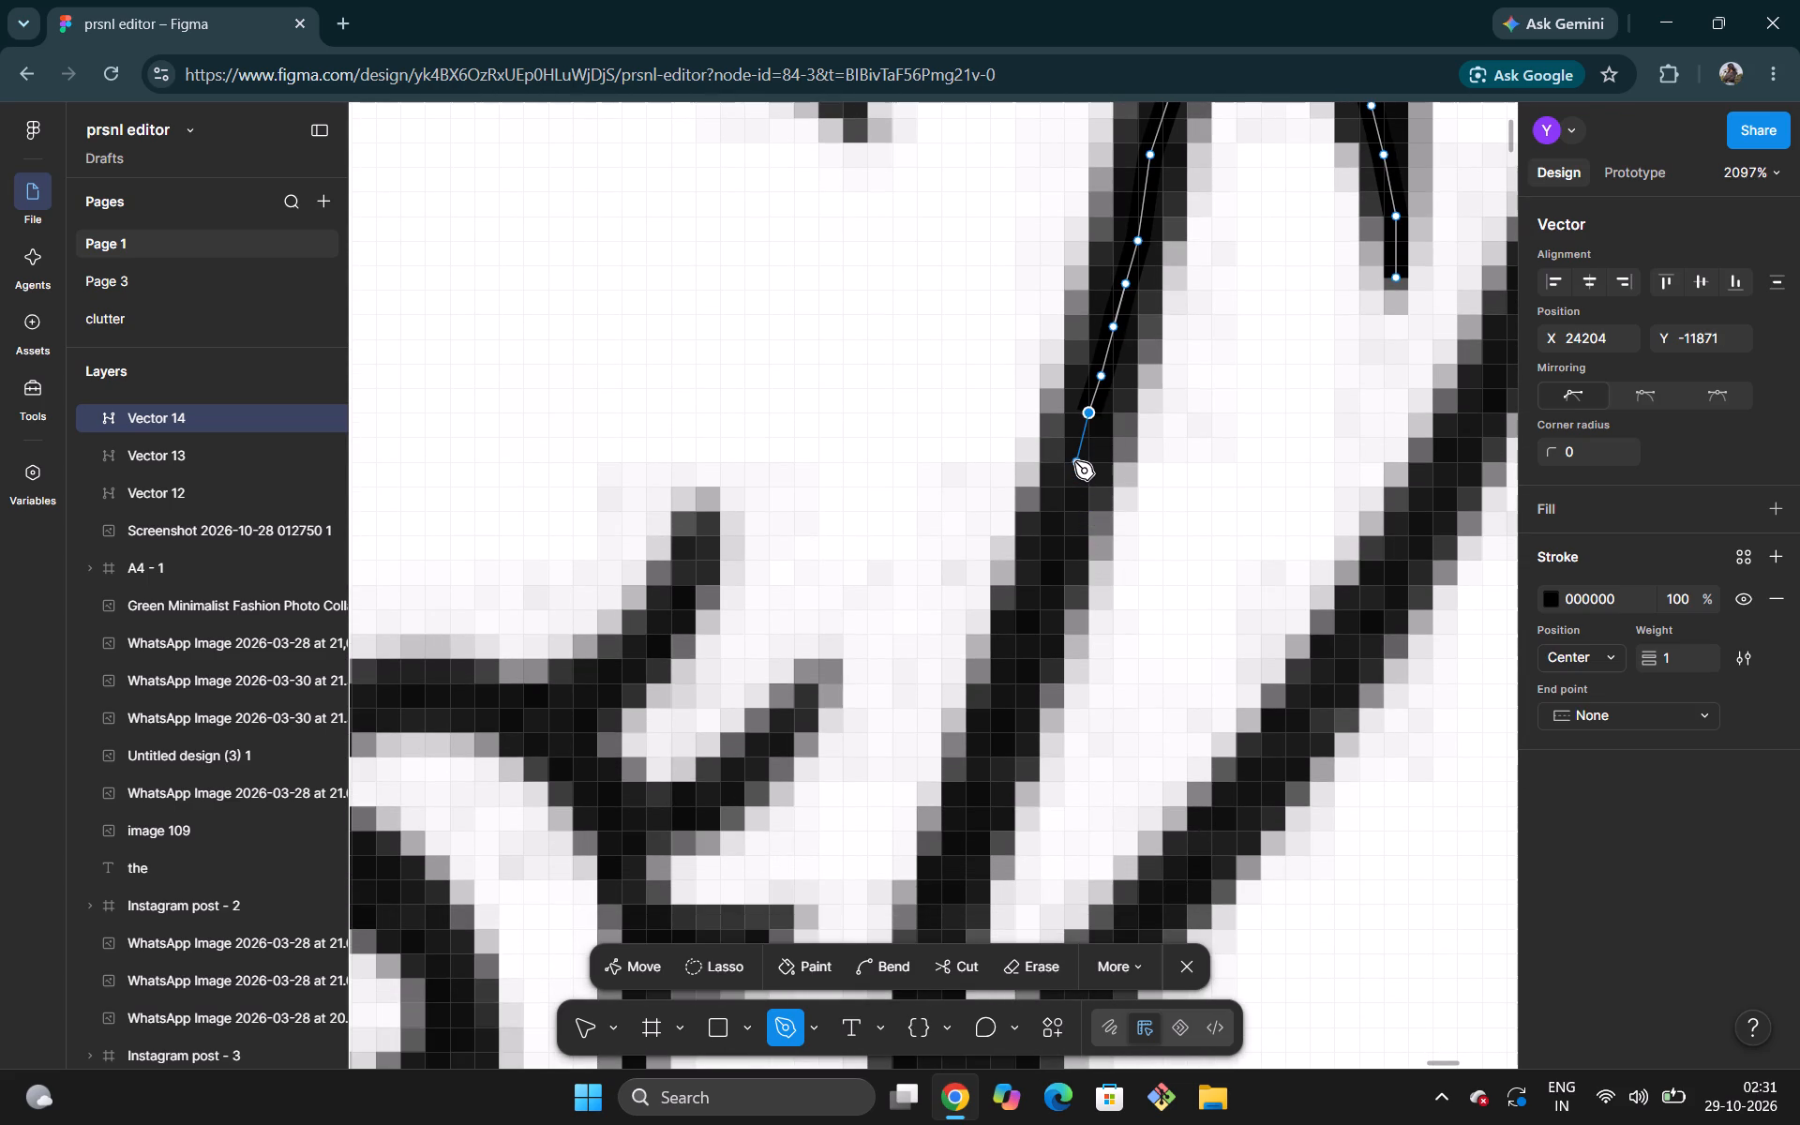
click(1077, 454)
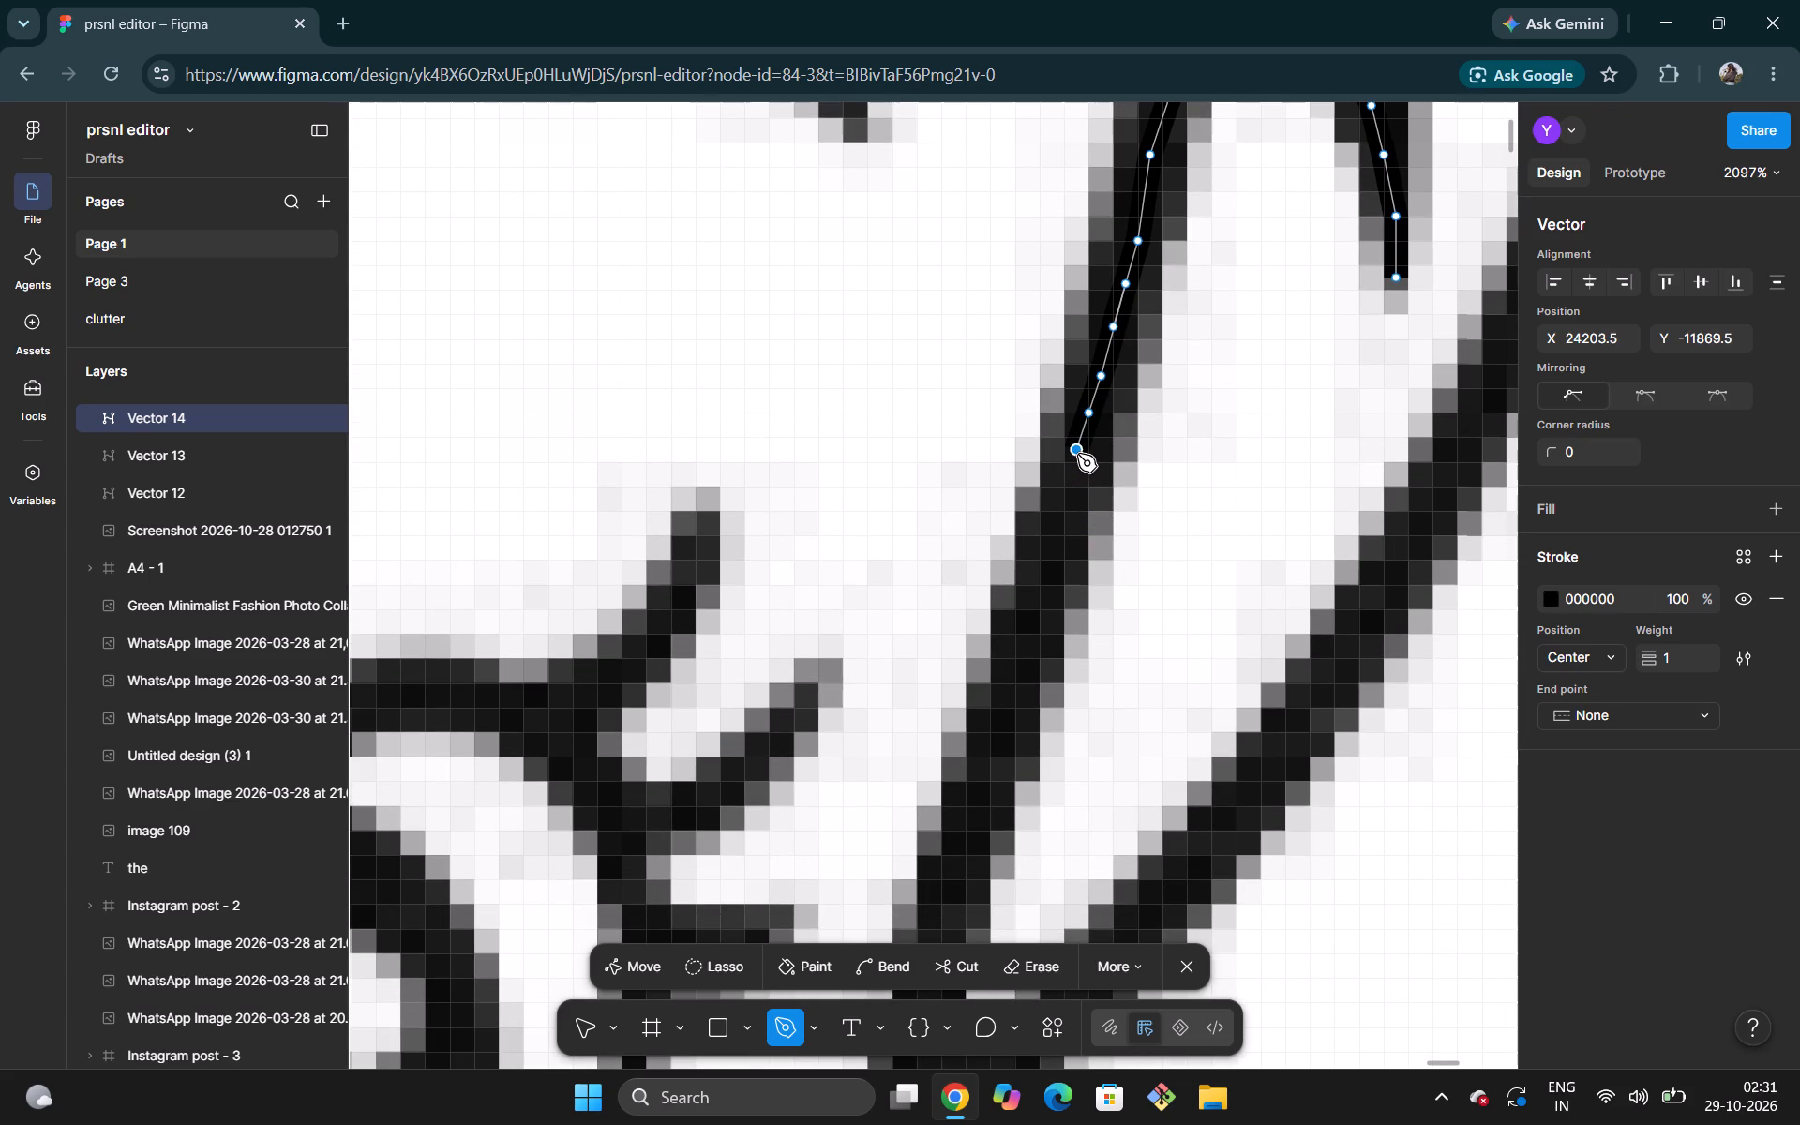
click(1065, 482)
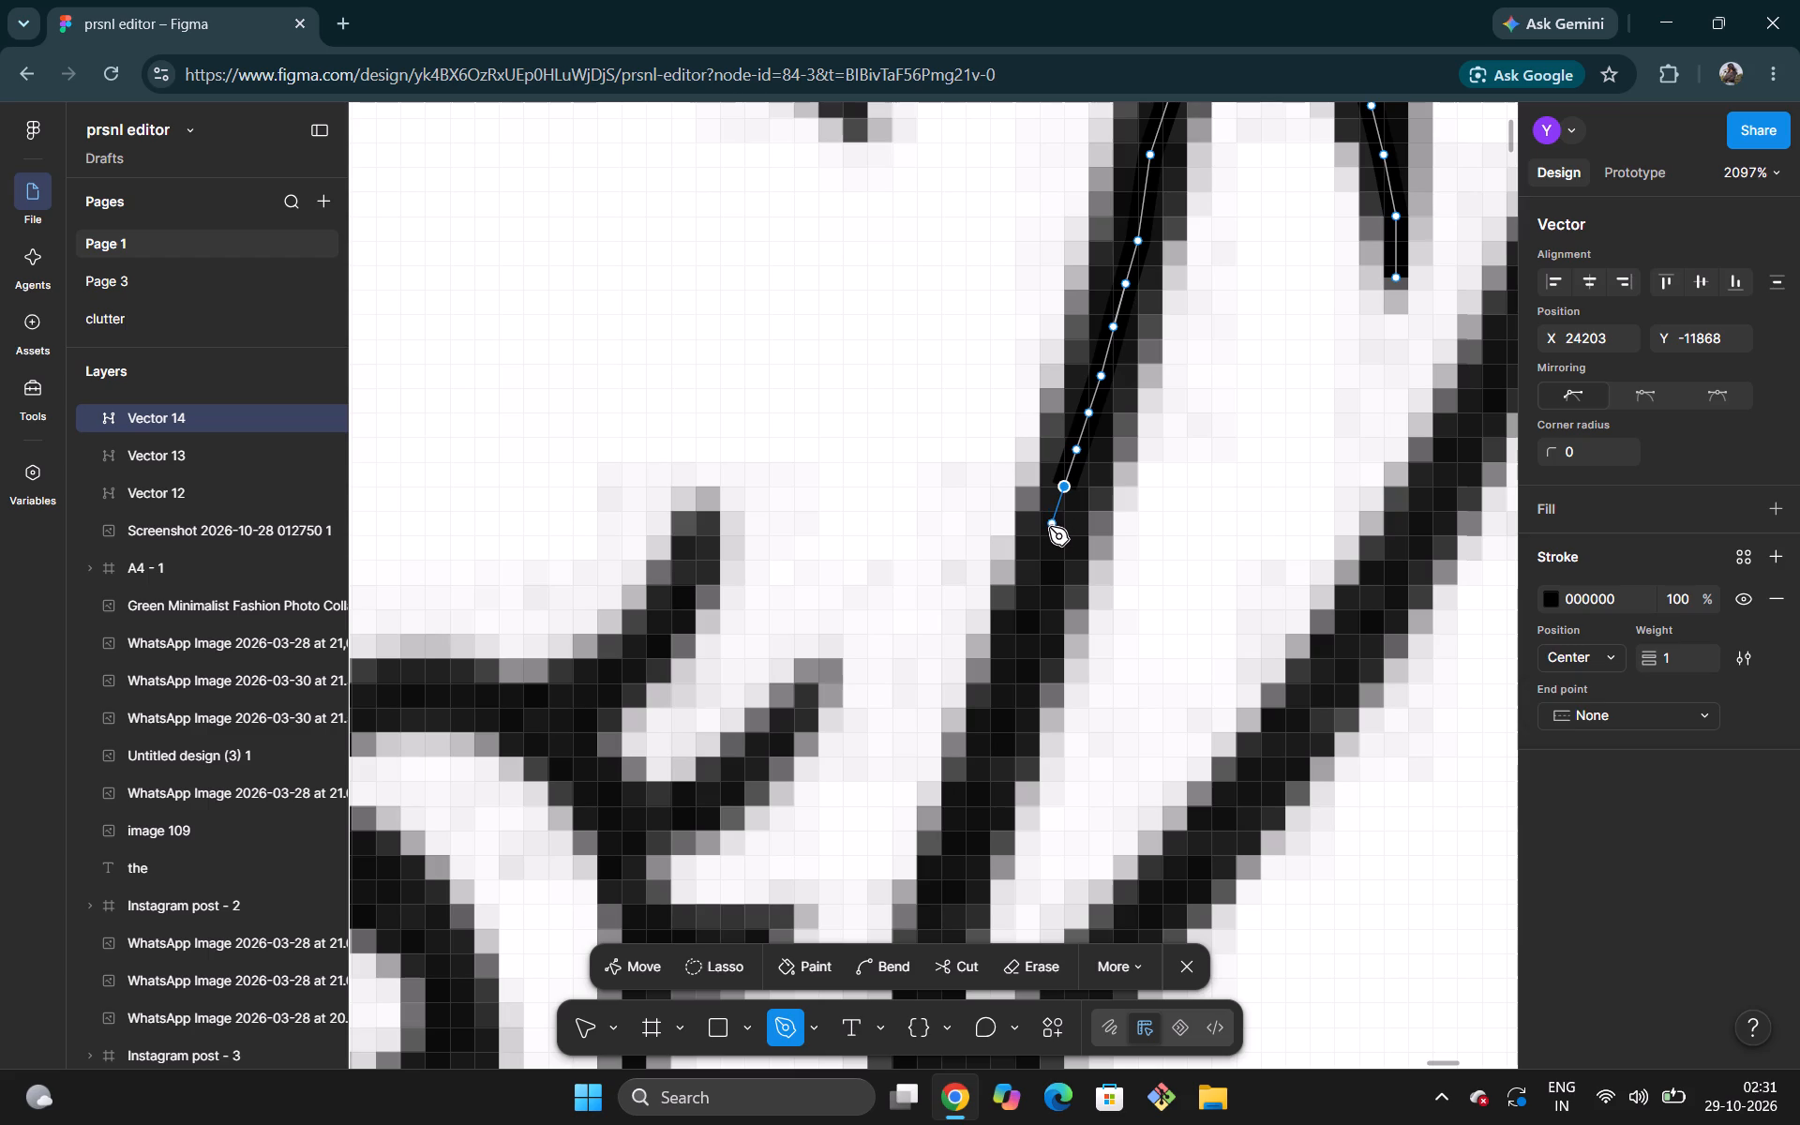
click(1052, 523)
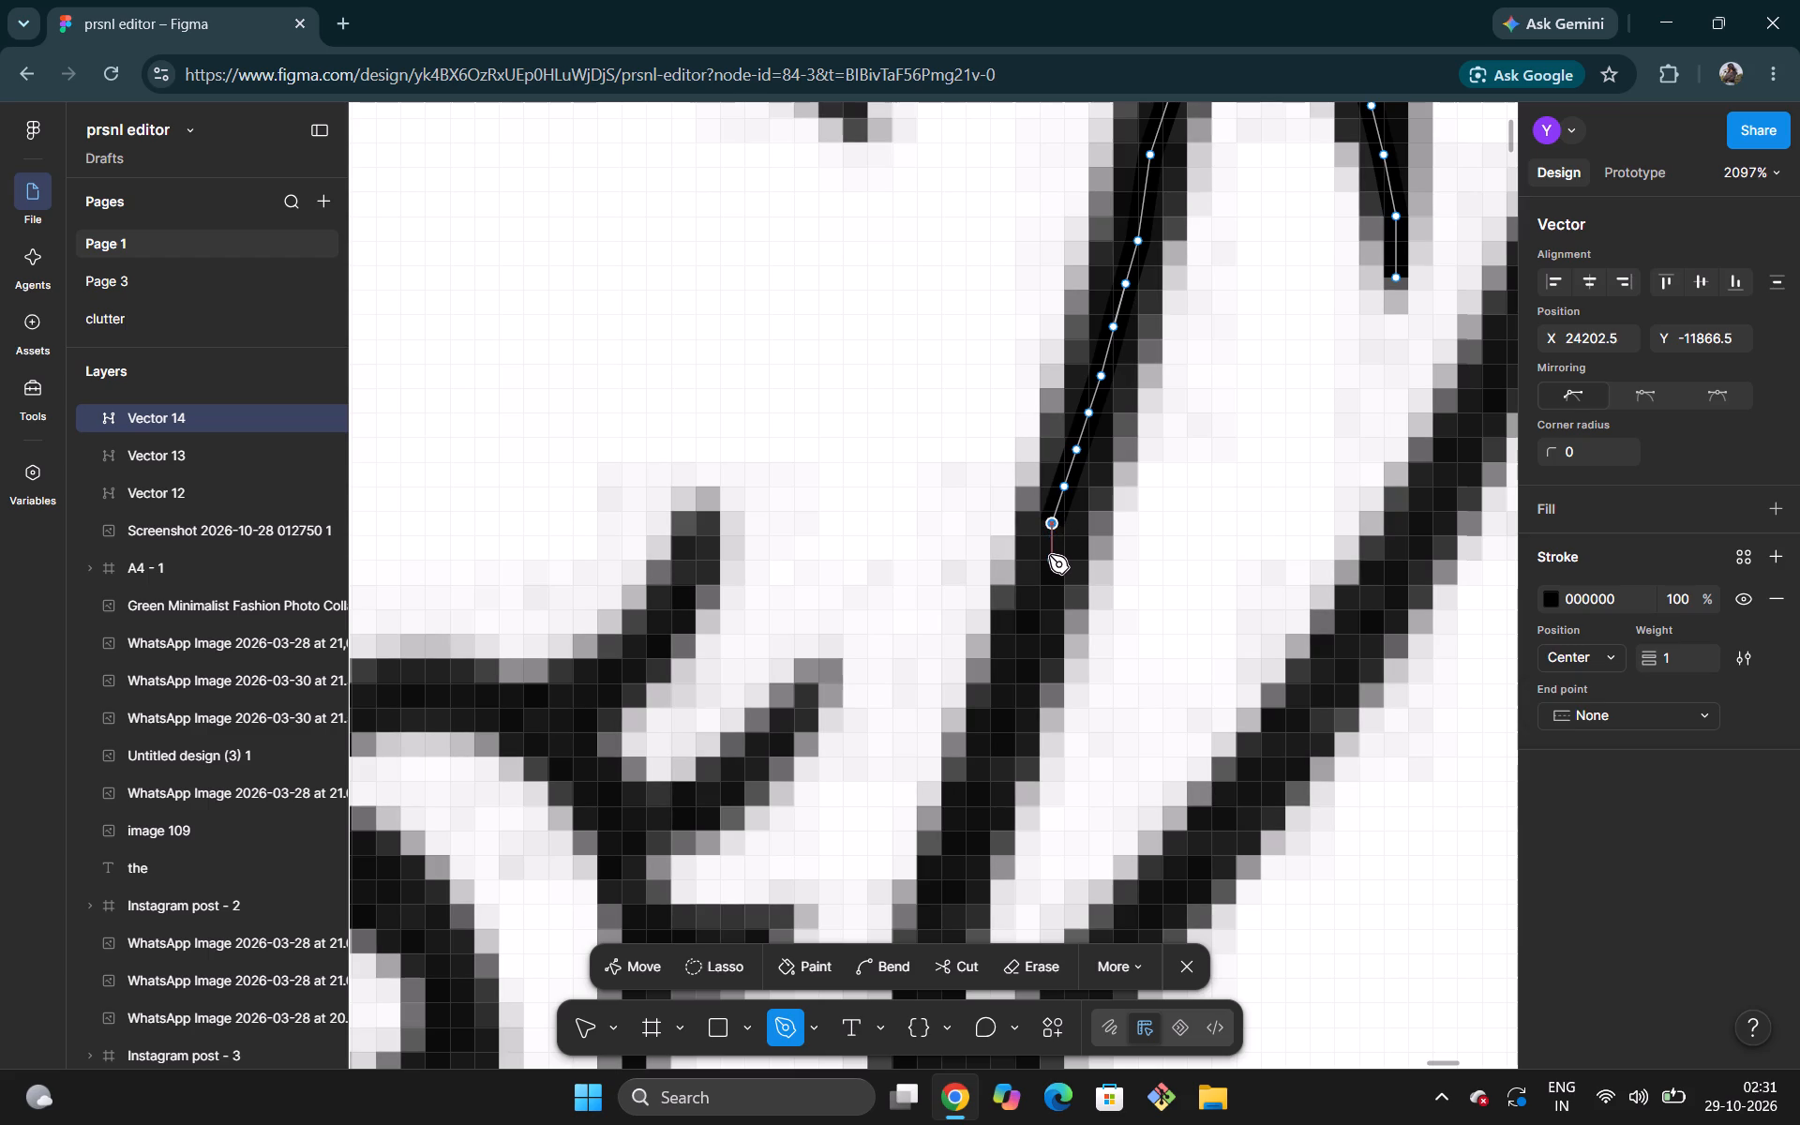
click(1049, 555)
key(ctrl+z)
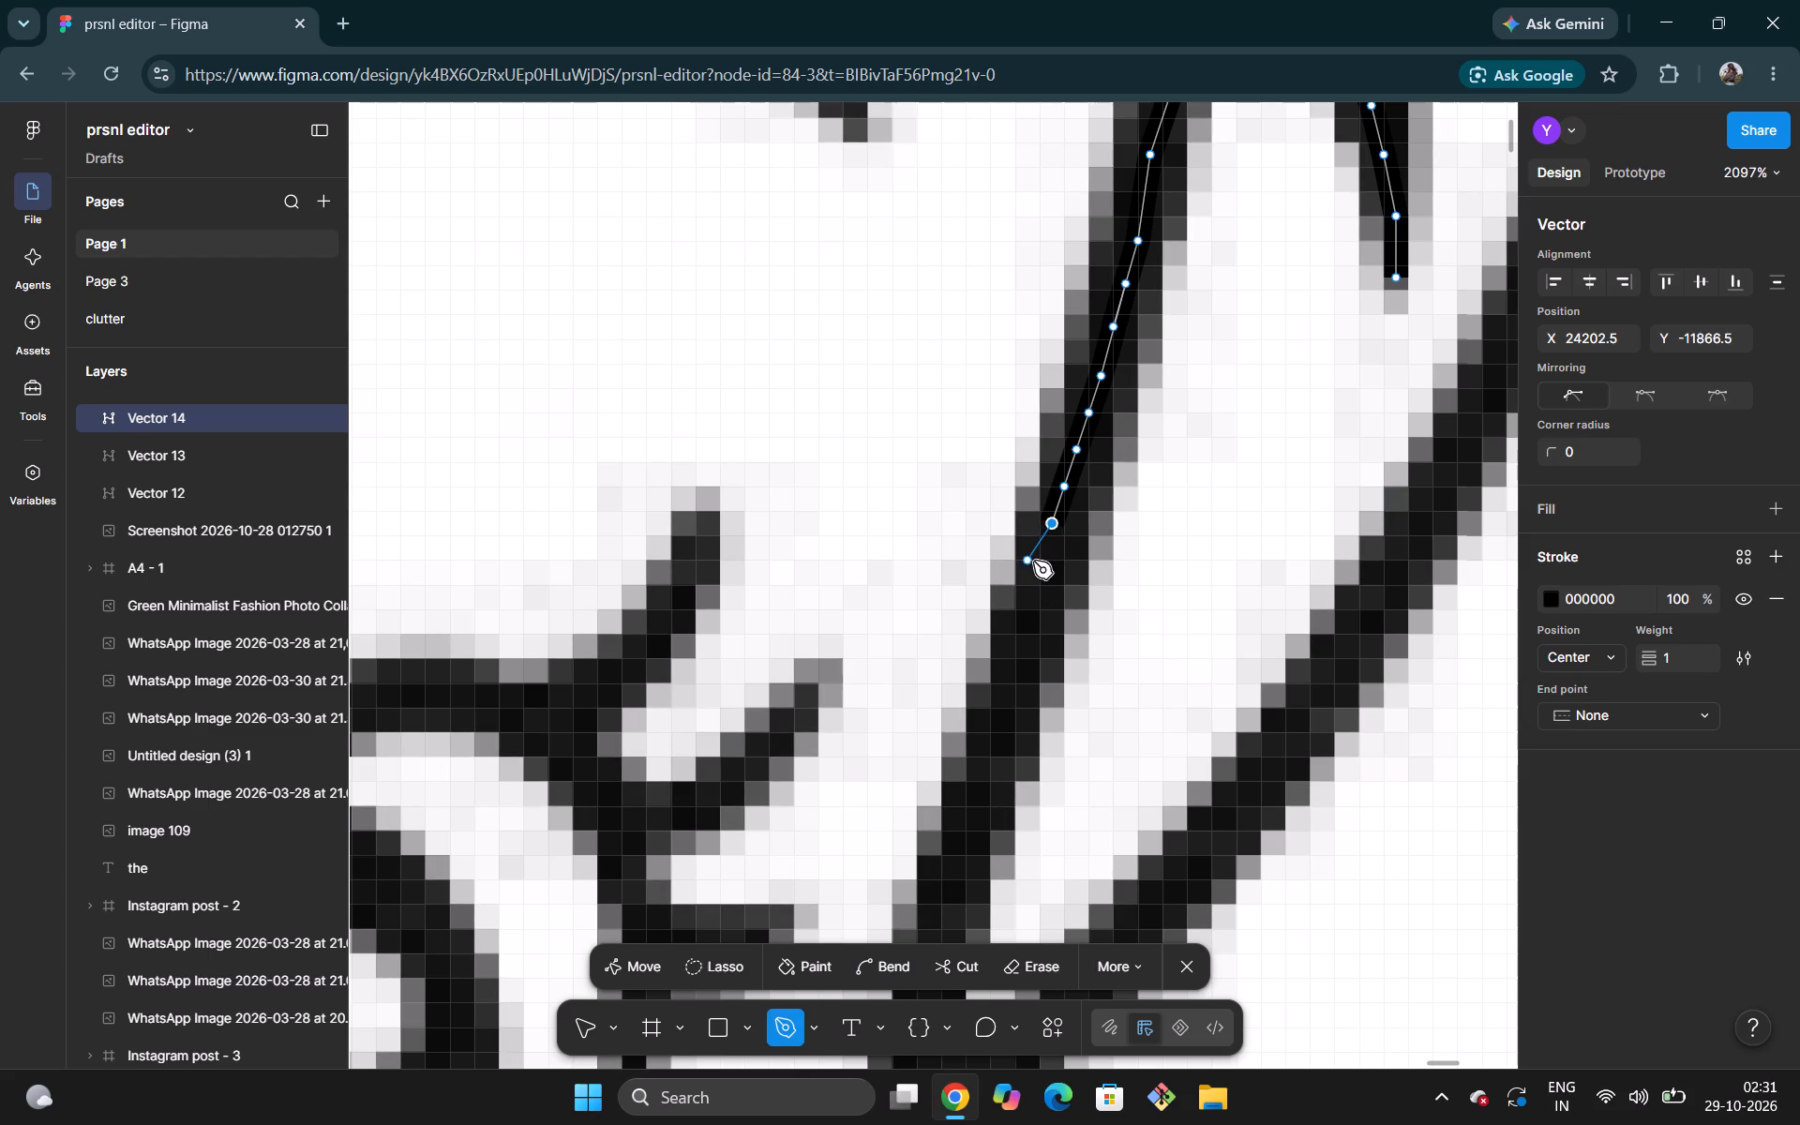
click(1037, 562)
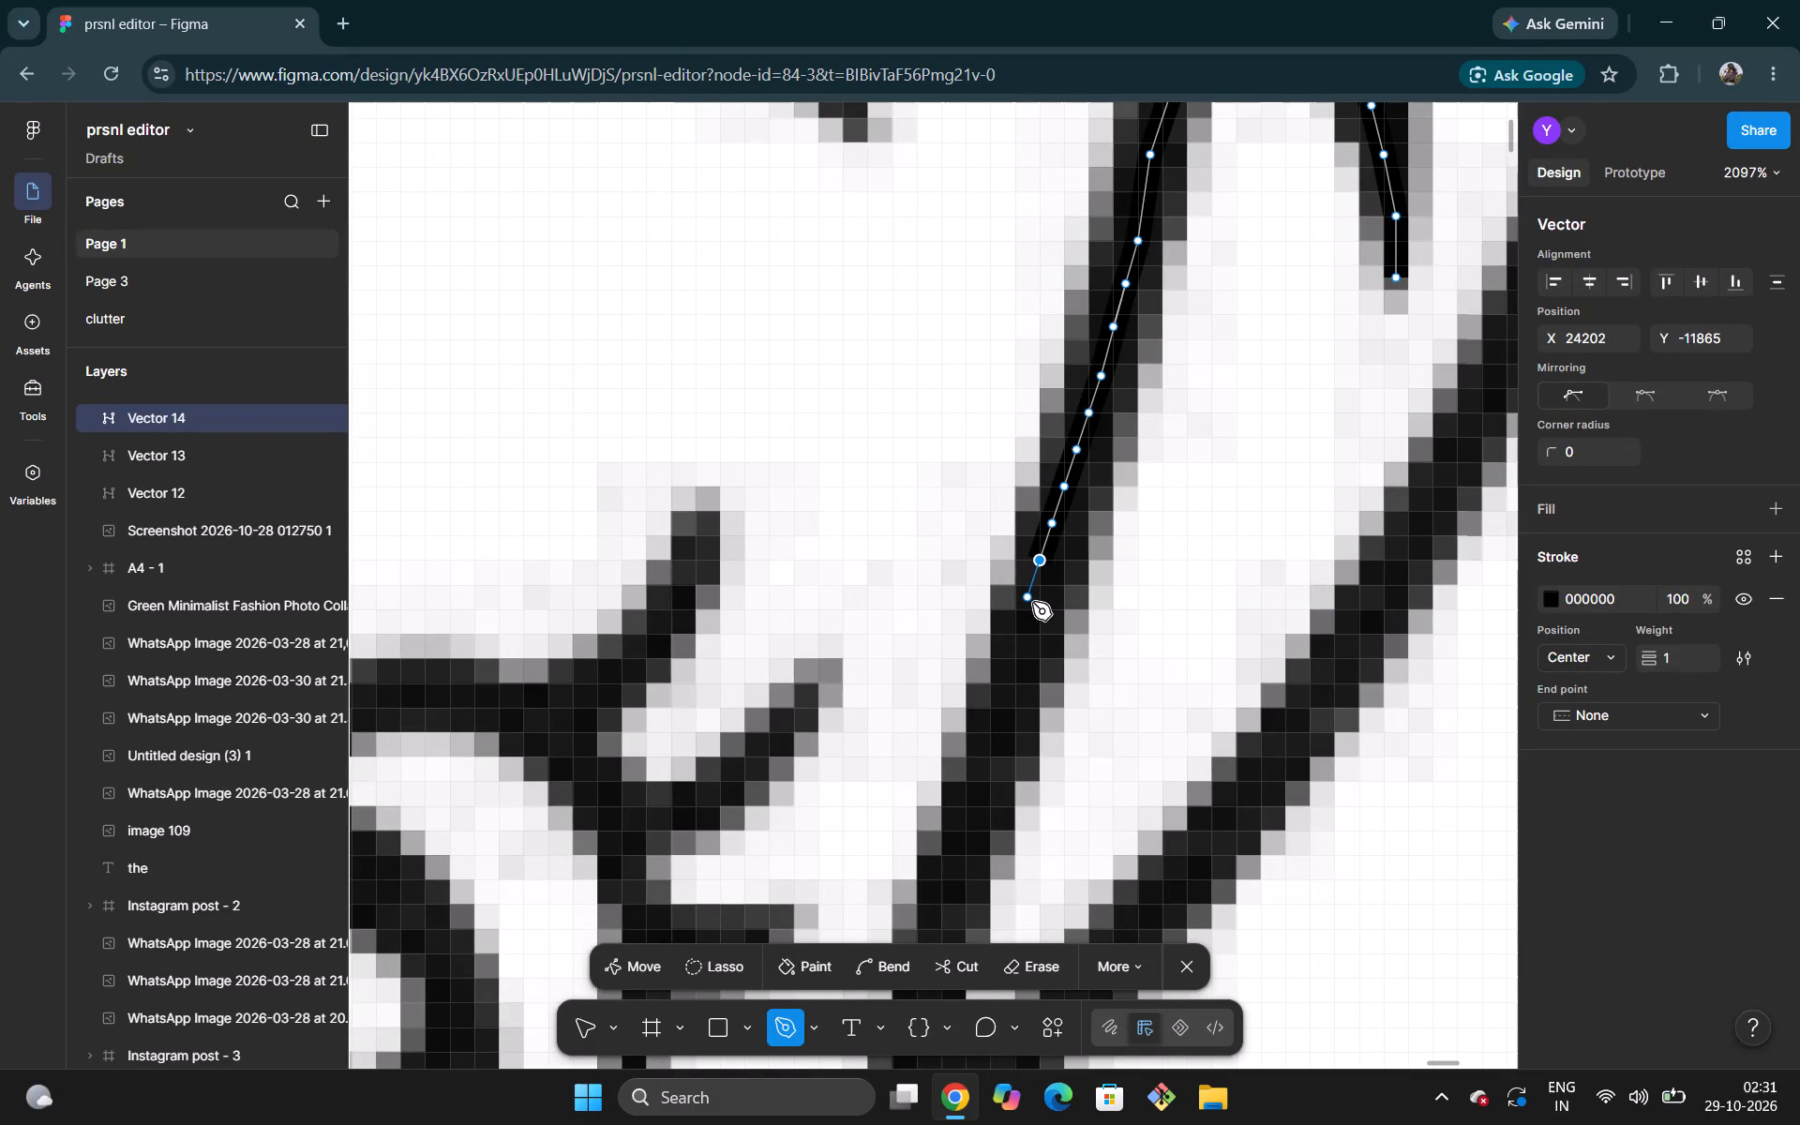
Extend the path with five closely spaced points down the line beside the face to the level of the second eyelash's tip.
click(1030, 603)
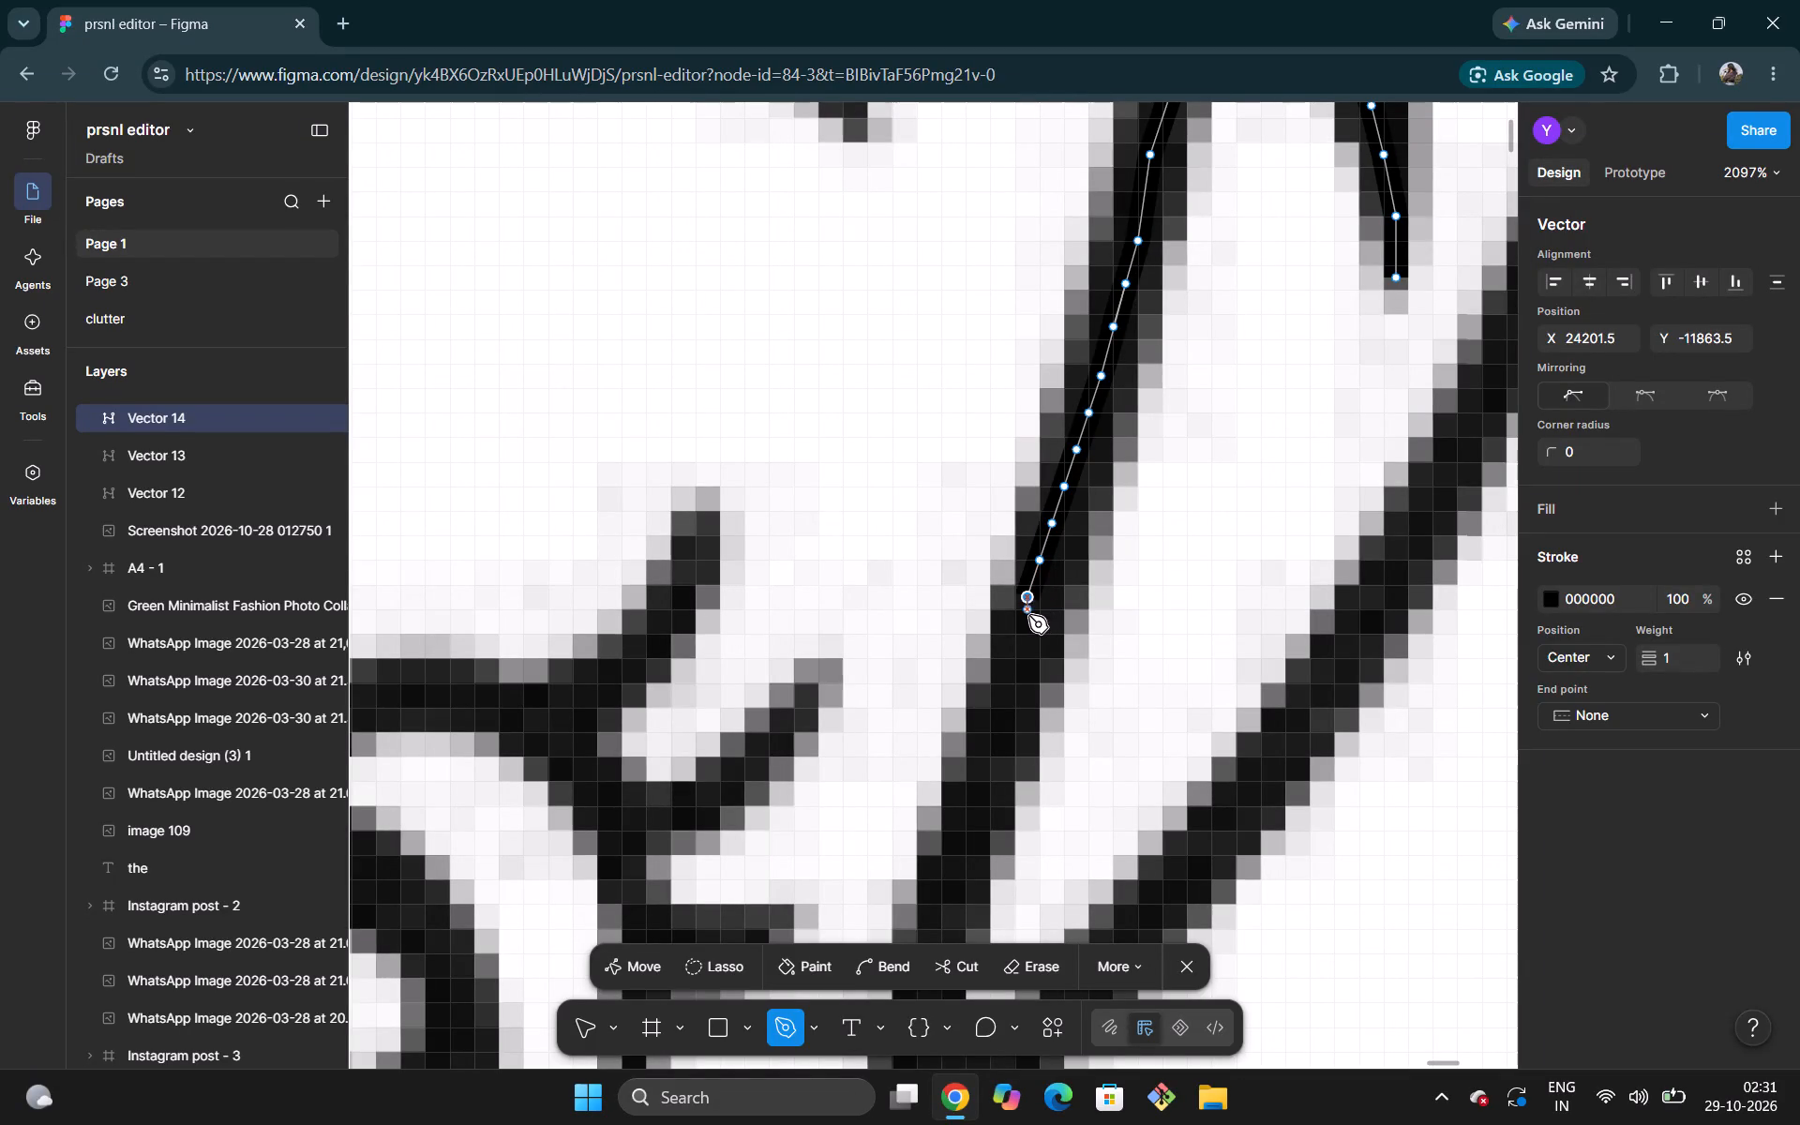
click(1028, 625)
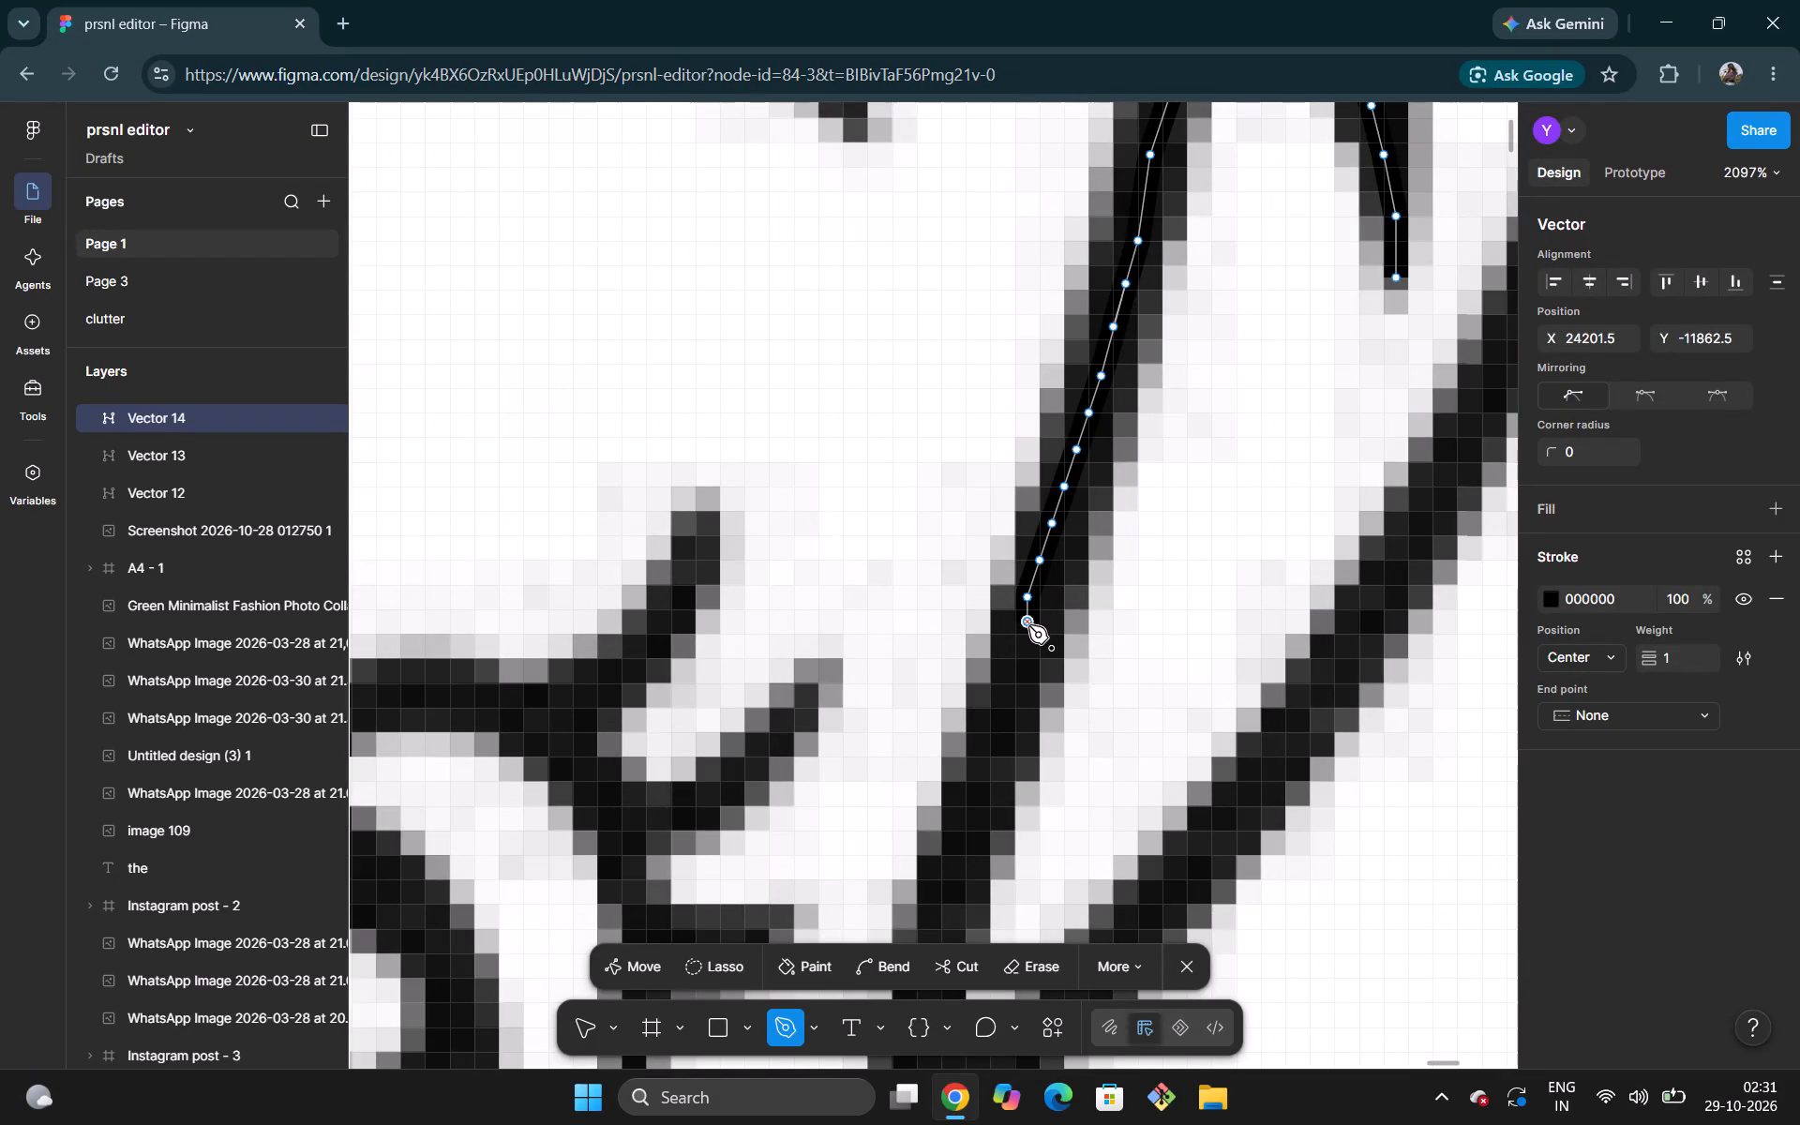
click(1026, 645)
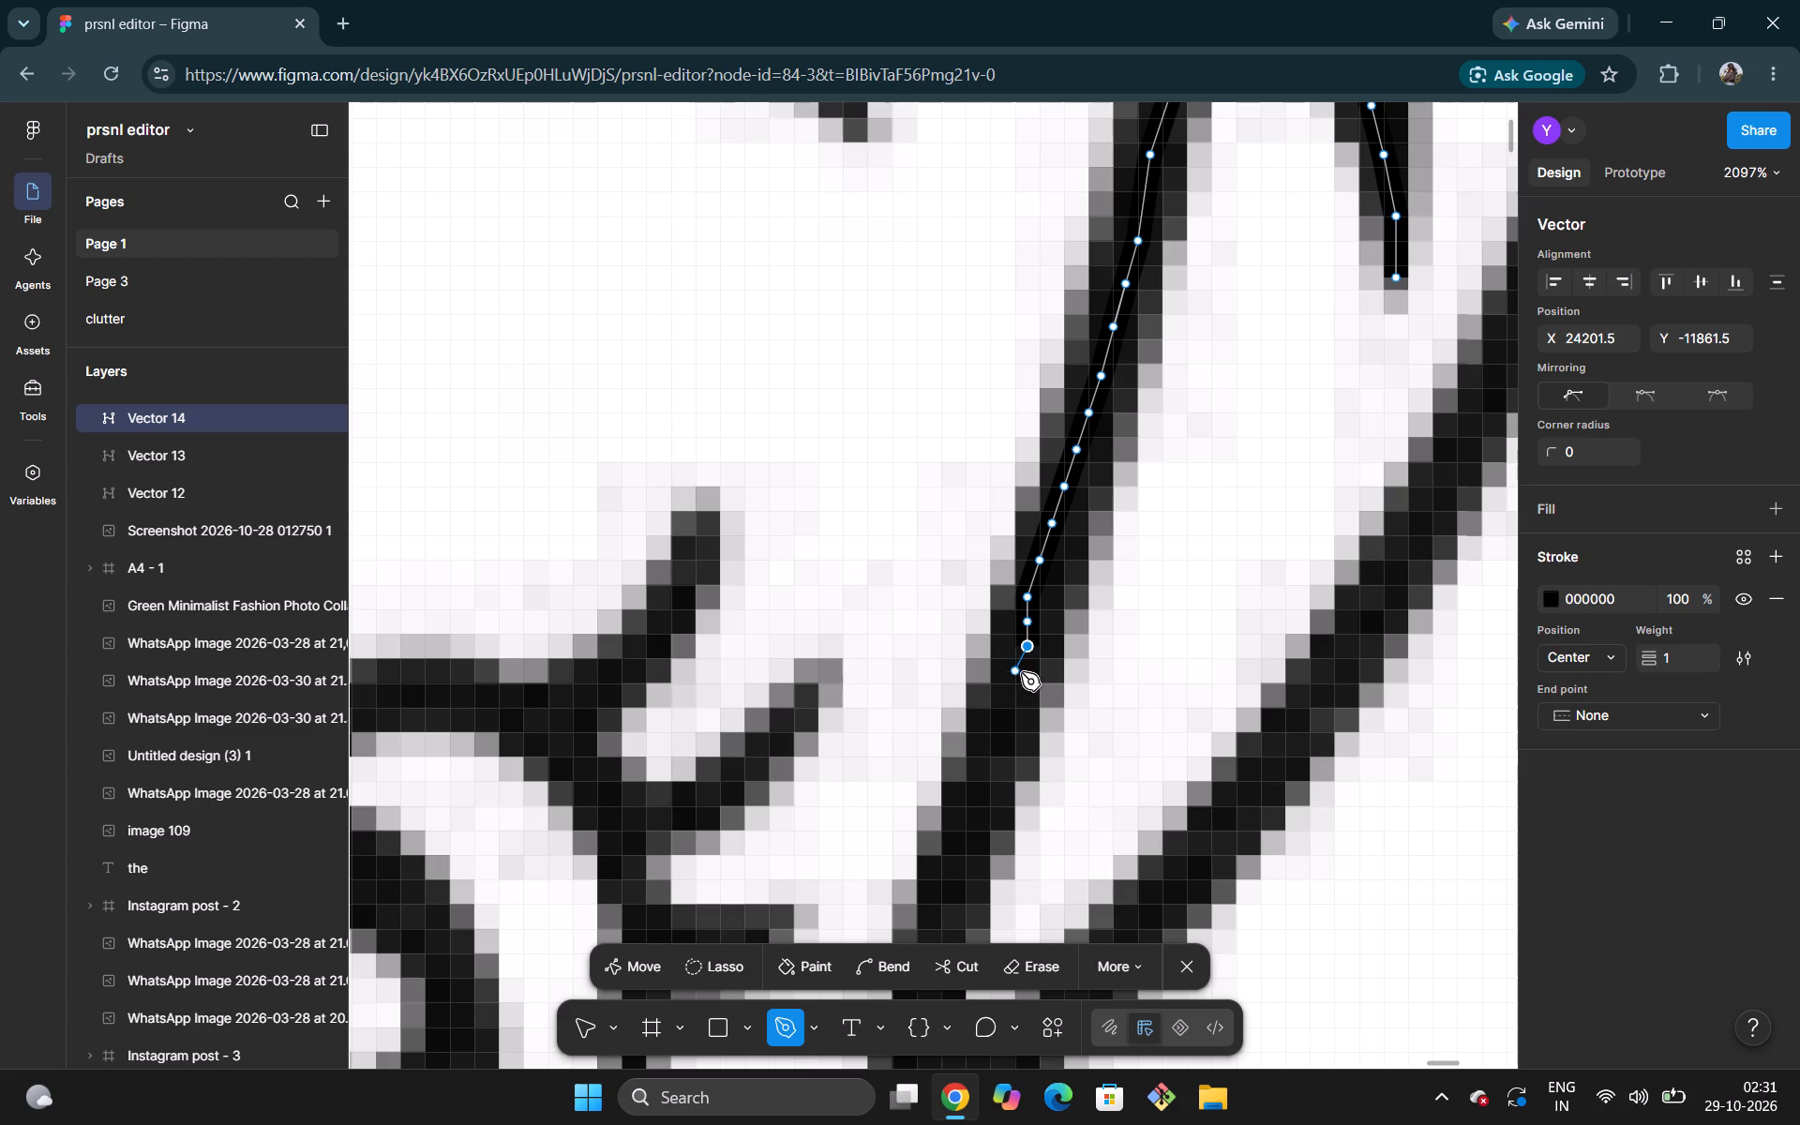
click(1017, 676)
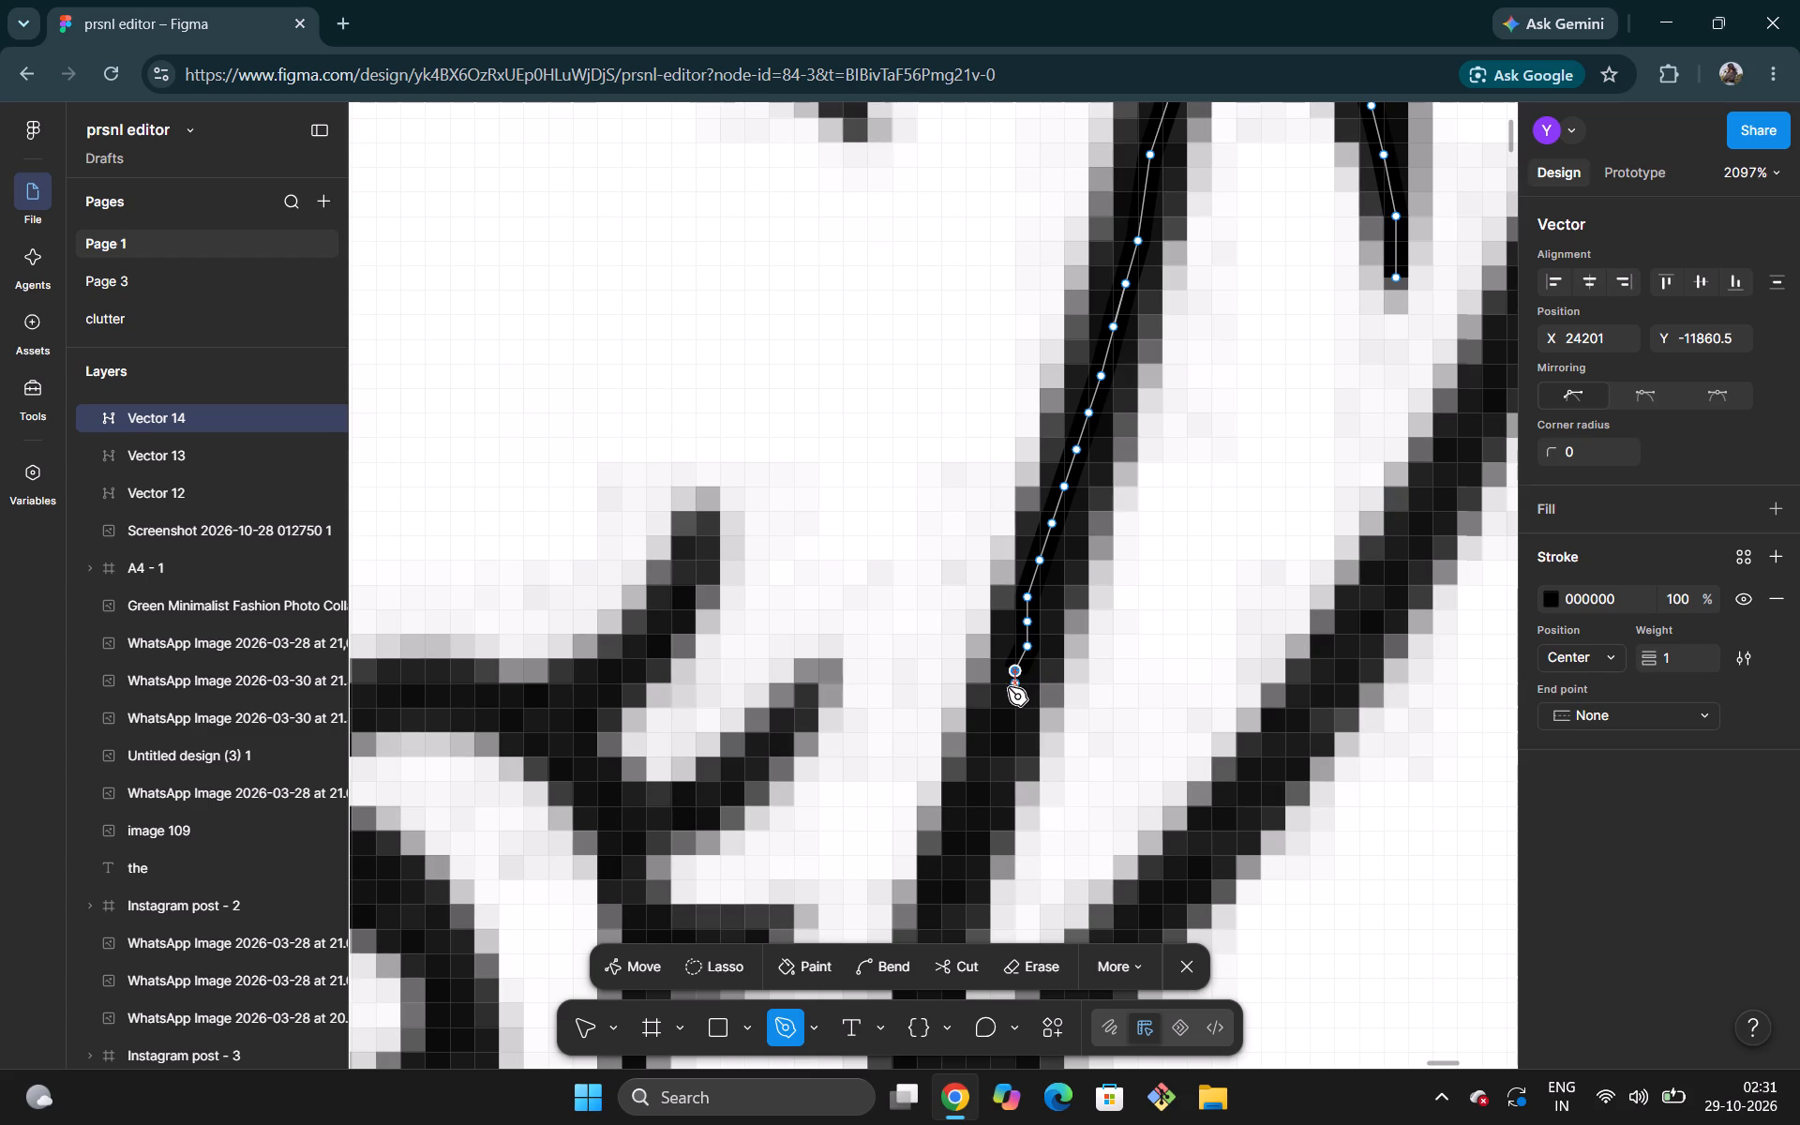
click(1001, 697)
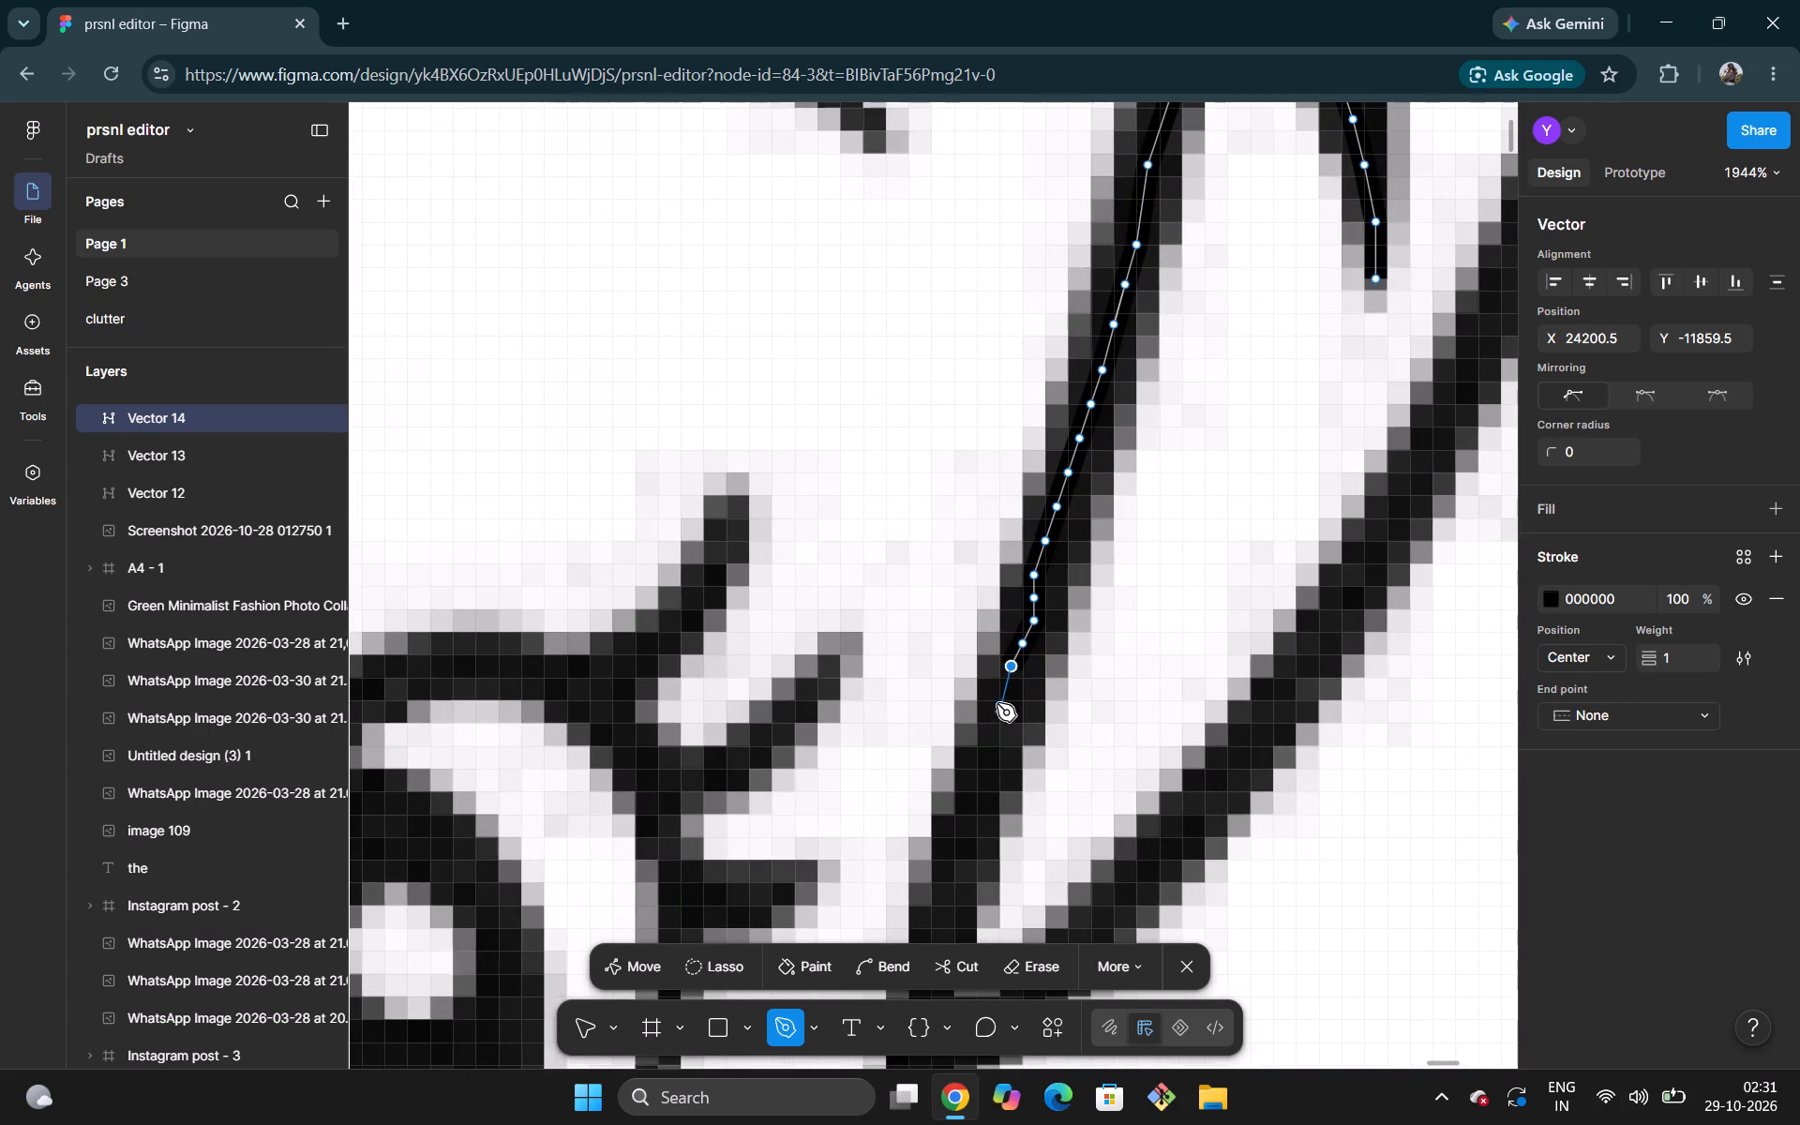
Carry the path down the line beside the face with five points to just above its junction with the outer hair line.
click(999, 697)
click(988, 740)
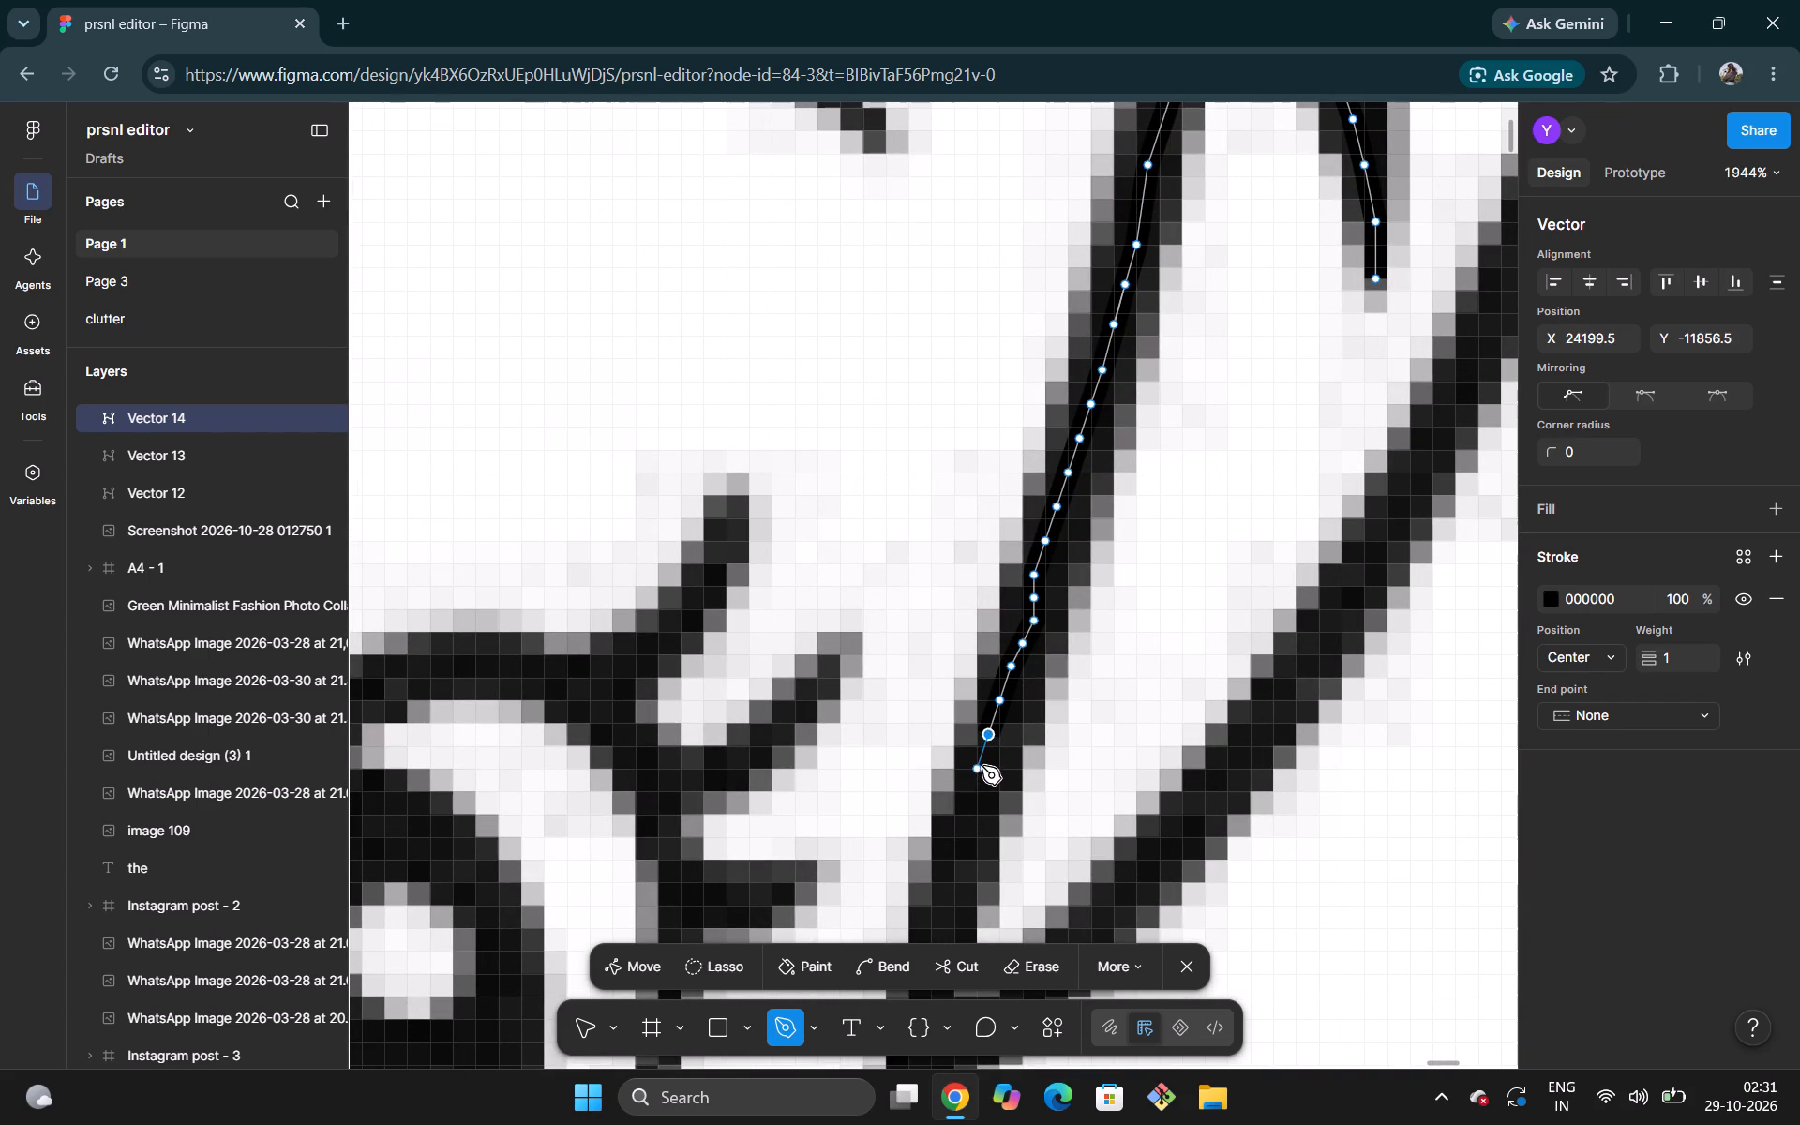
click(981, 772)
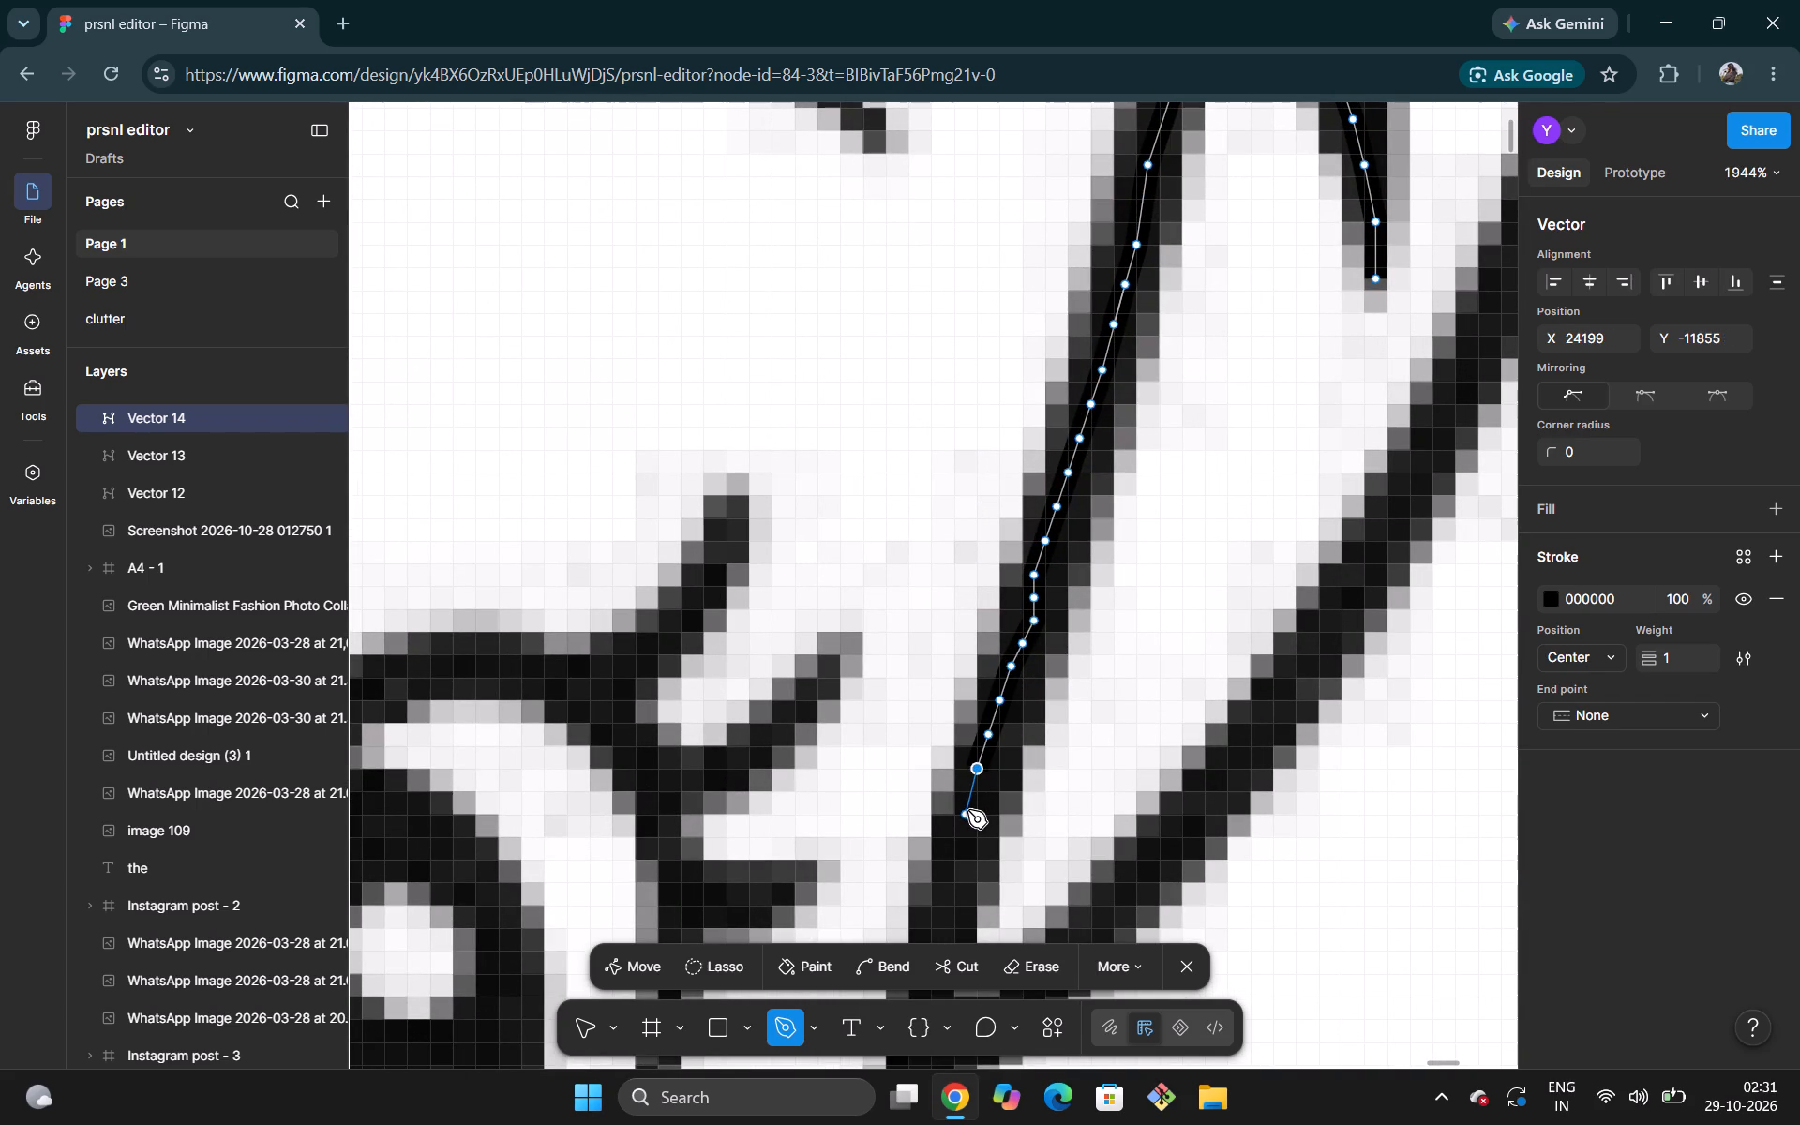
click(967, 811)
scroll(967, 811, down, 1)
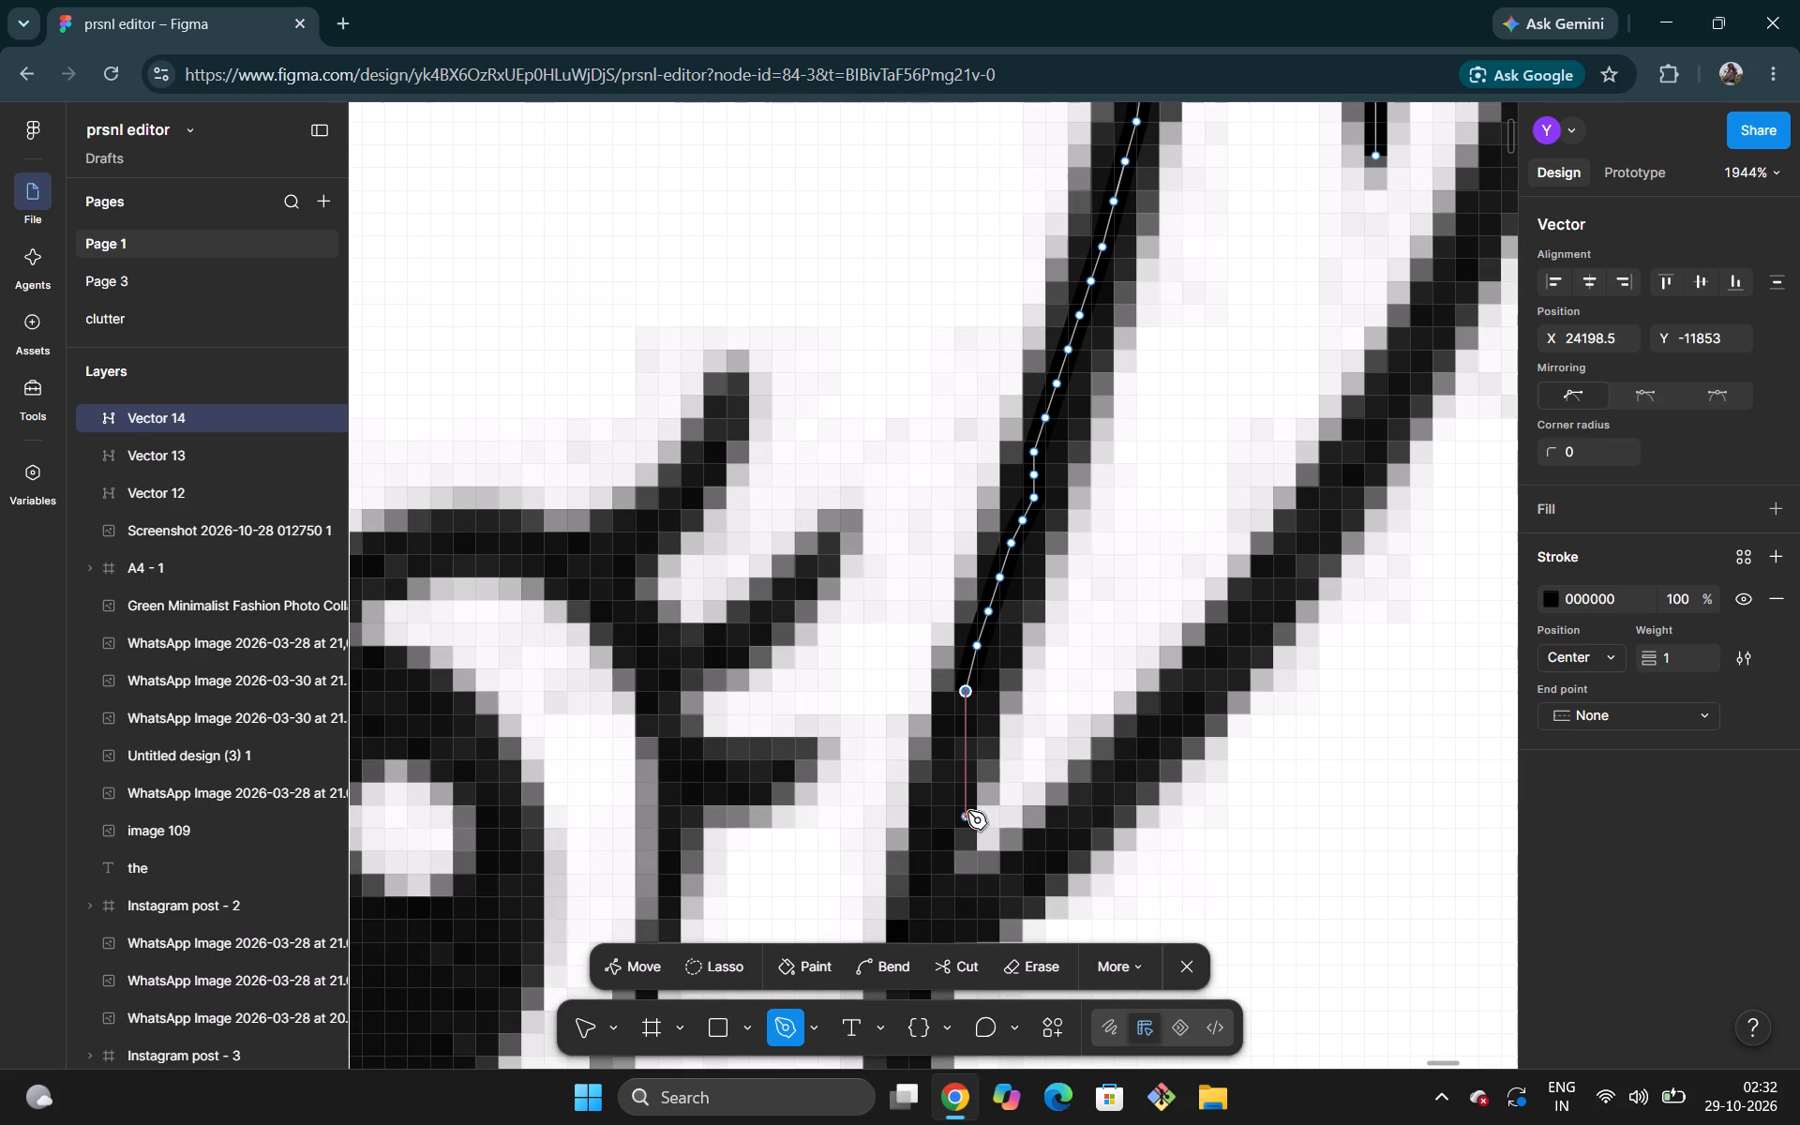
click(958, 729)
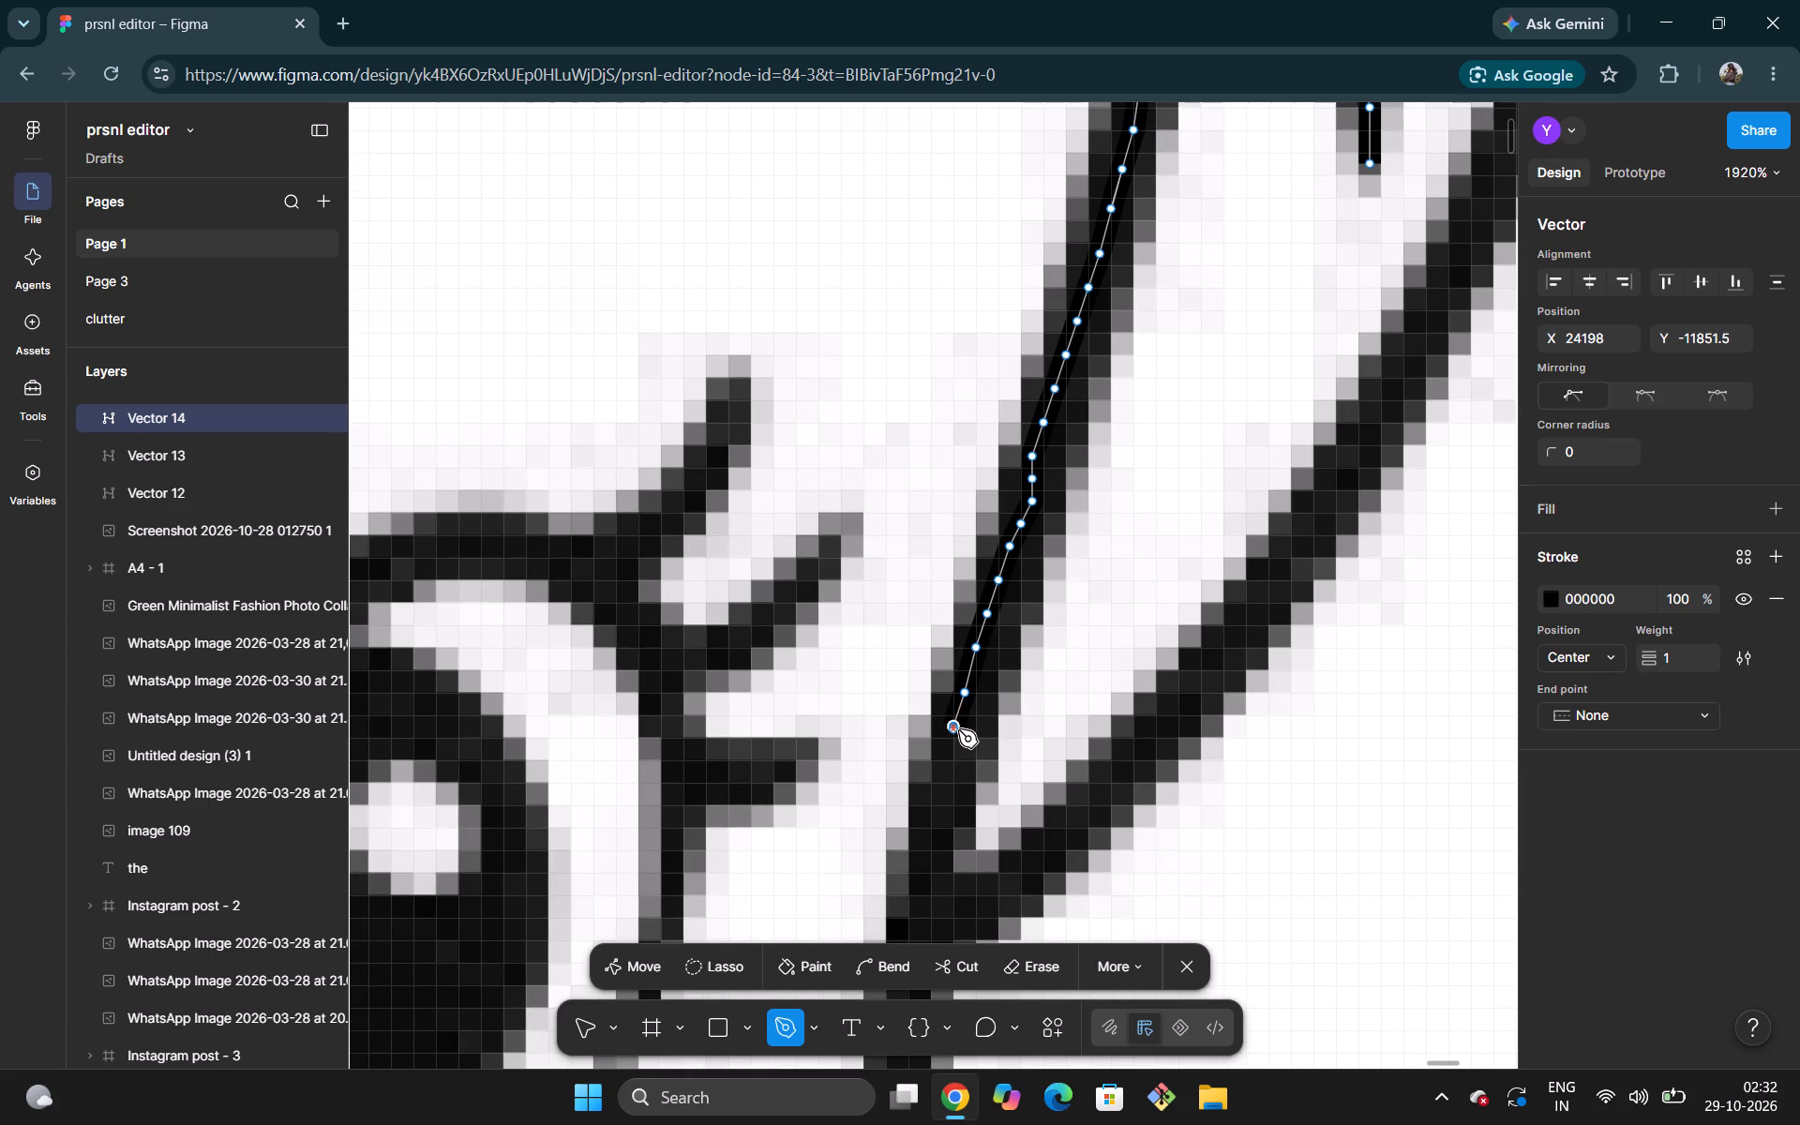
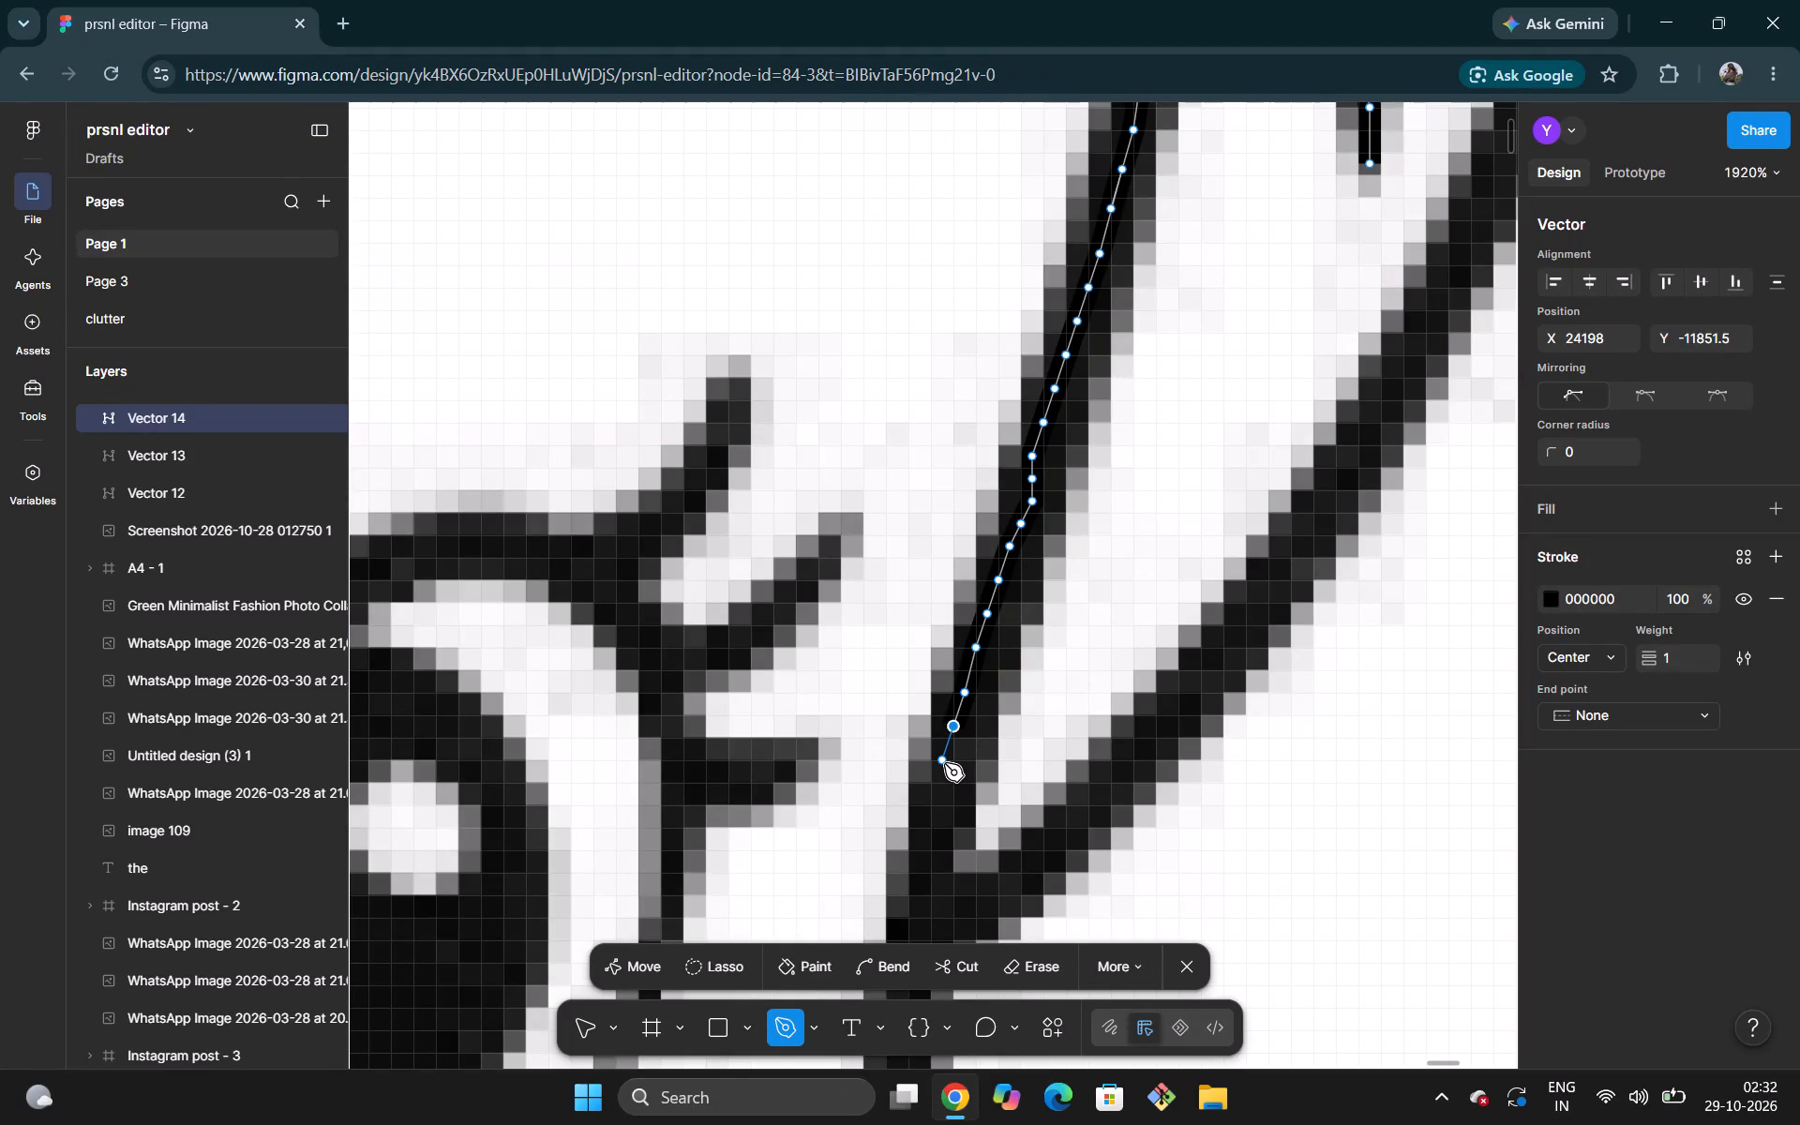
Extend the path with five points down the line beside the face to its junction with the outer hair line.
click(944, 763)
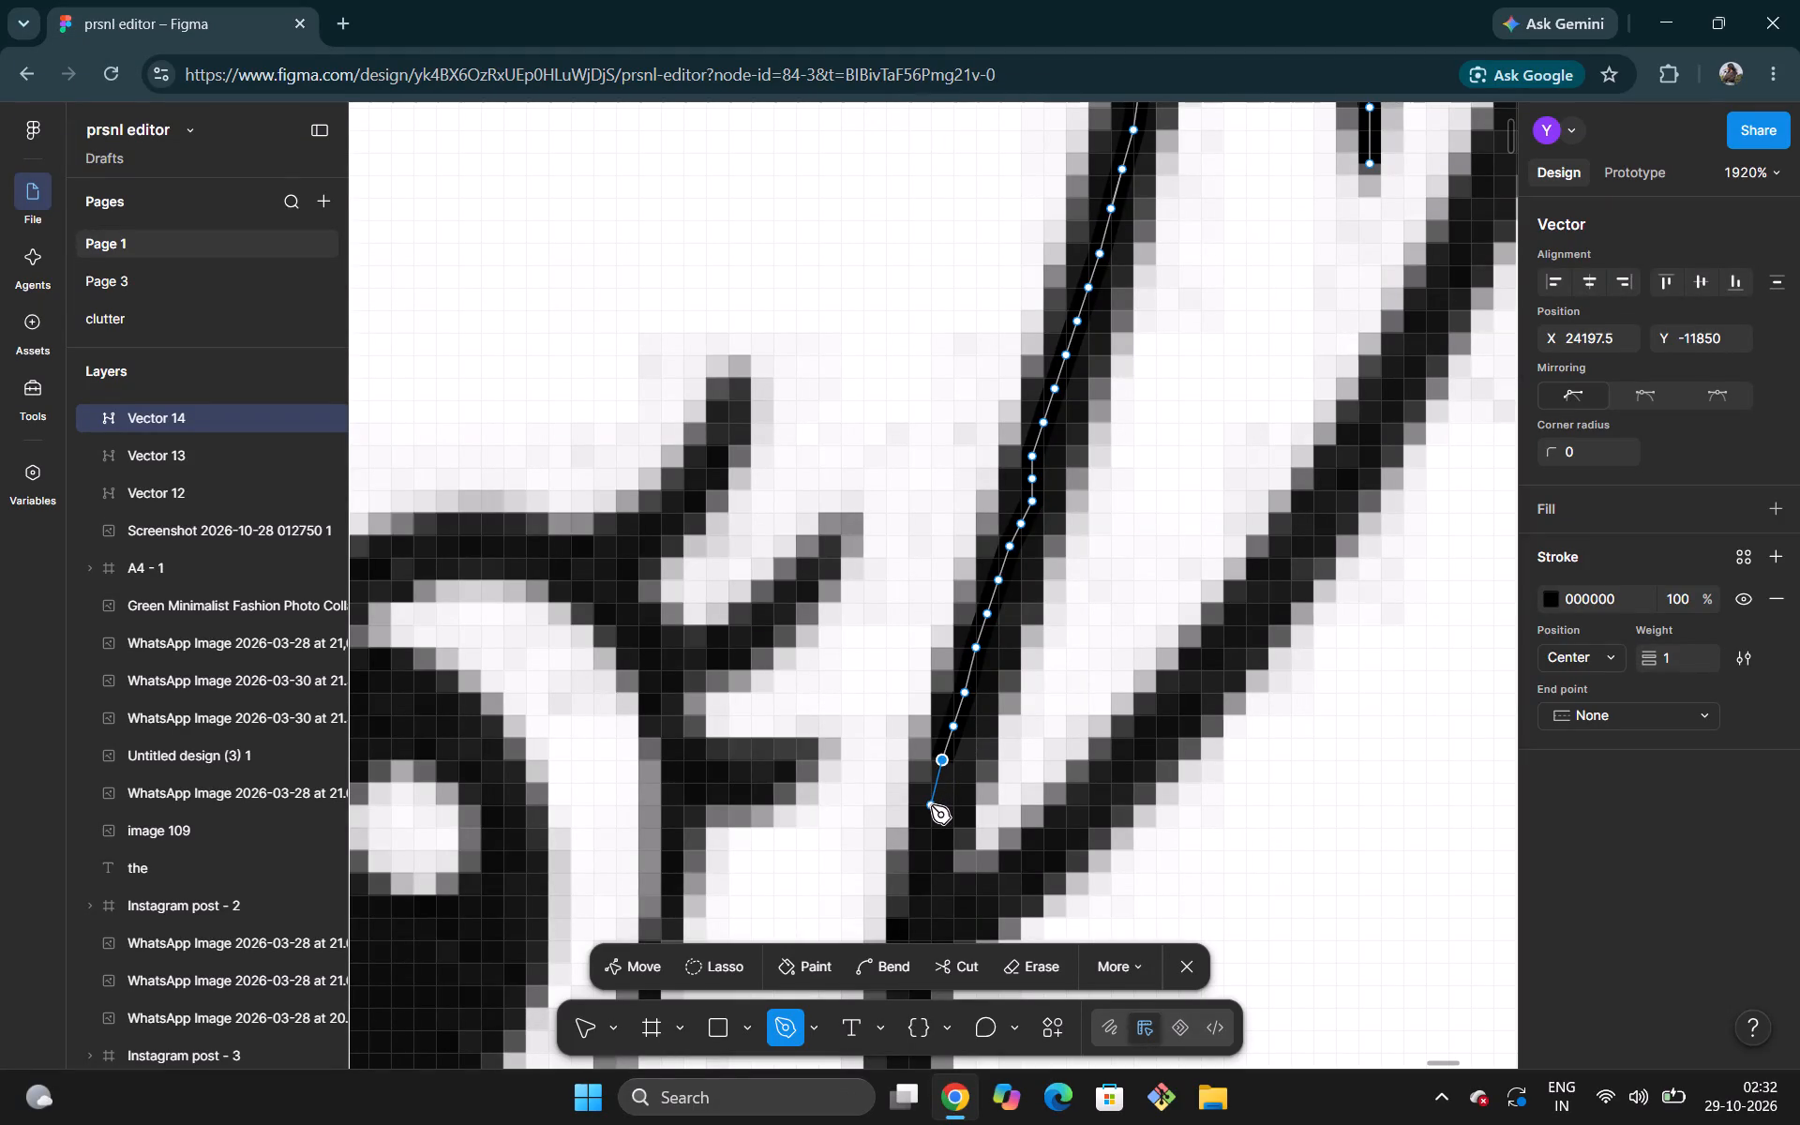
click(931, 805)
scroll(931, 805, left, 1)
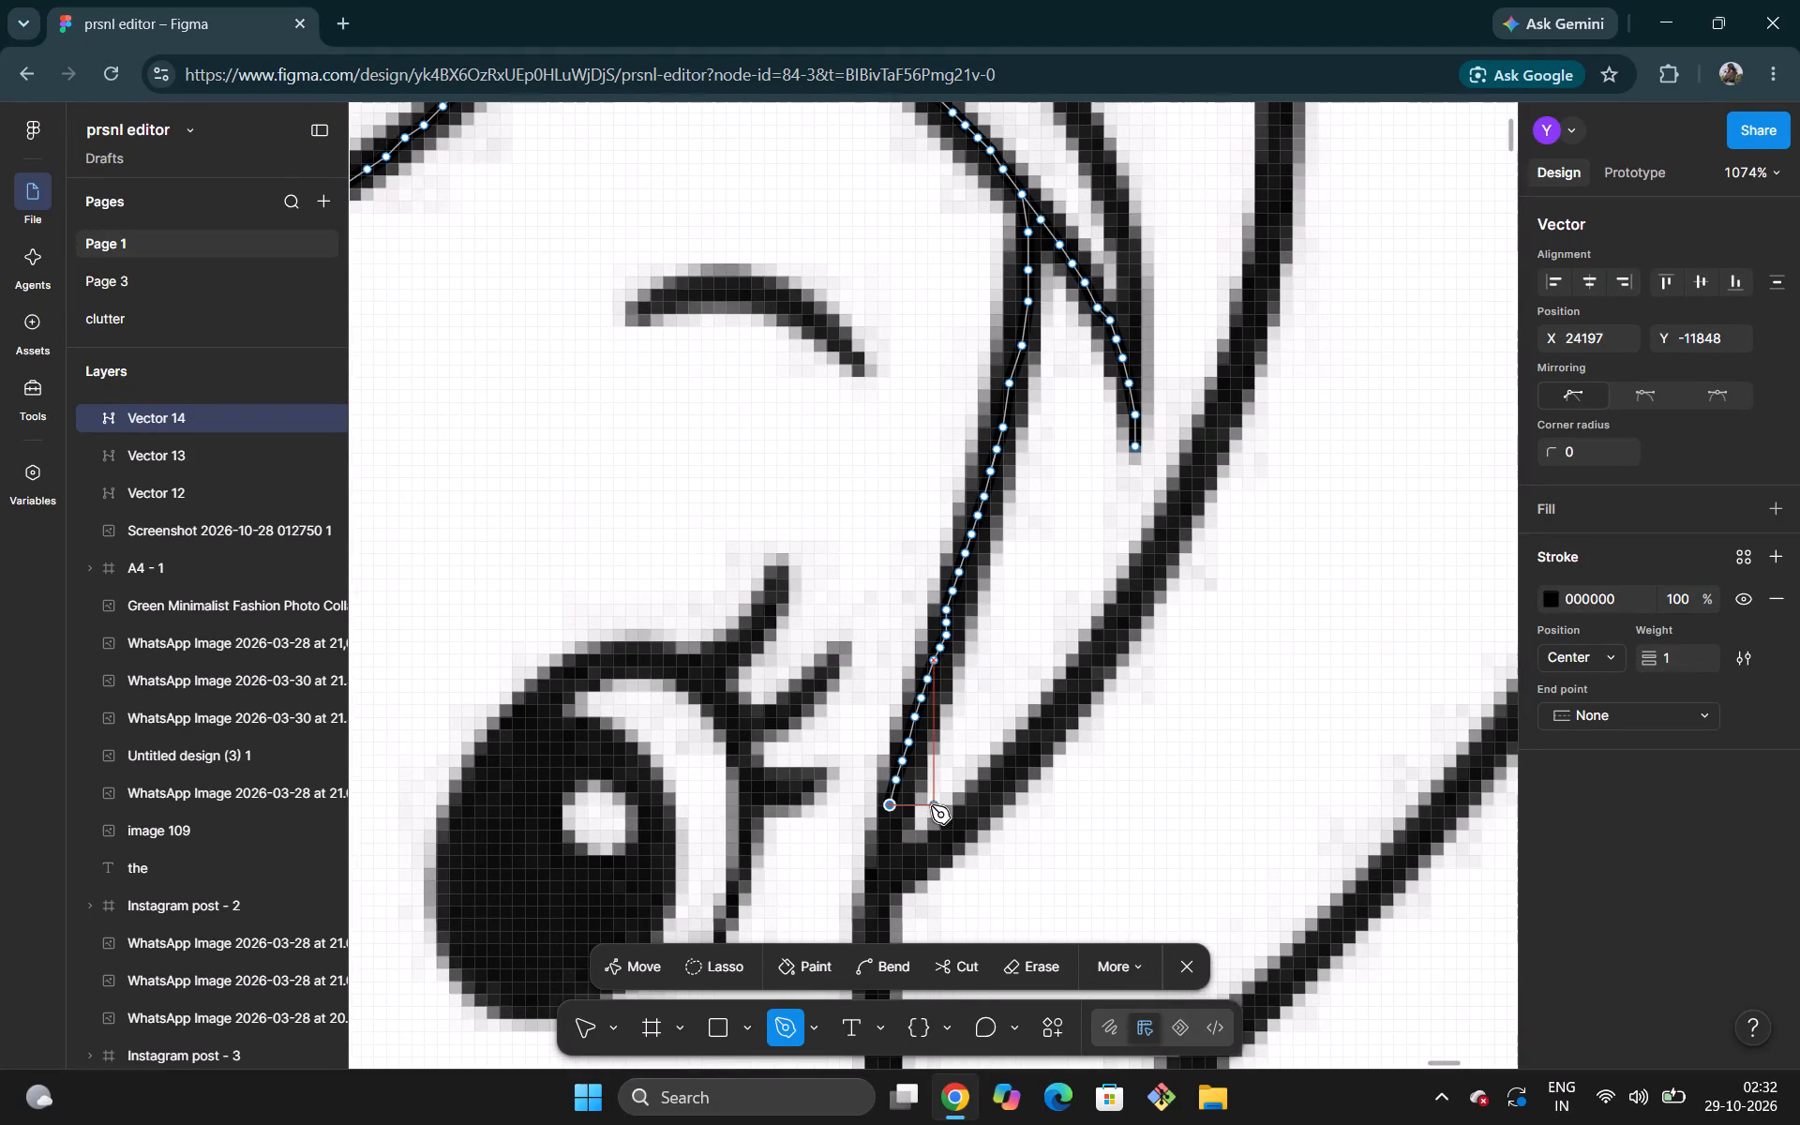
click(884, 831)
click(886, 857)
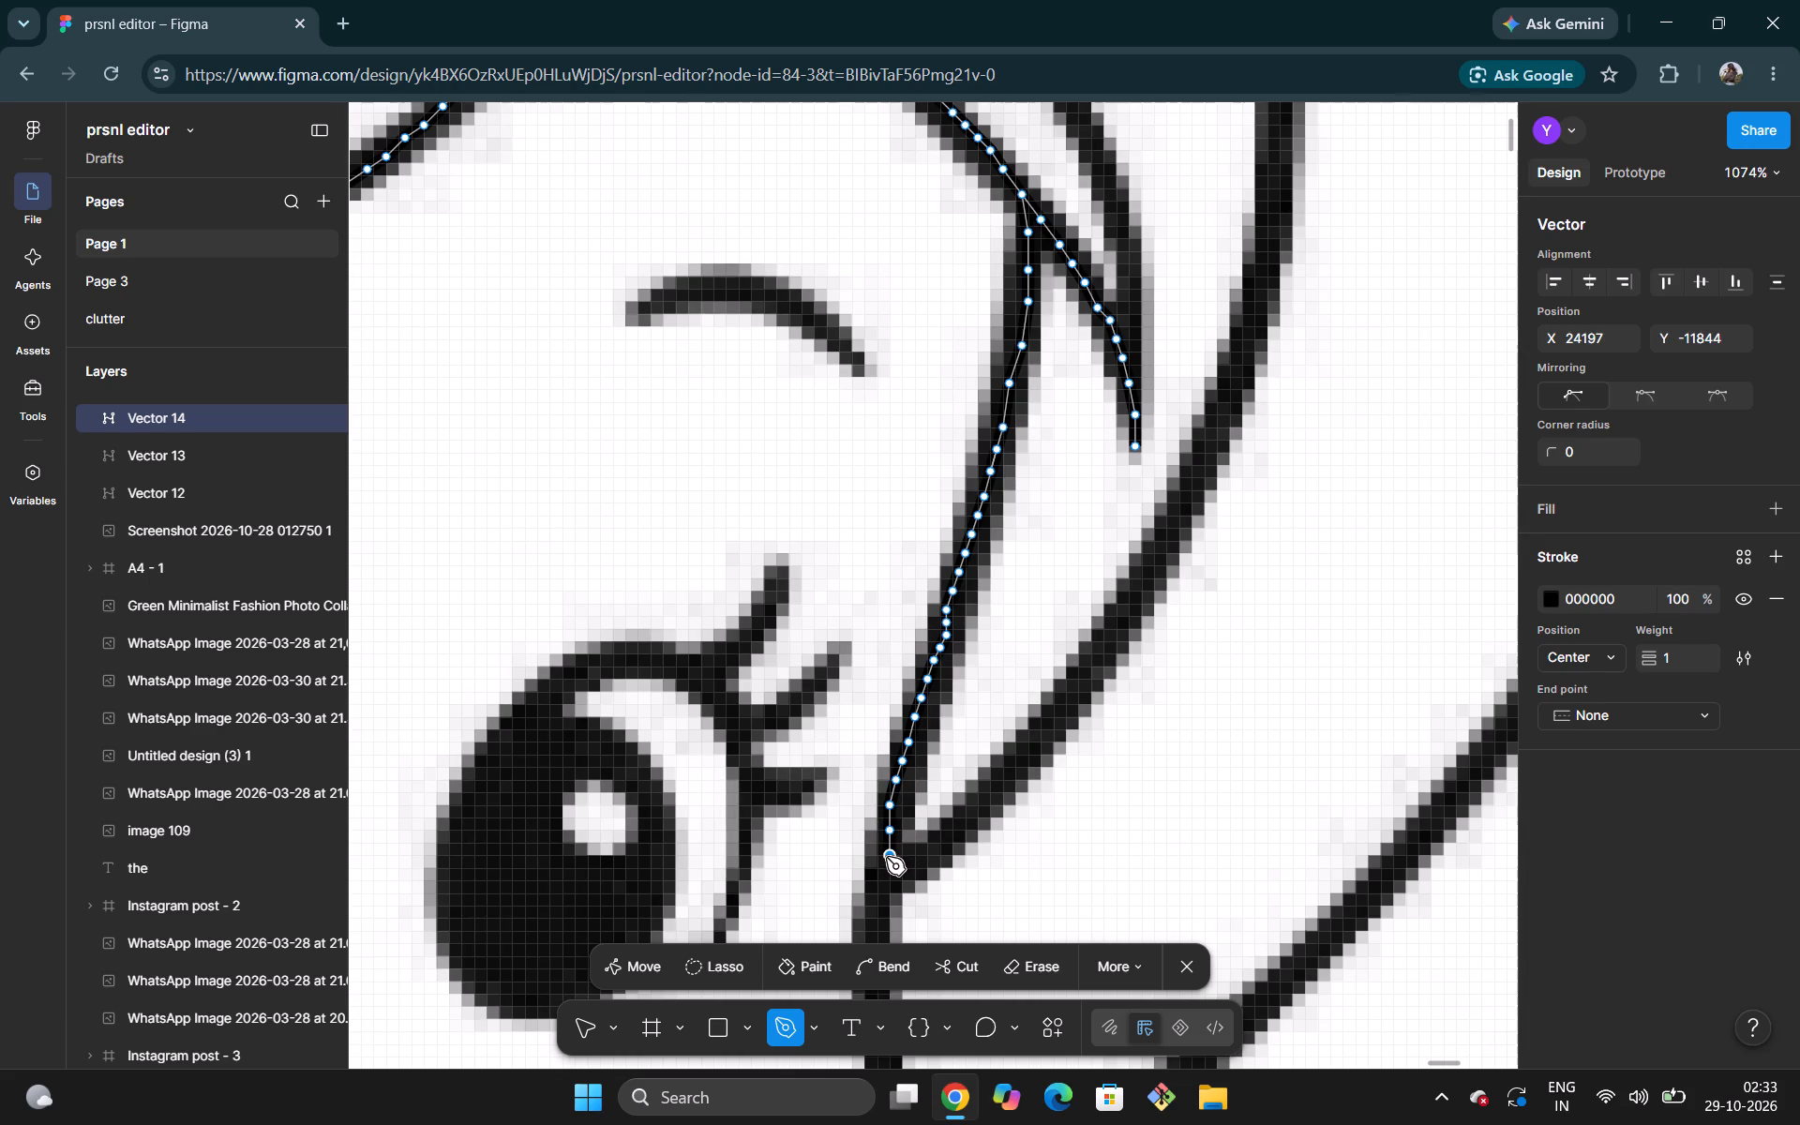
click(885, 872)
Turn the path at the junction and trace up the outer hair line with five points to the lowest eyelash's level.
click(913, 859)
click(934, 842)
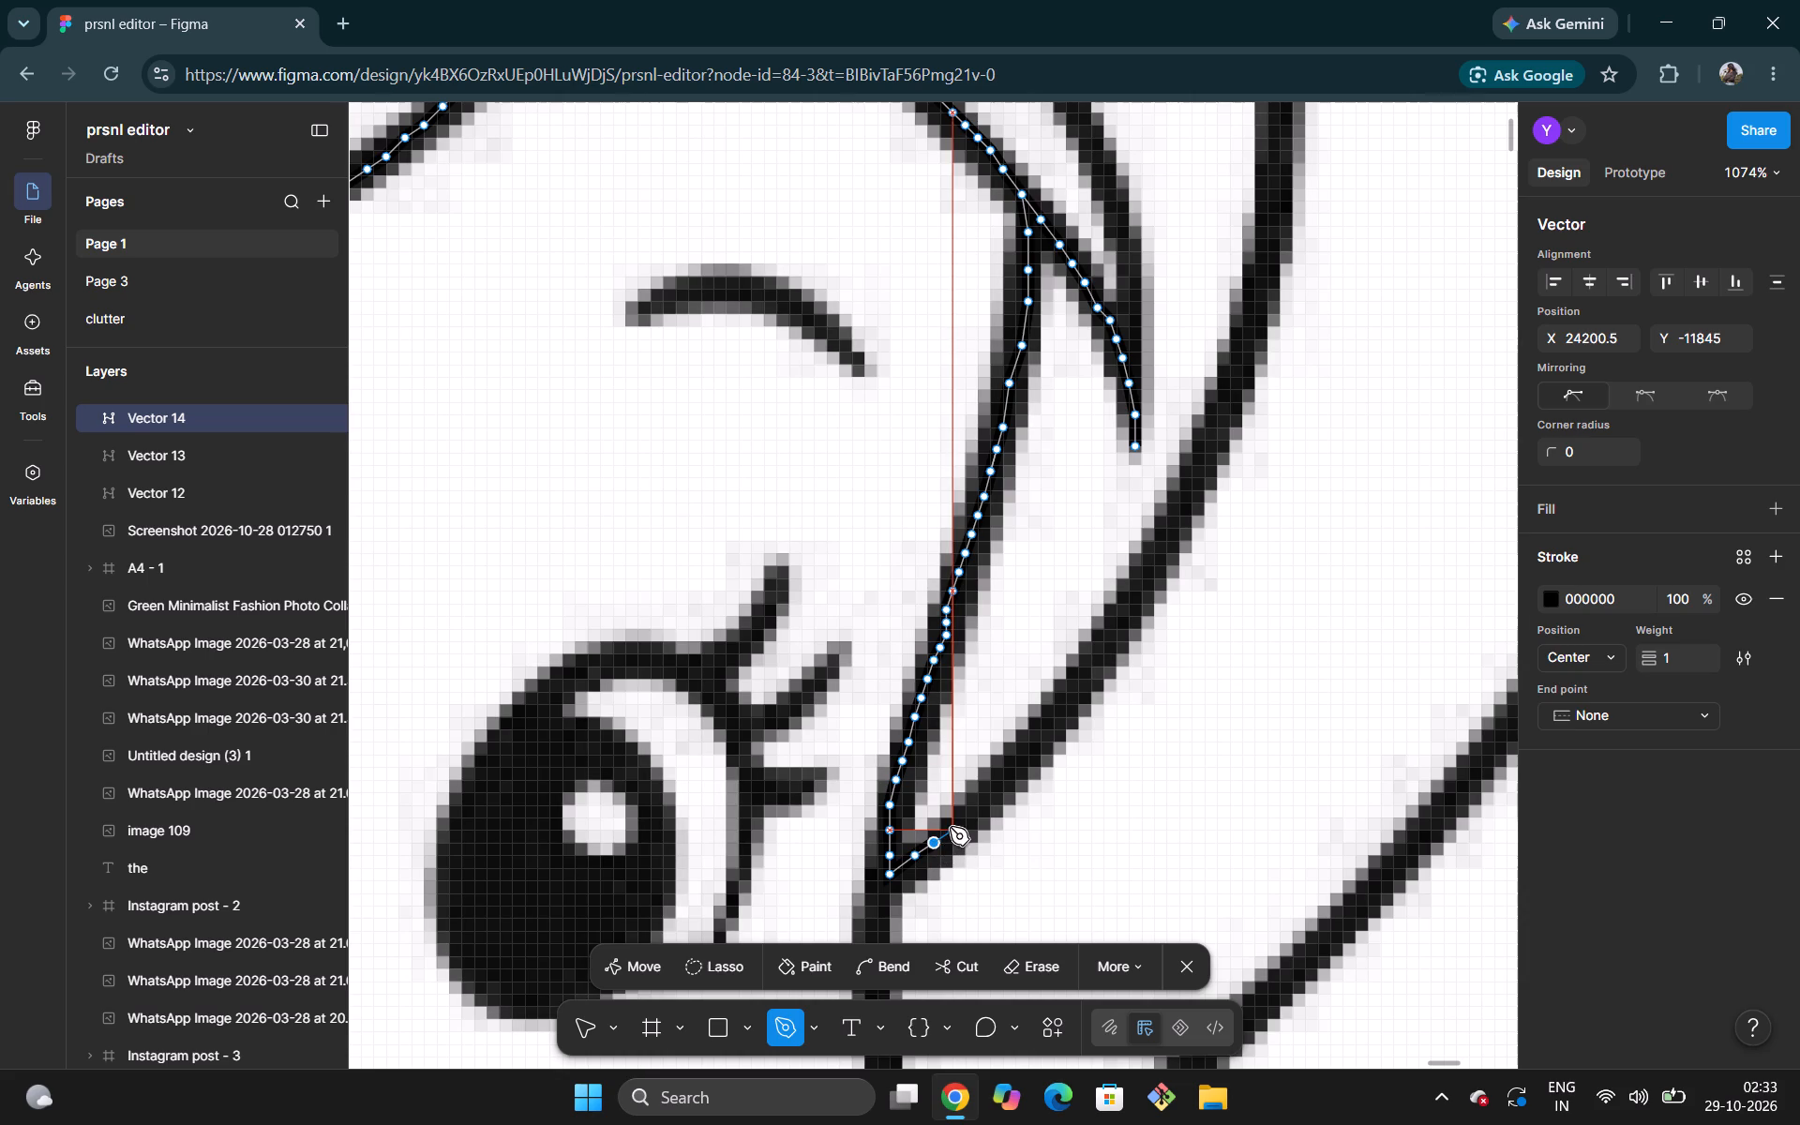
click(950, 827)
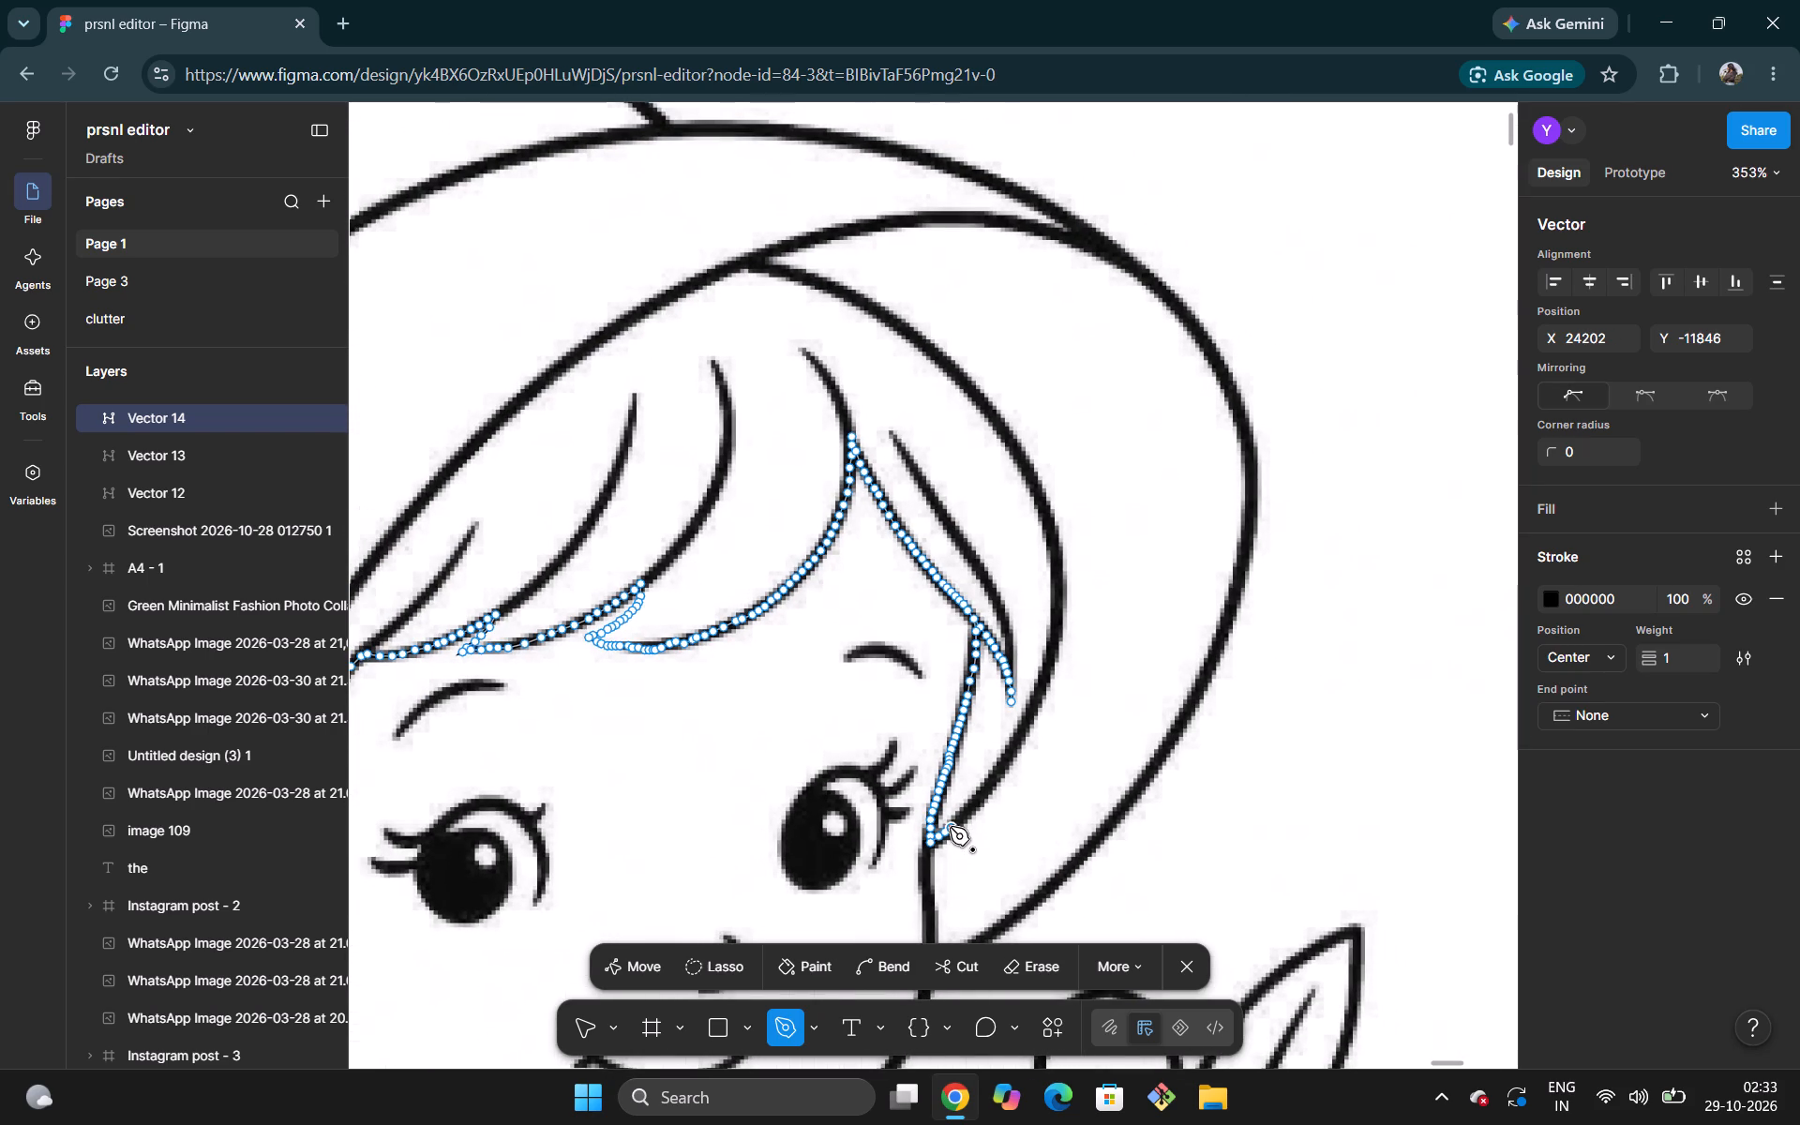
scroll(957, 822, up, 1)
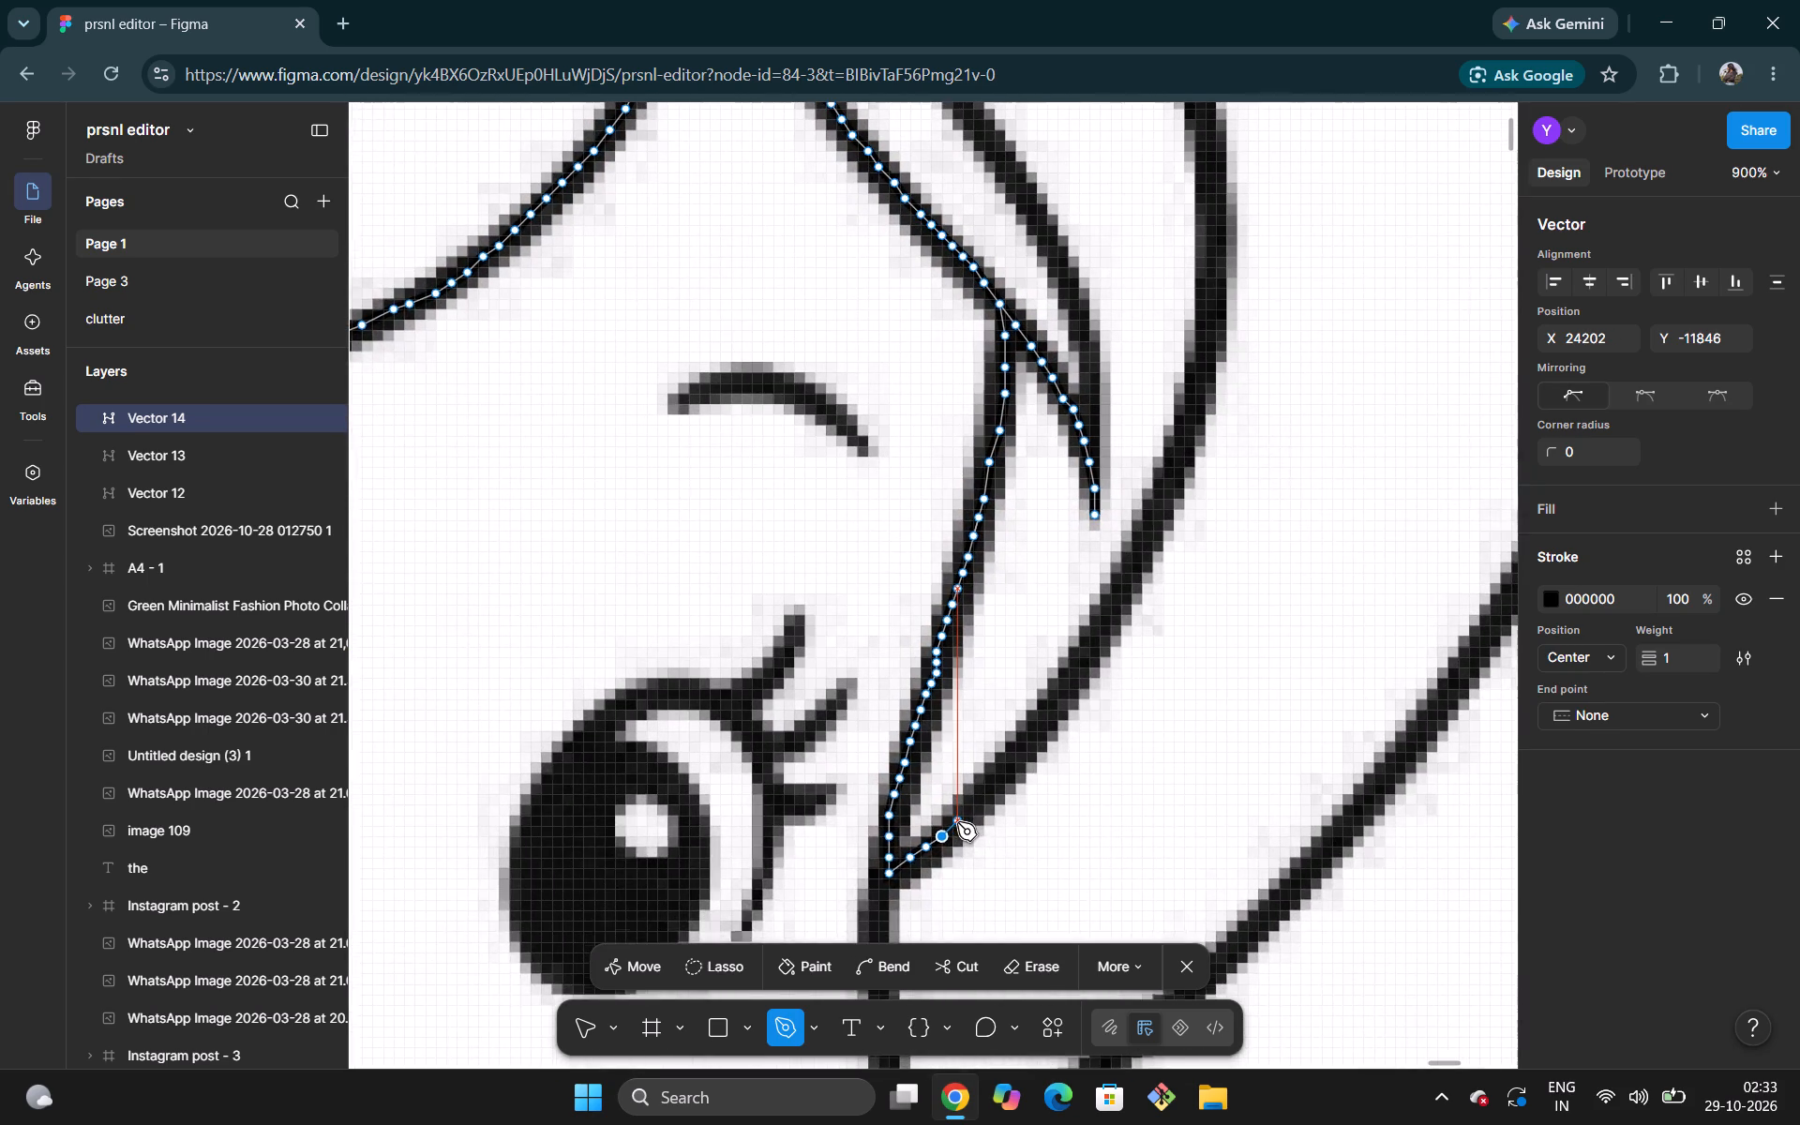
scroll(957, 822, up, 1)
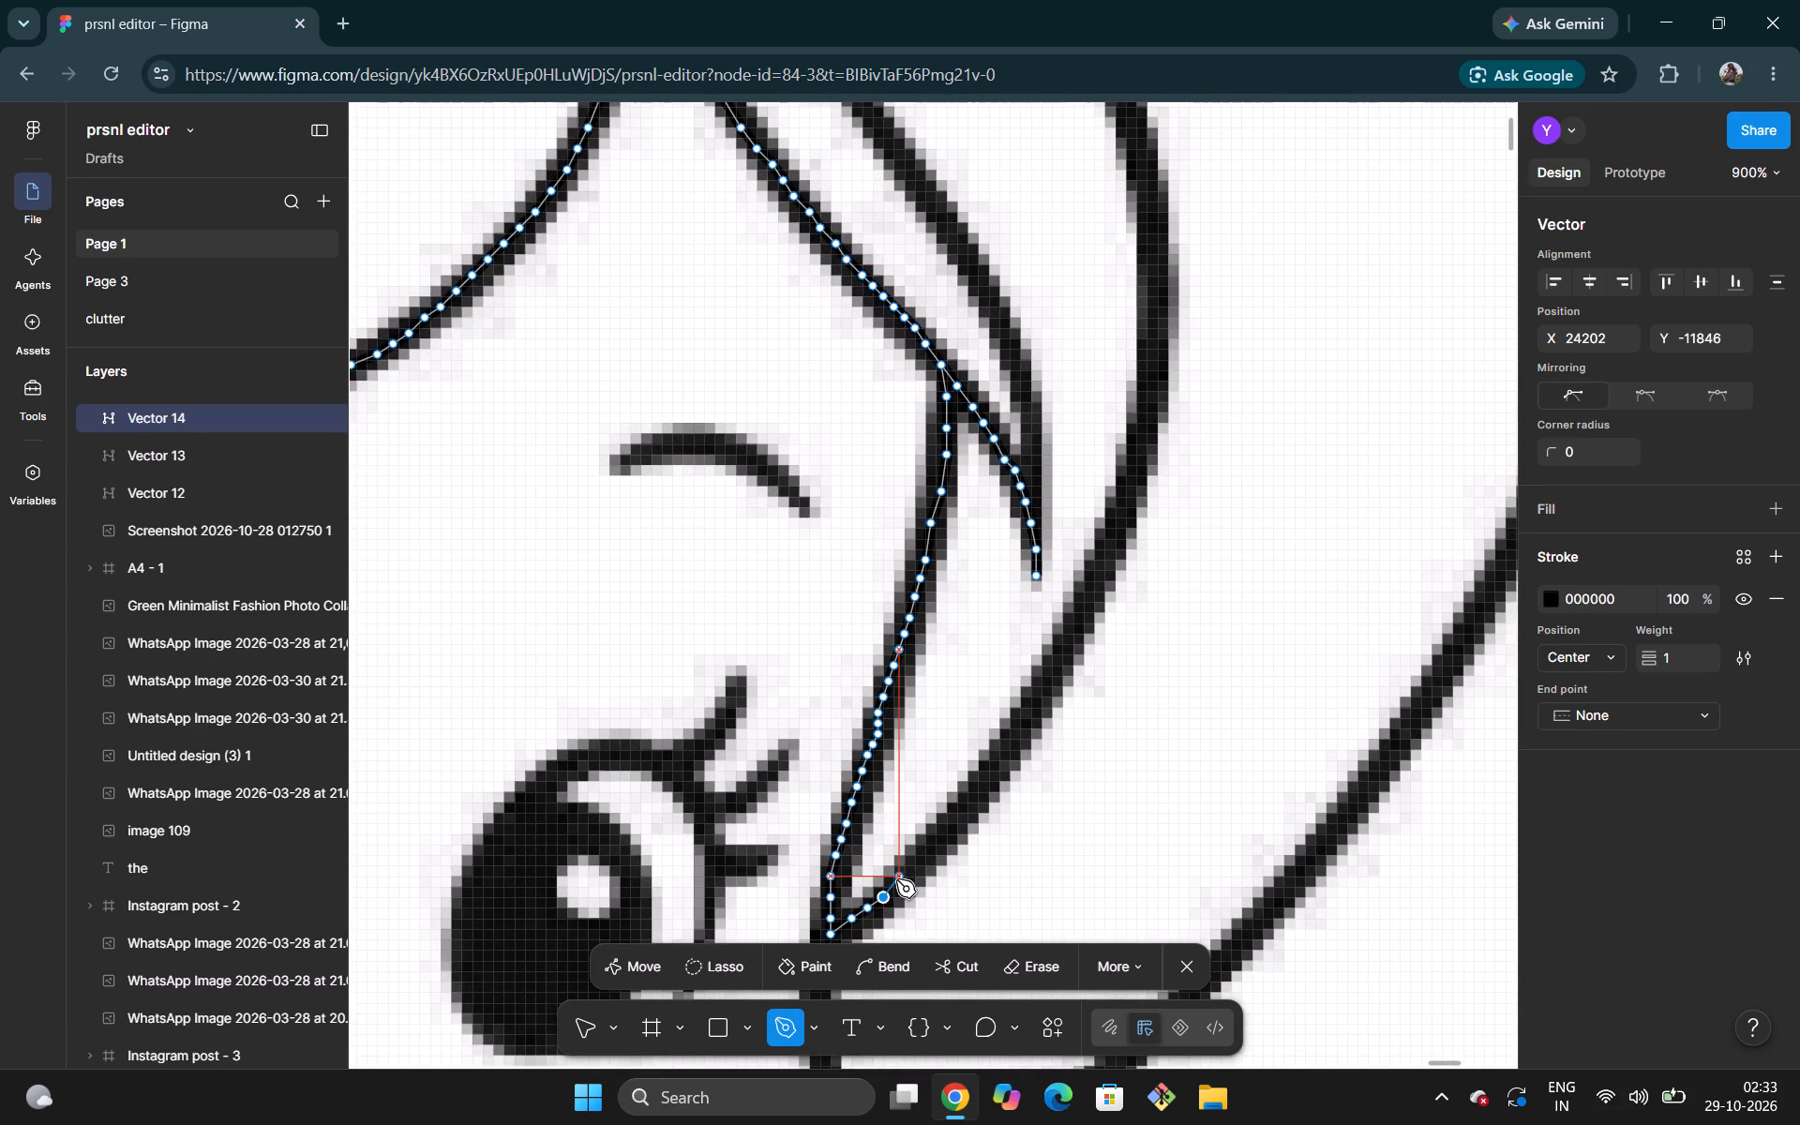
click(896, 879)
click(917, 859)
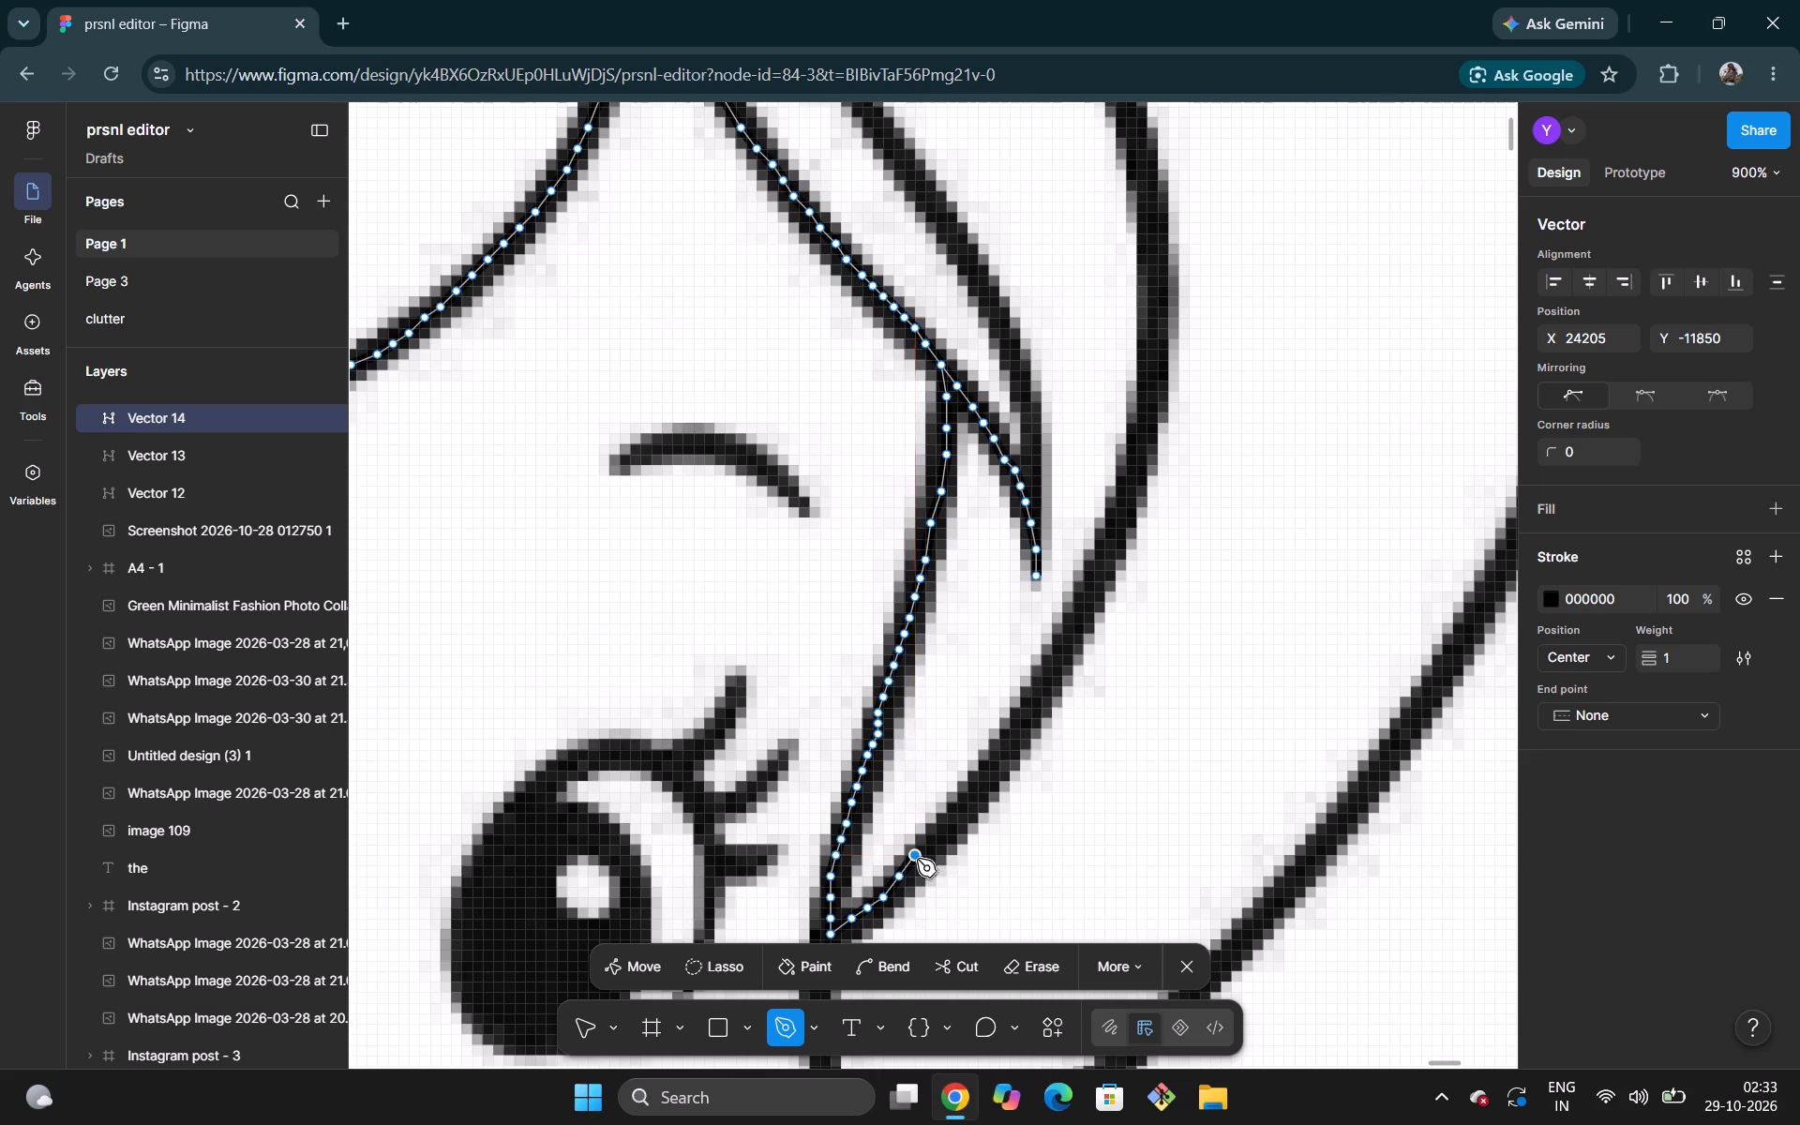
Continue up the outer hair line with three points to just below the second eyelash tip's level, undoing and re-placing the third.
click(937, 833)
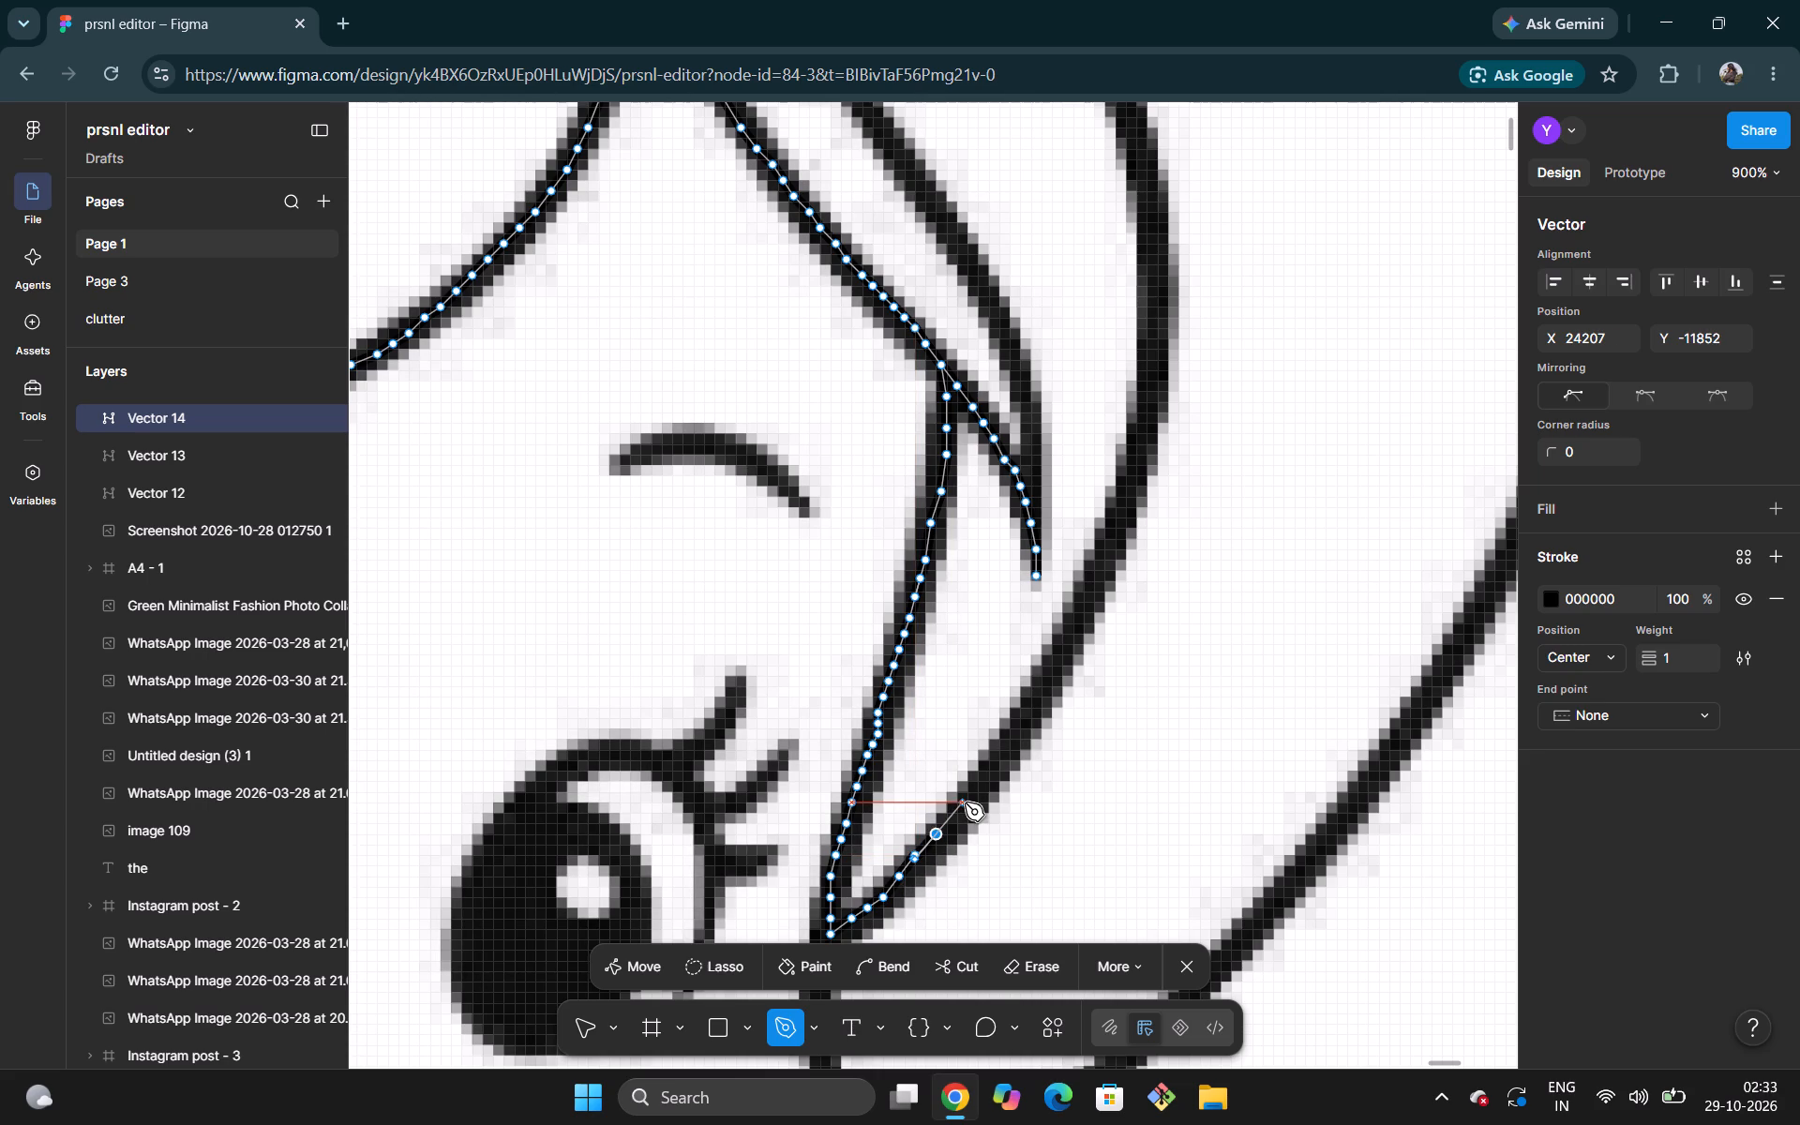
click(935, 836)
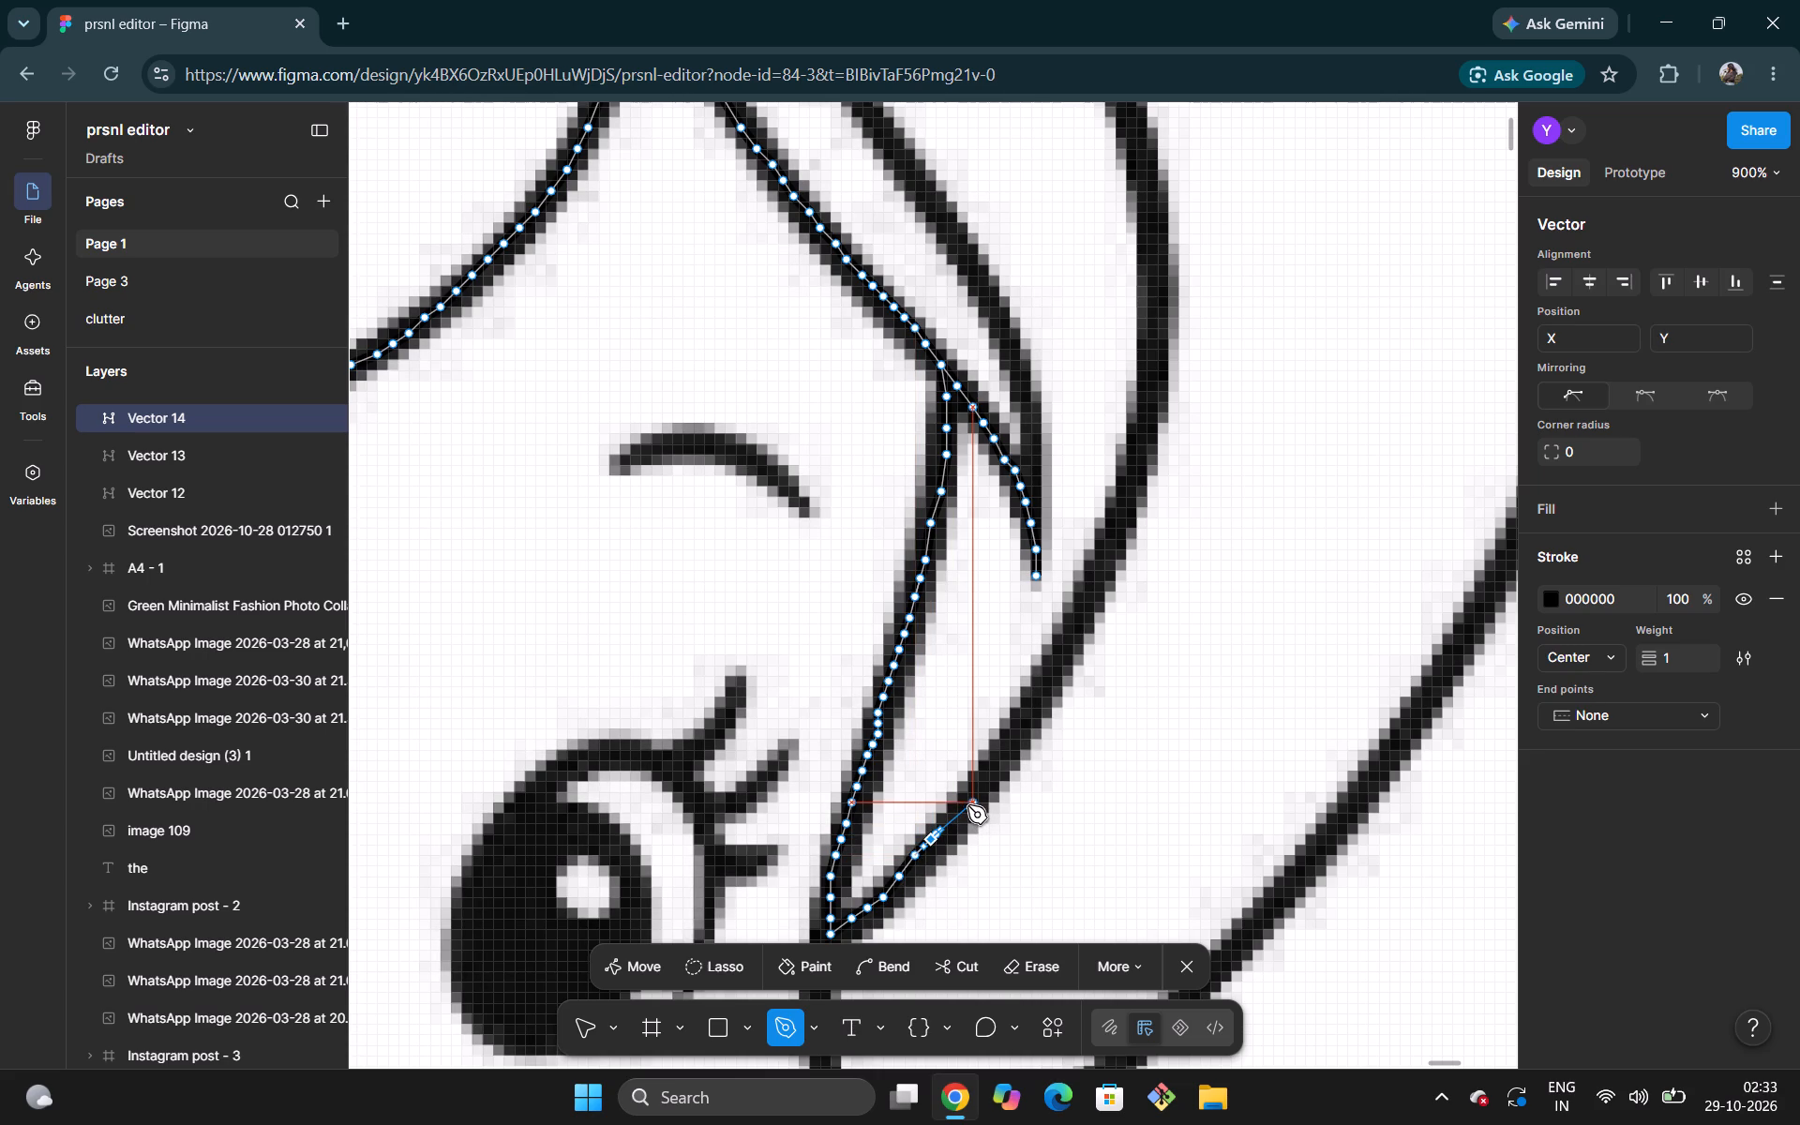
click(964, 805)
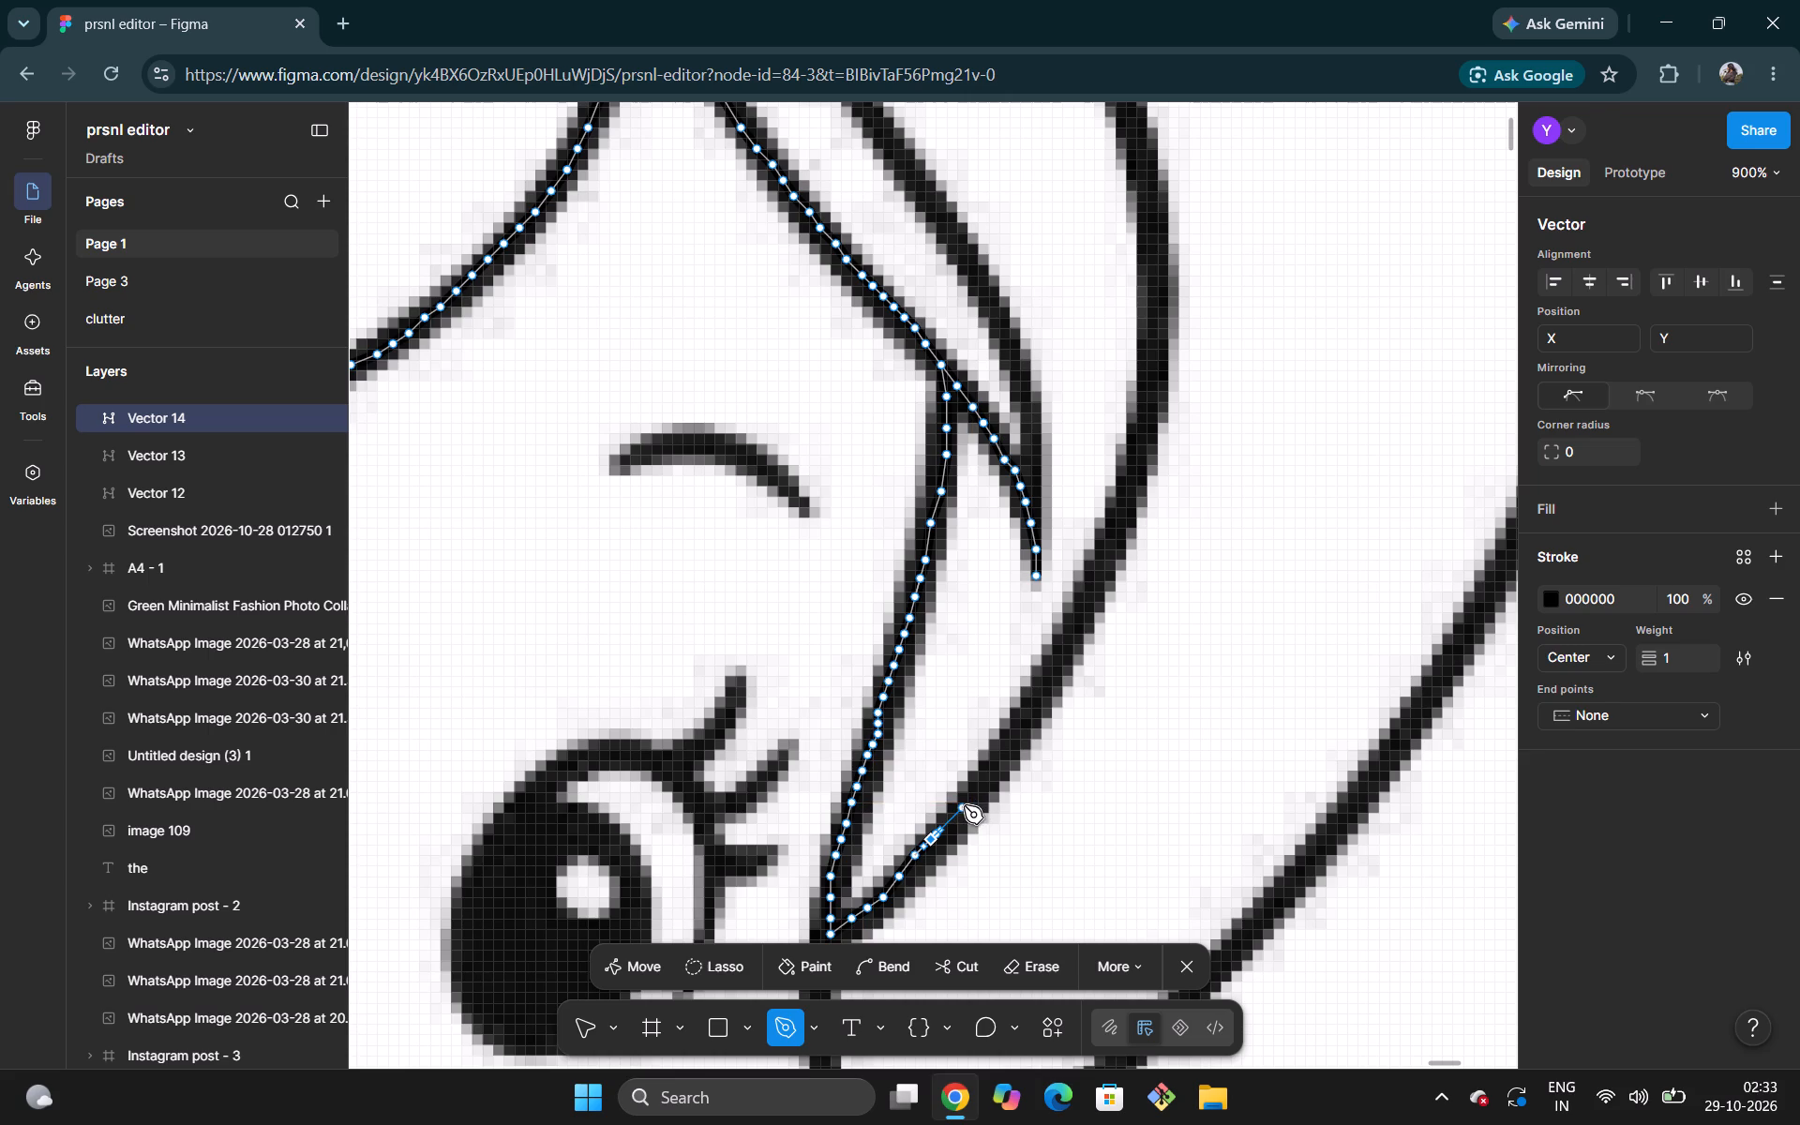
click(975, 790)
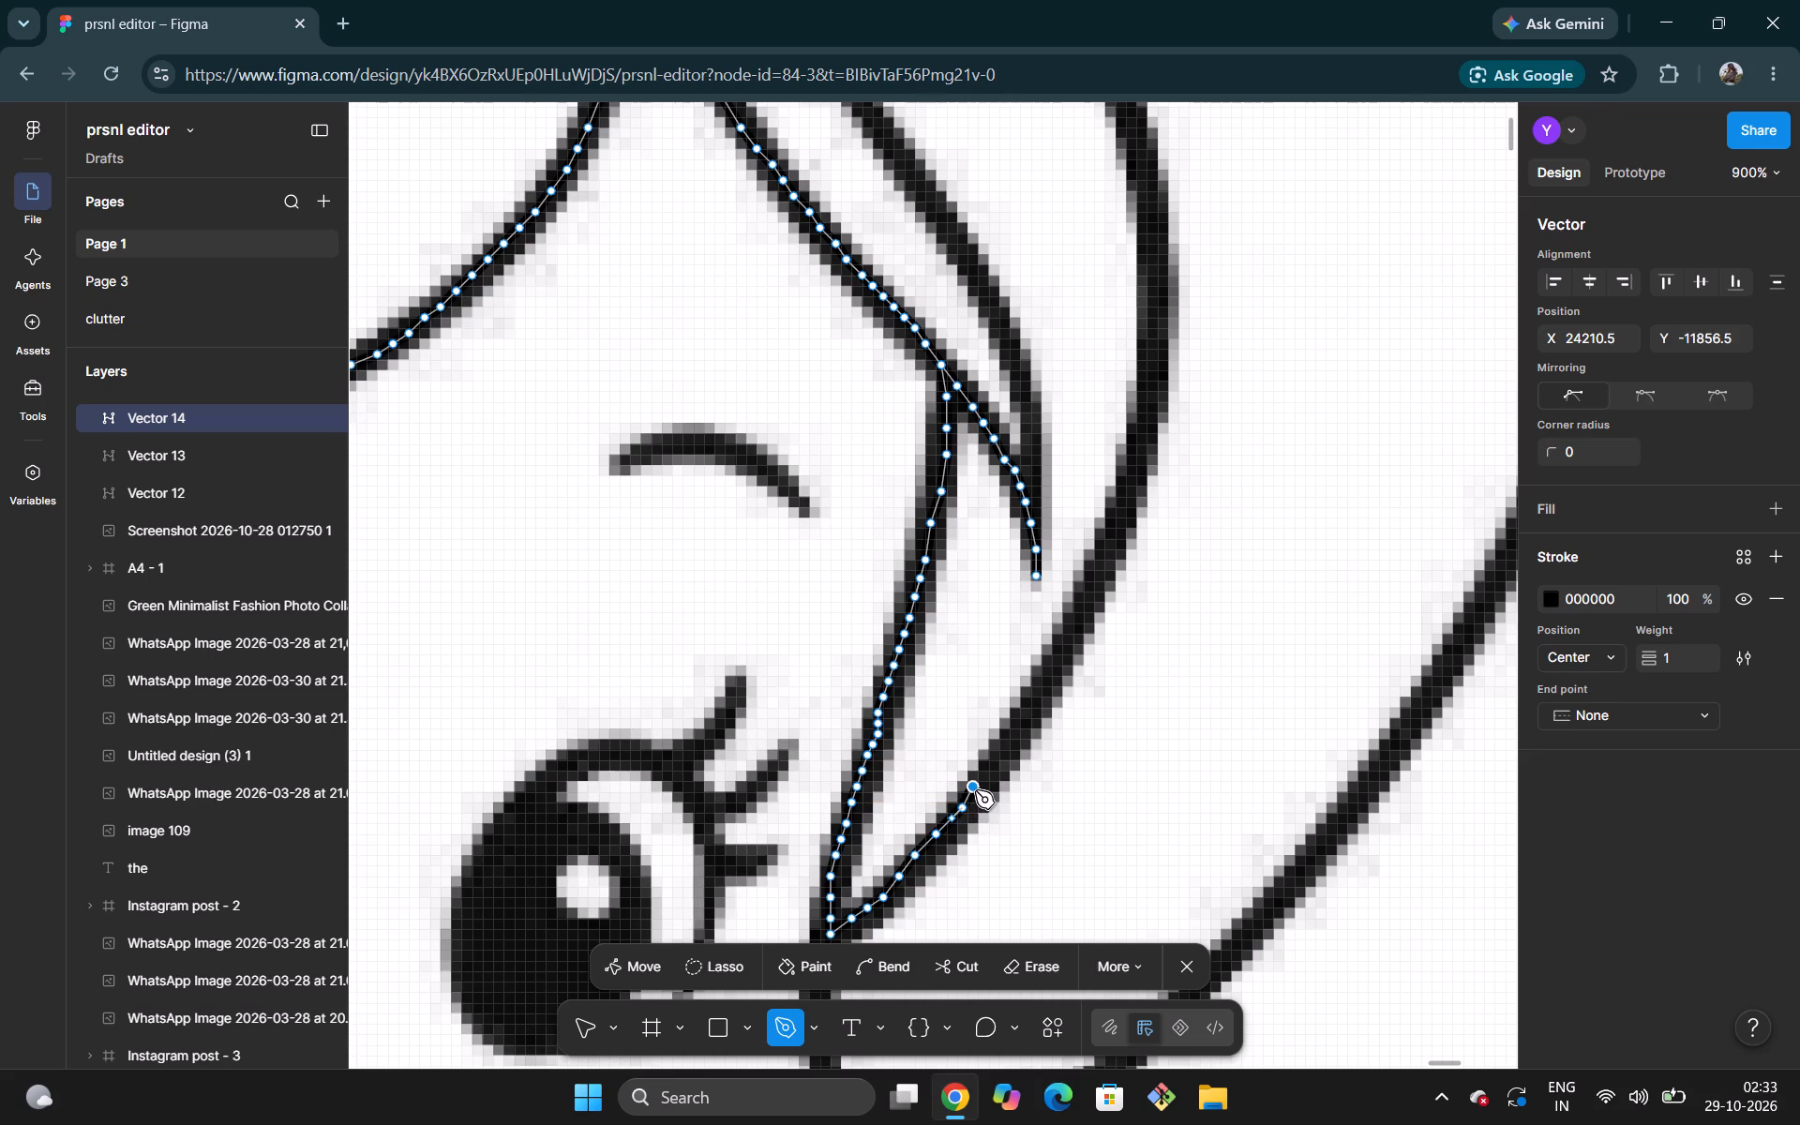
key(ctrl+z)
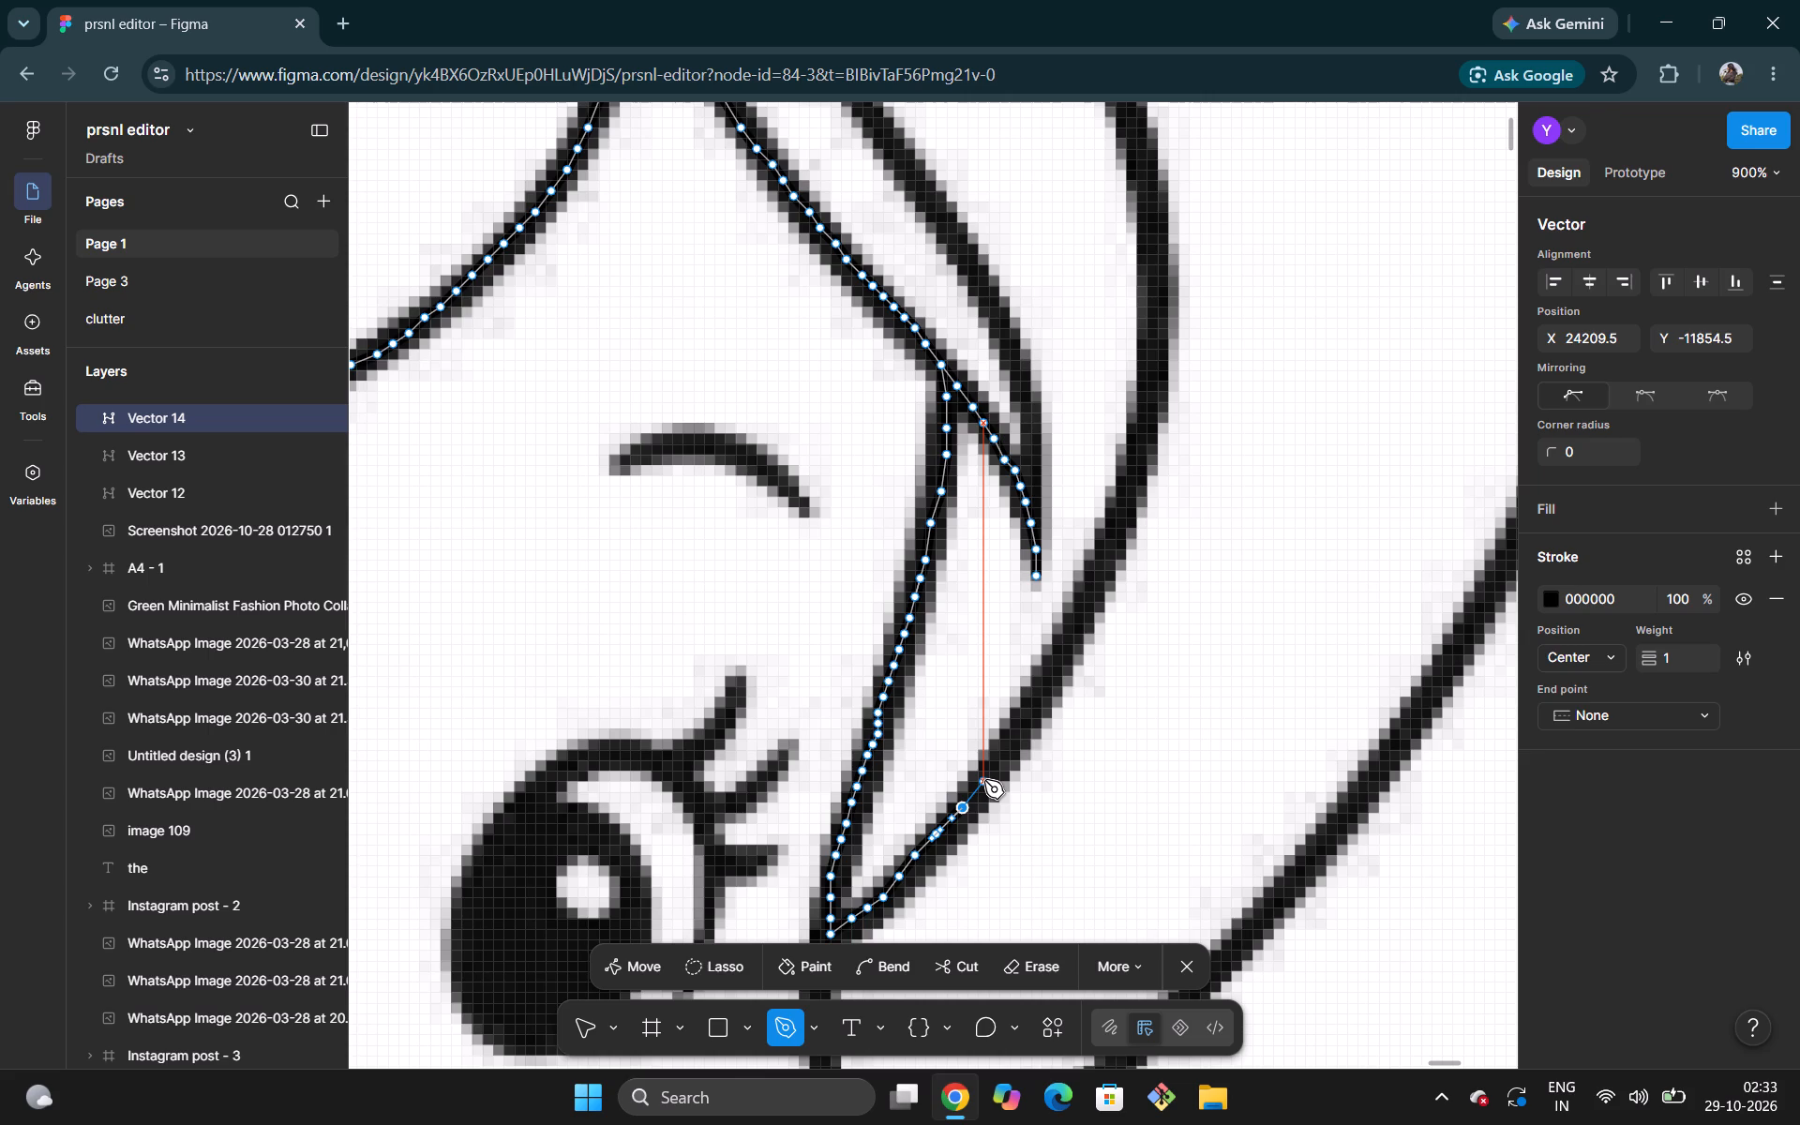
click(984, 780)
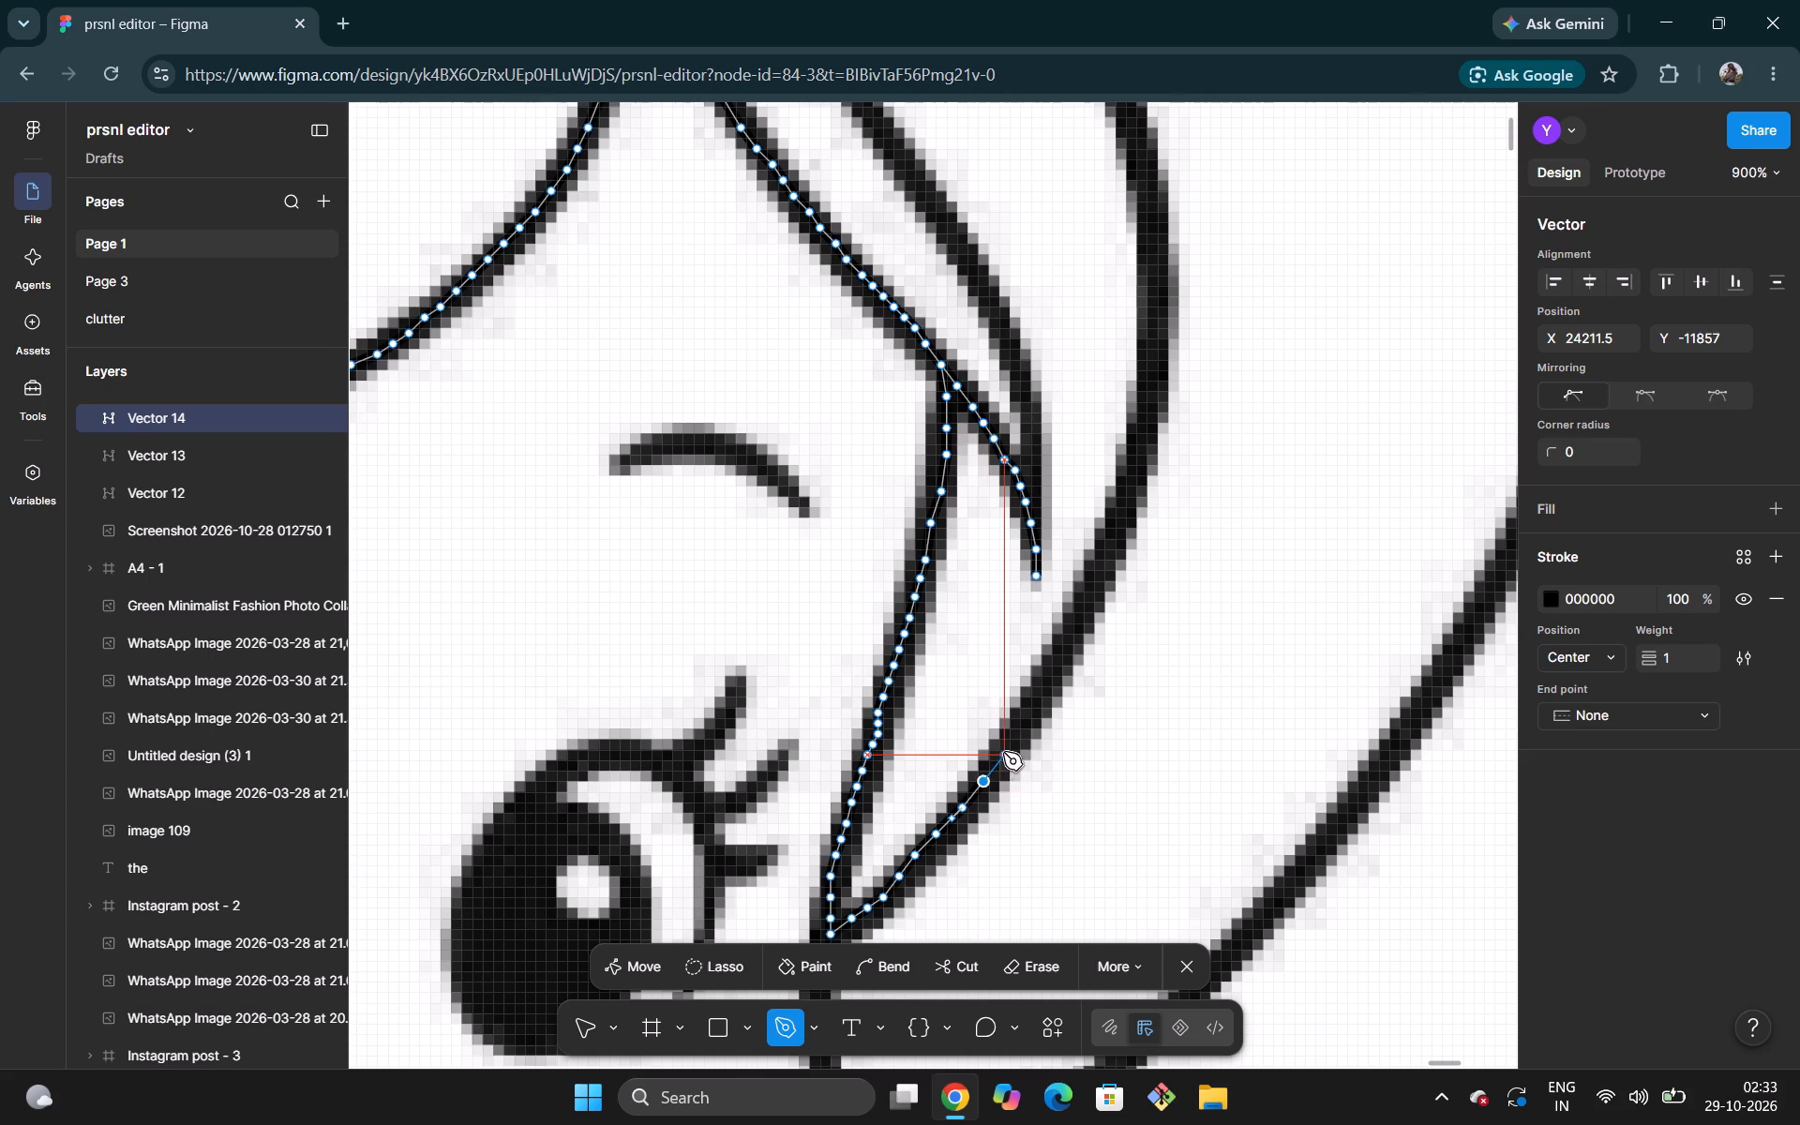
Carry the path up the outer hair line with six points to the level of the inner hair strand's lower tip.
click(1003, 745)
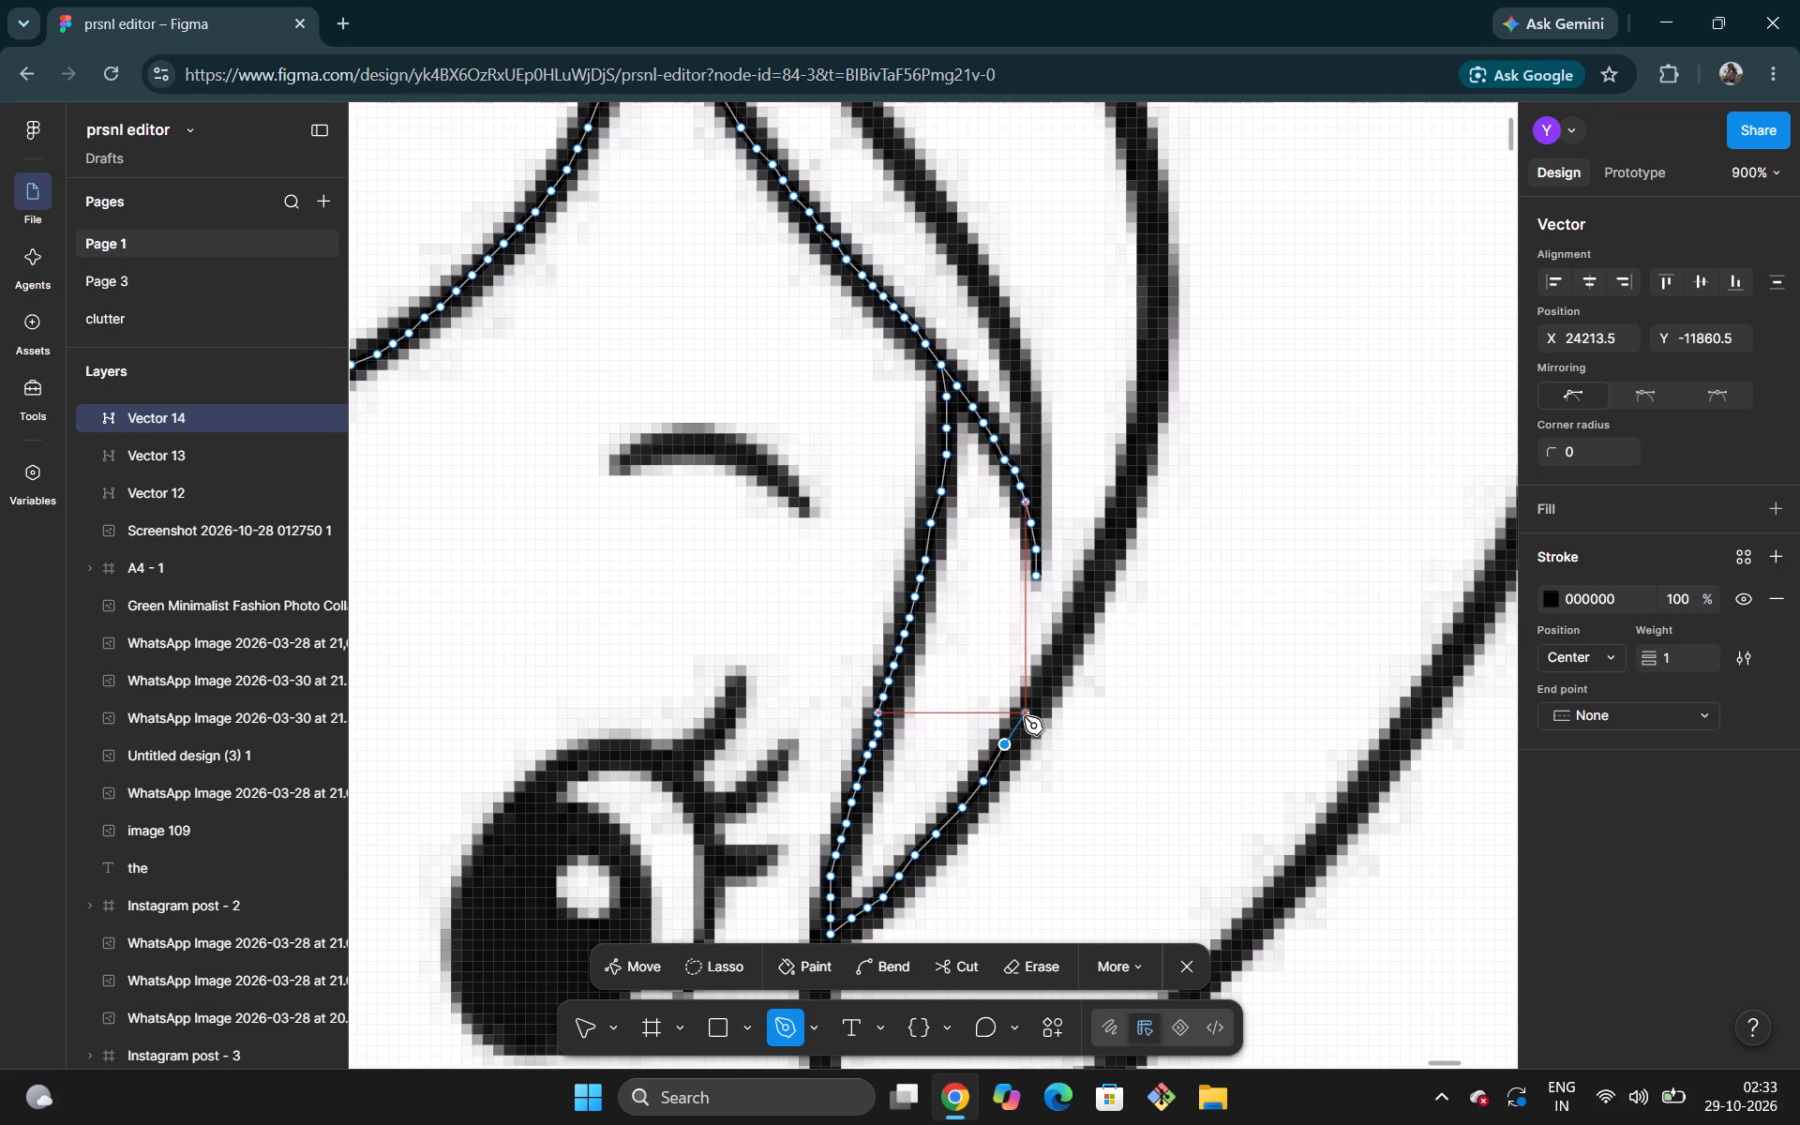
click(1024, 715)
click(1042, 687)
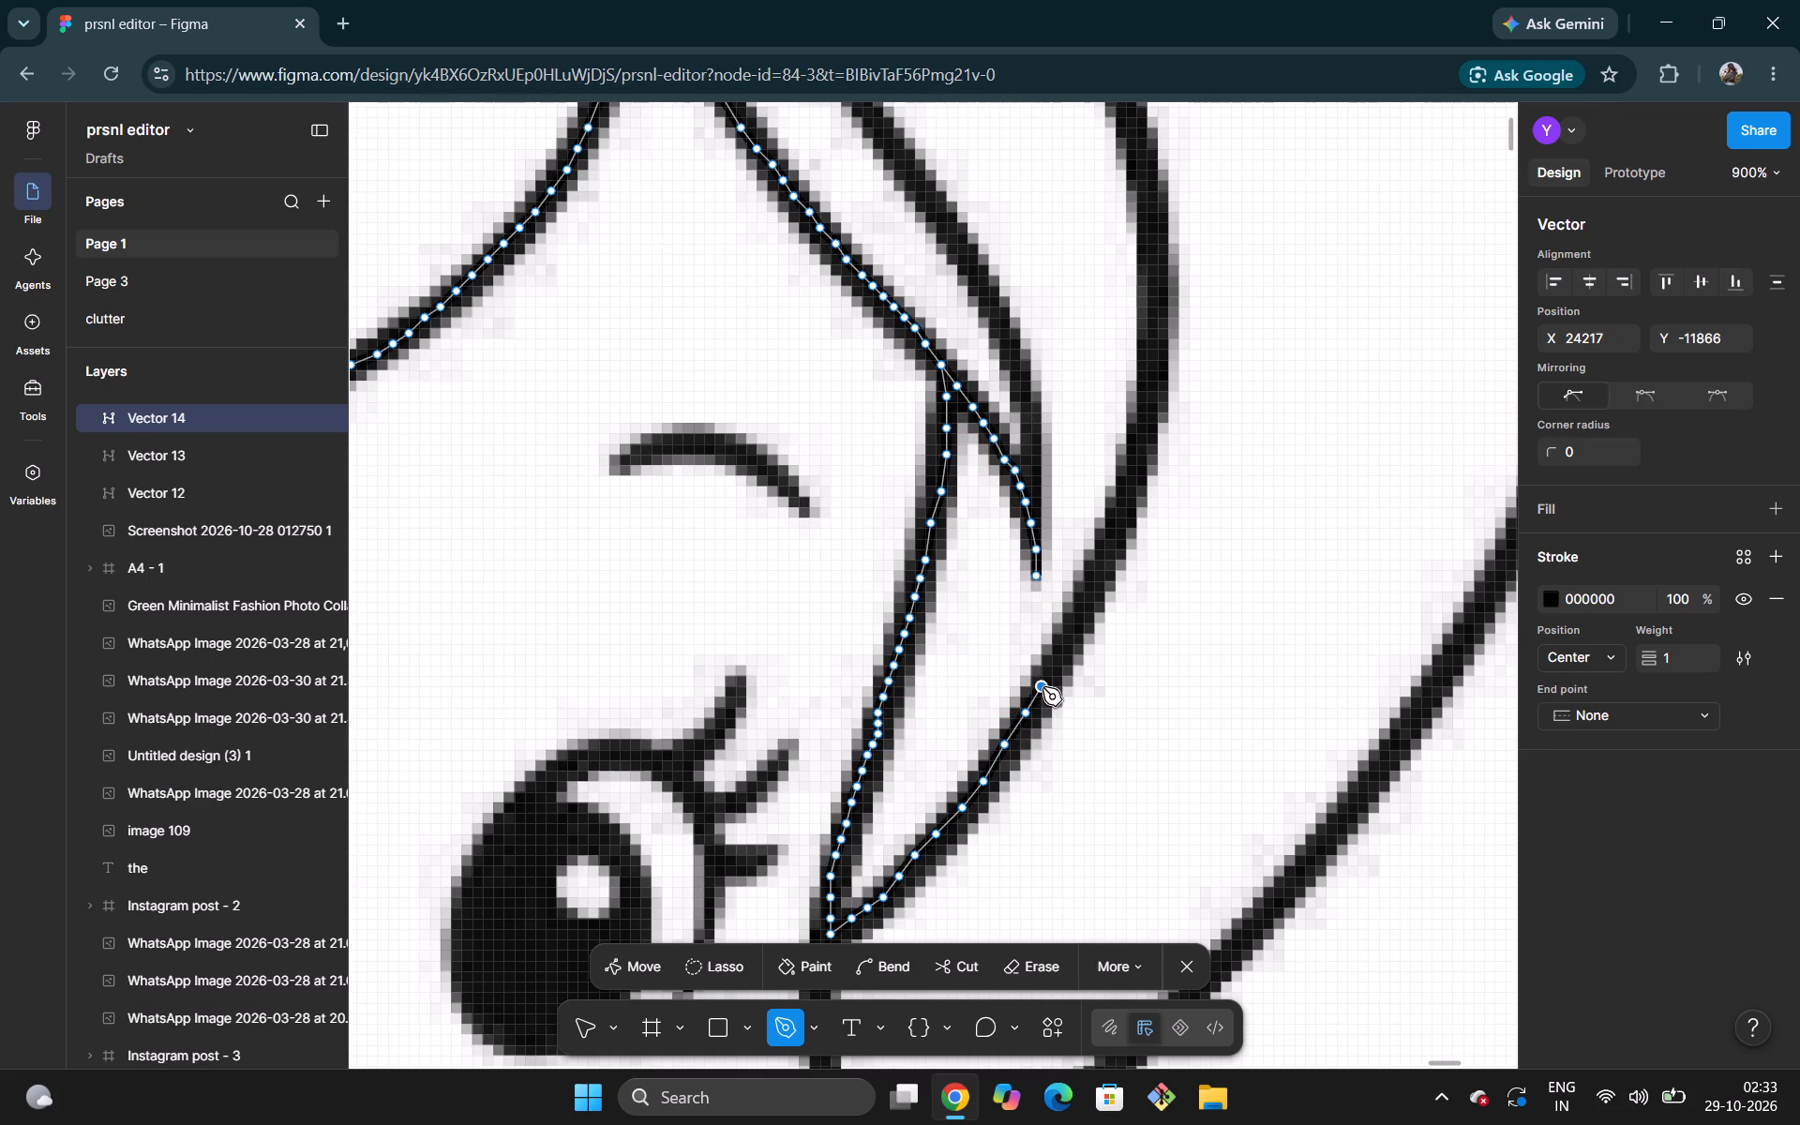
click(1061, 651)
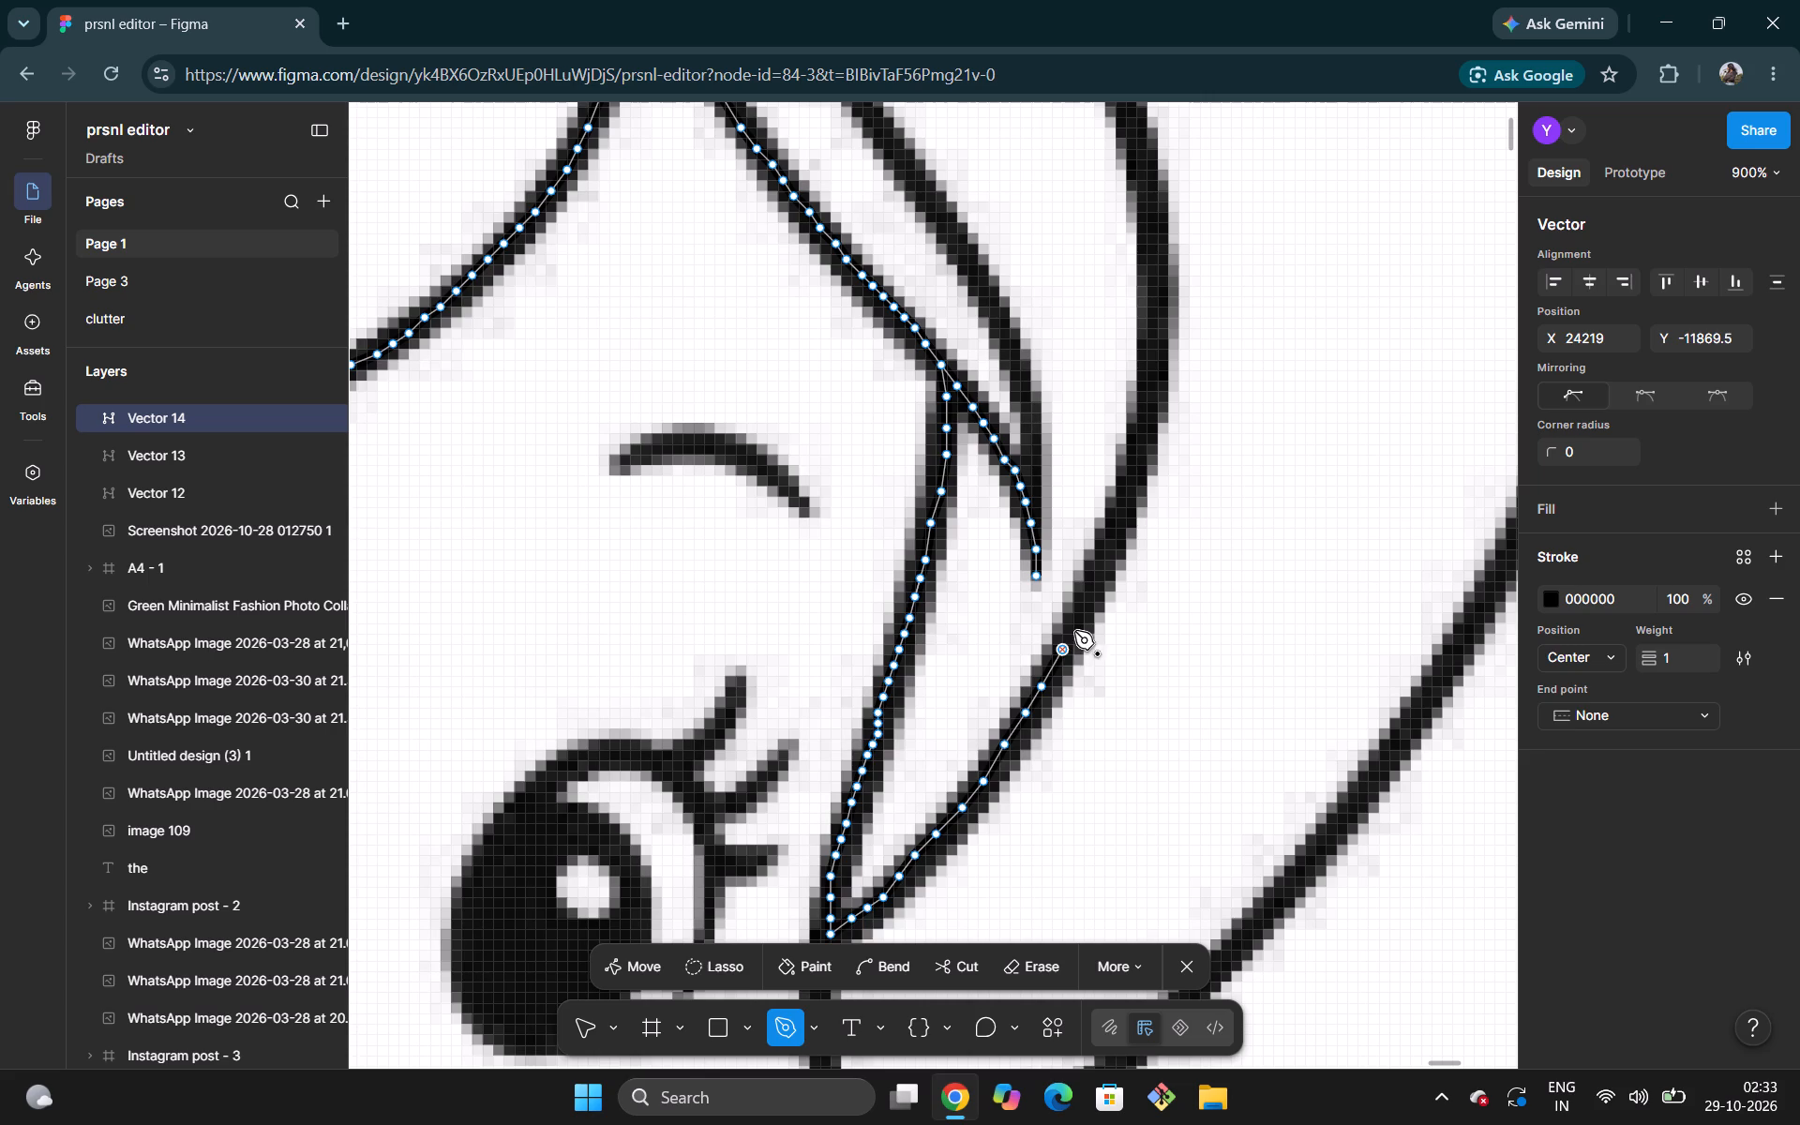
click(1078, 622)
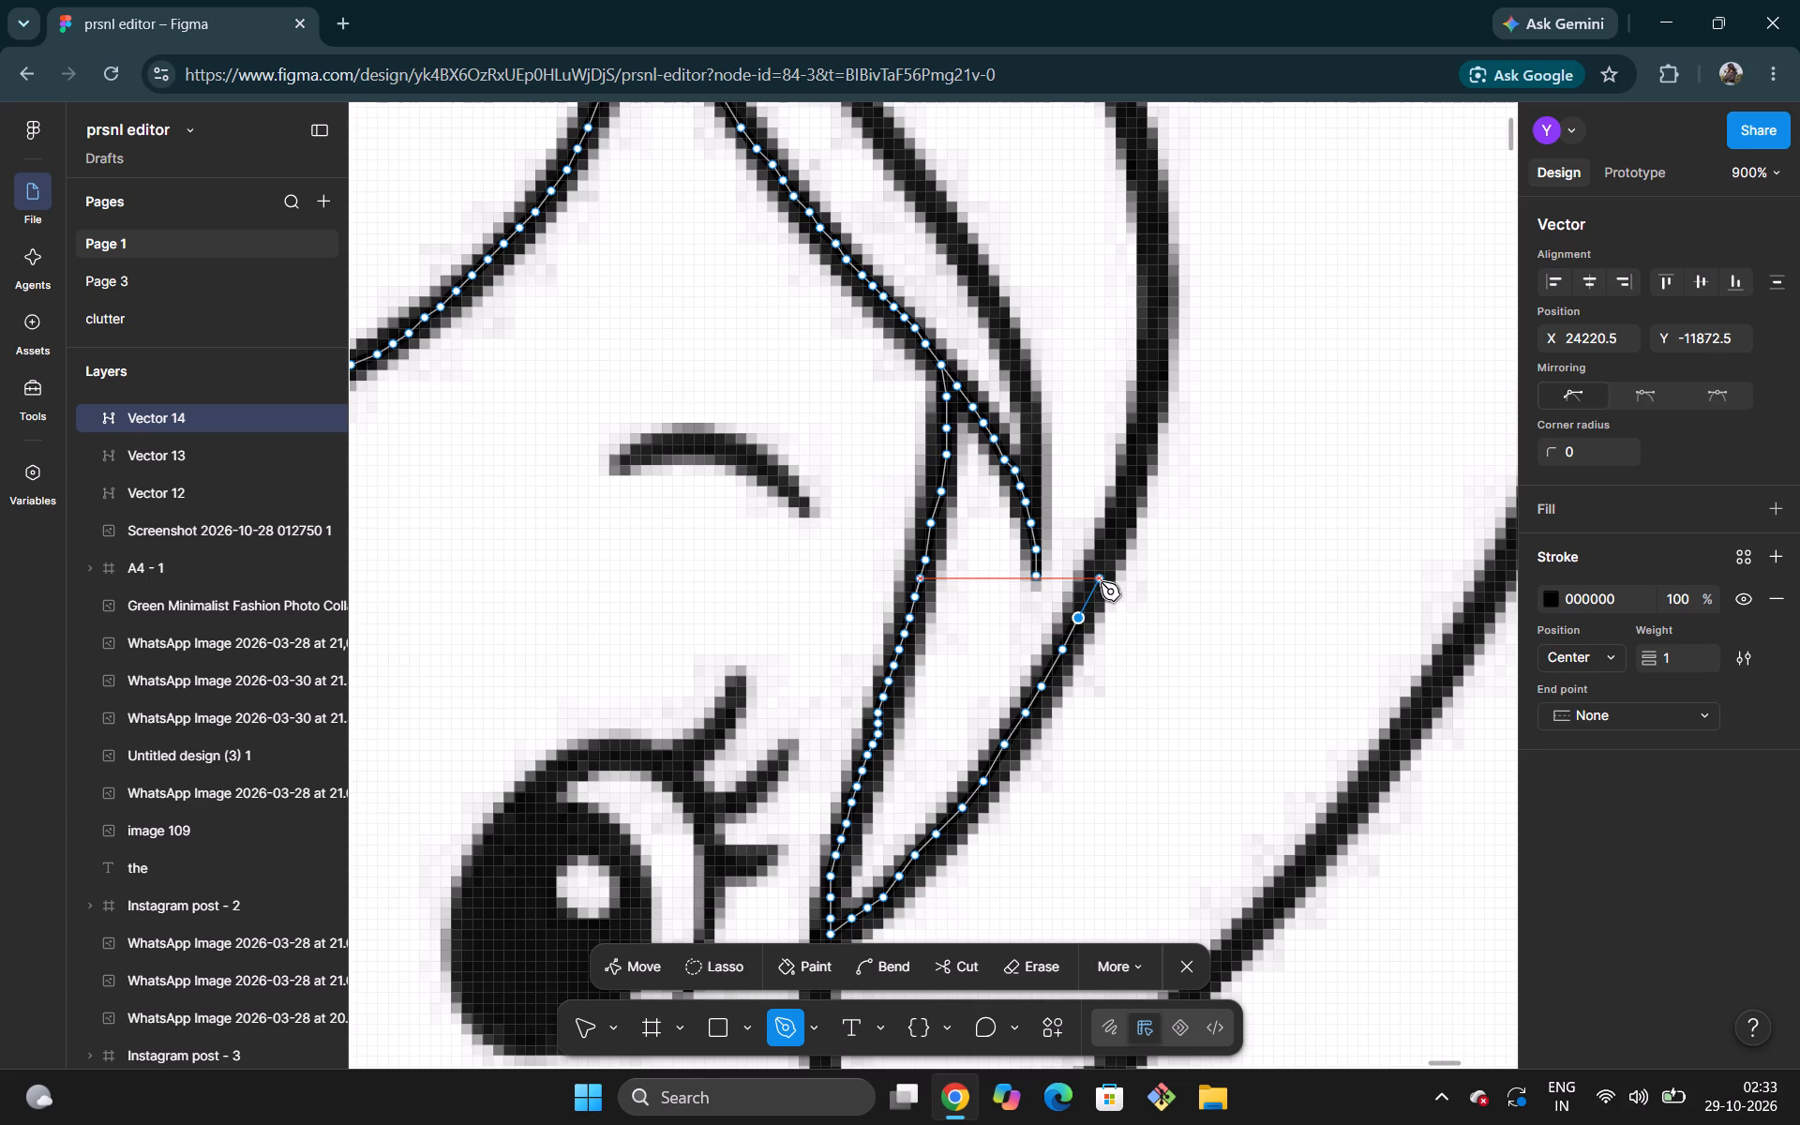
click(1101, 582)
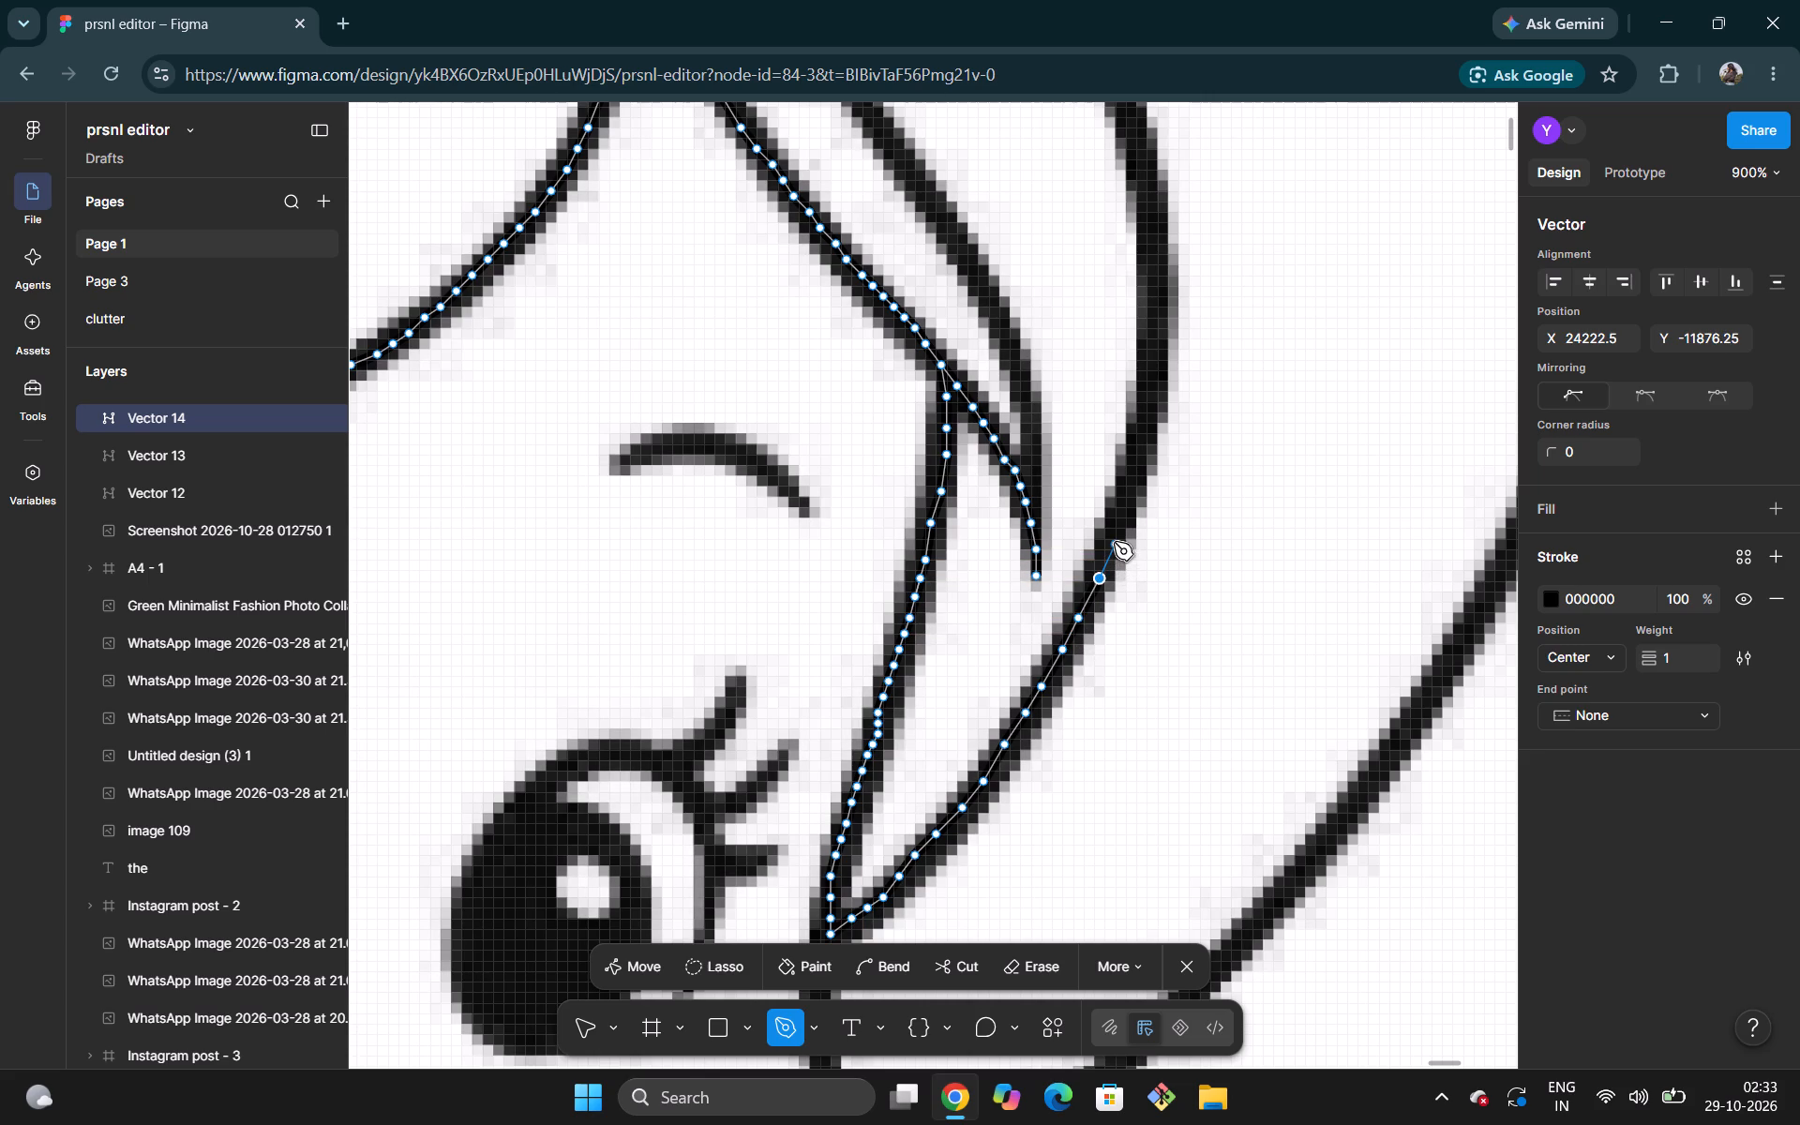
Extend the path with four points up the outer hair line to just above the eyebrow's level.
click(1116, 537)
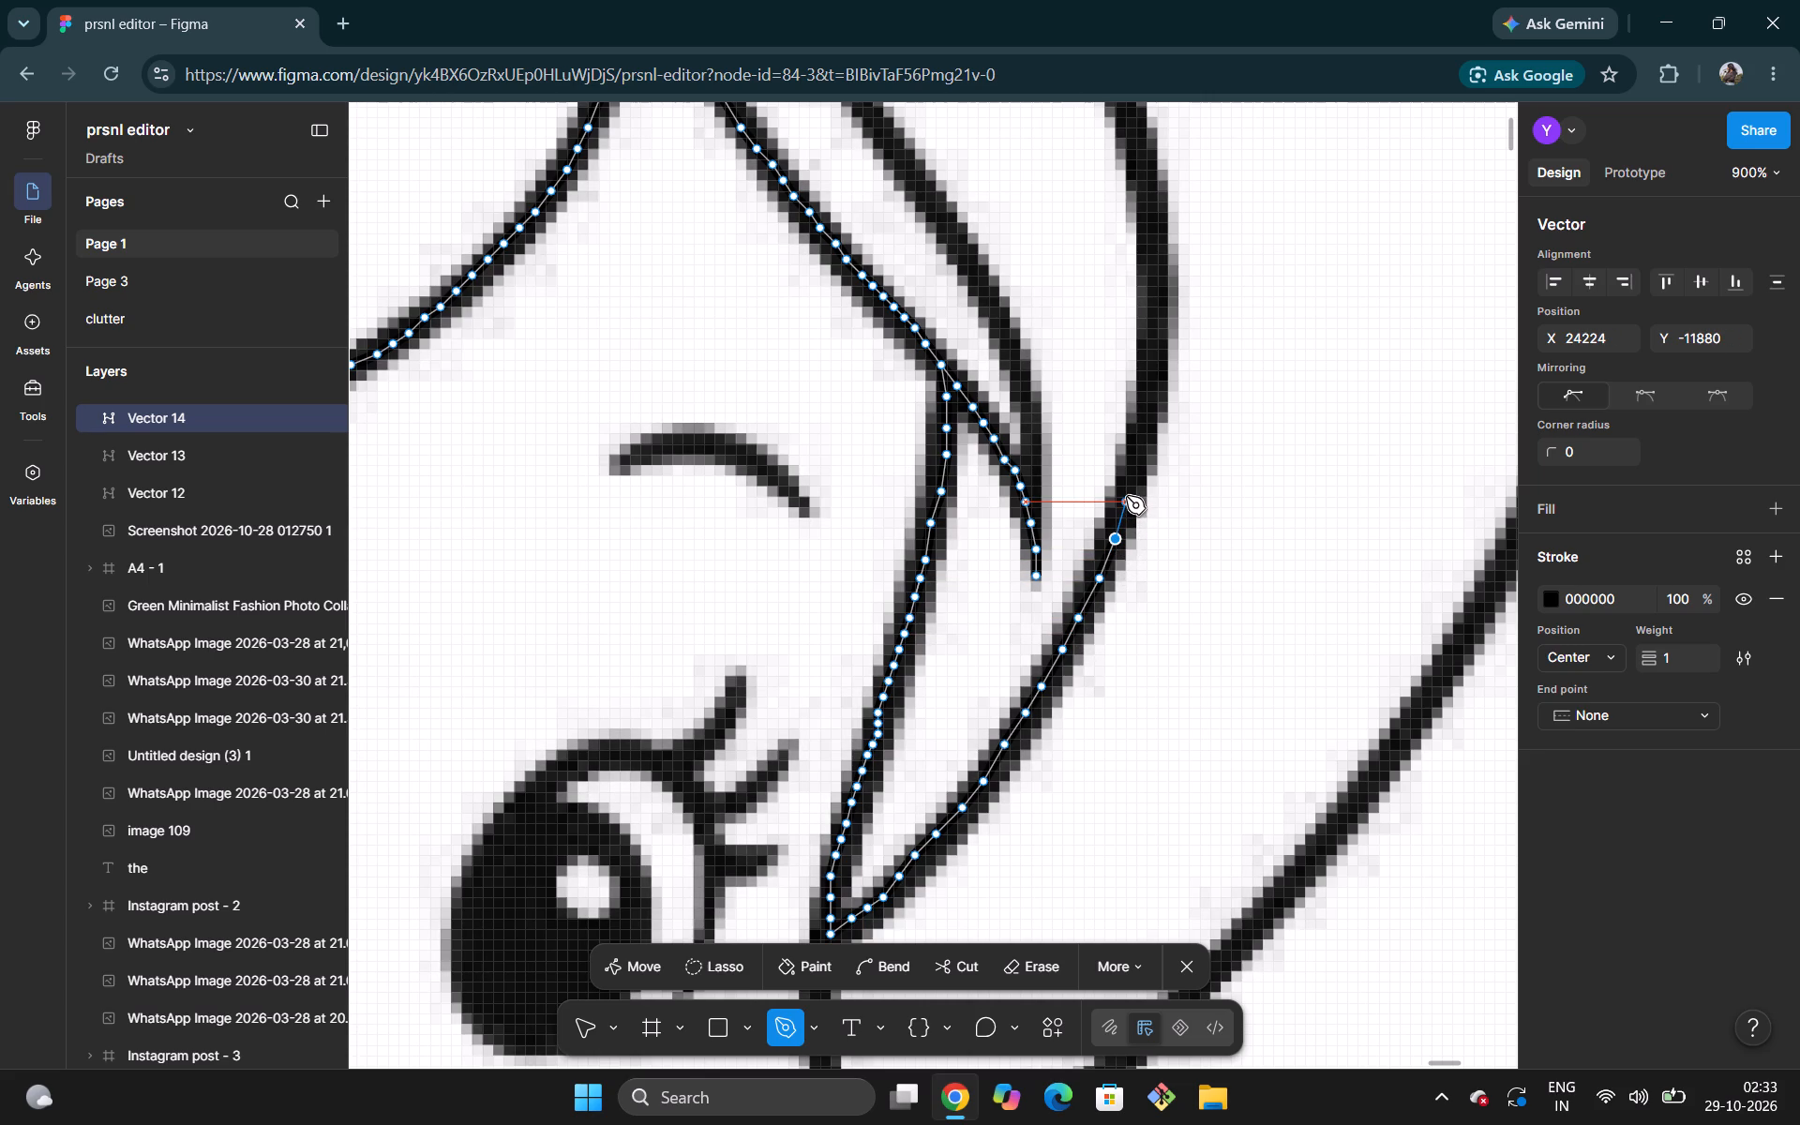
click(1128, 495)
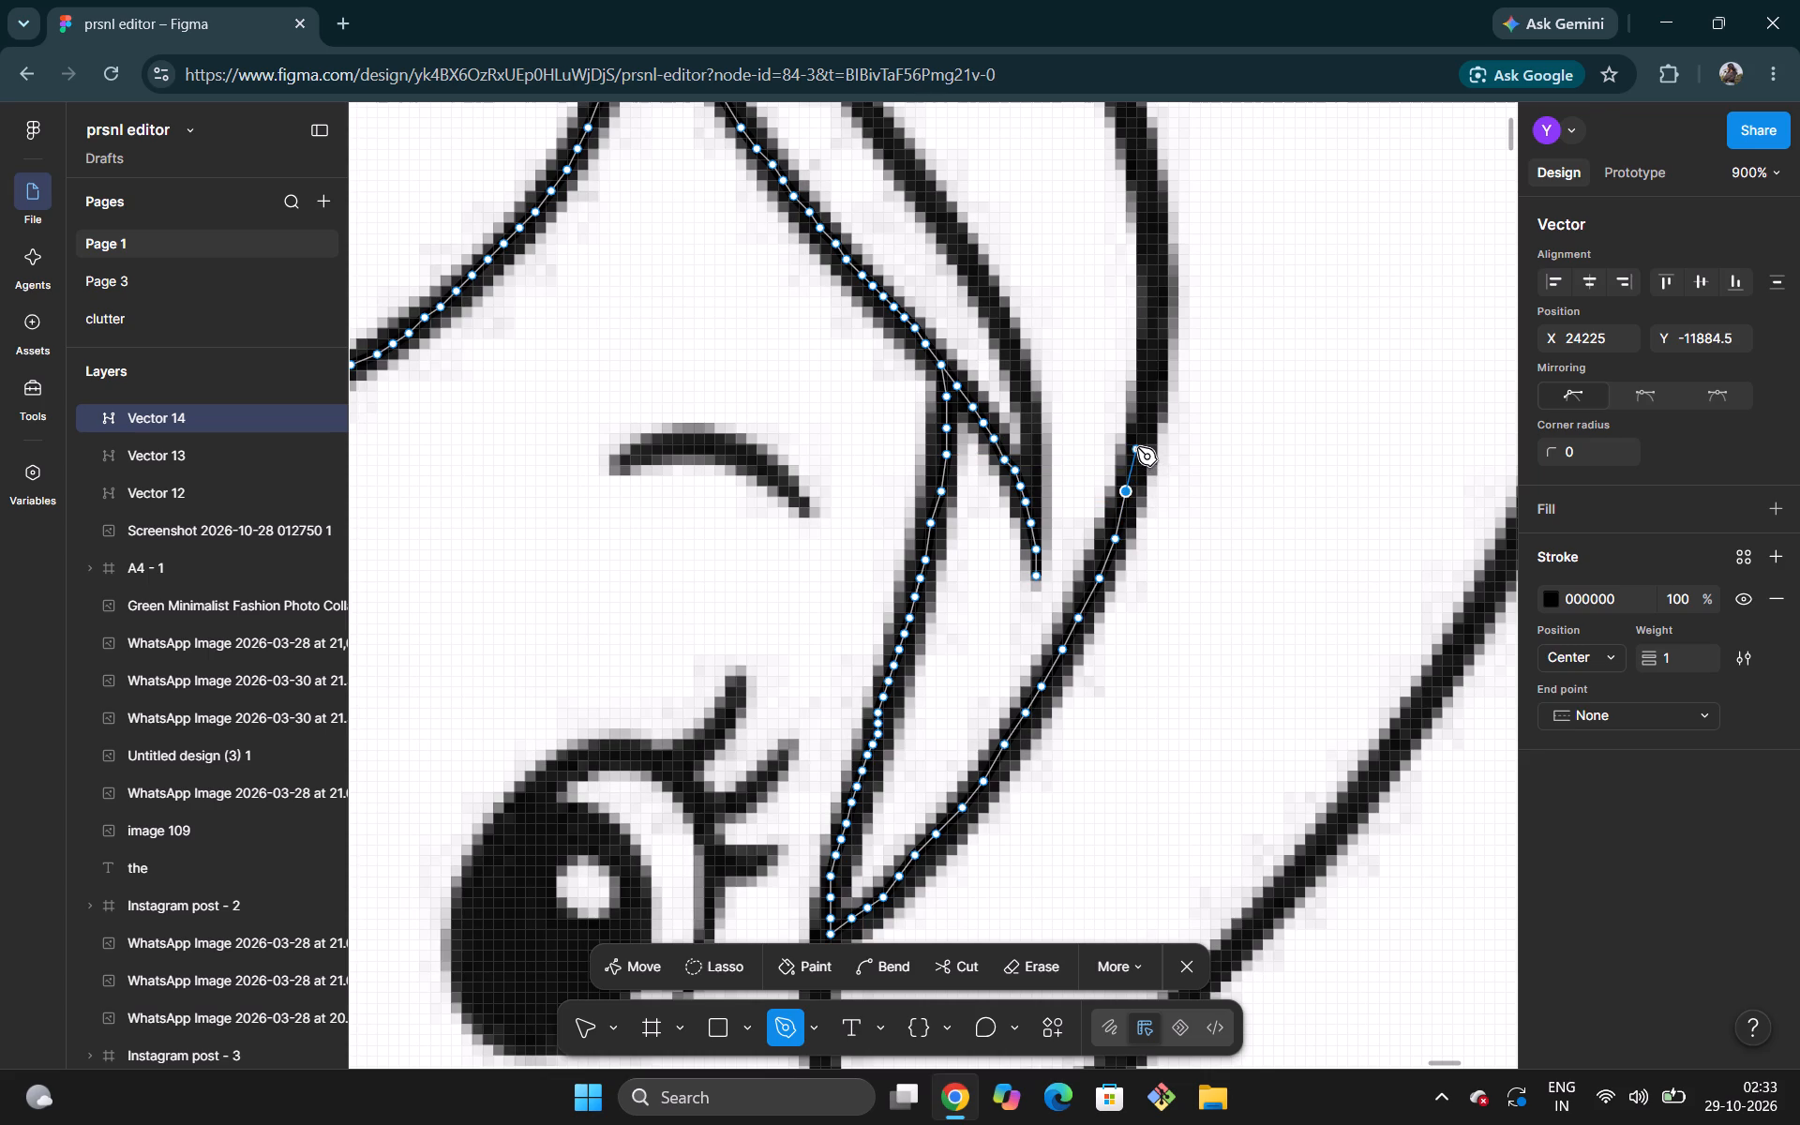
click(1137, 447)
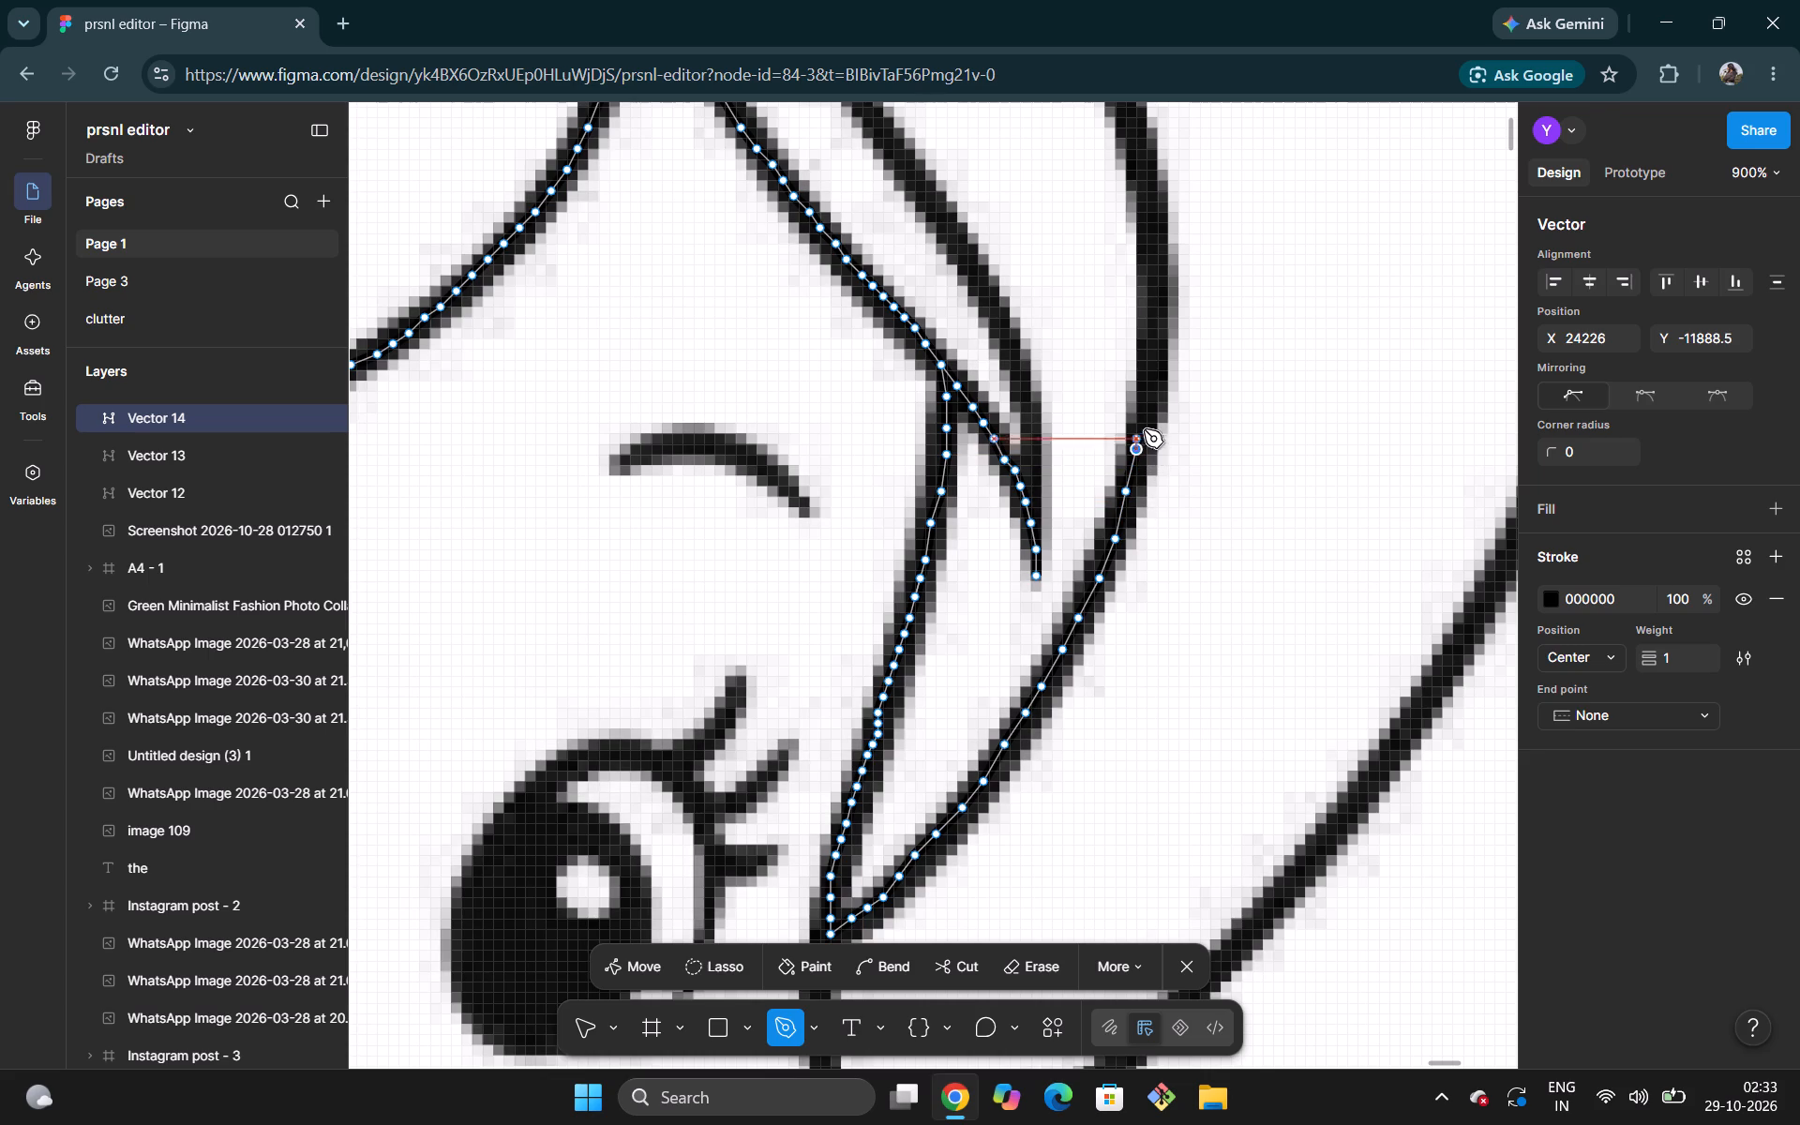
click(1147, 412)
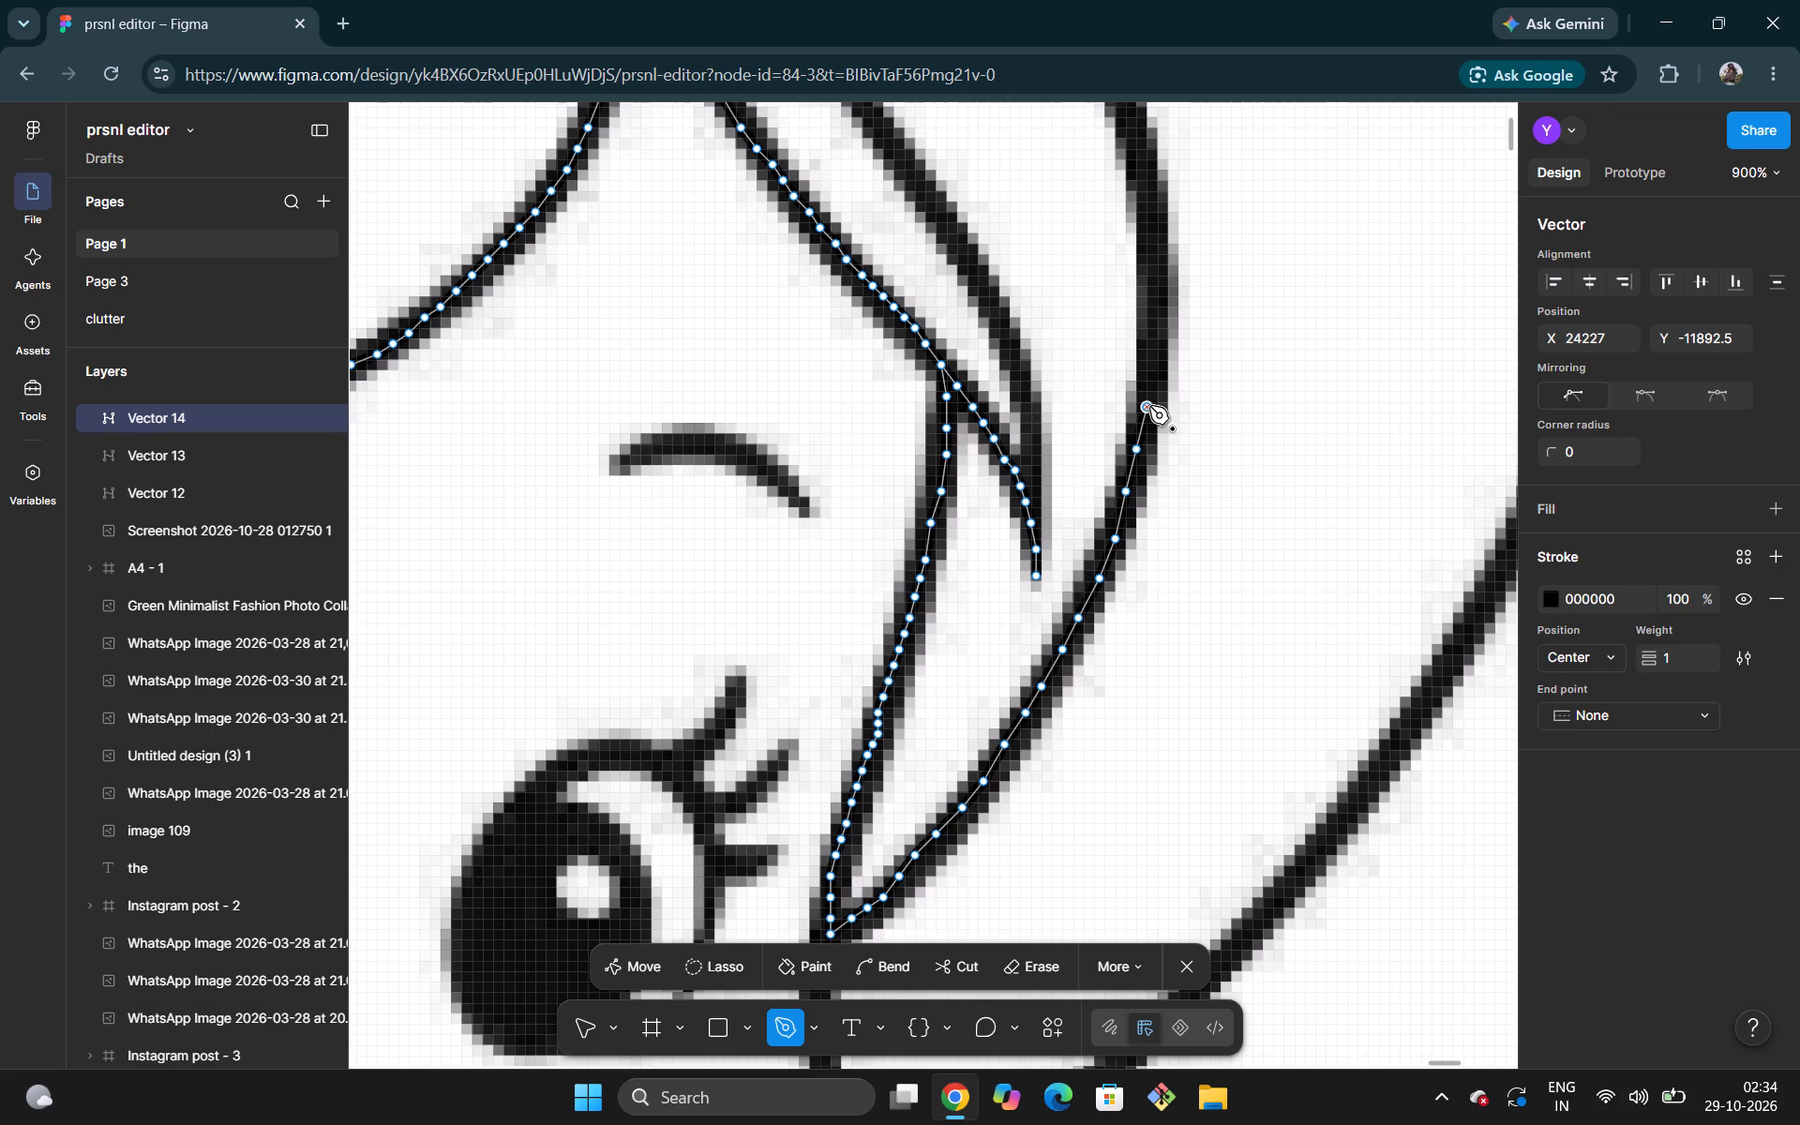
click(1149, 406)
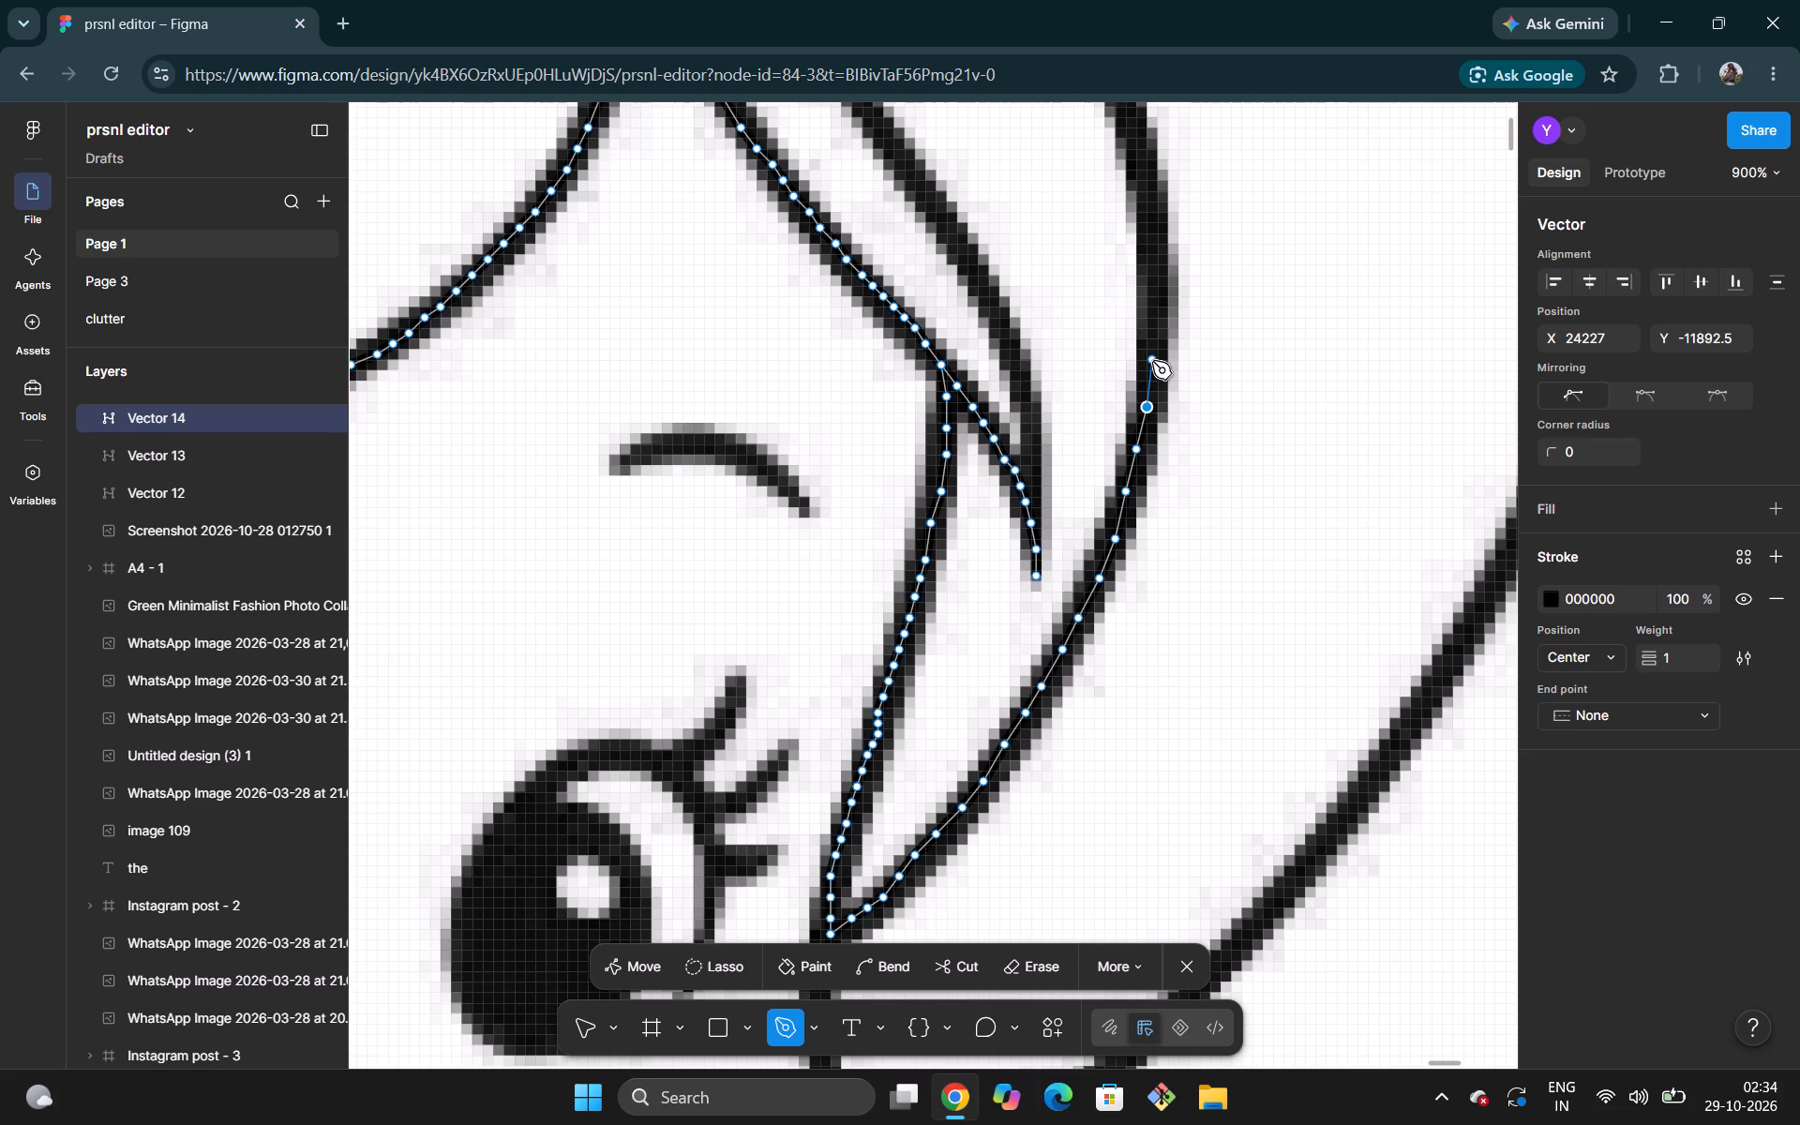
Continue up the outer hair line with six points to about the short inner strand's mid-height, undoing and re-placing the fourth.
click(1152, 361)
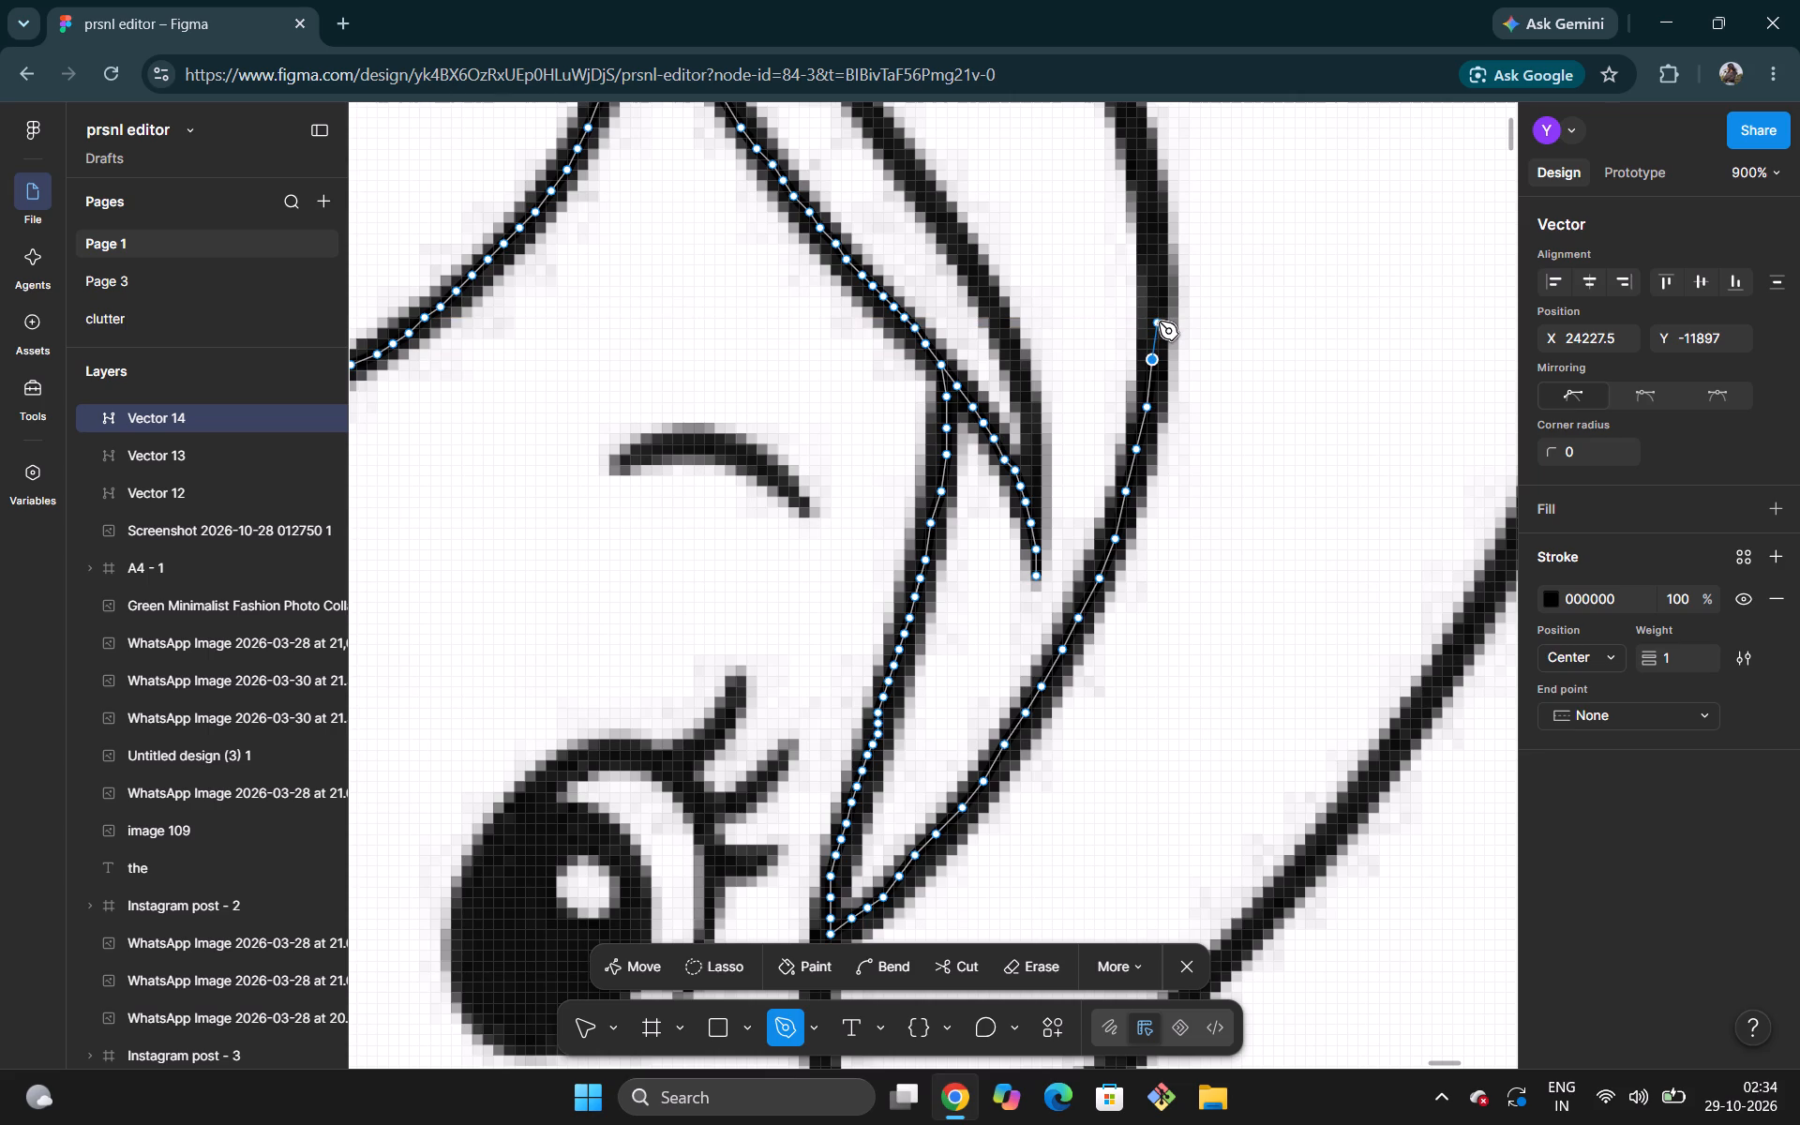
click(1157, 323)
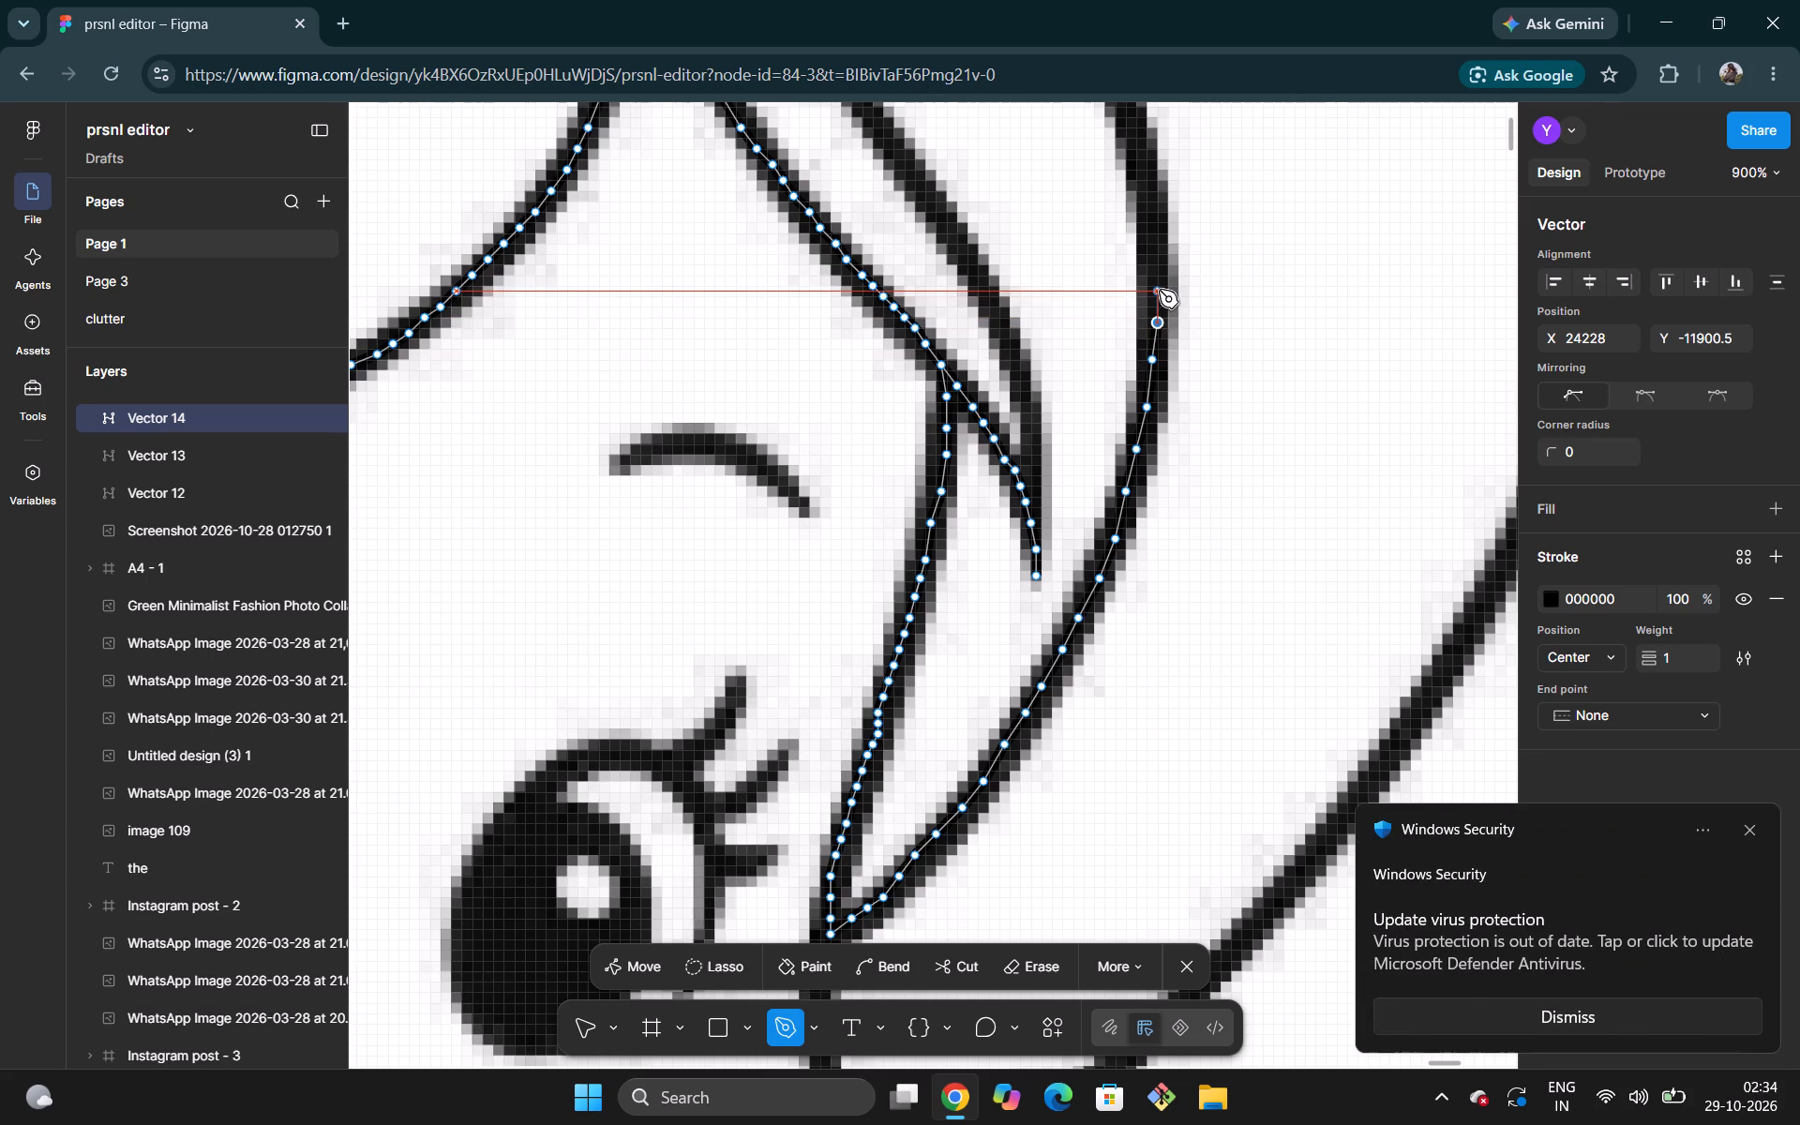
click(1159, 290)
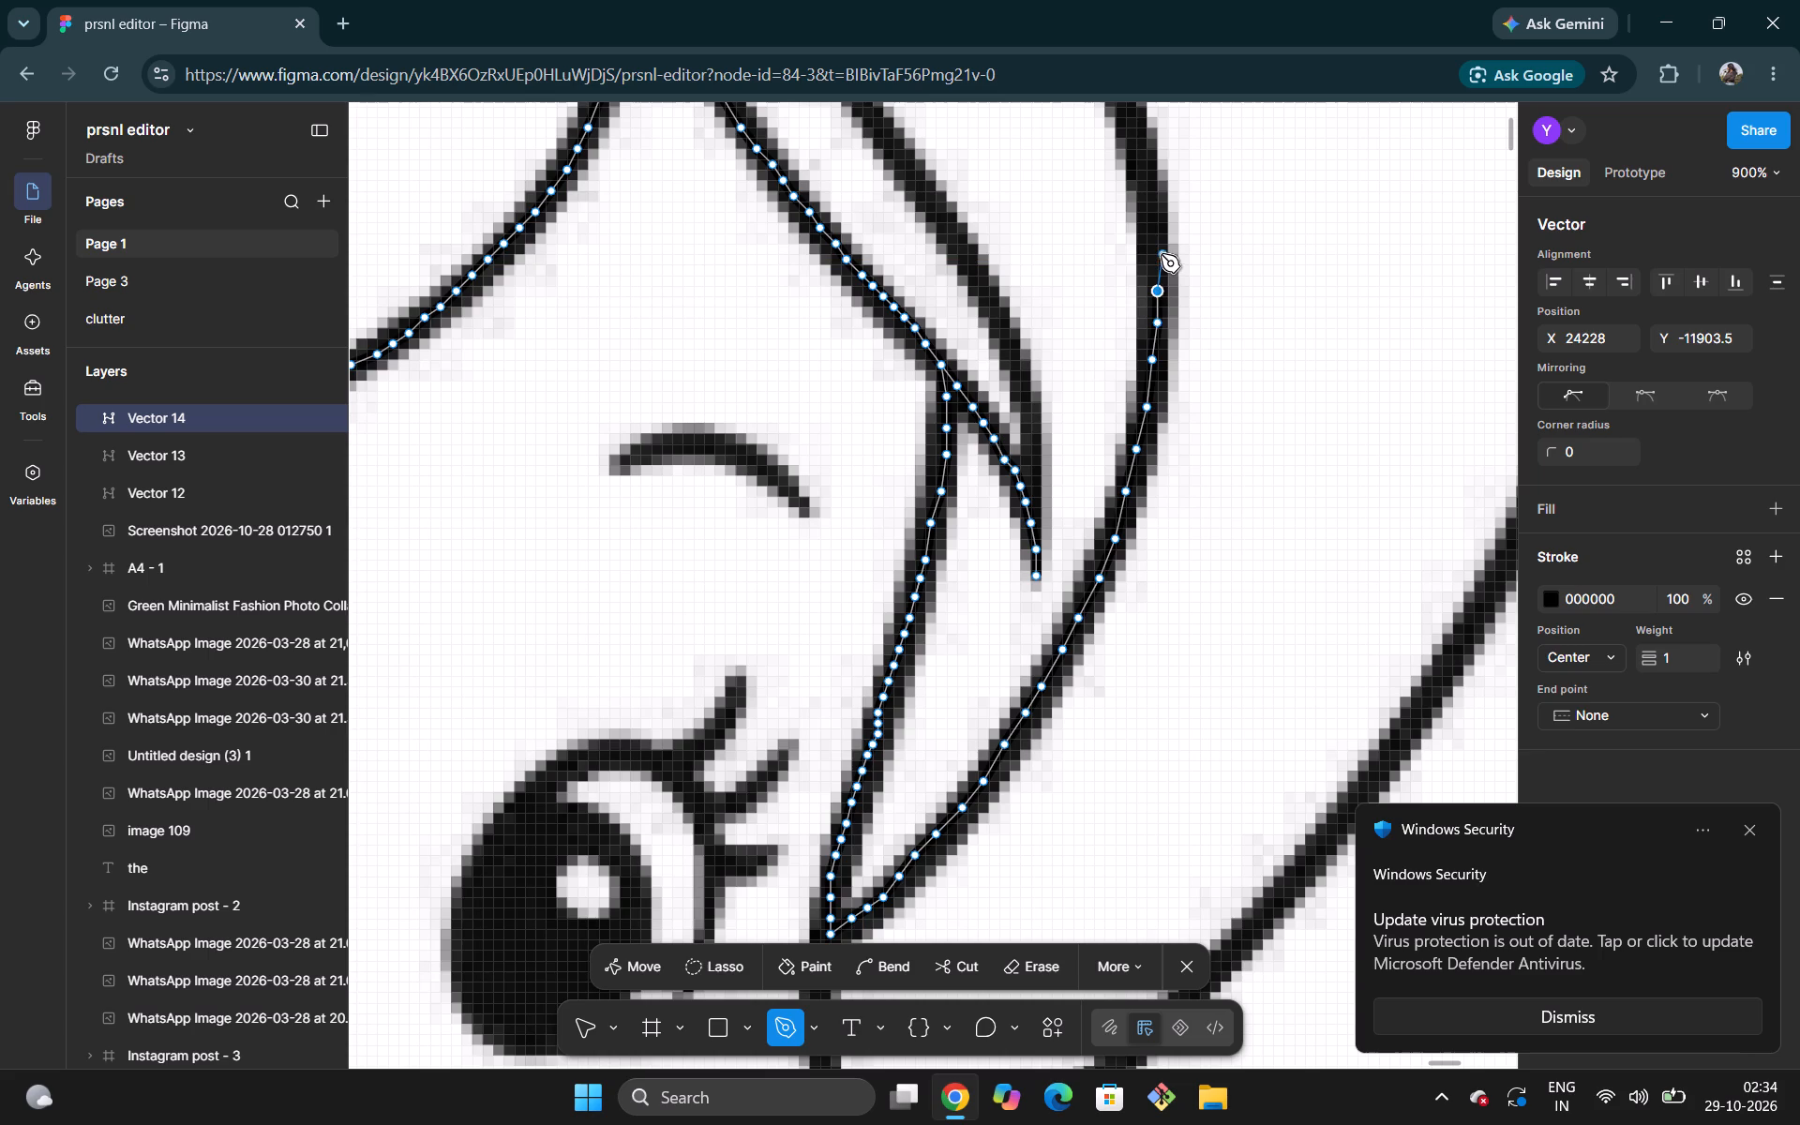
click(1160, 254)
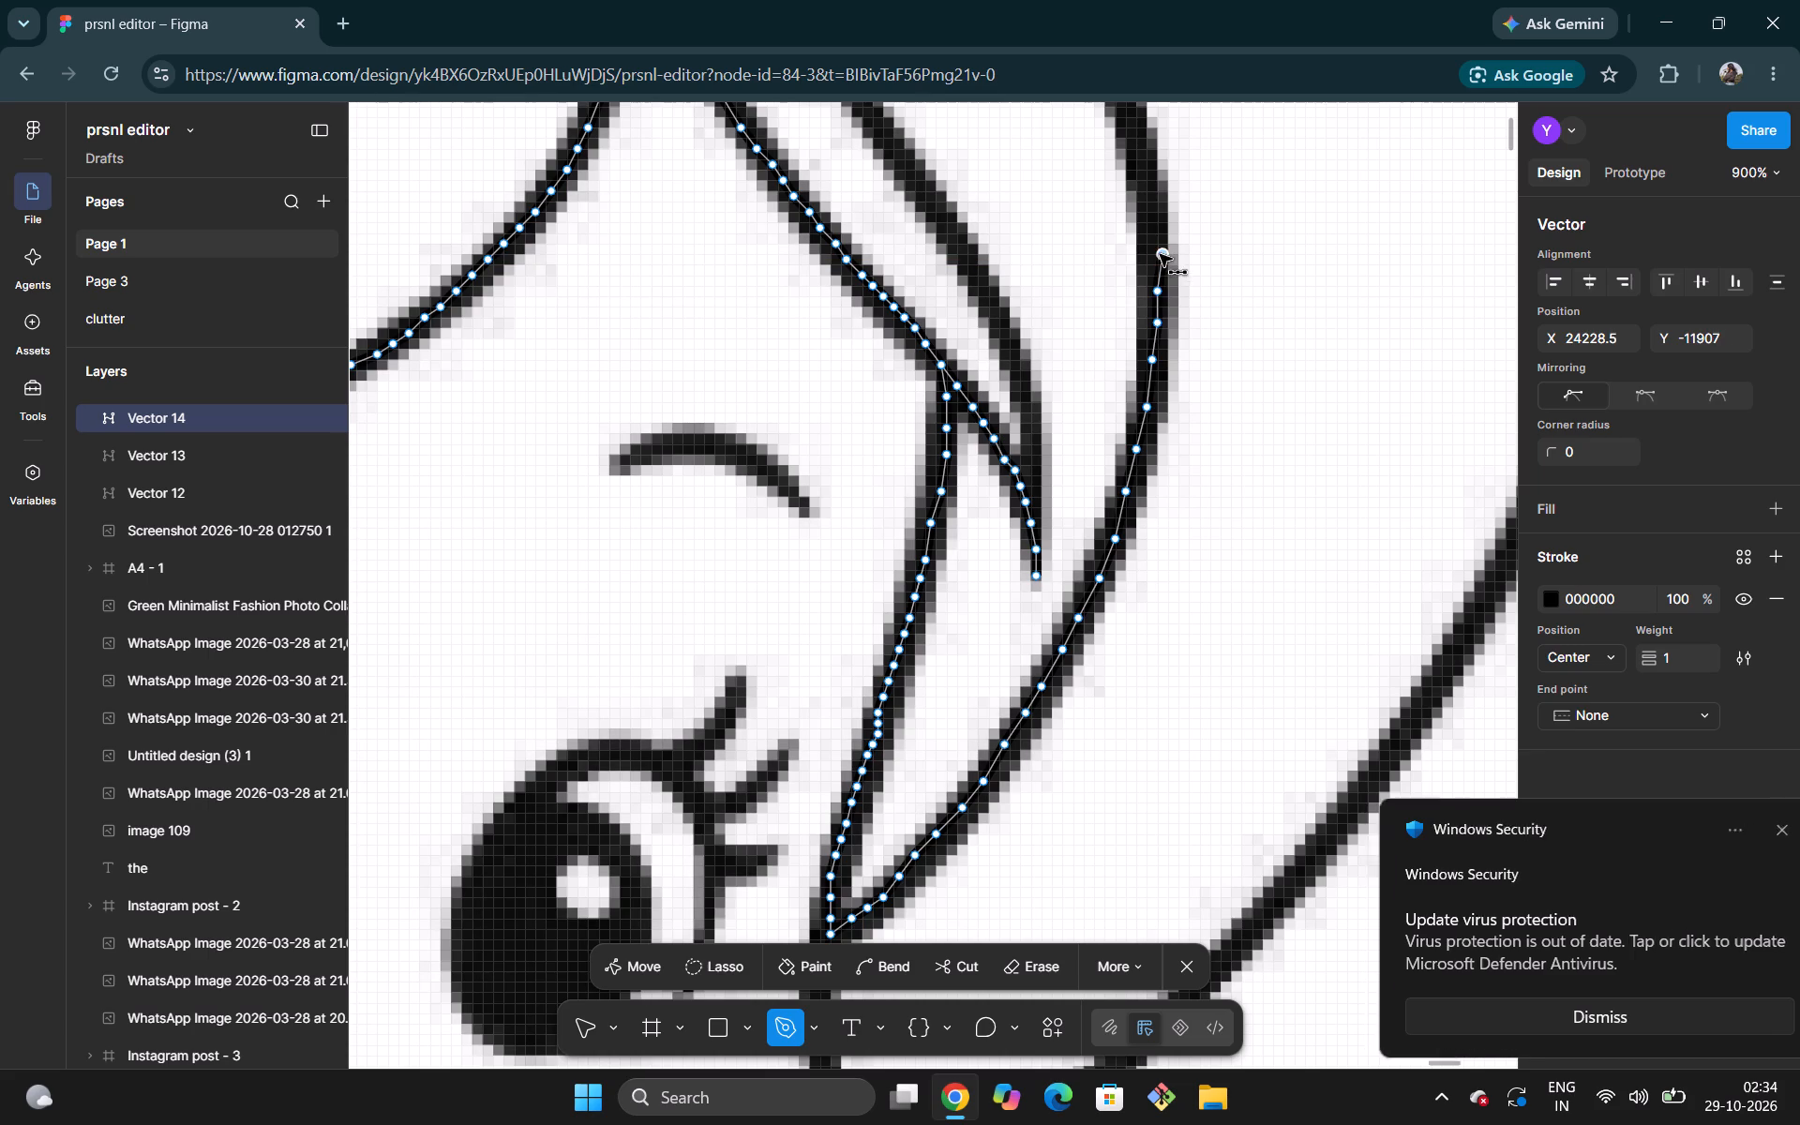
key(ctrl+z)
click(1154, 249)
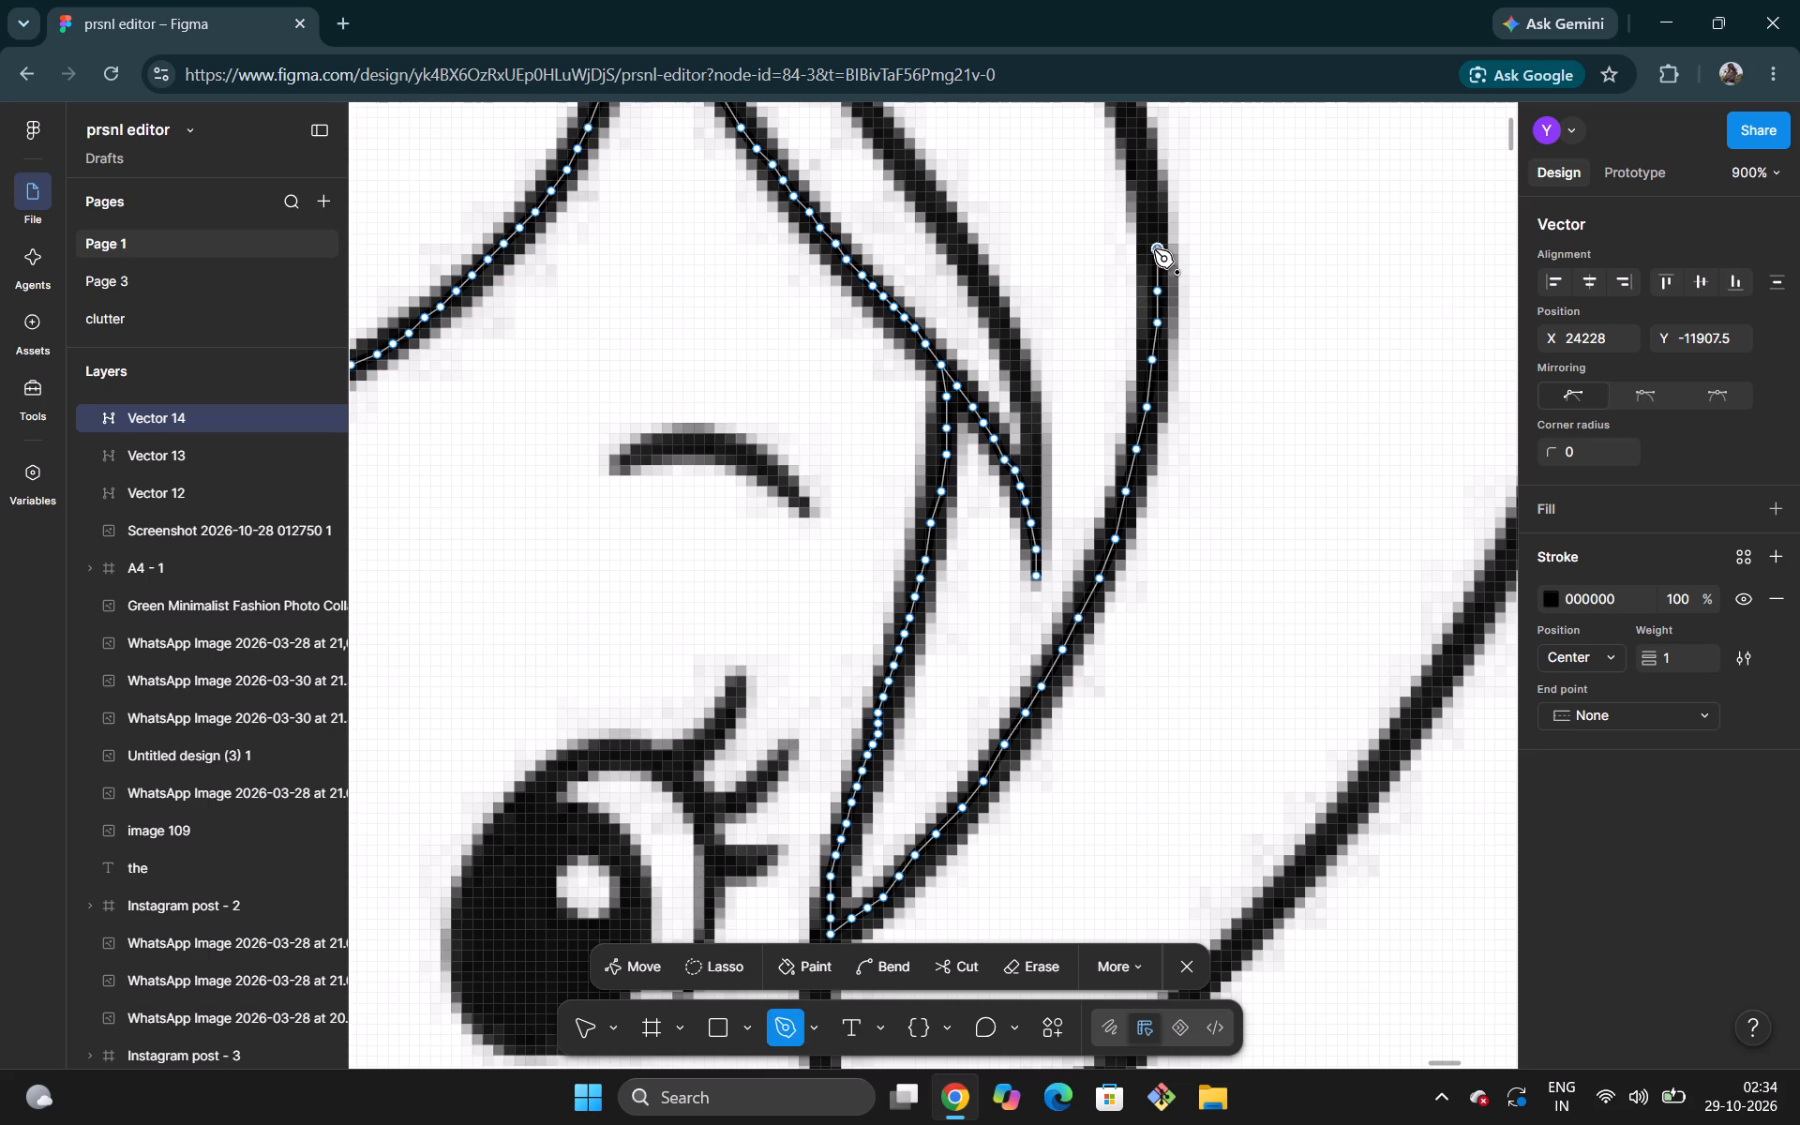
click(1156, 202)
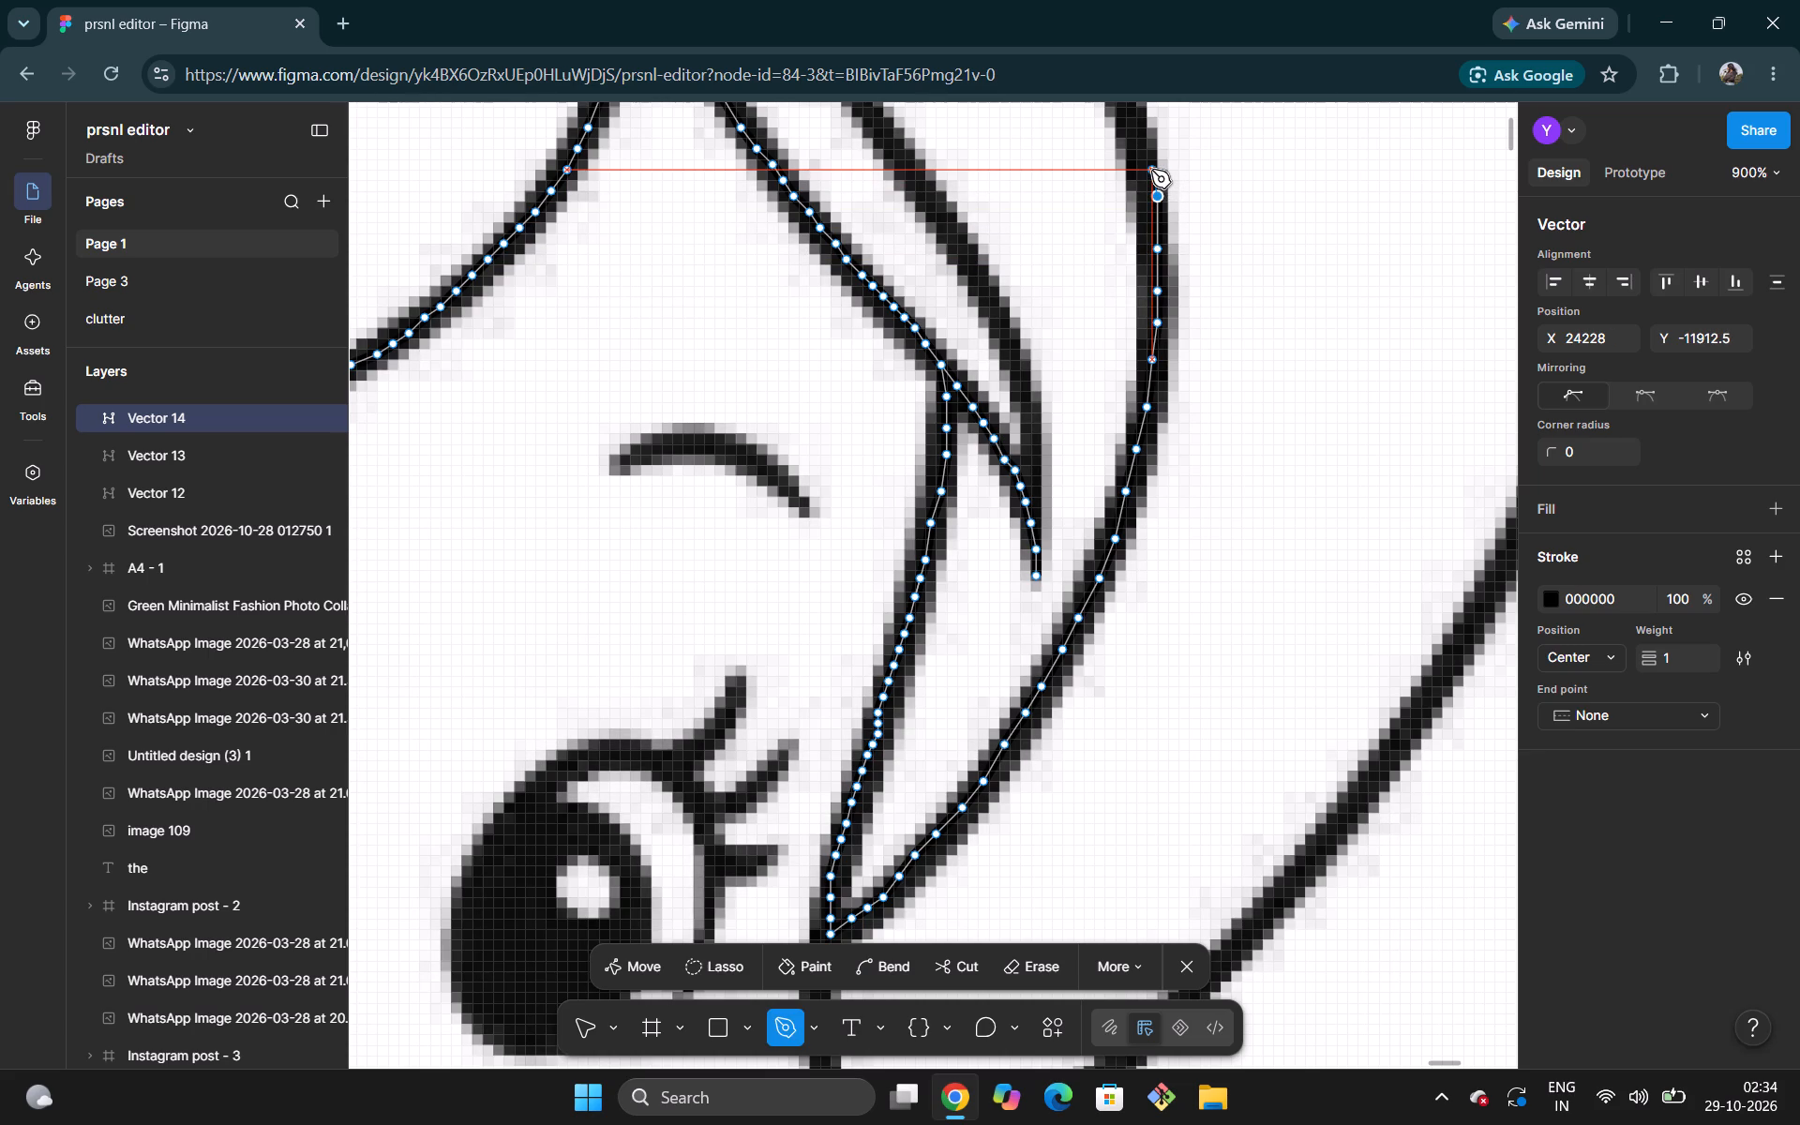
click(1150, 170)
scroll(1150, 170, up, 1)
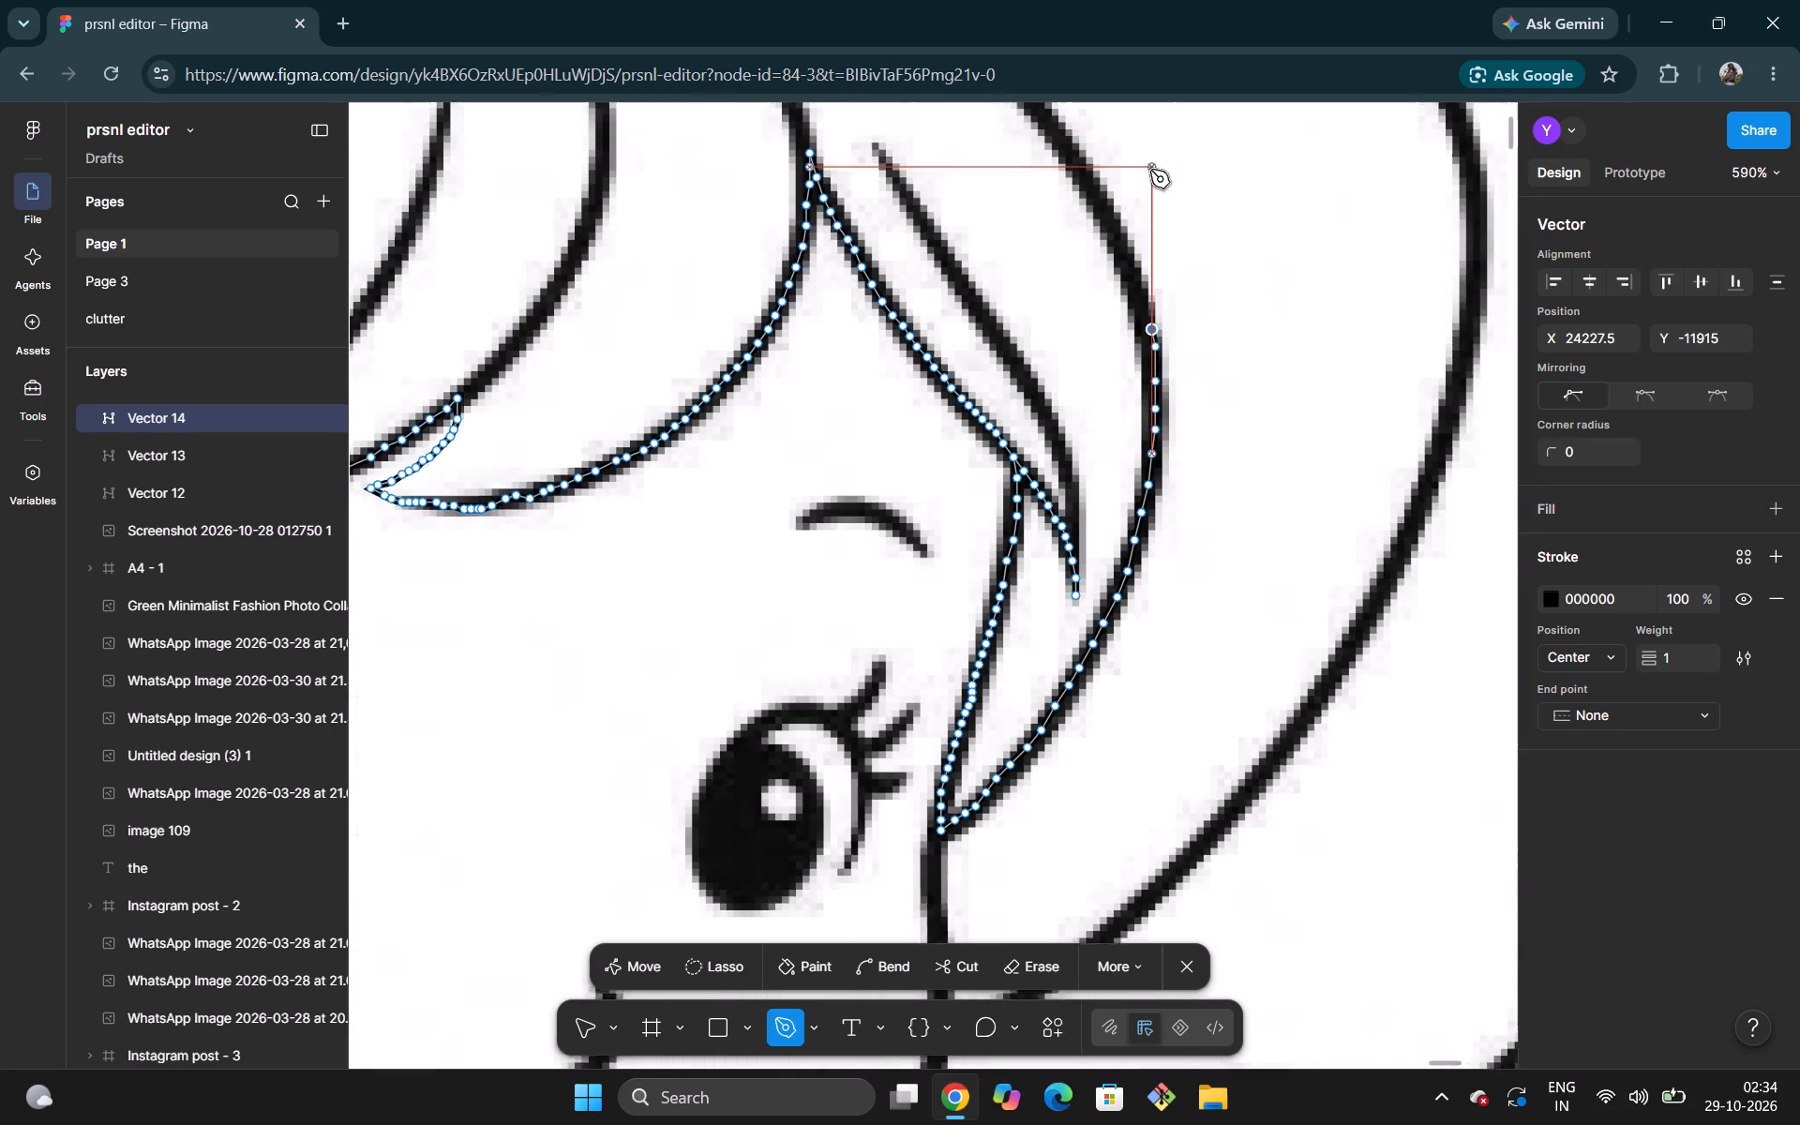
scroll(1150, 170, up, 1)
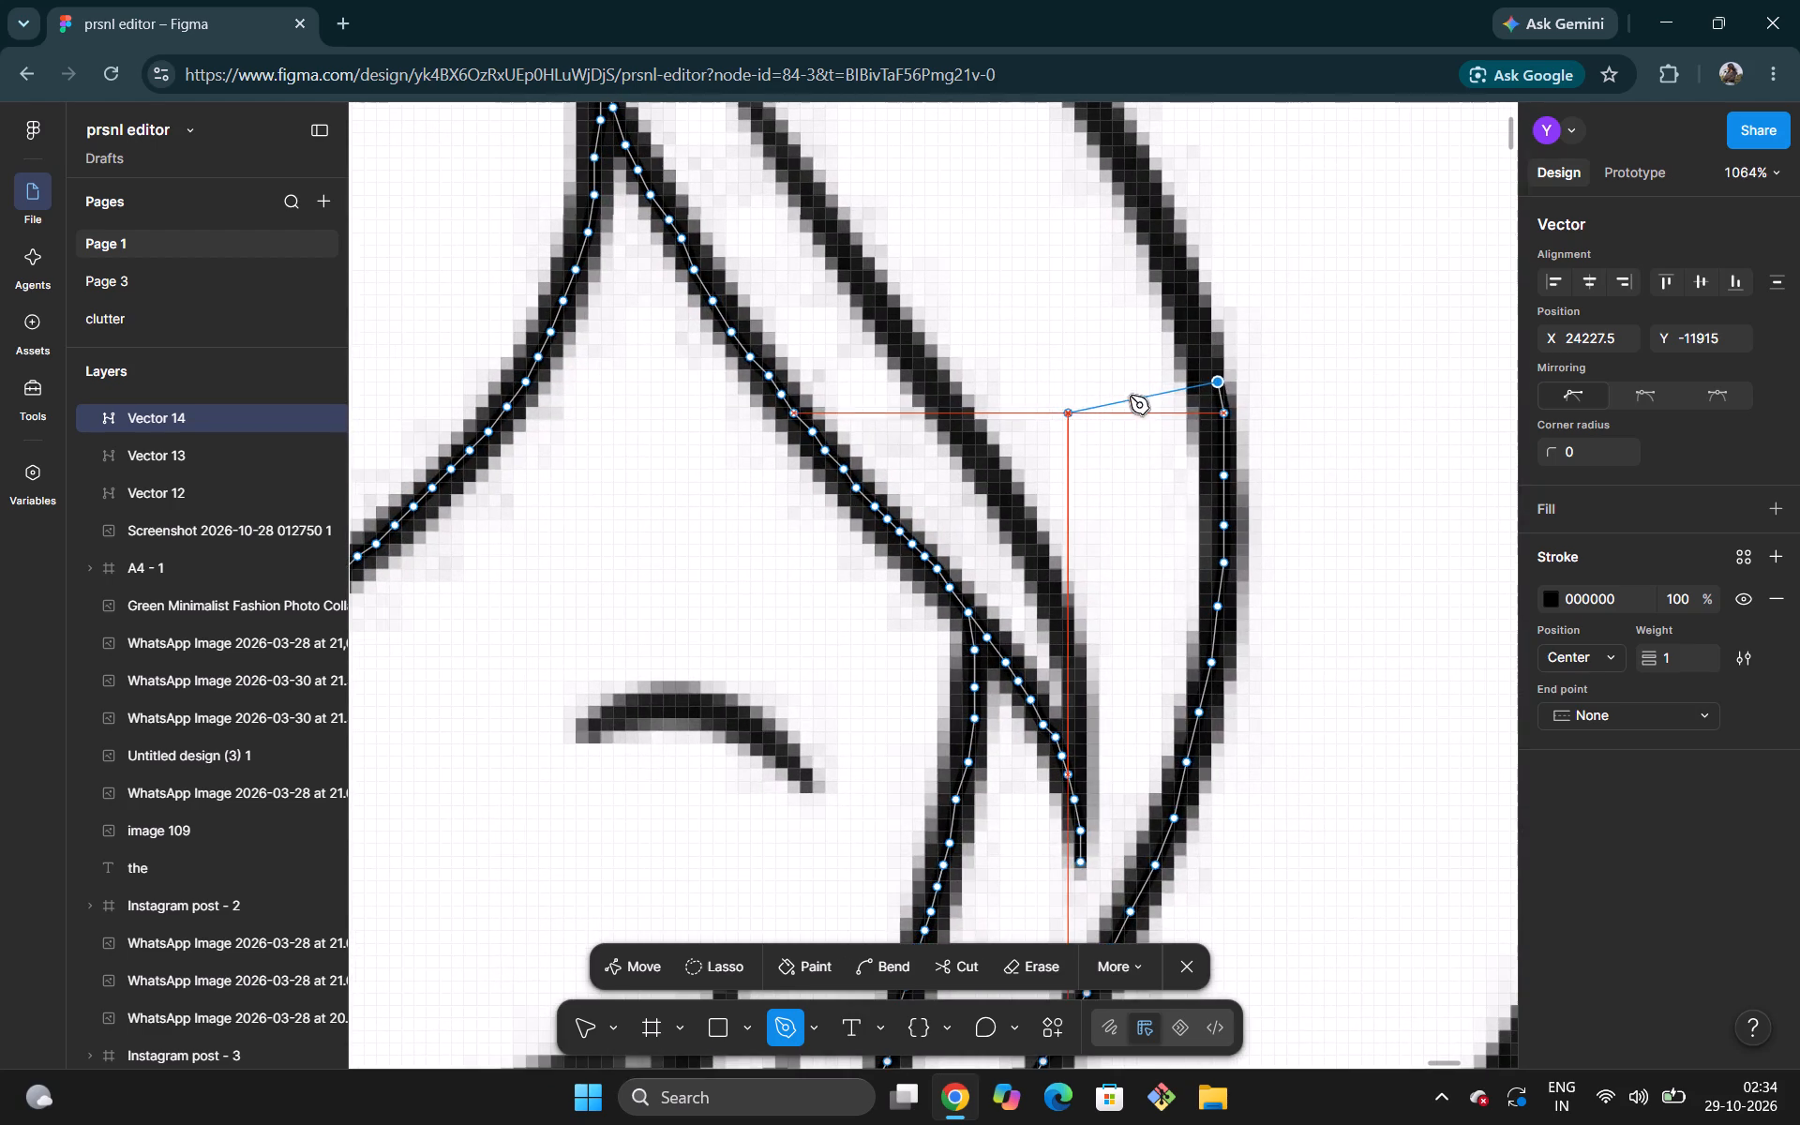
scroll(1245, 375, up, 1)
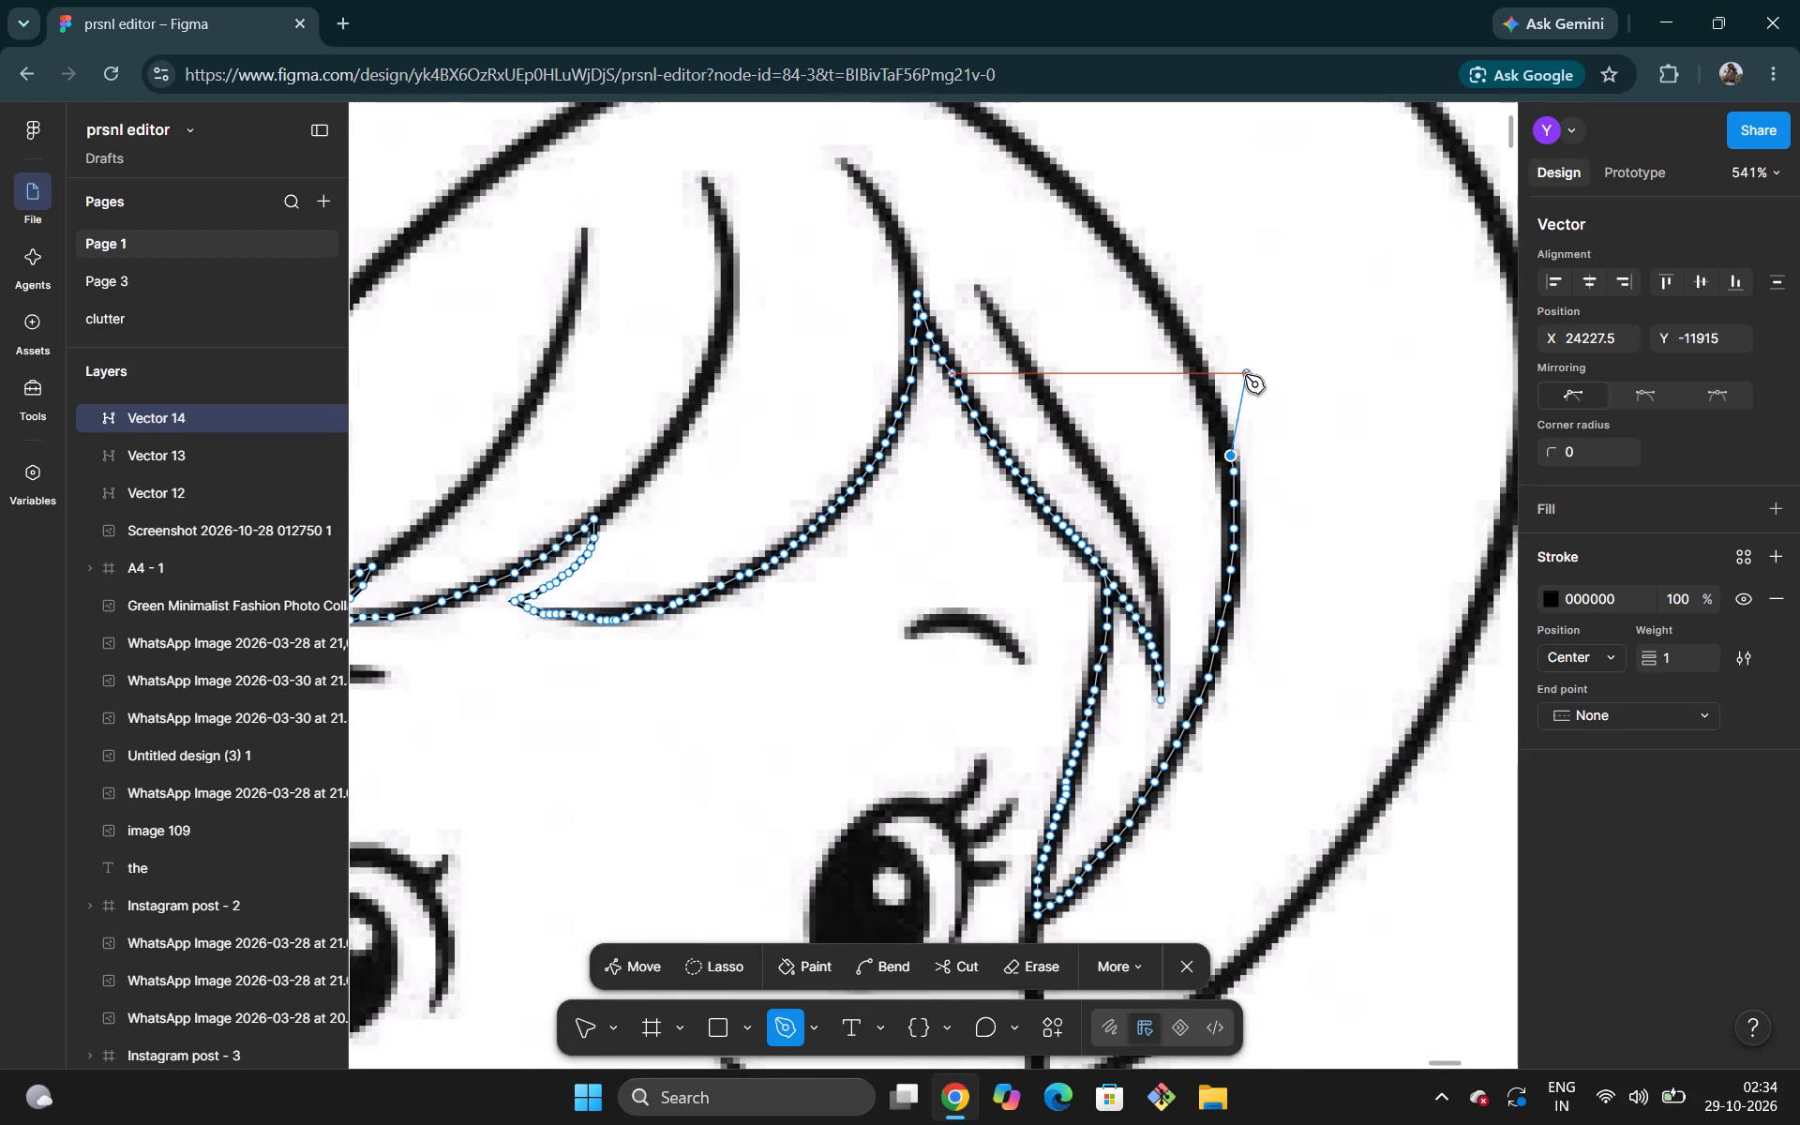
Continue the path up the outer hair line with six points to just below the short inner strand's upper tip level.
scroll(1245, 375, left, 1)
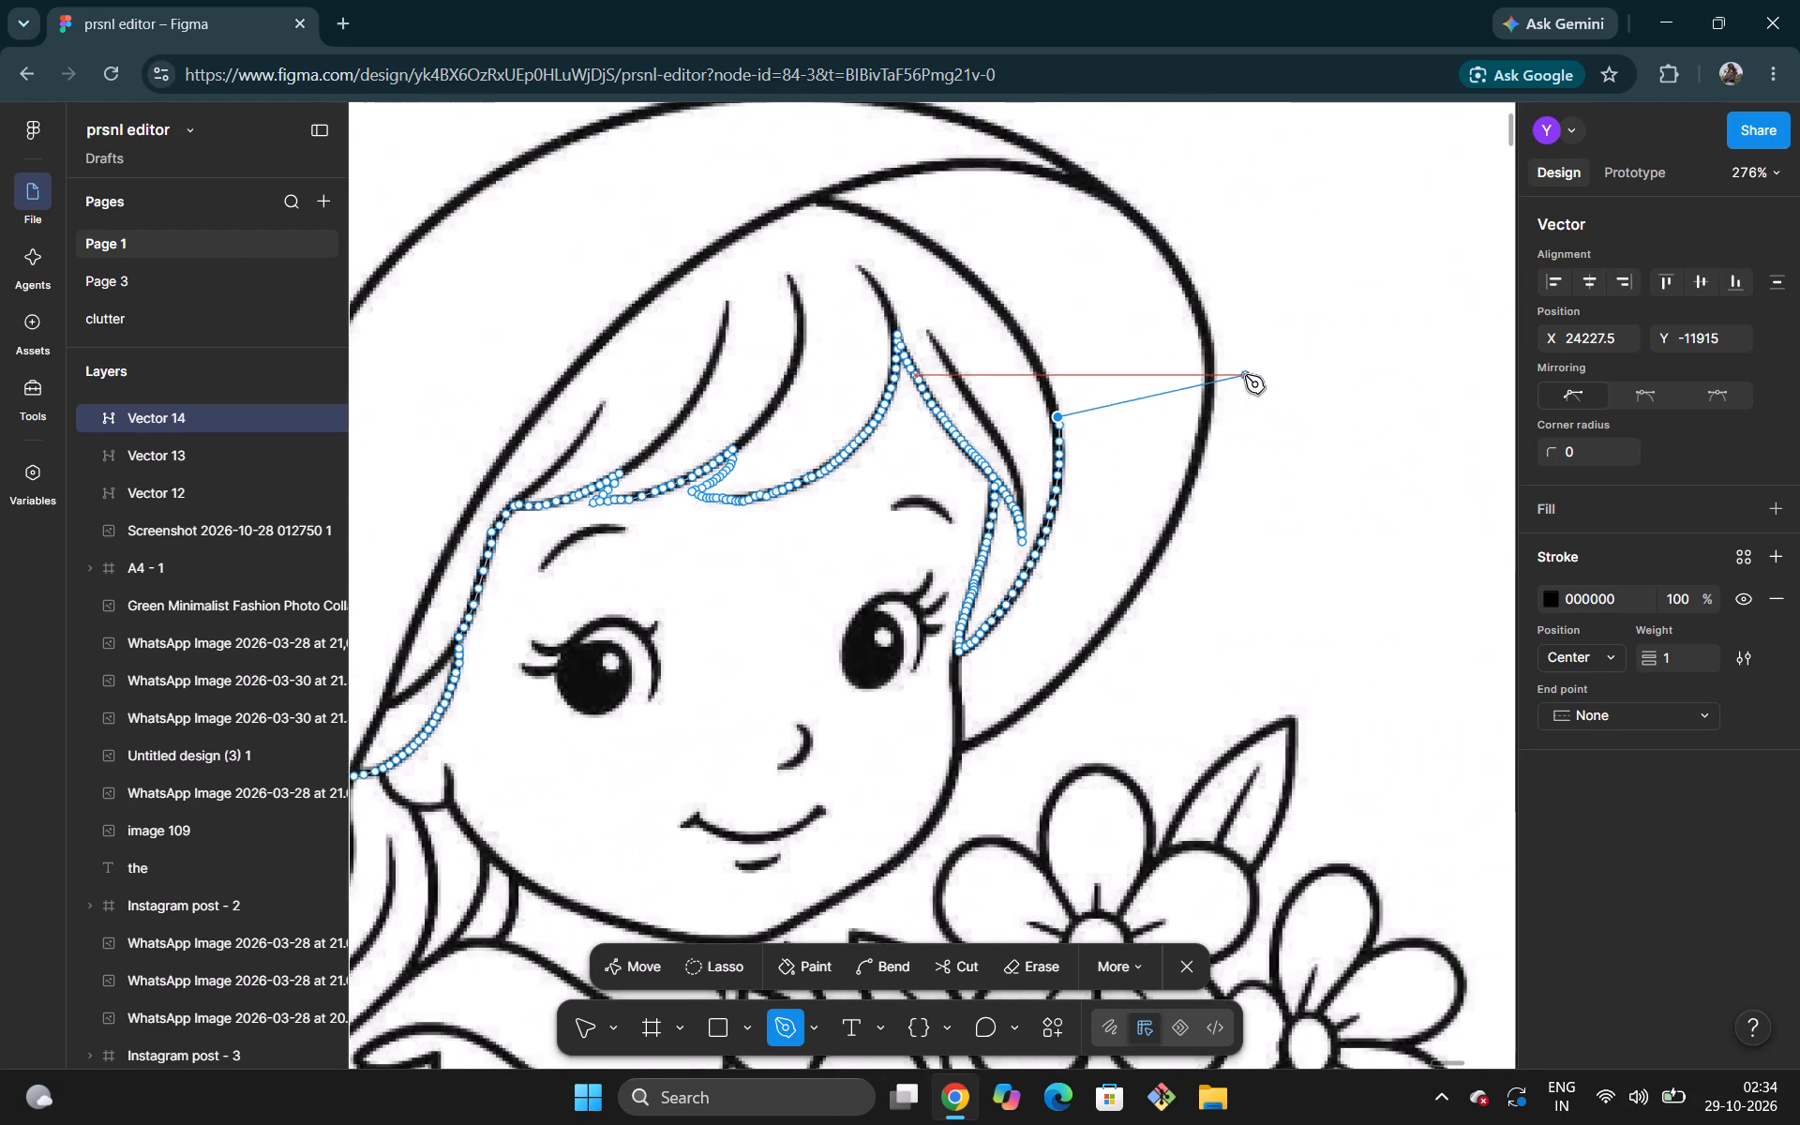
scroll(1239, 316, right, 1)
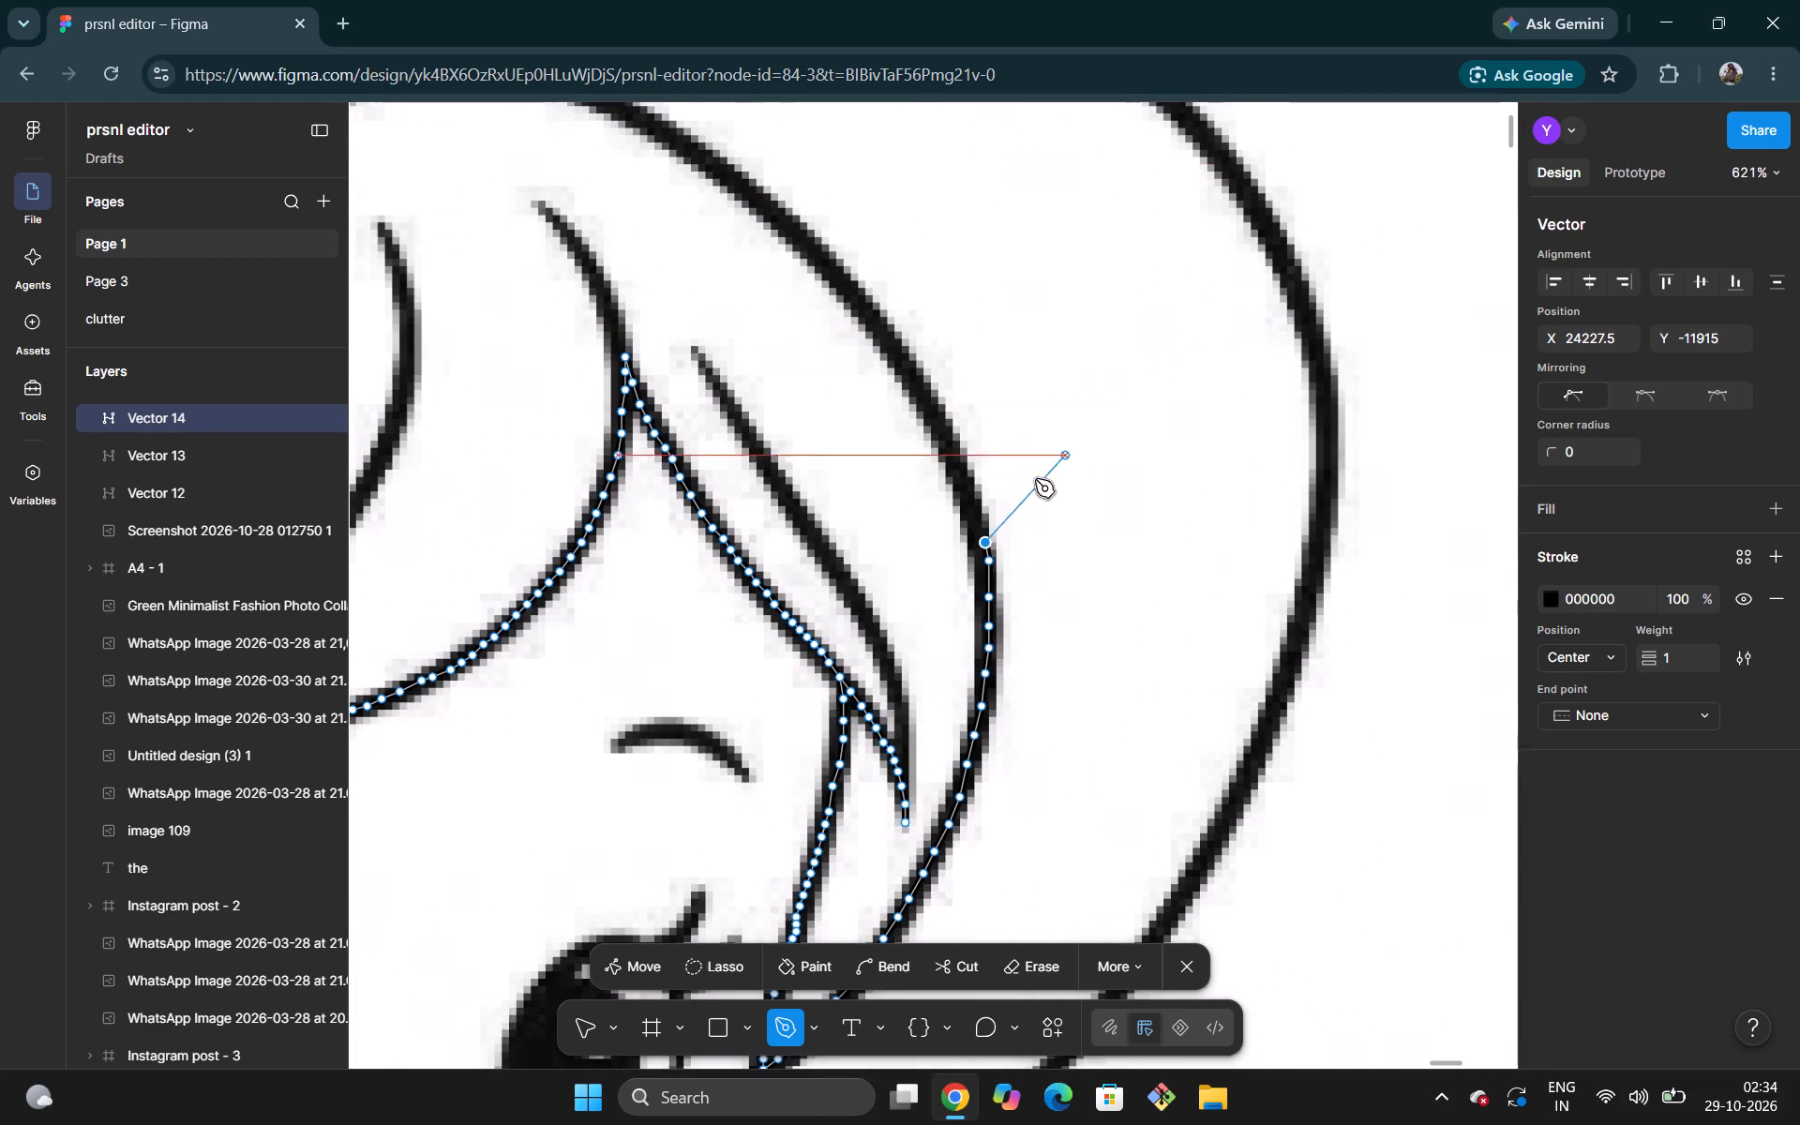
click(973, 520)
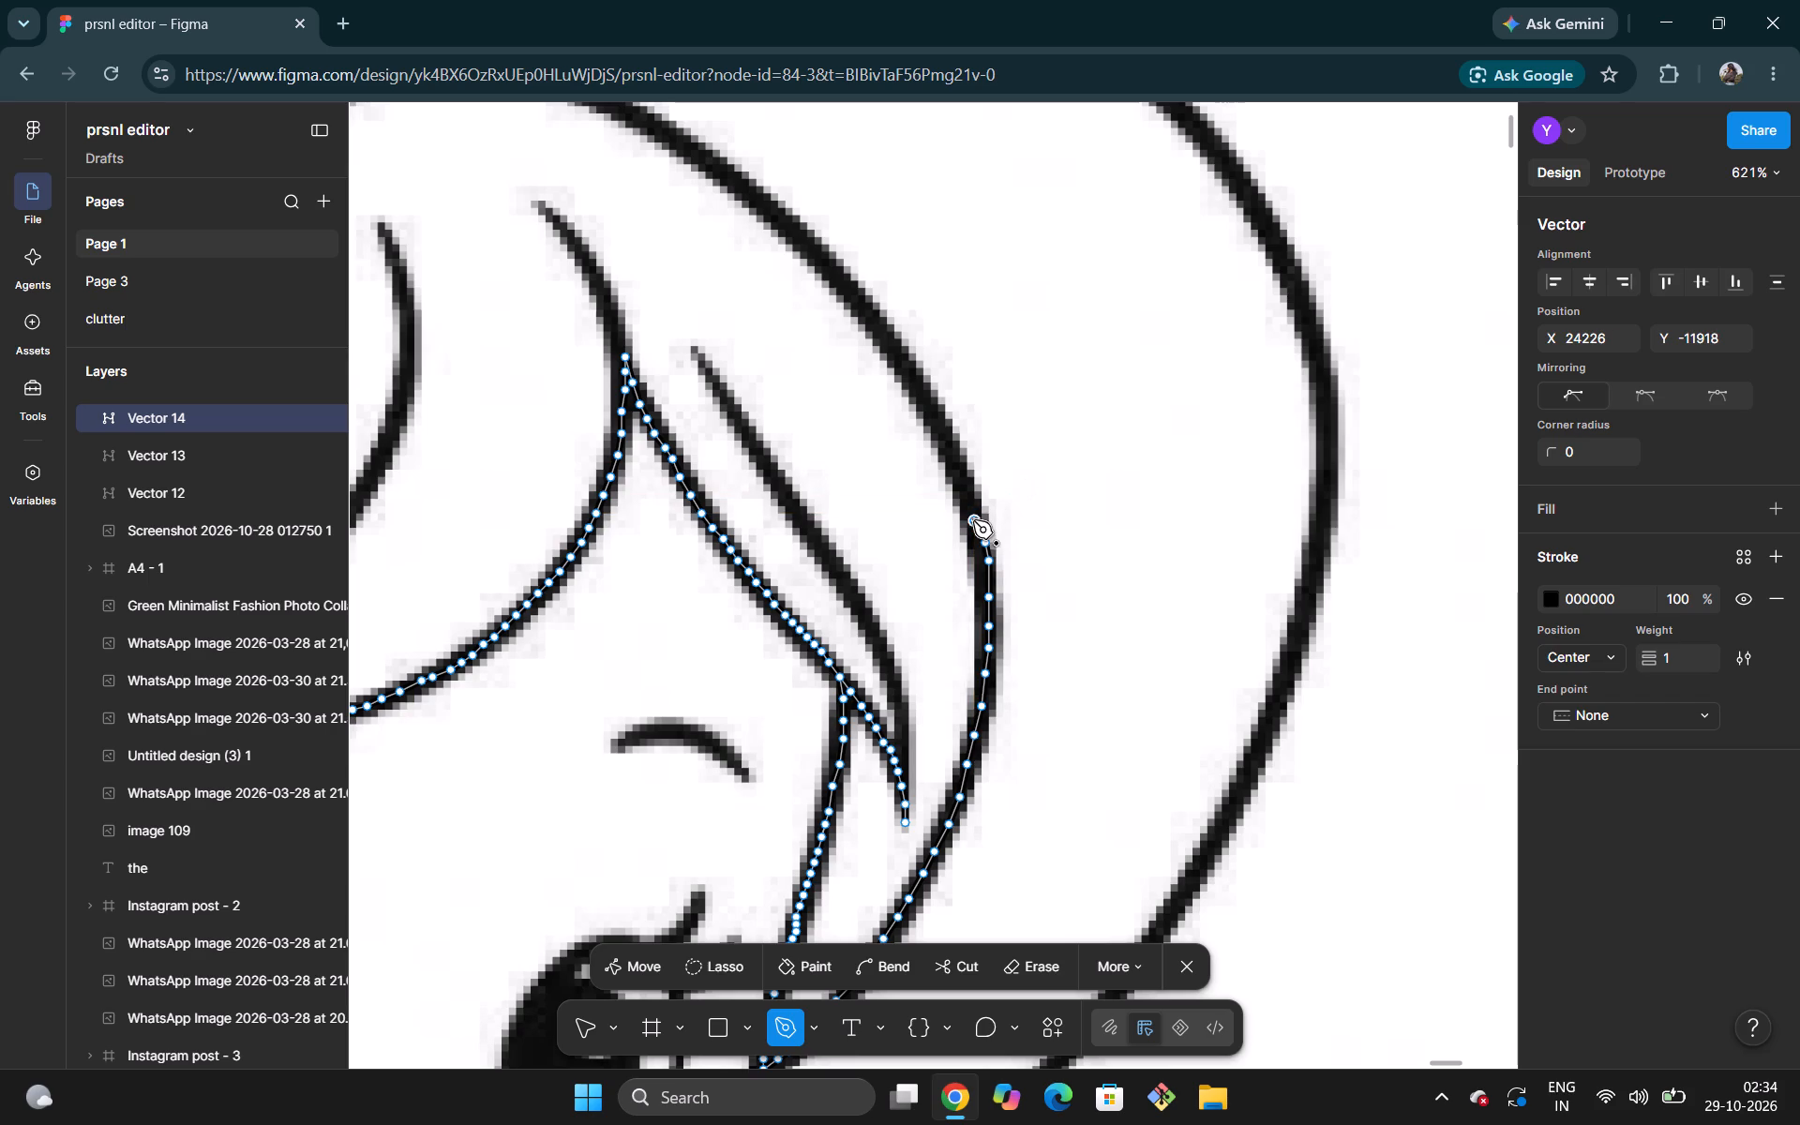
click(963, 496)
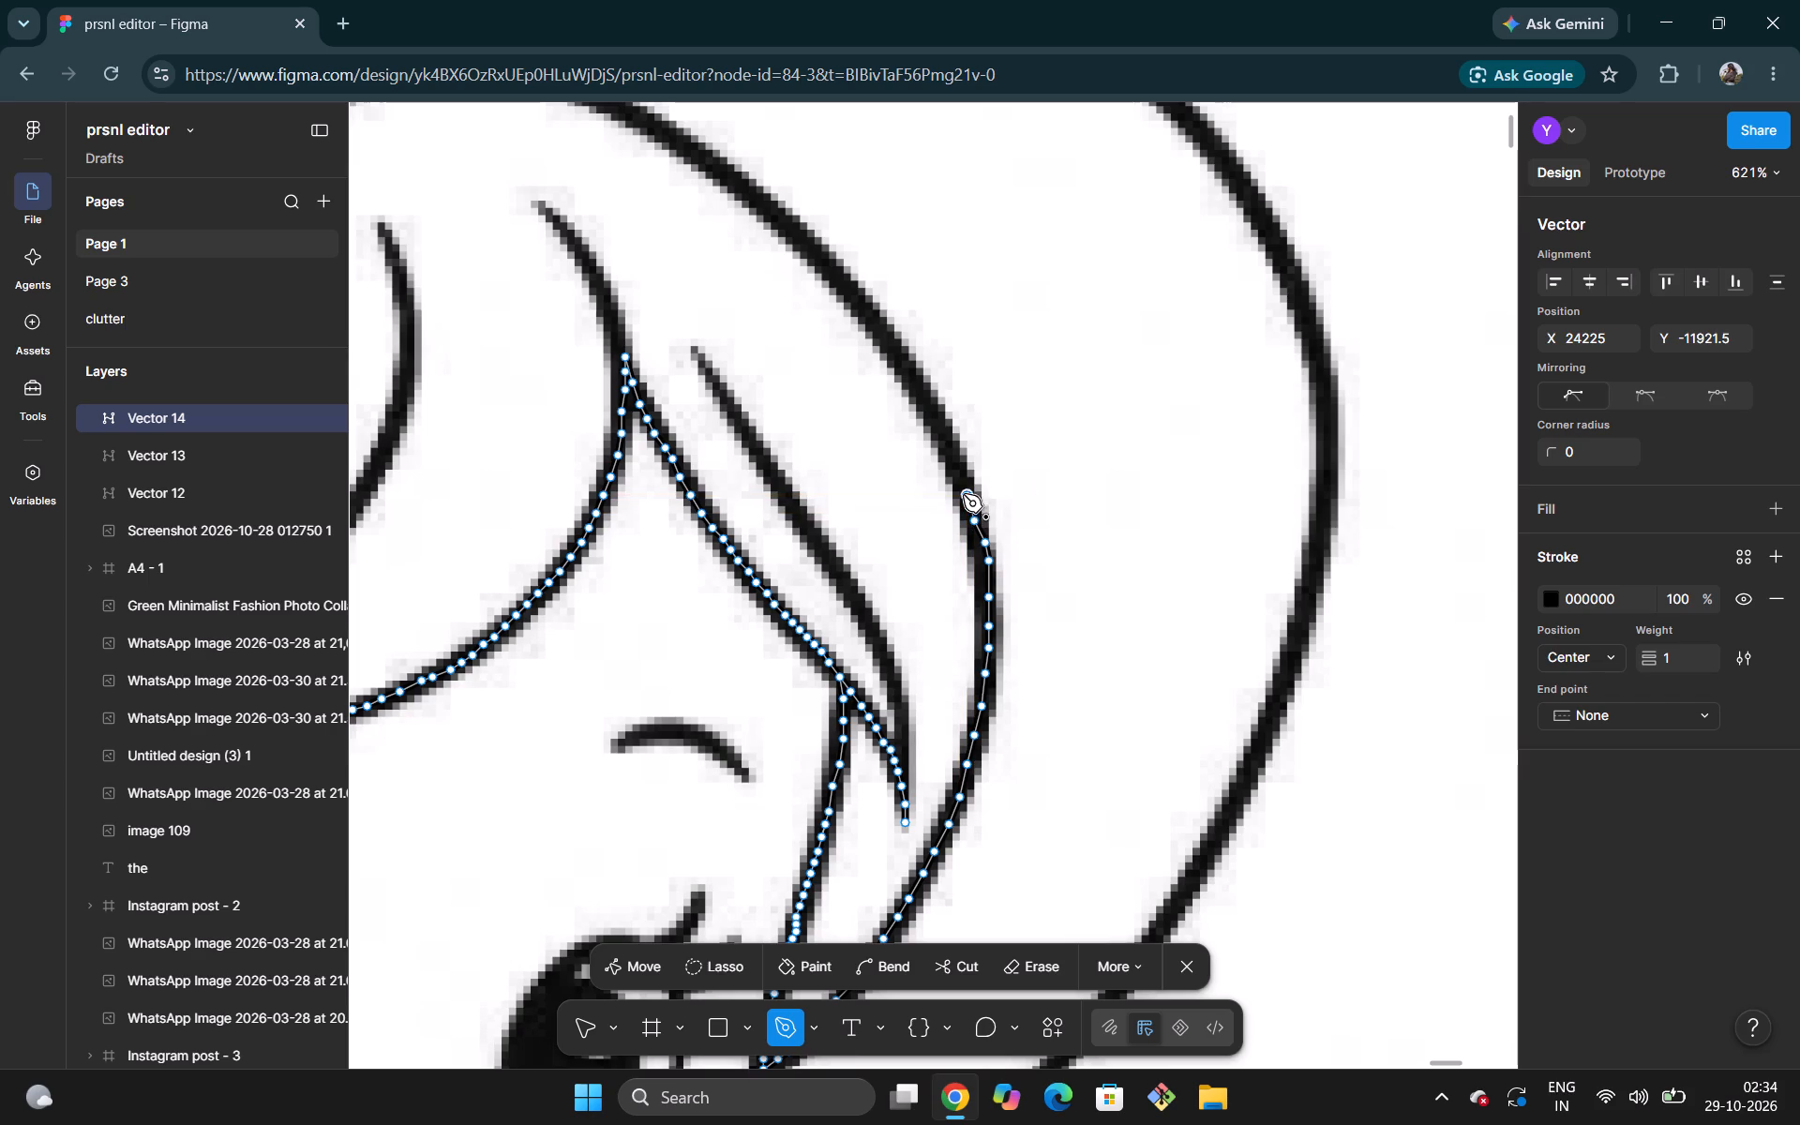
click(959, 472)
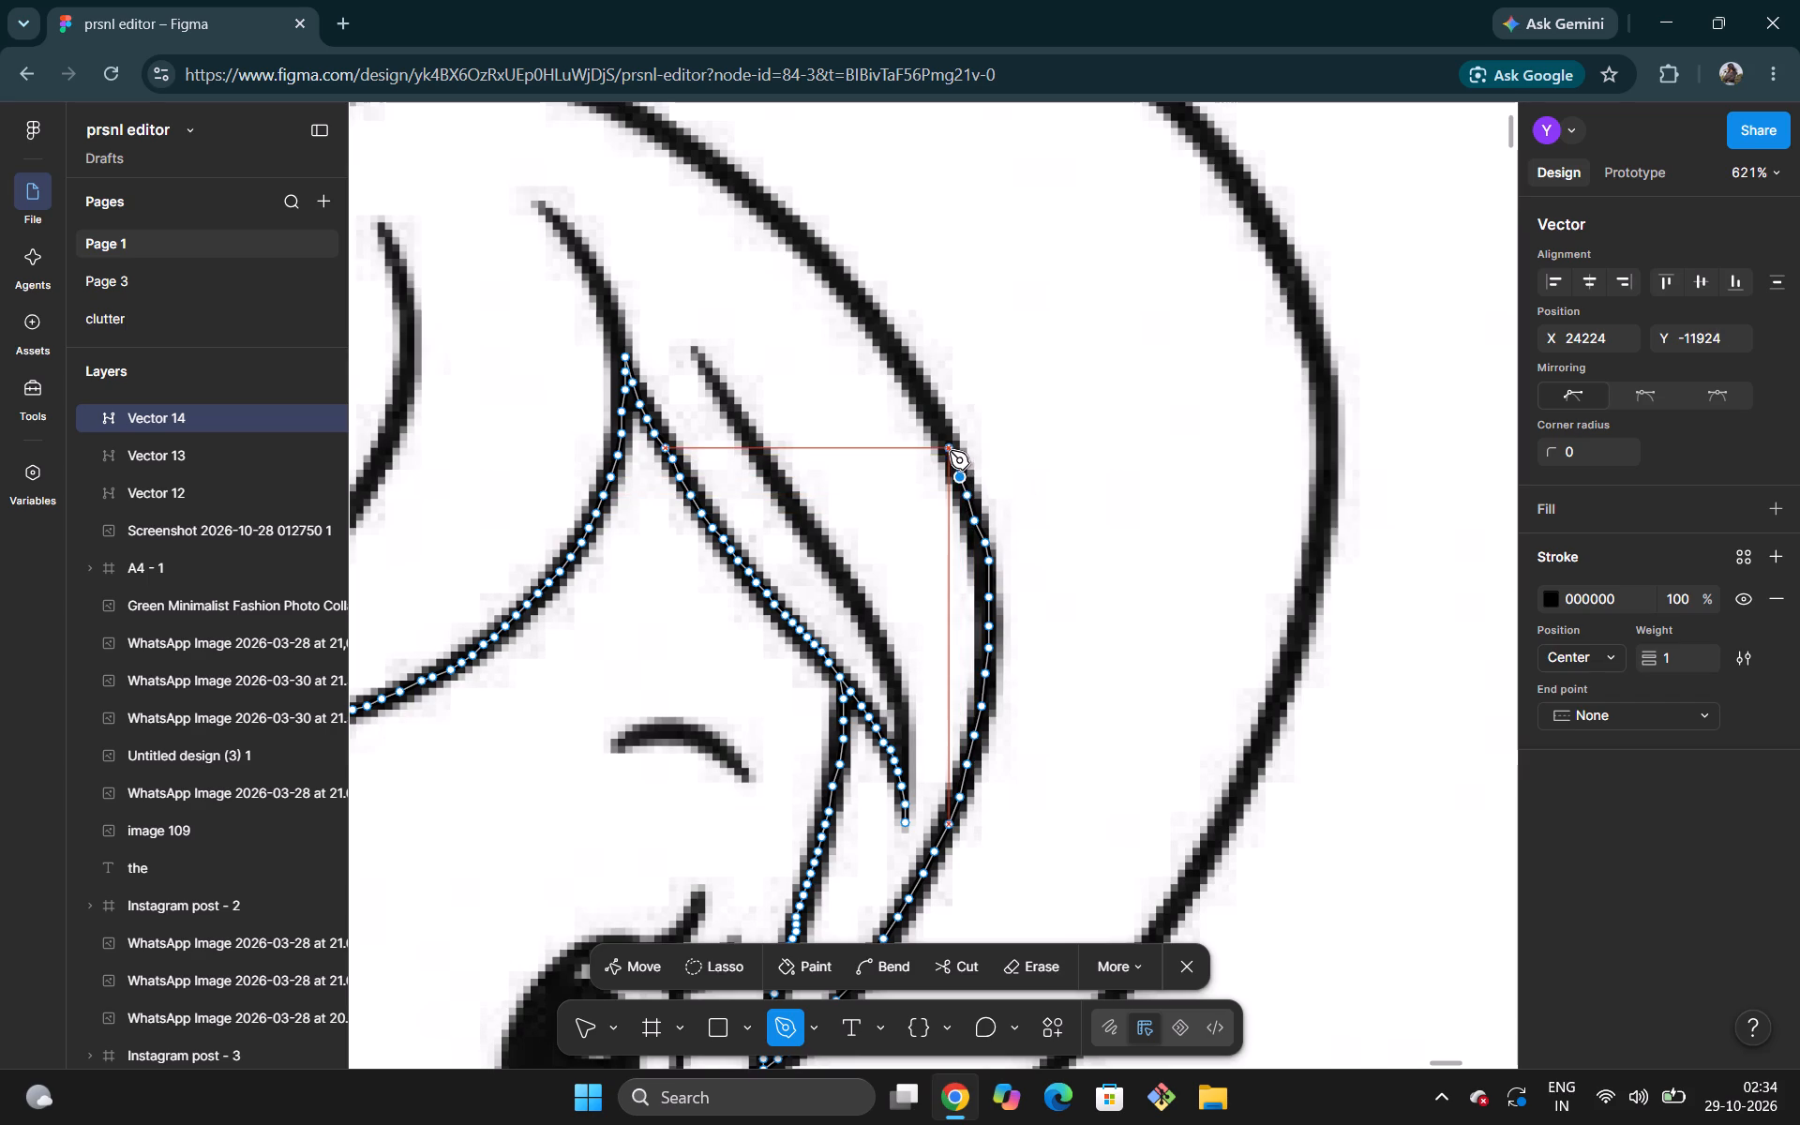
click(950, 451)
click(939, 432)
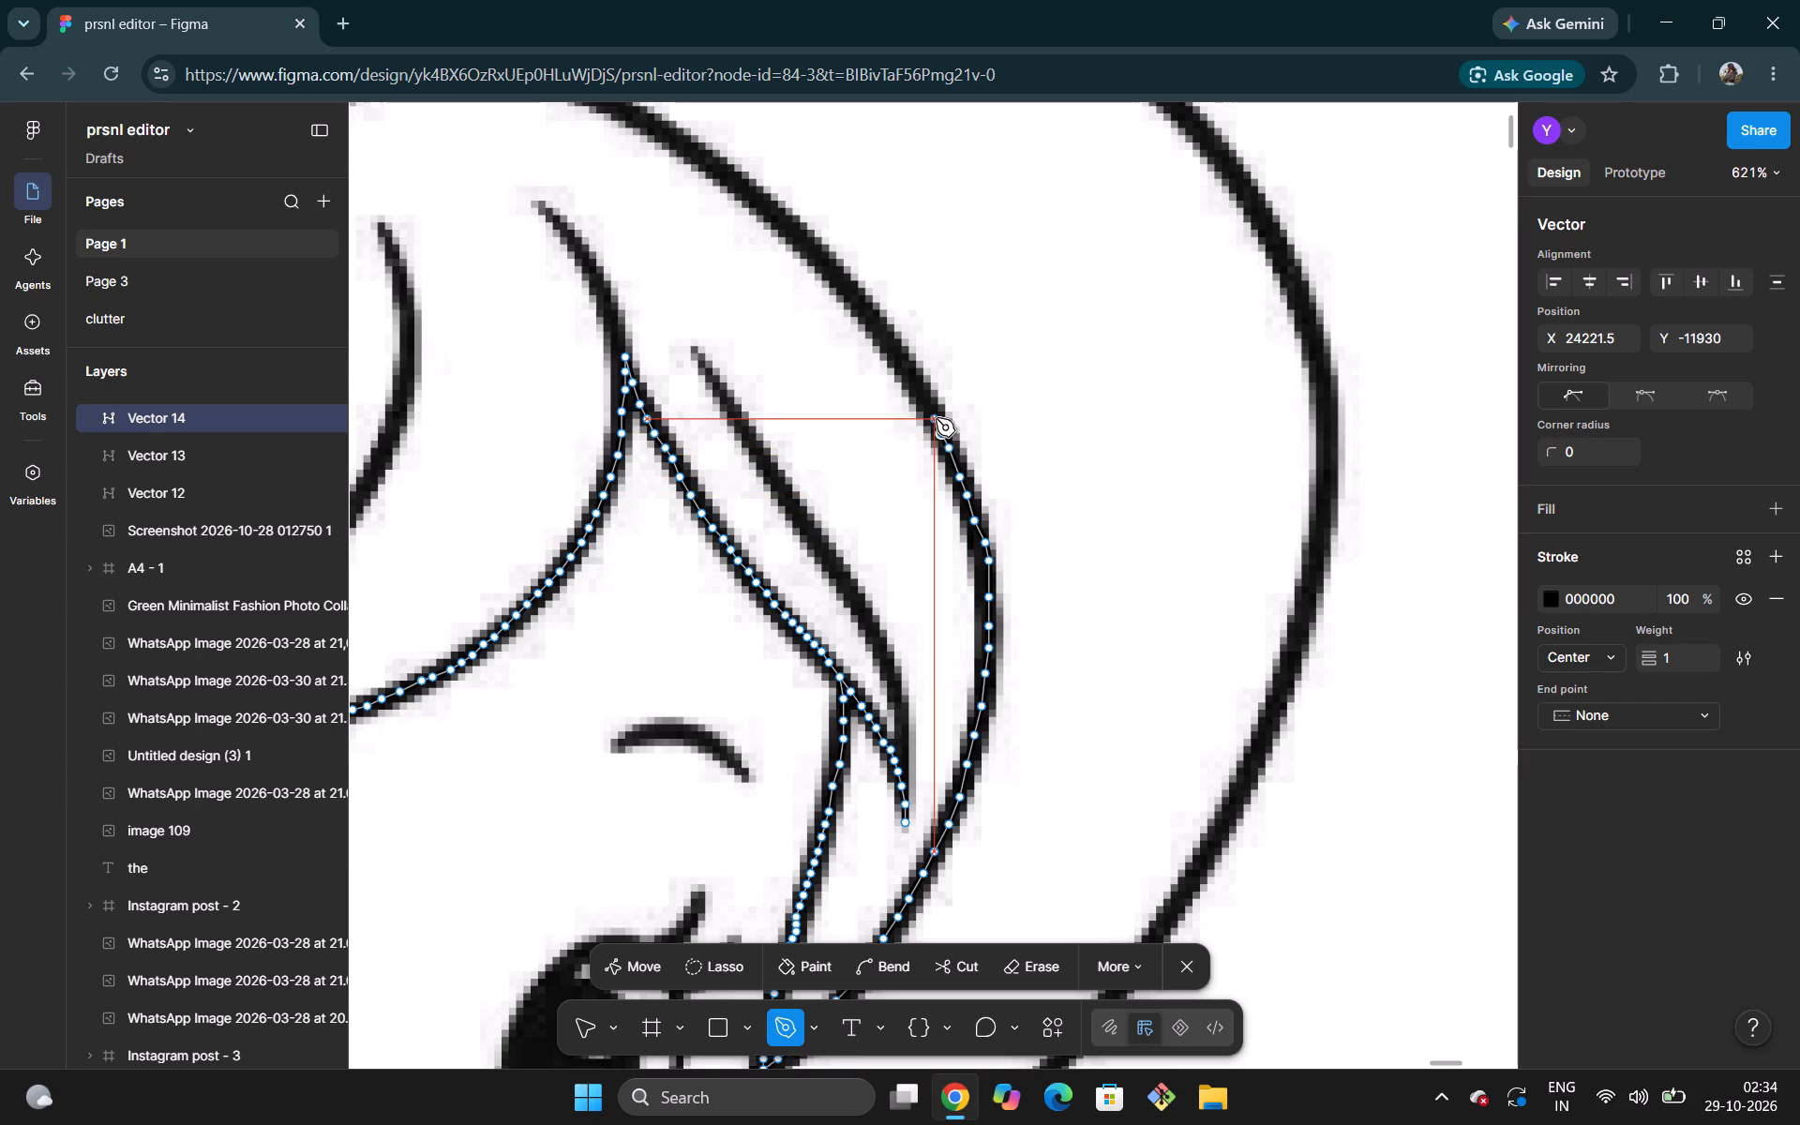
click(933, 413)
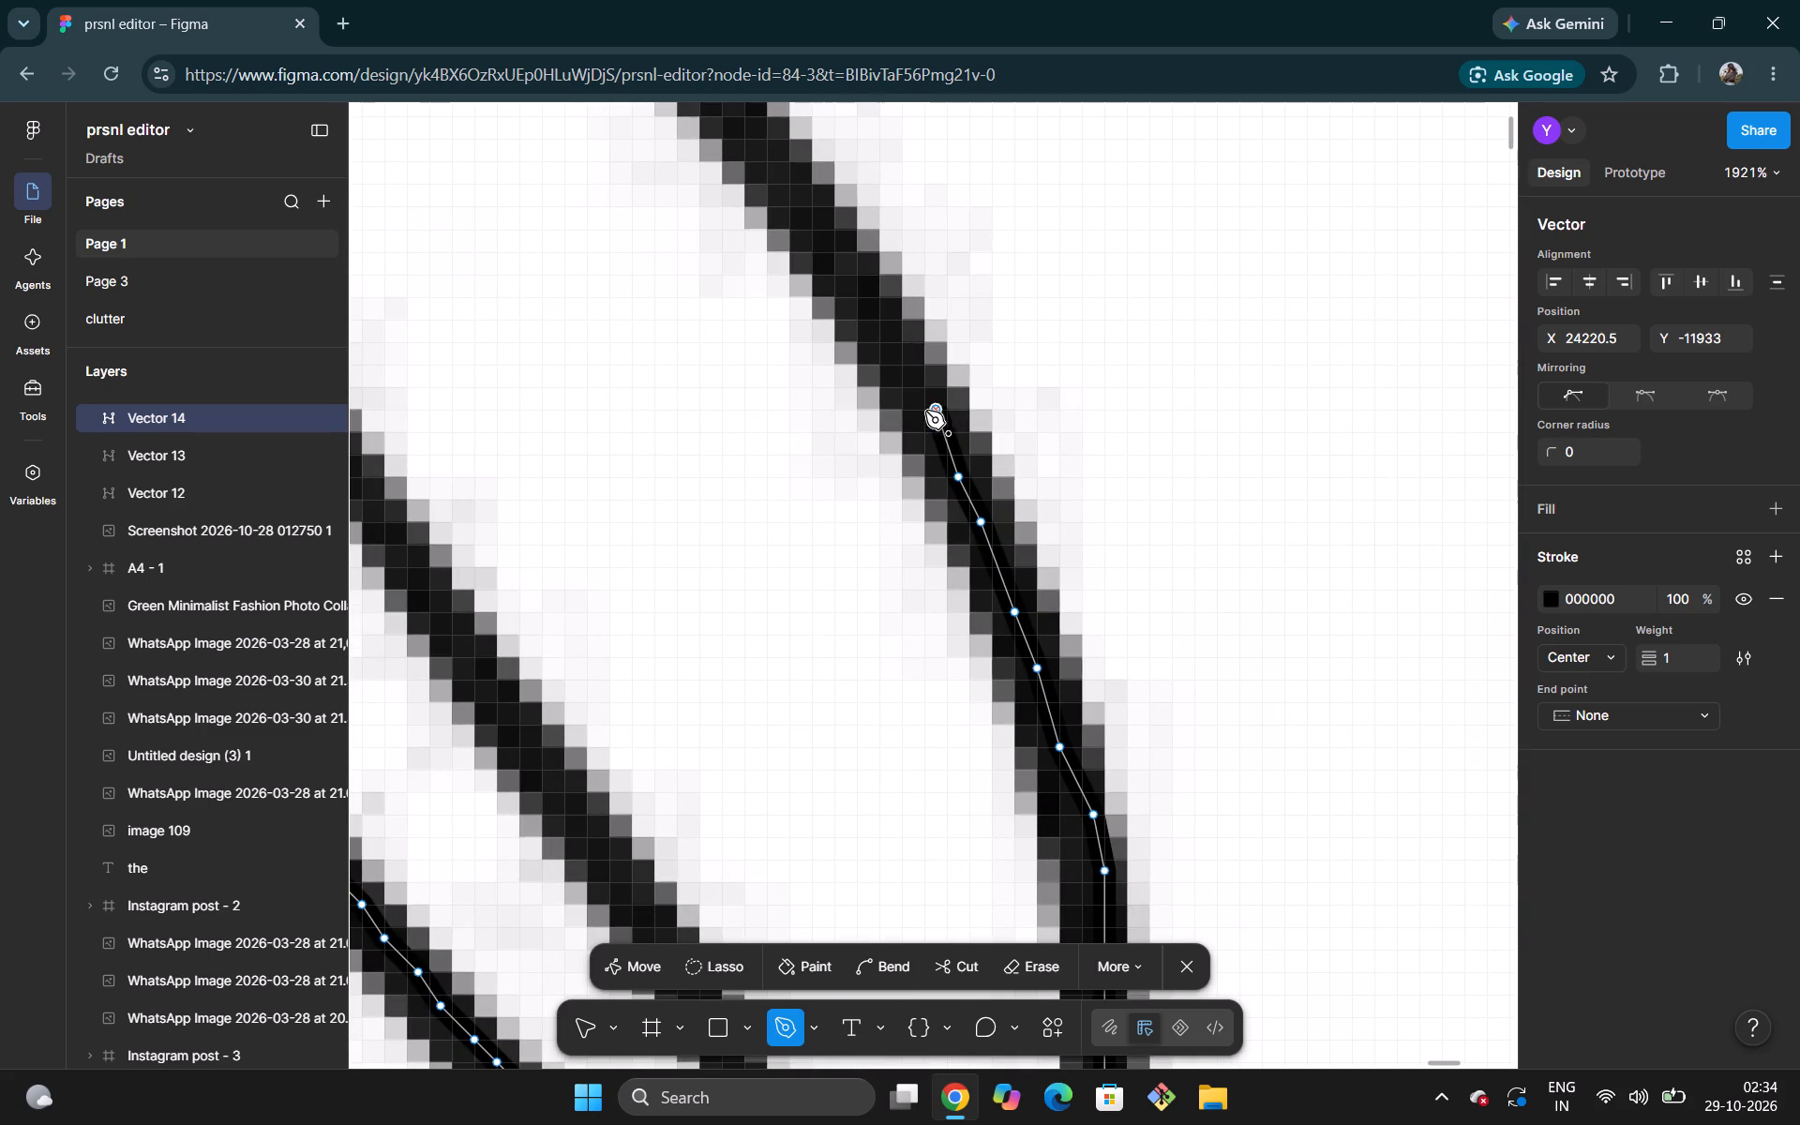
Extend the path with eight closely spaced points up the outer hair line to just above the short inner strand's upper tip level.
click(912, 375)
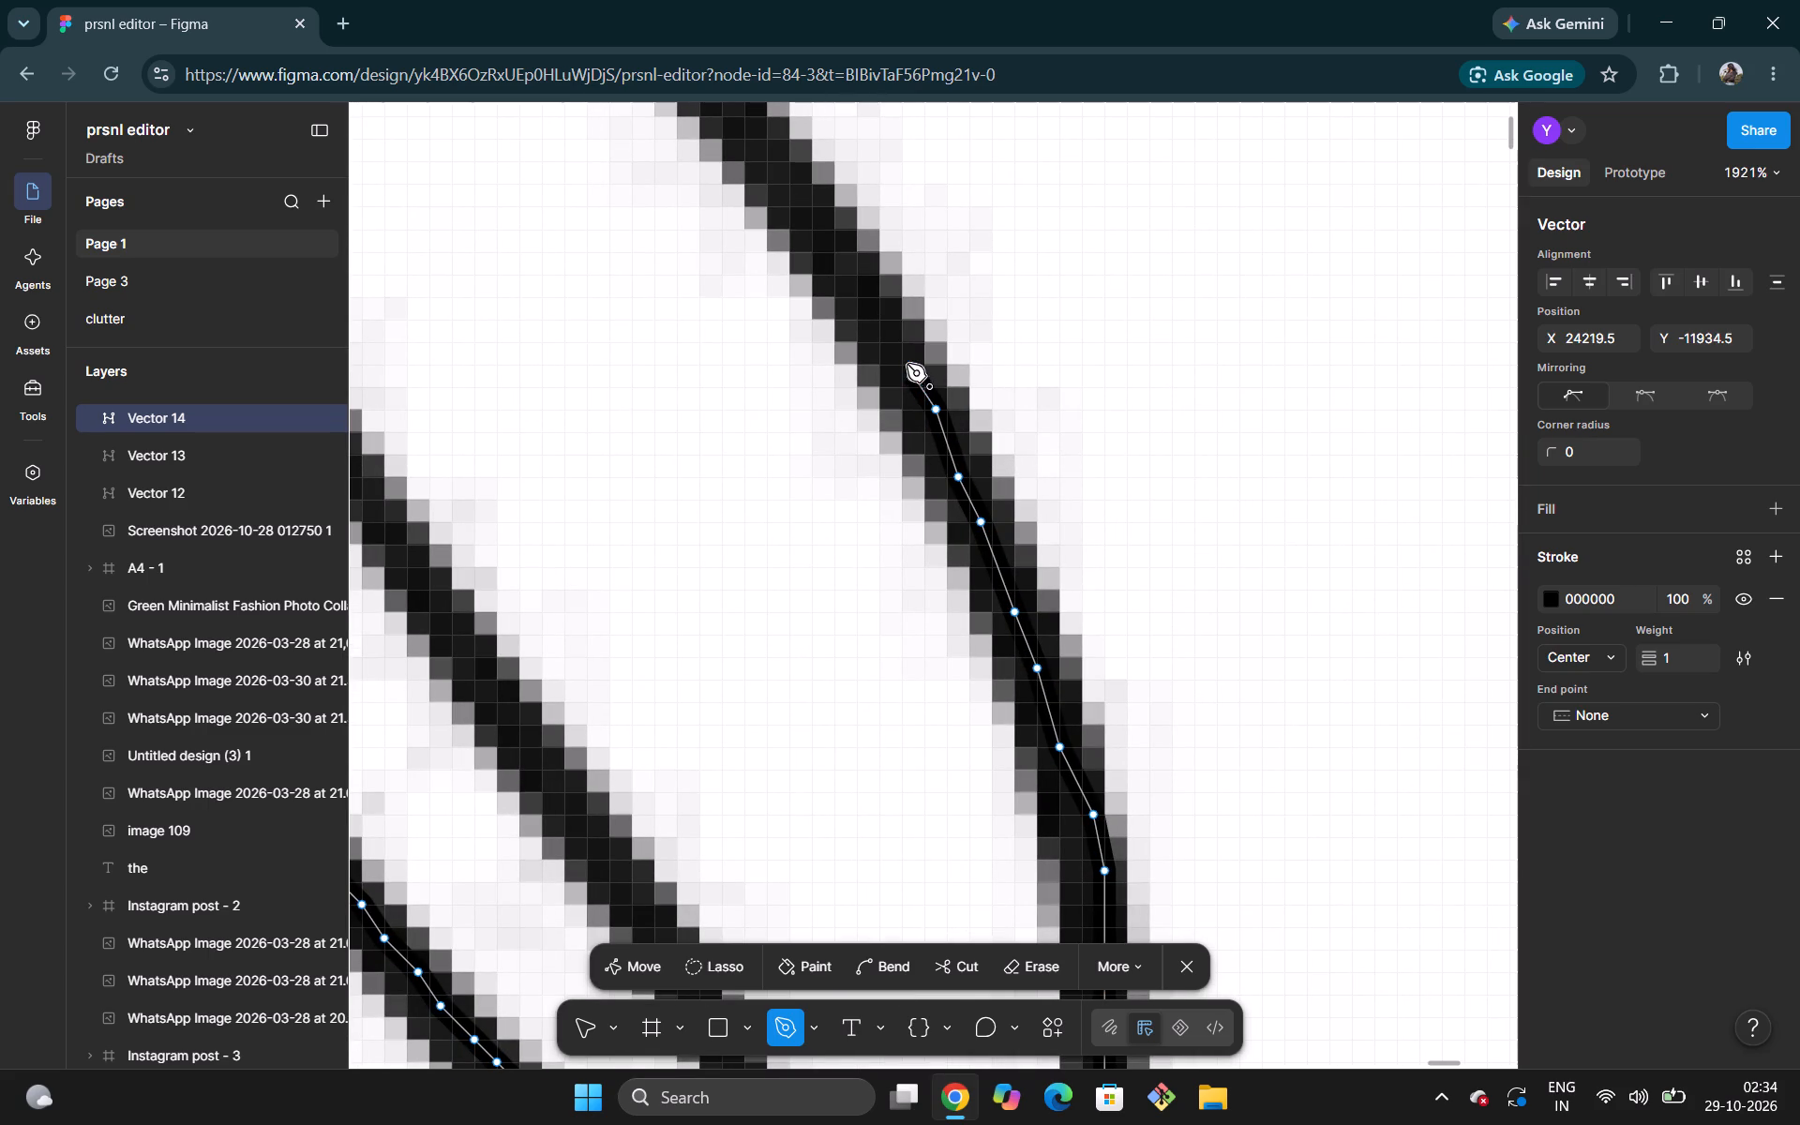
click(891, 342)
click(873, 316)
click(847, 280)
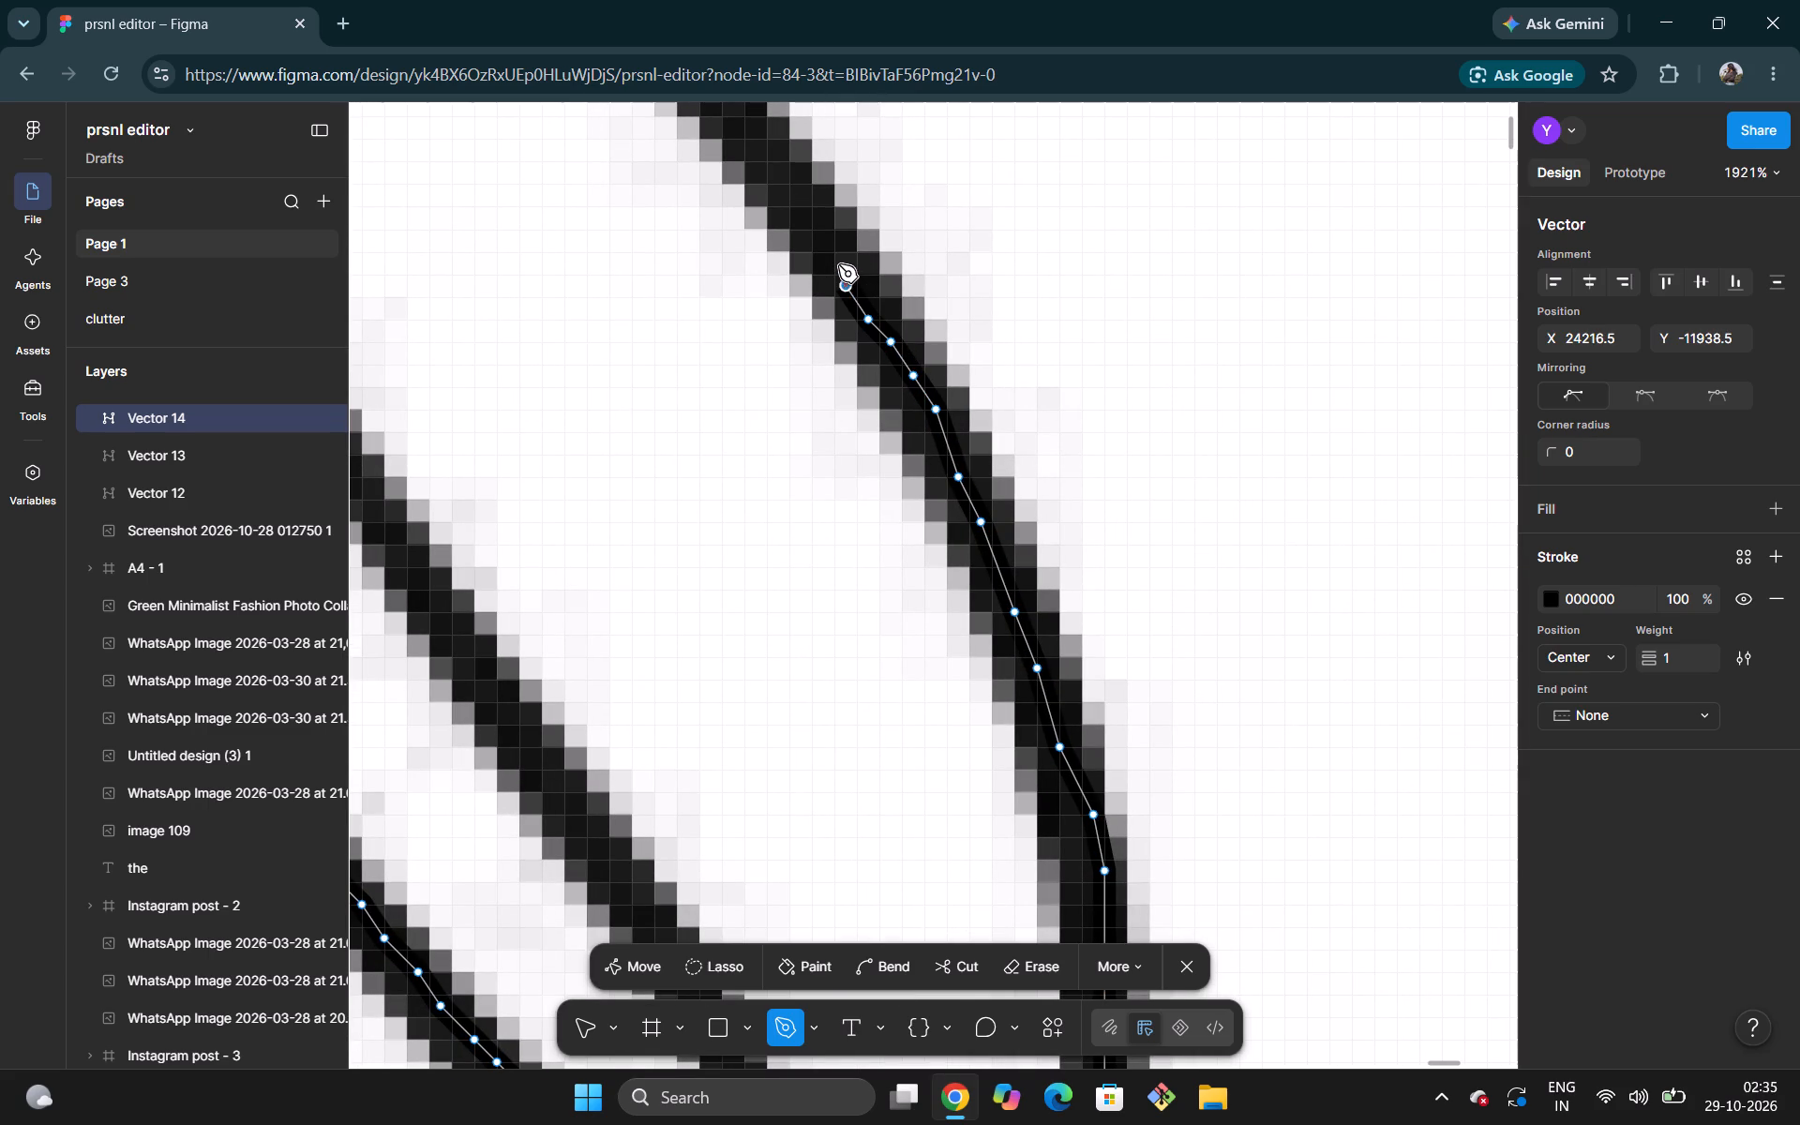
click(821, 252)
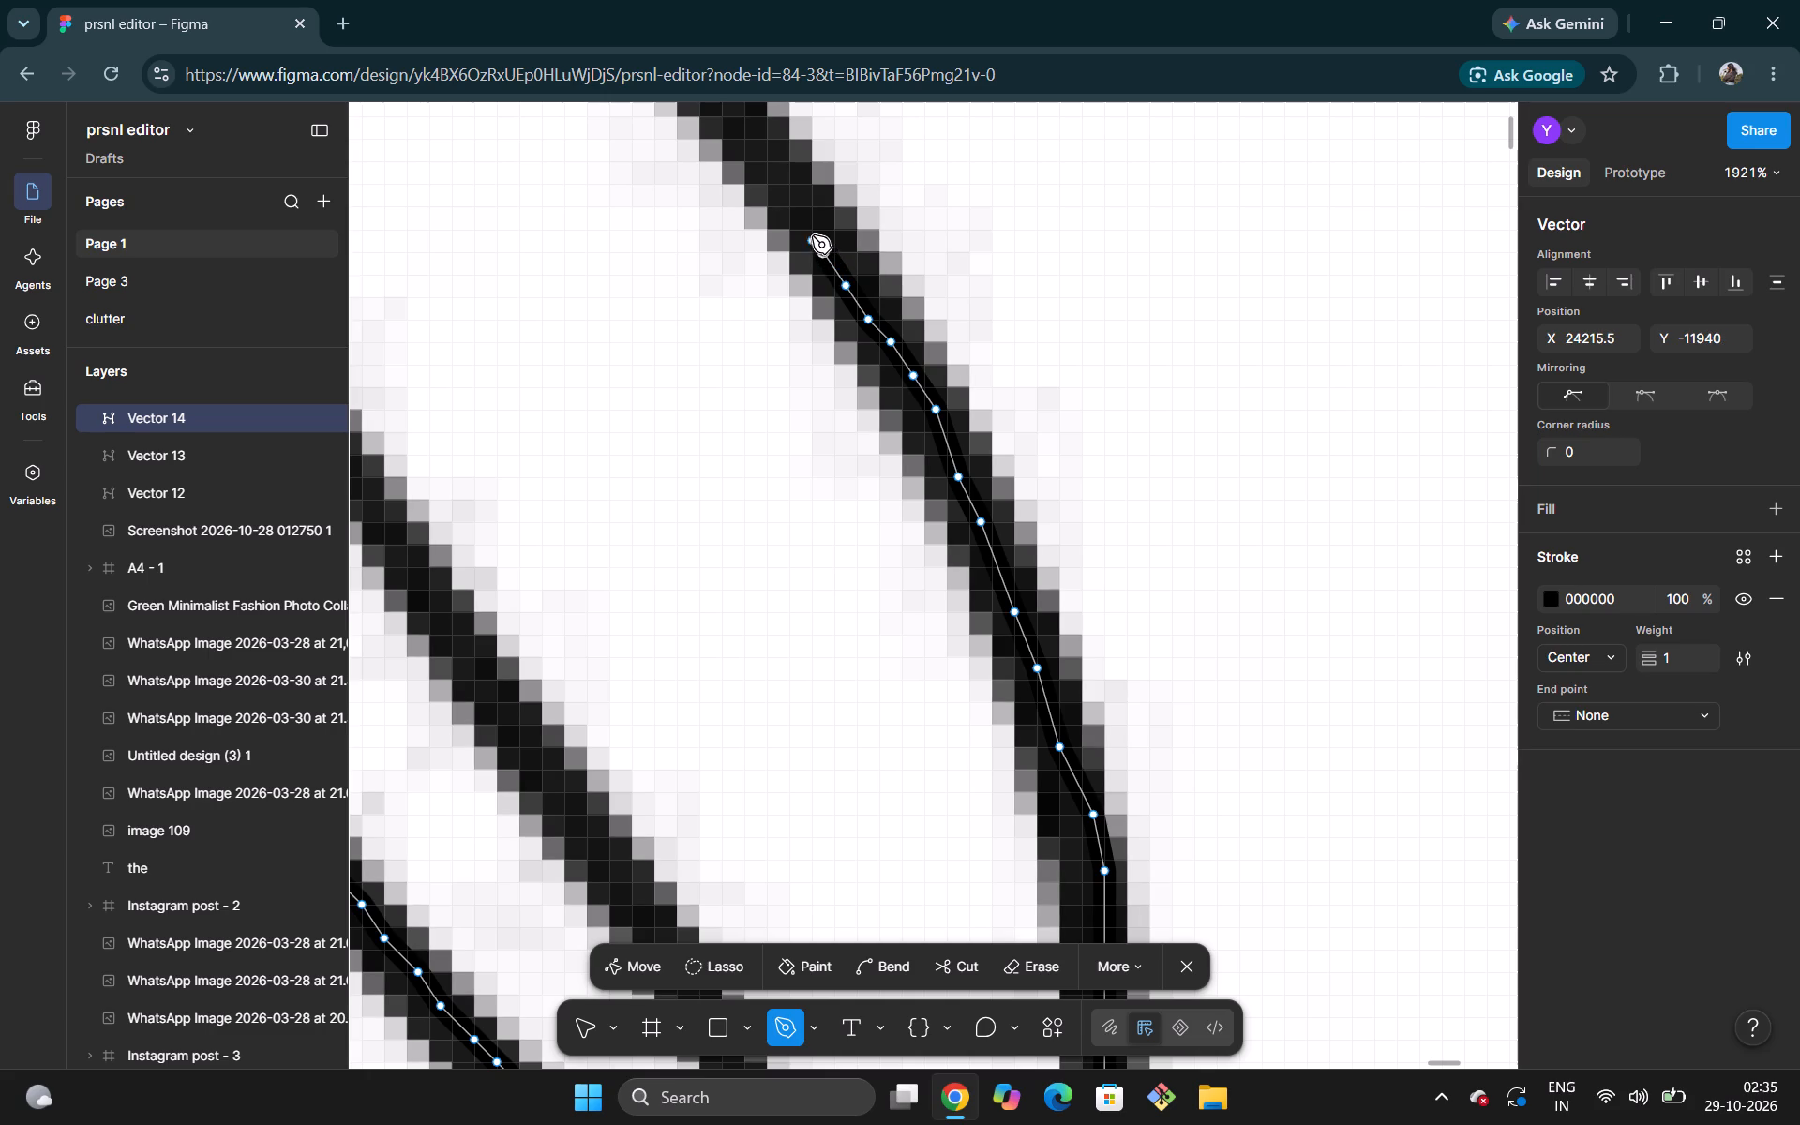
click(807, 229)
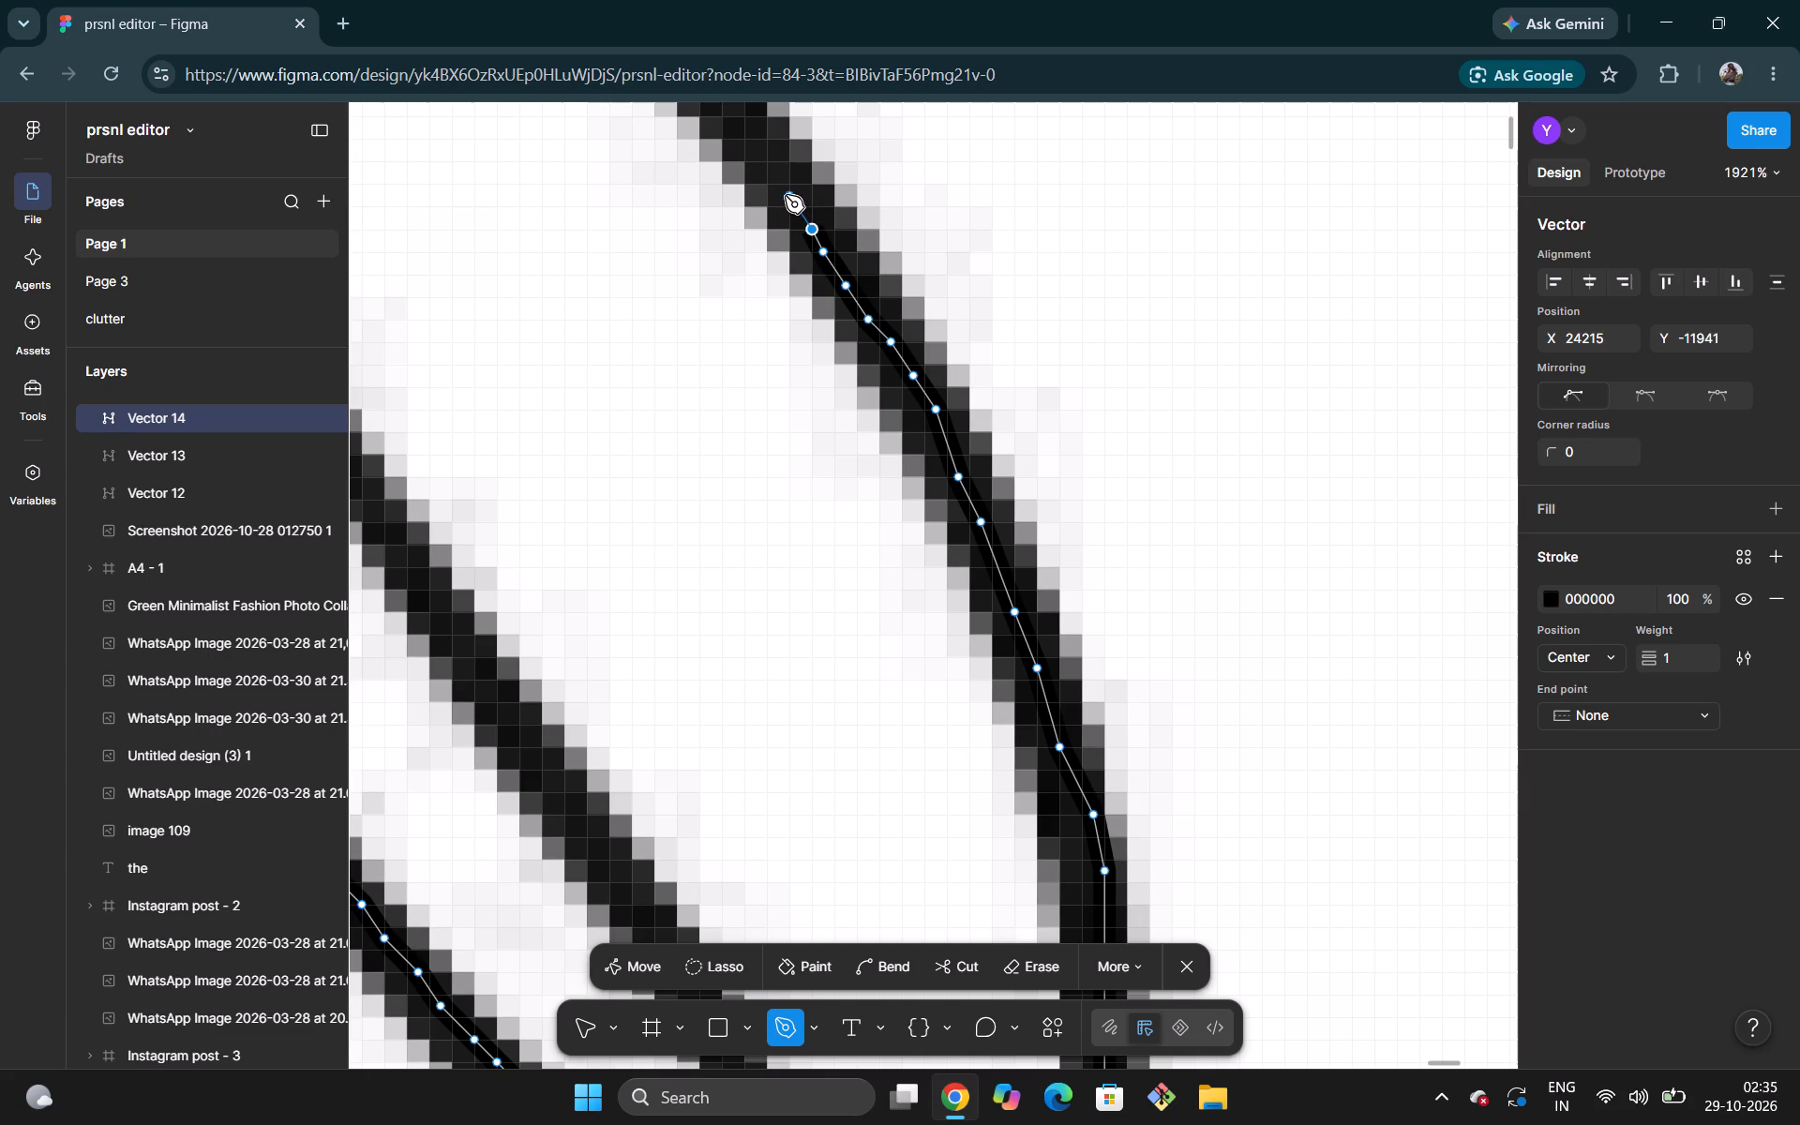
click(785, 194)
click(762, 172)
Carry the path up the outer hair line with nine points to about the level of the long fringe strand's upper tip.
scroll(762, 172, up, 2)
scroll(762, 172, right, 3)
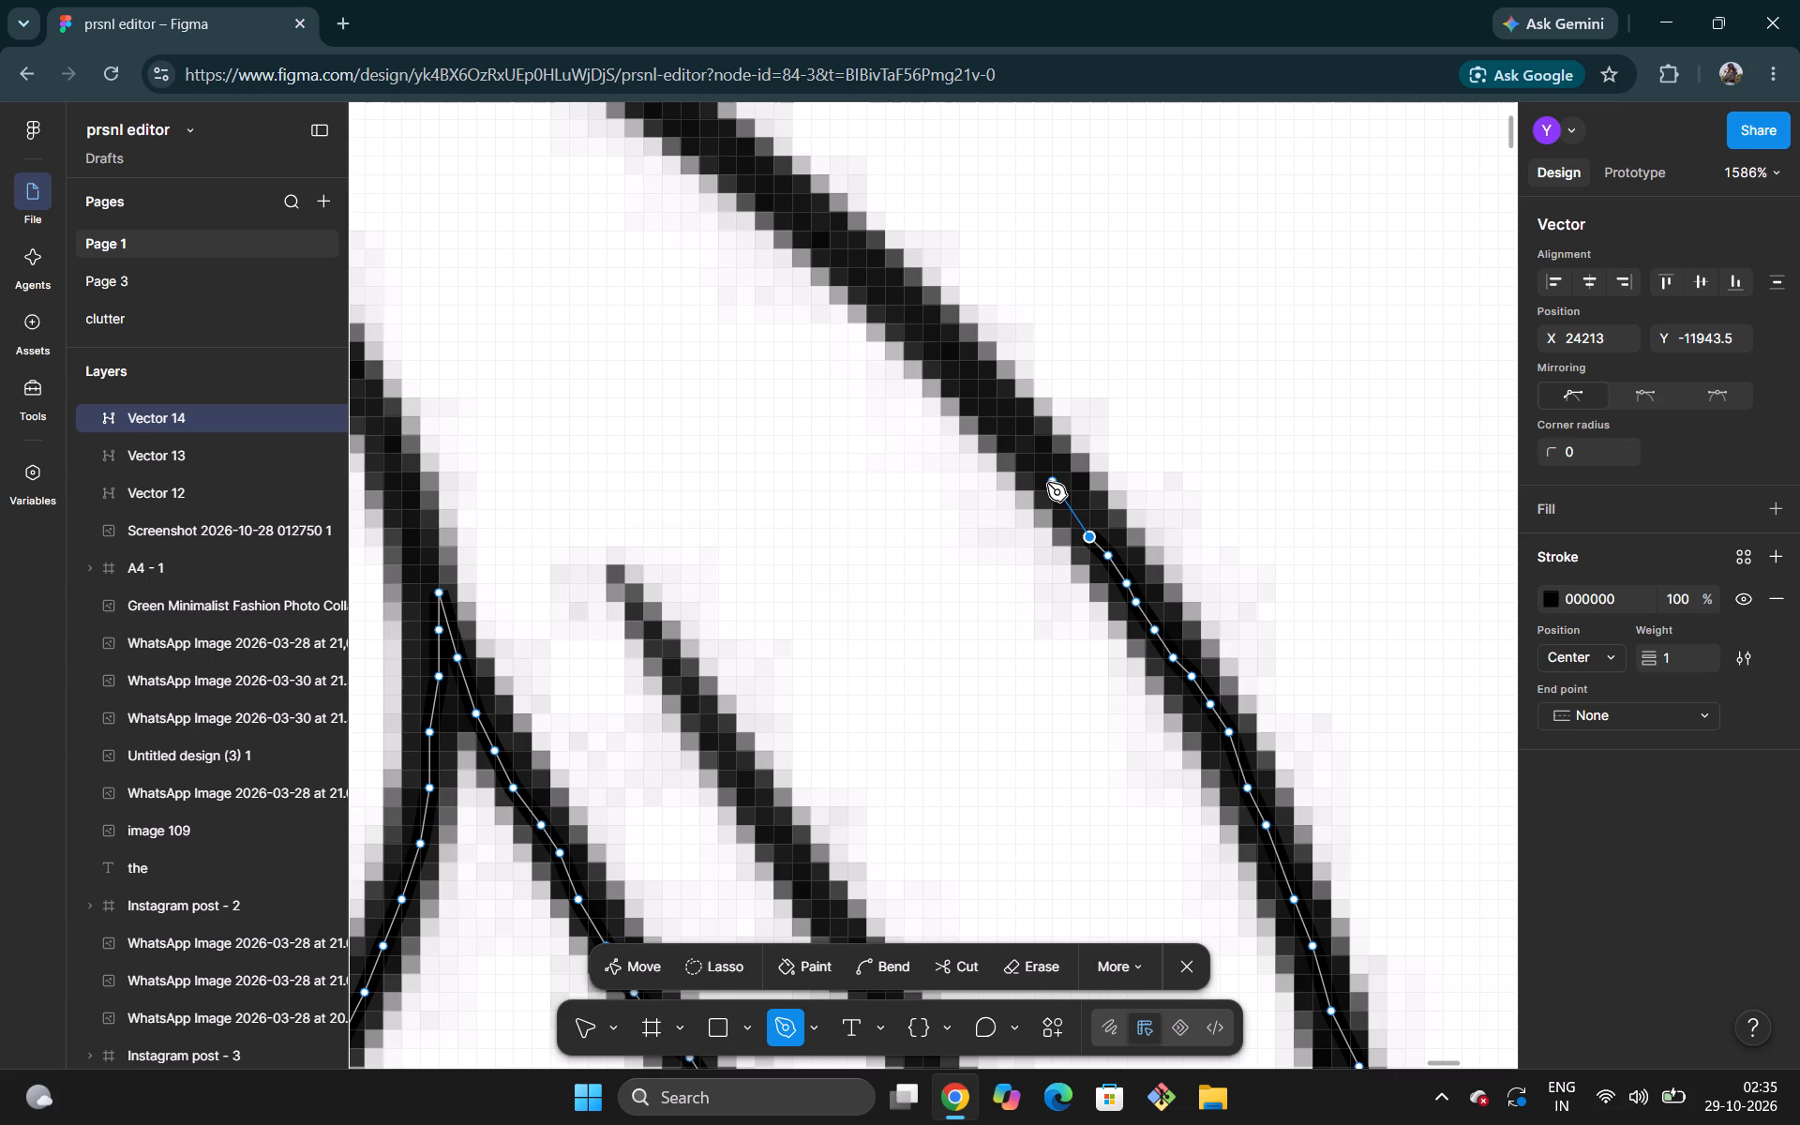
click(1047, 480)
click(1022, 443)
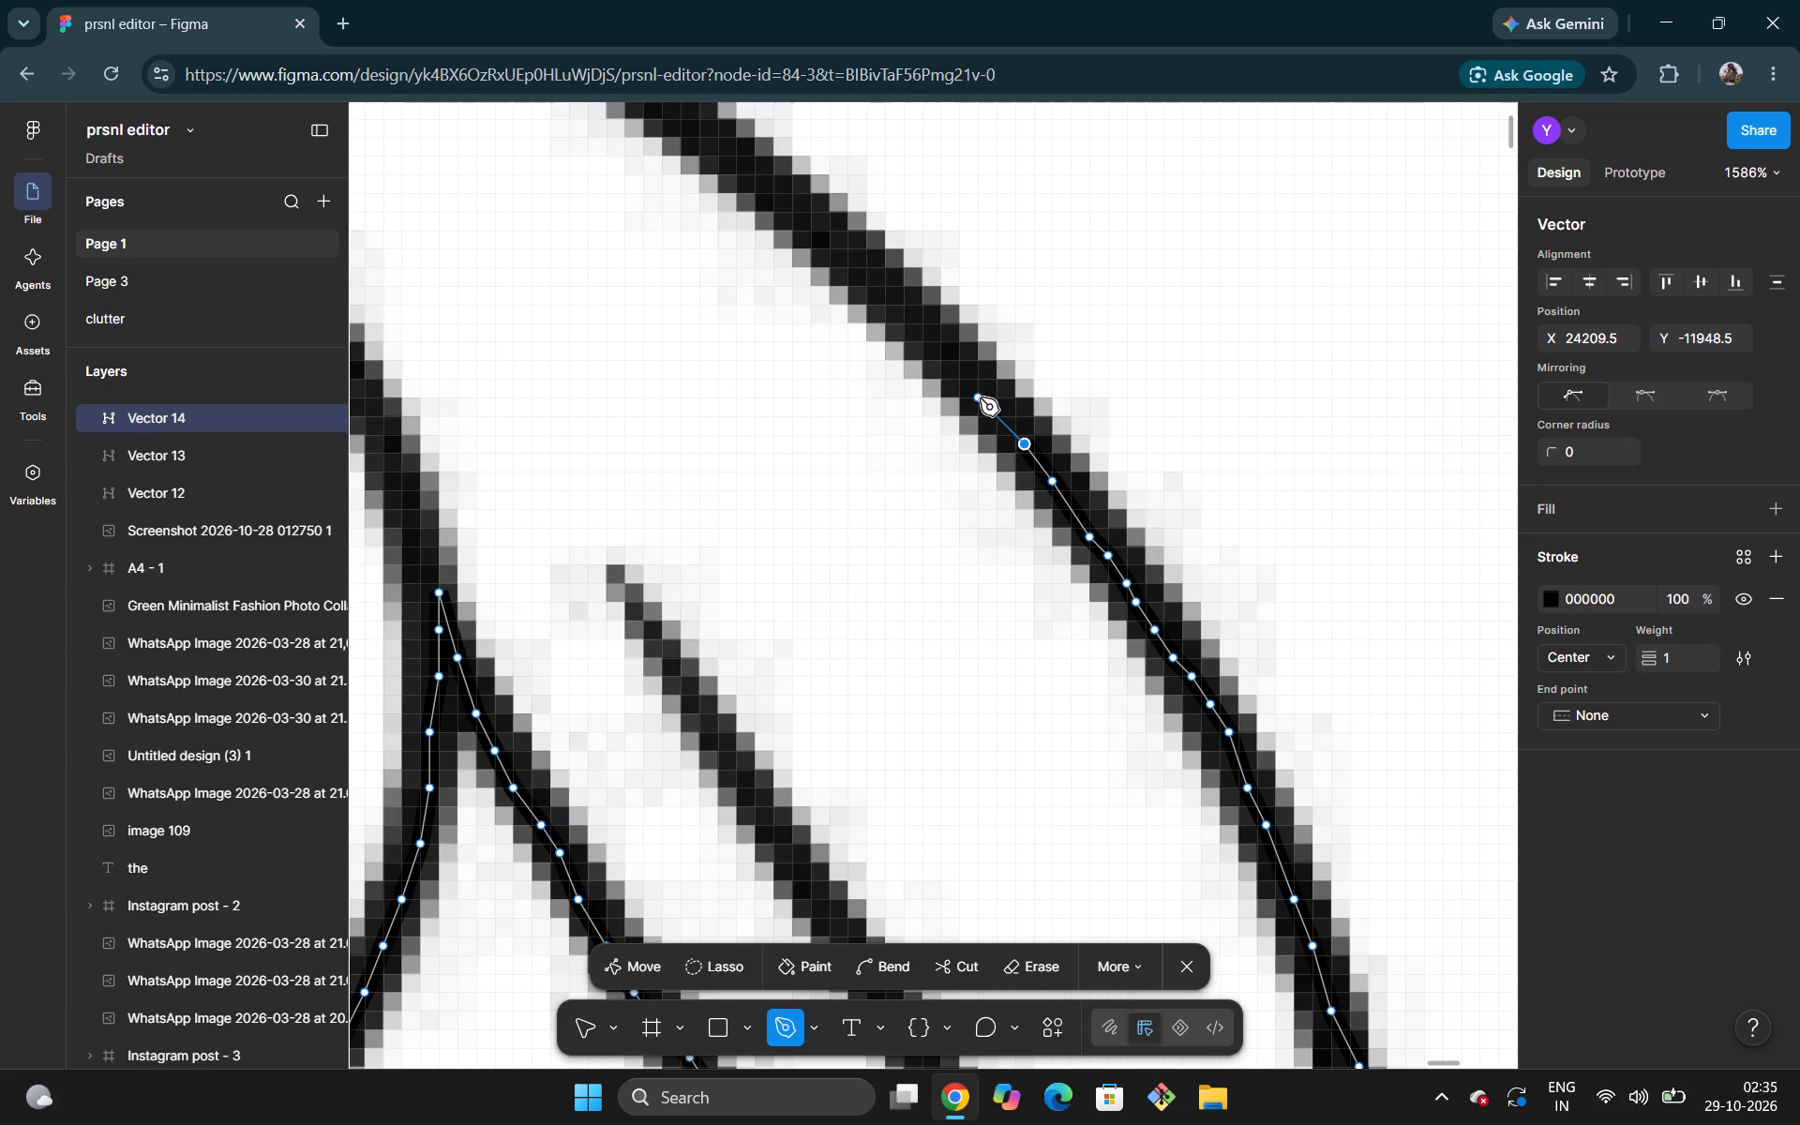
click(985, 400)
click(944, 352)
click(902, 312)
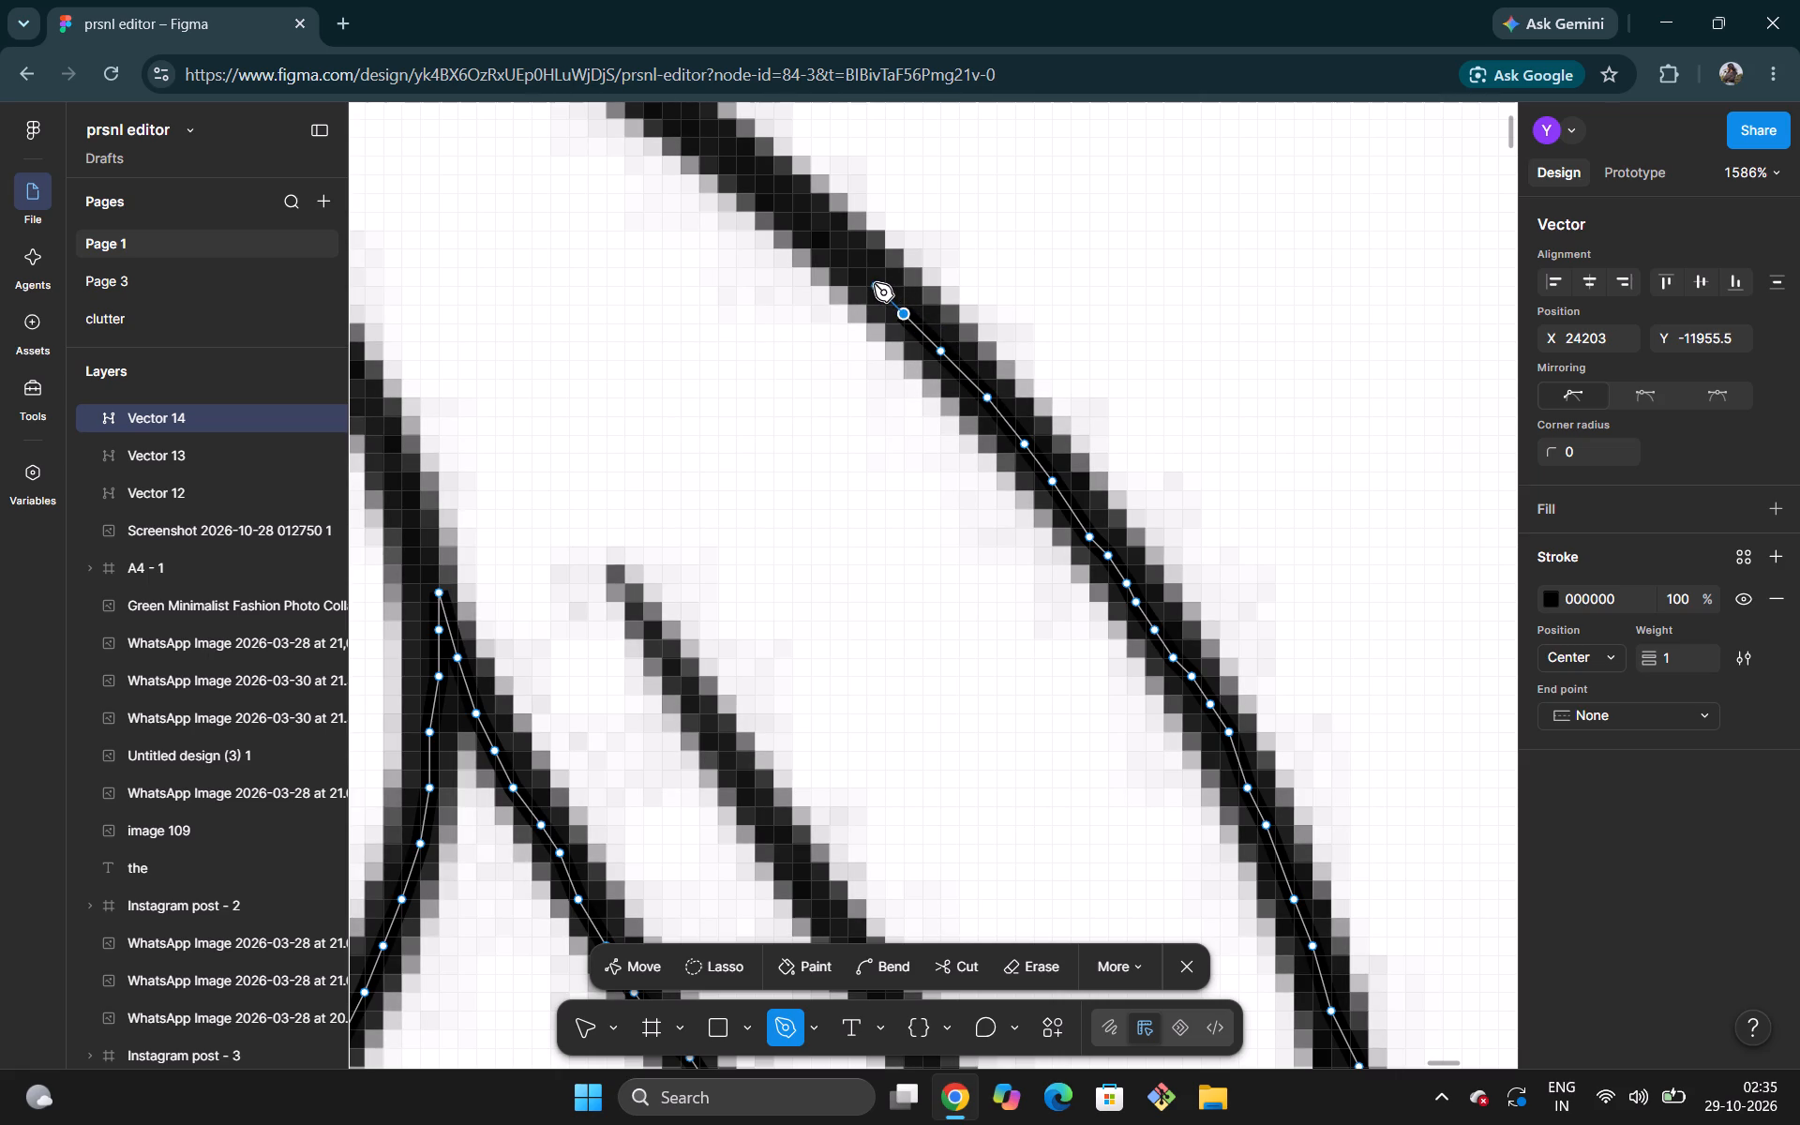
click(874, 283)
click(835, 245)
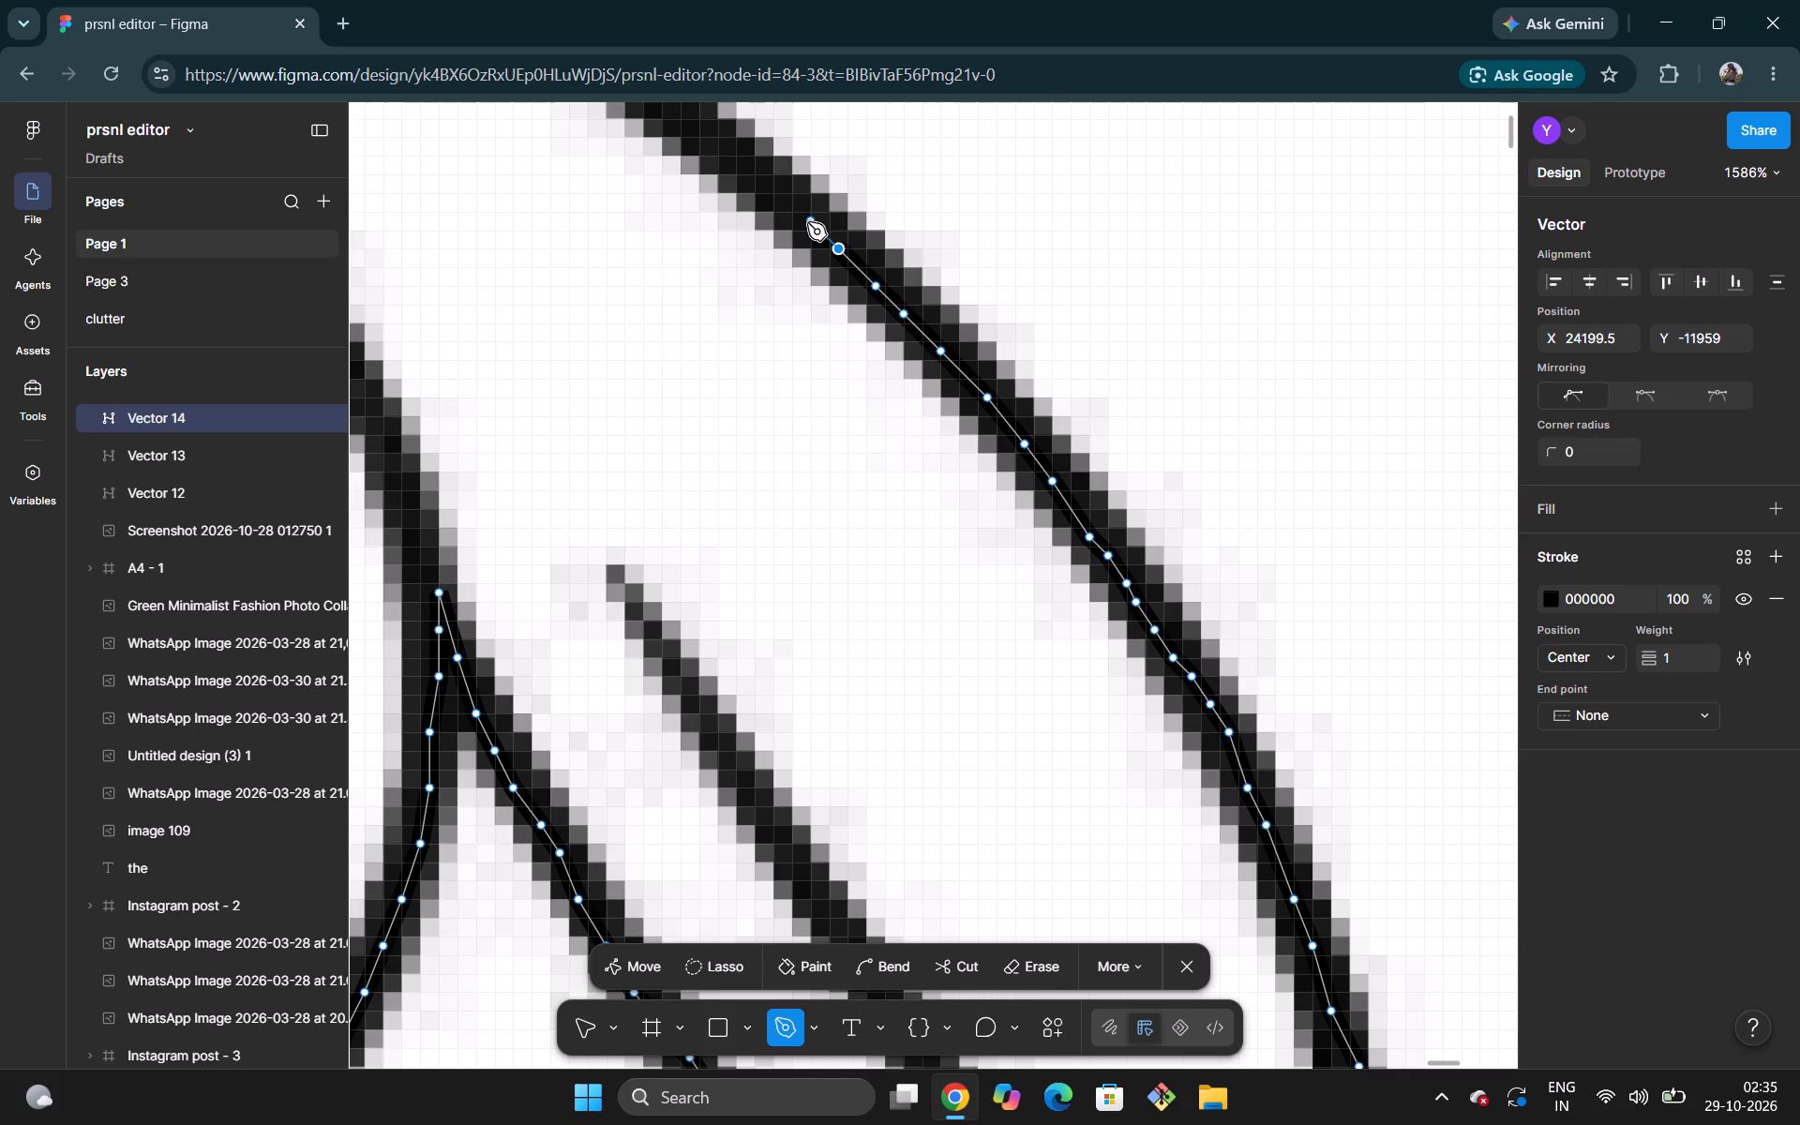
click(807, 220)
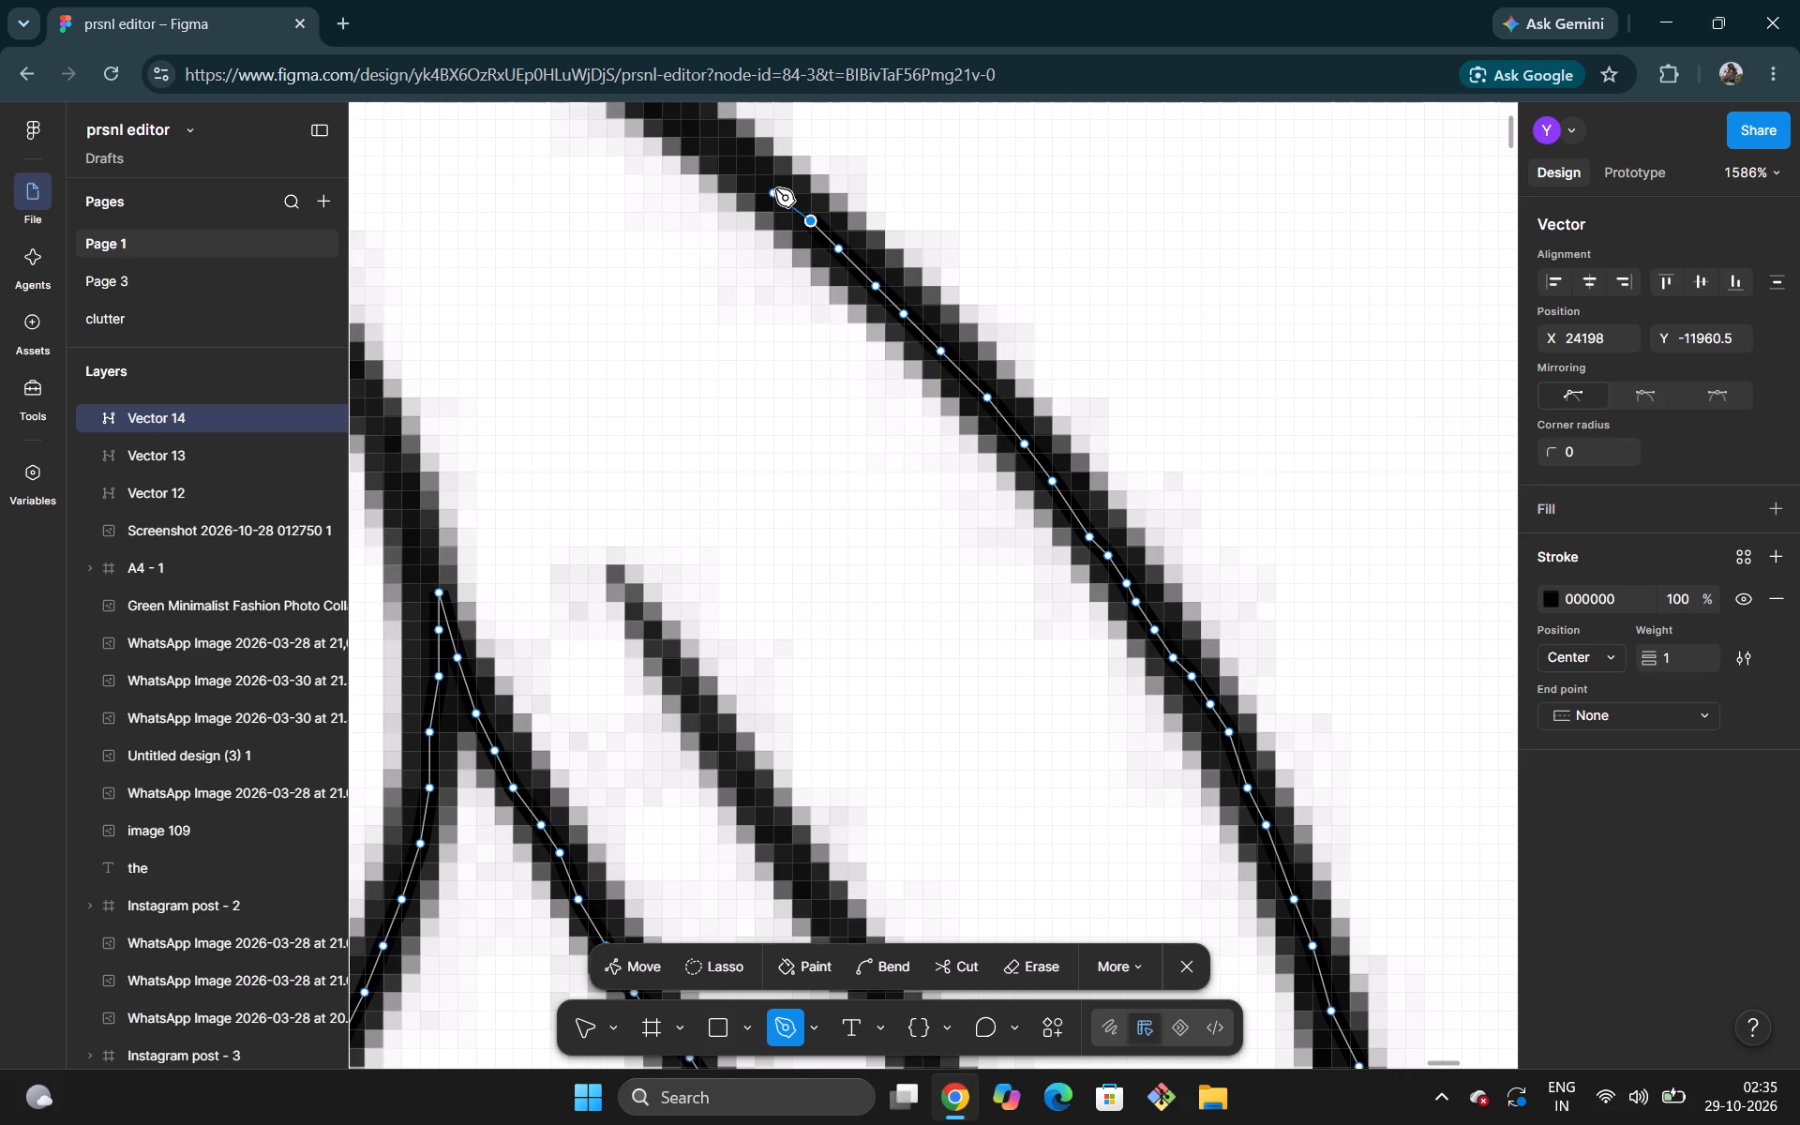
click(775, 187)
Extend the path with six points along the outer hair line, about halfway in height from the long fringe strand's tip to the brim corner.
scroll(775, 187, right, 2)
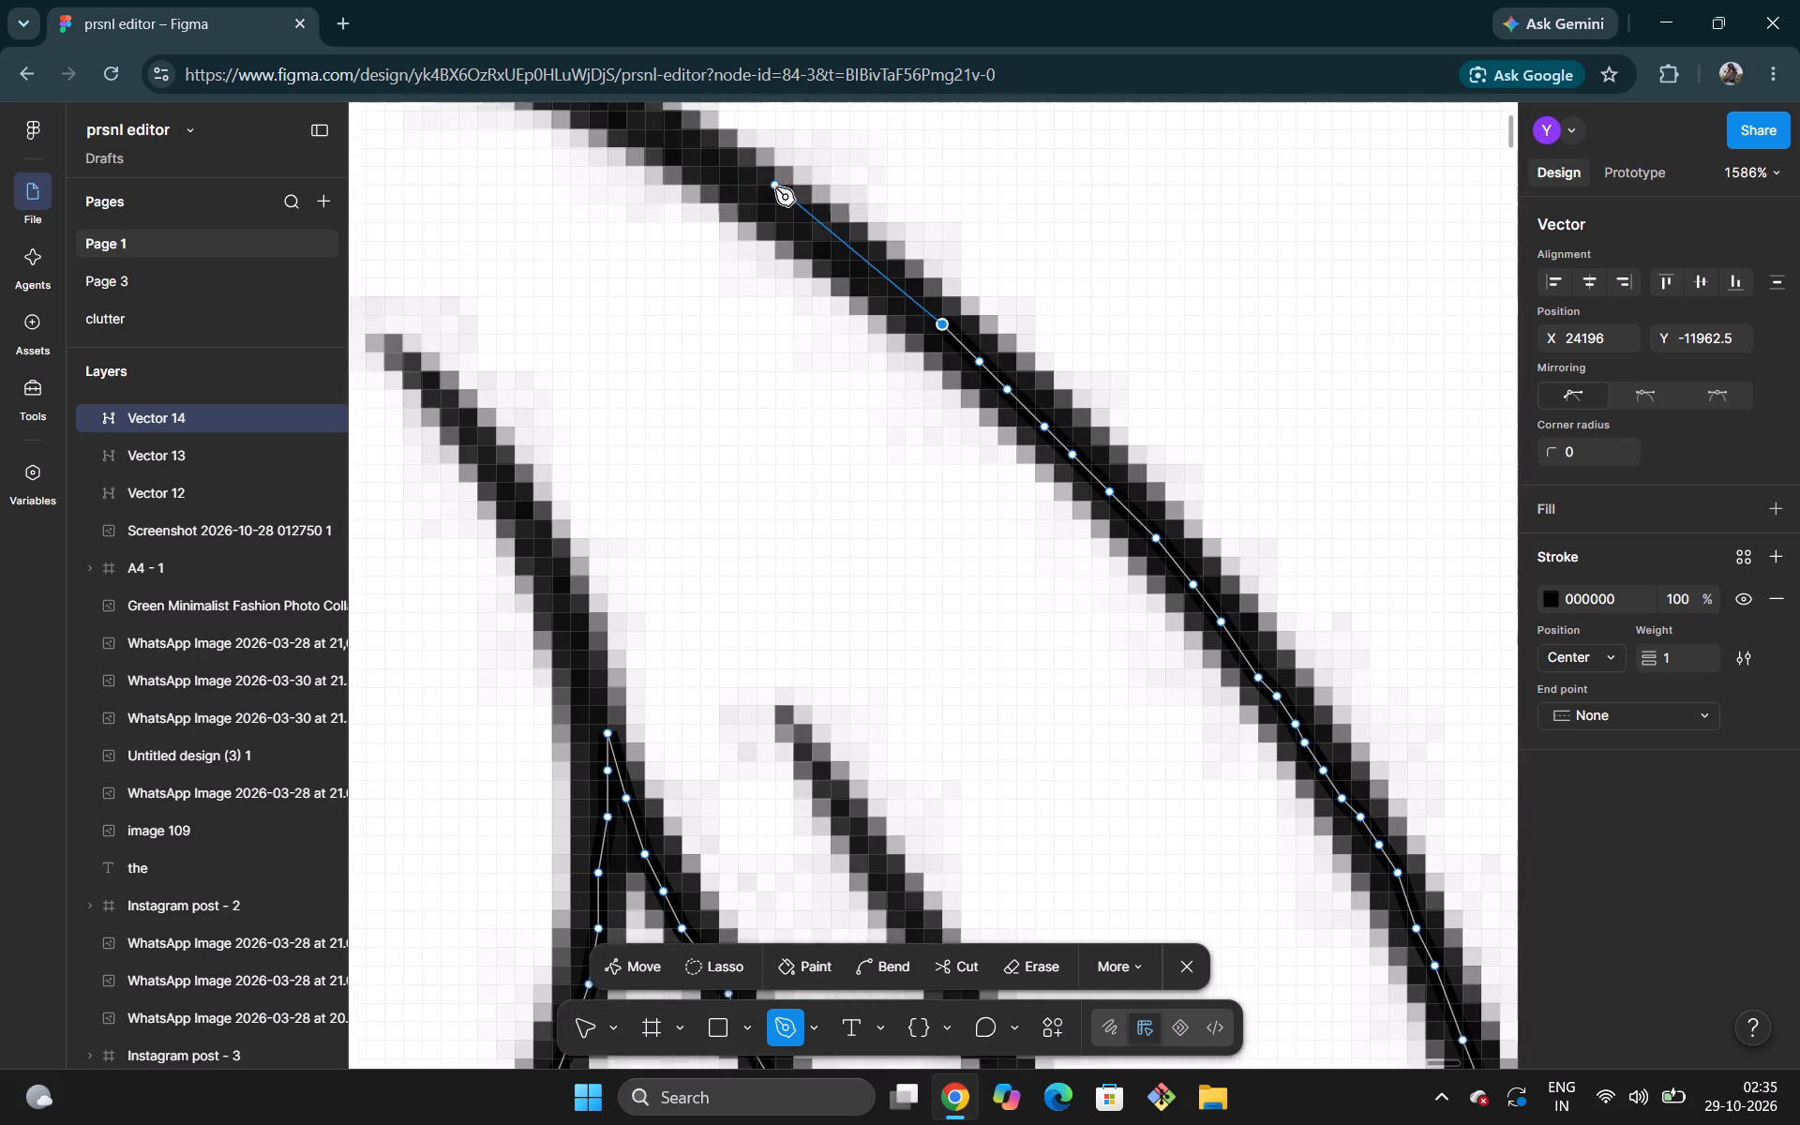
scroll(775, 187, right, 1)
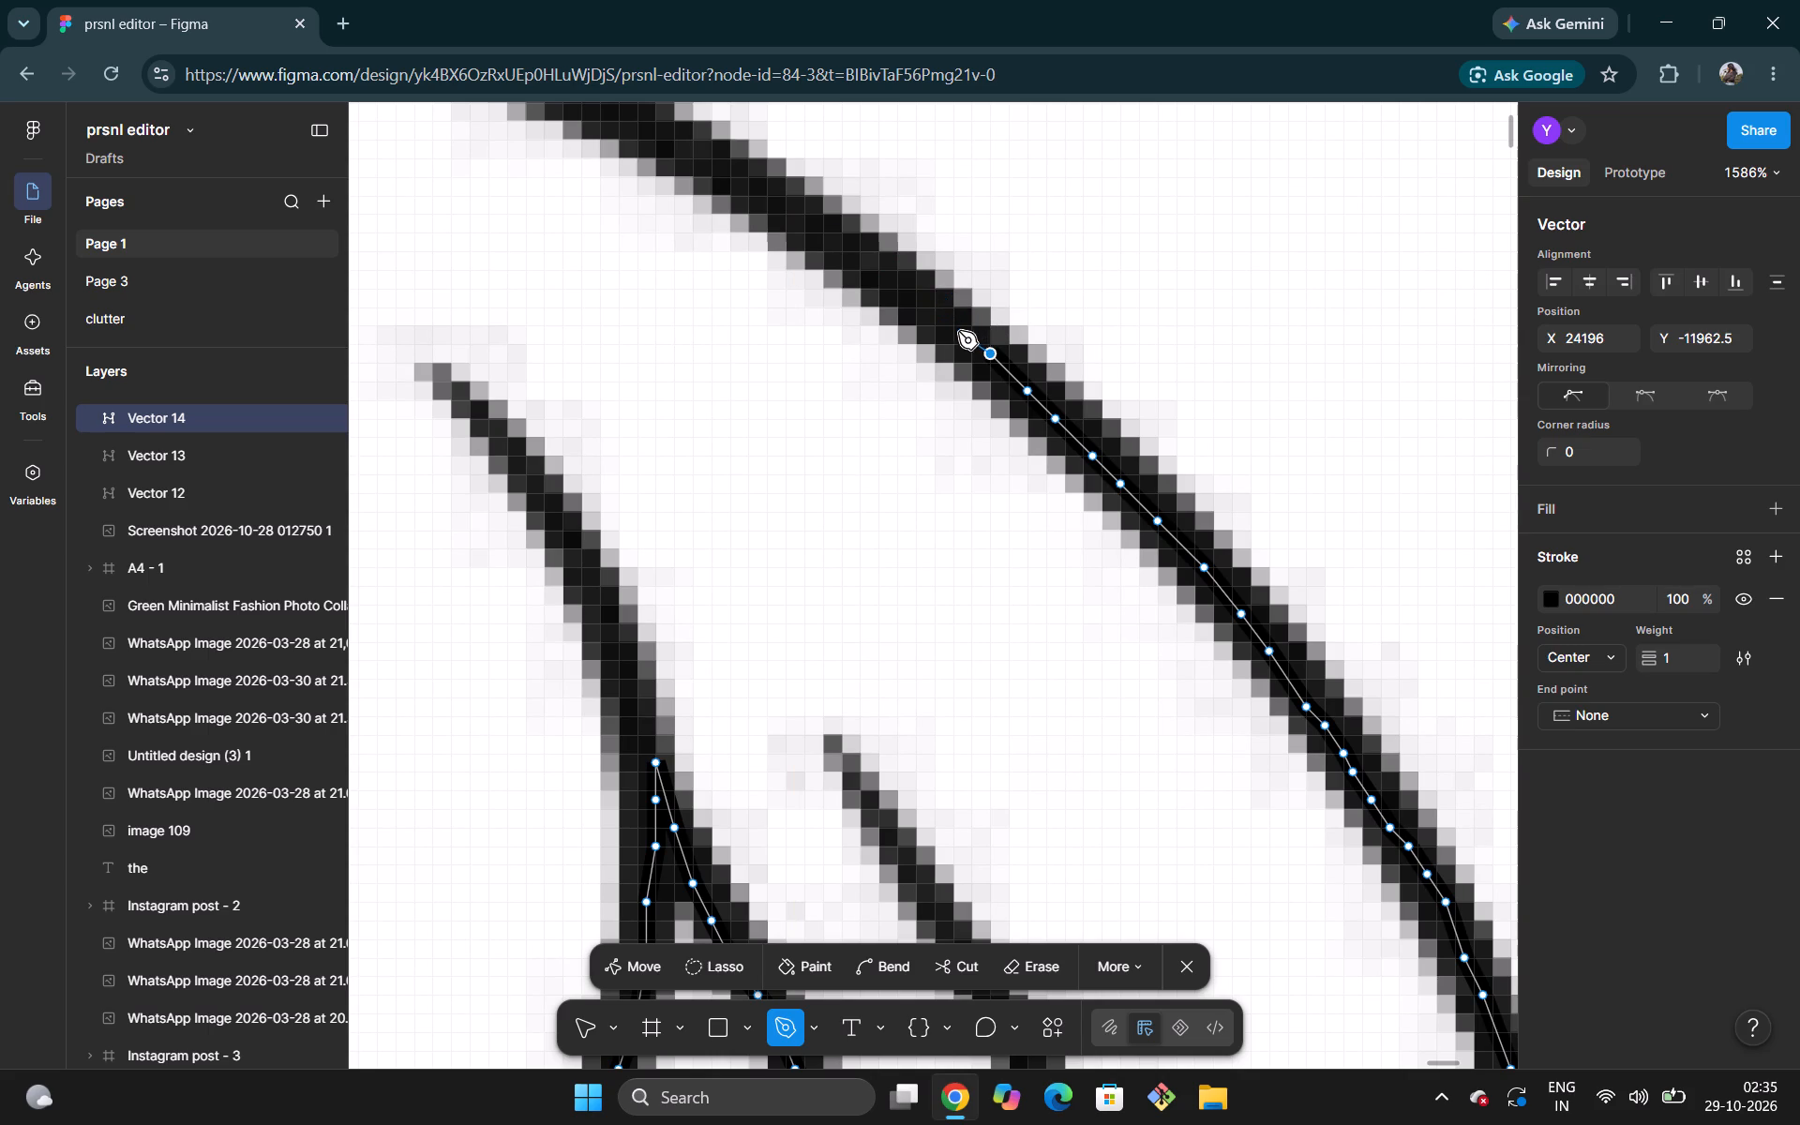
click(954, 326)
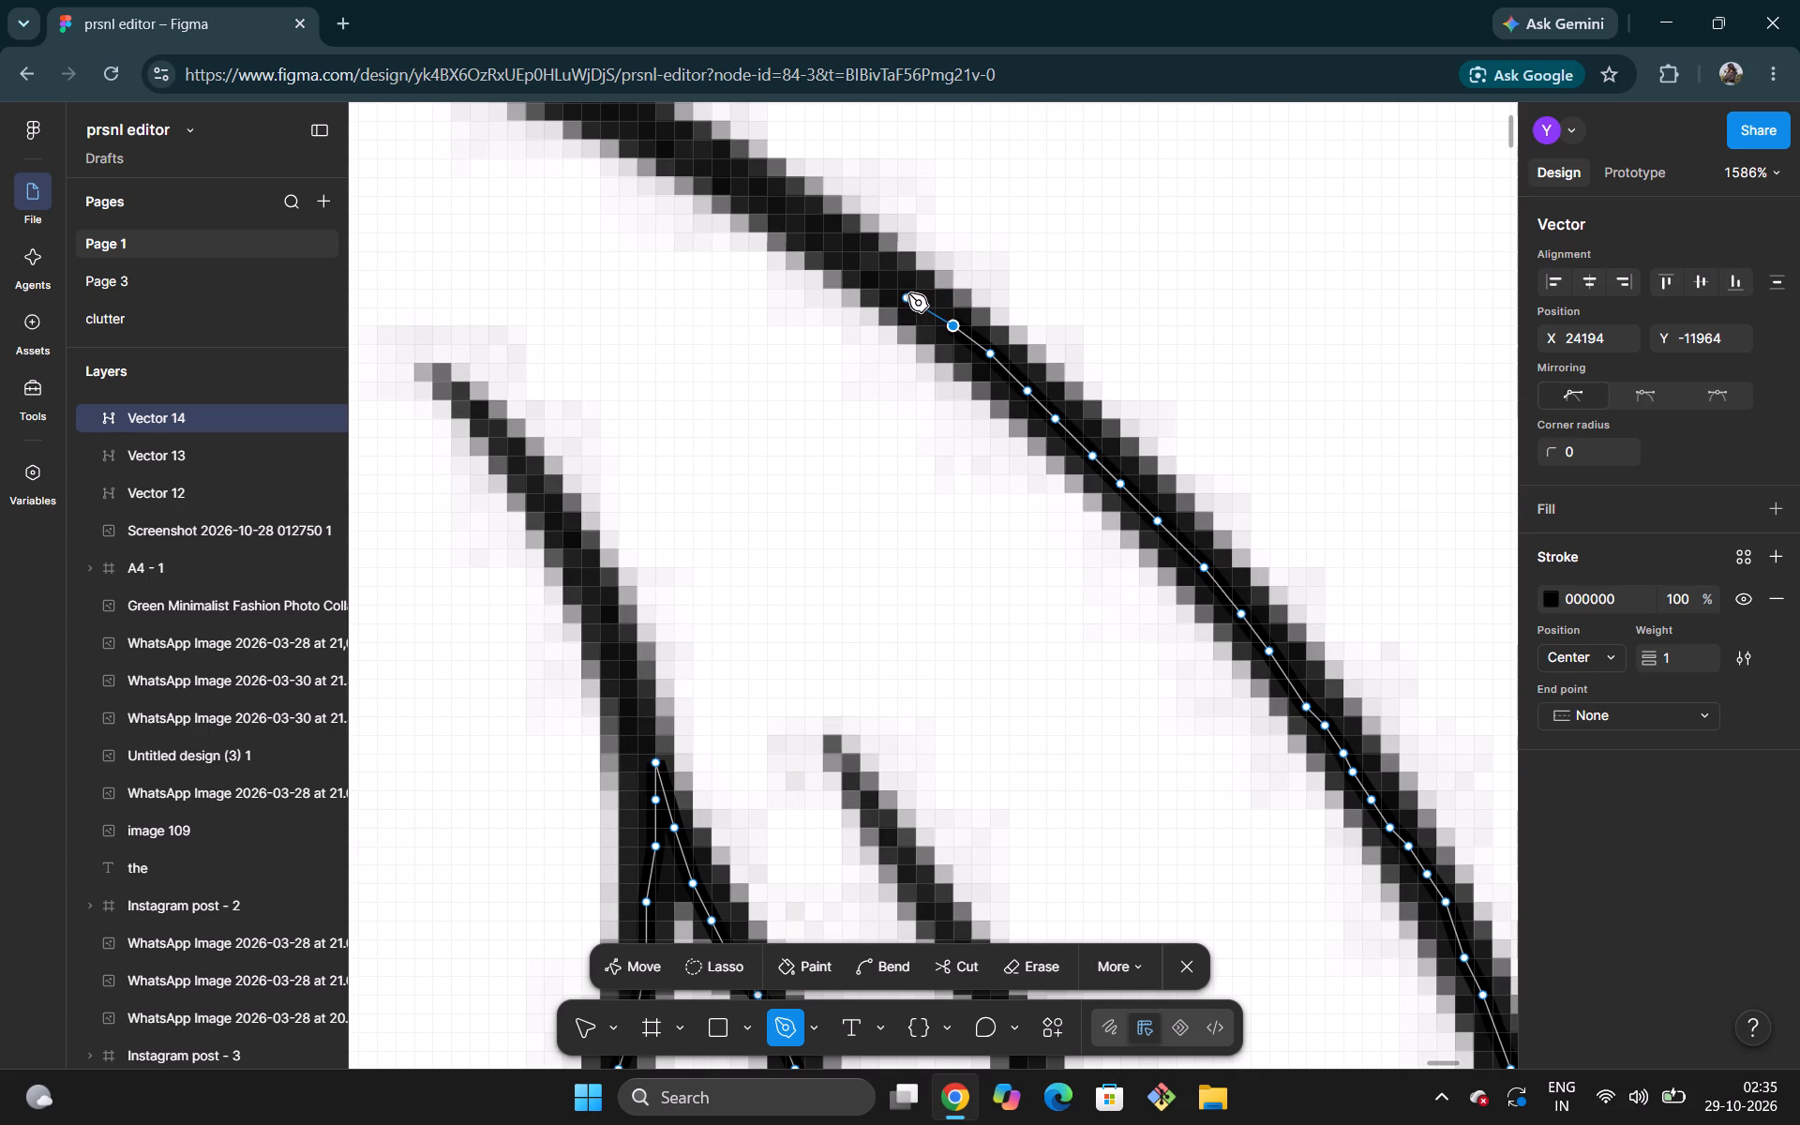
click(908, 293)
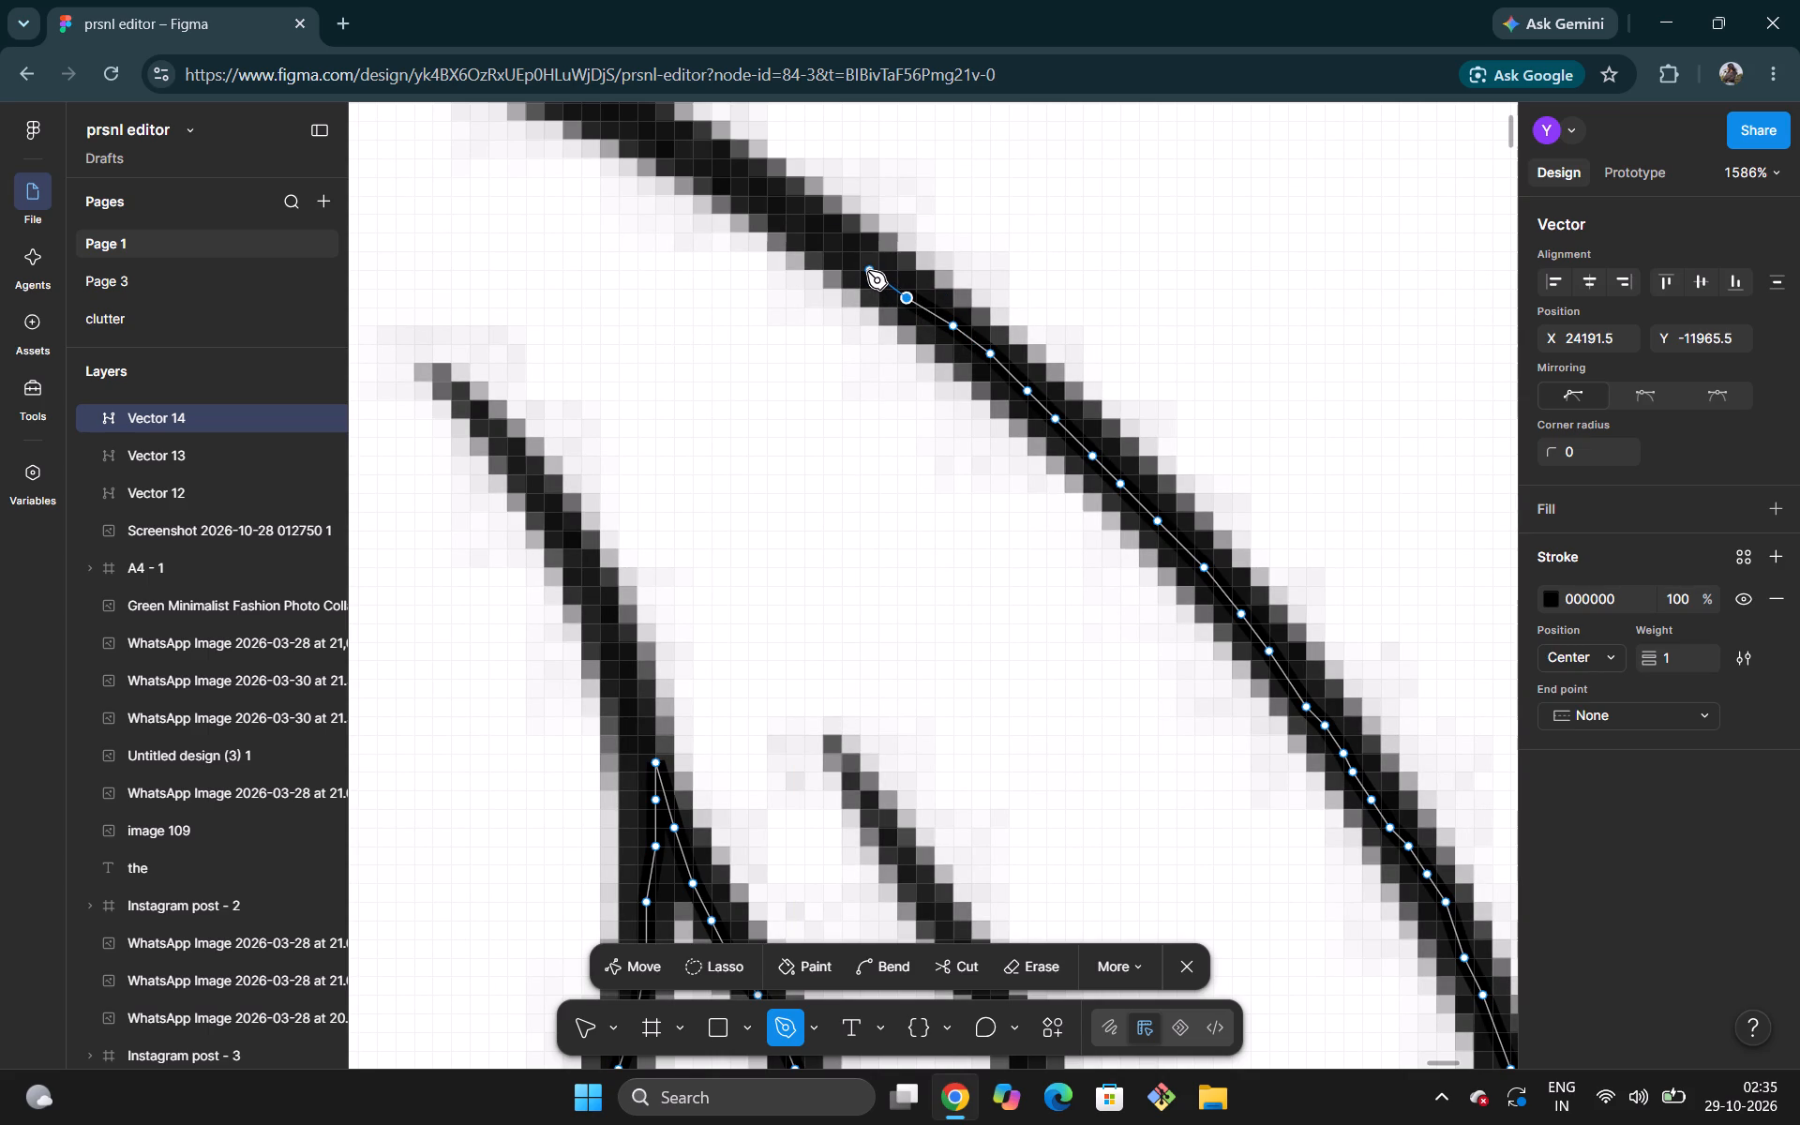
click(867, 271)
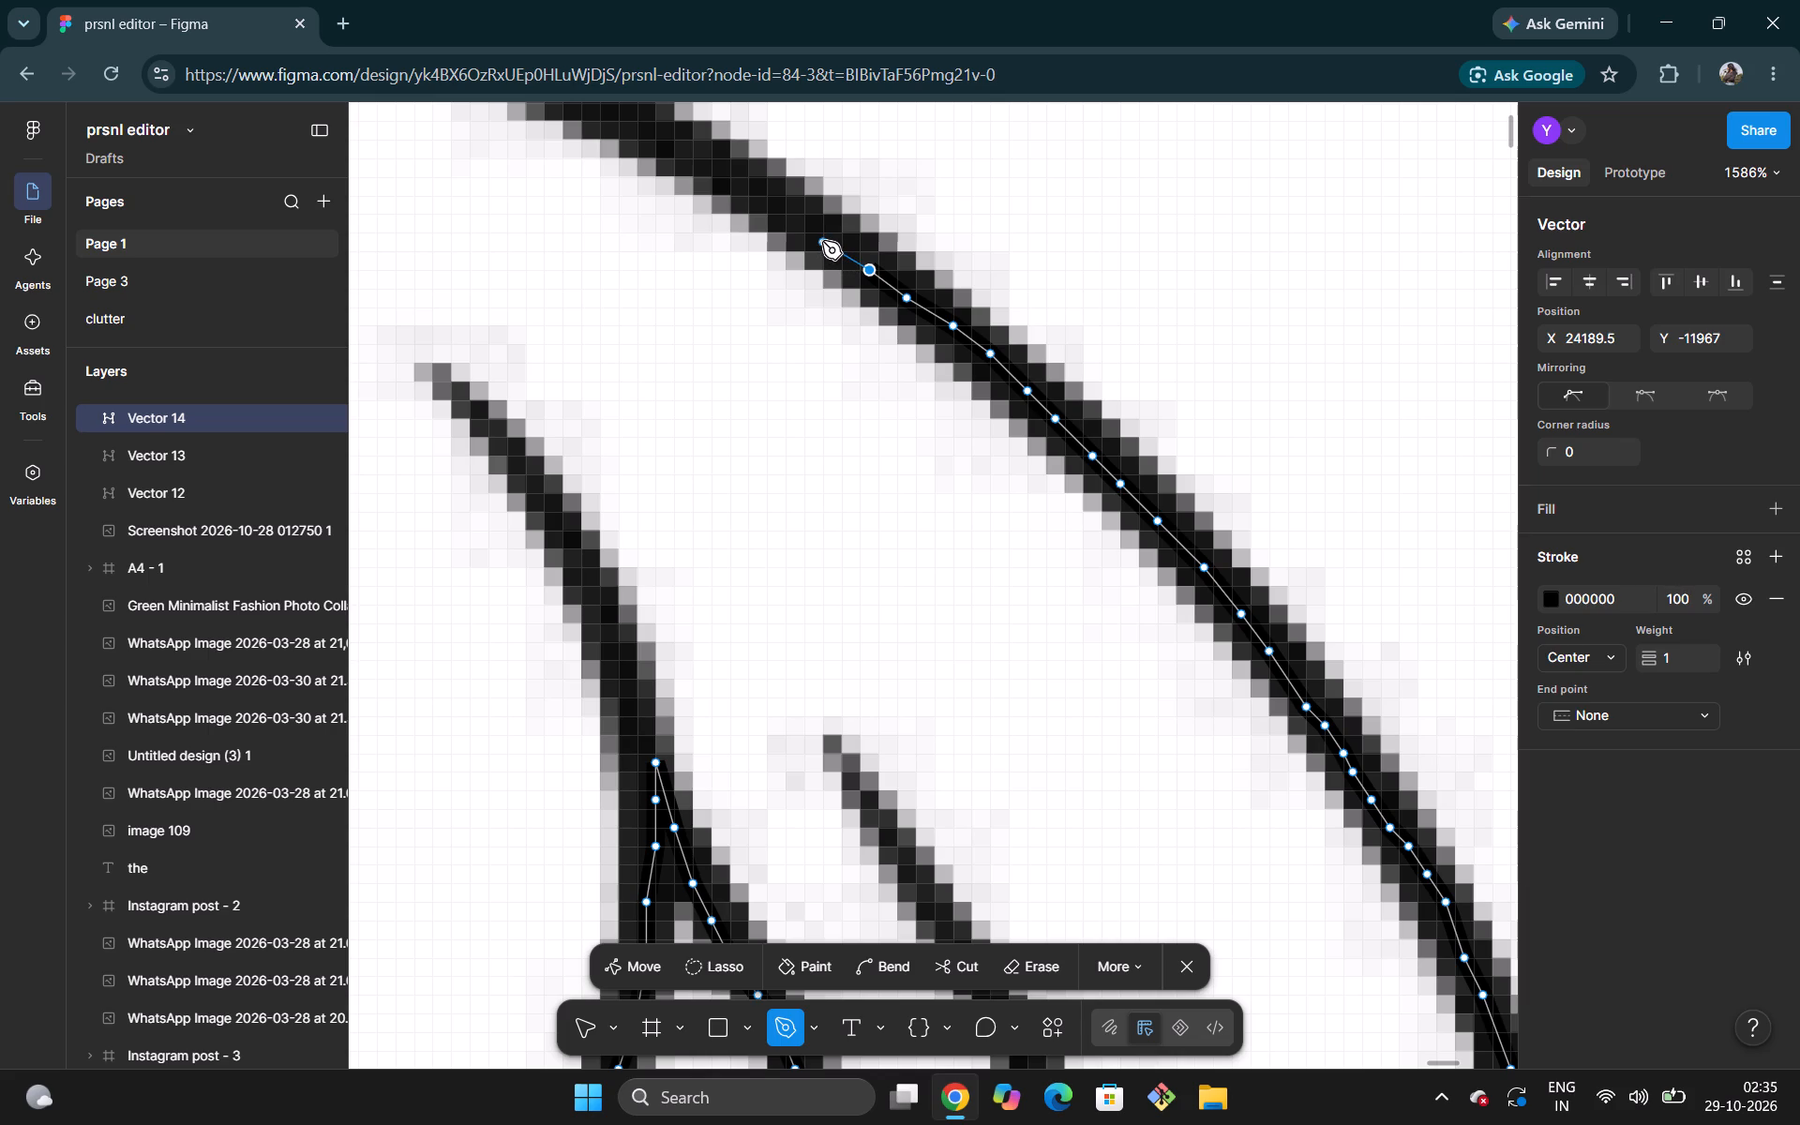
click(822, 241)
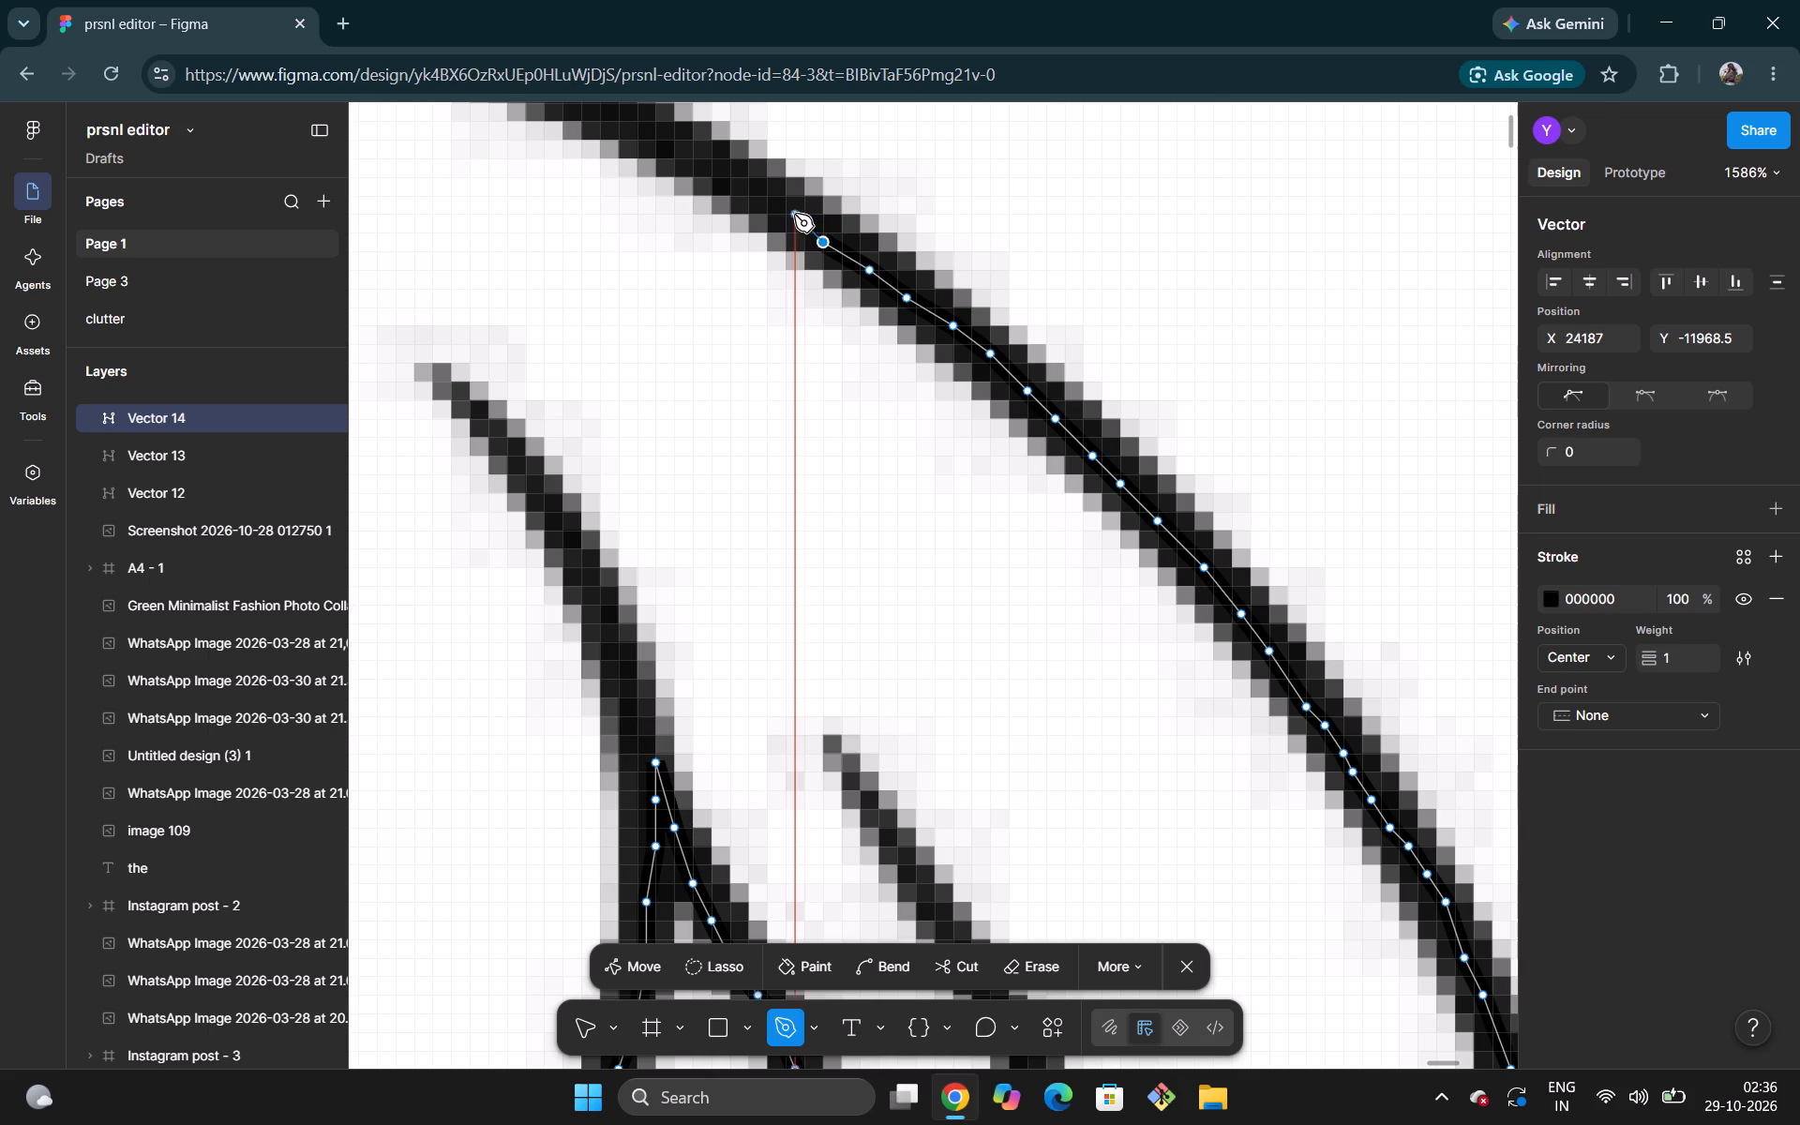
click(780, 213)
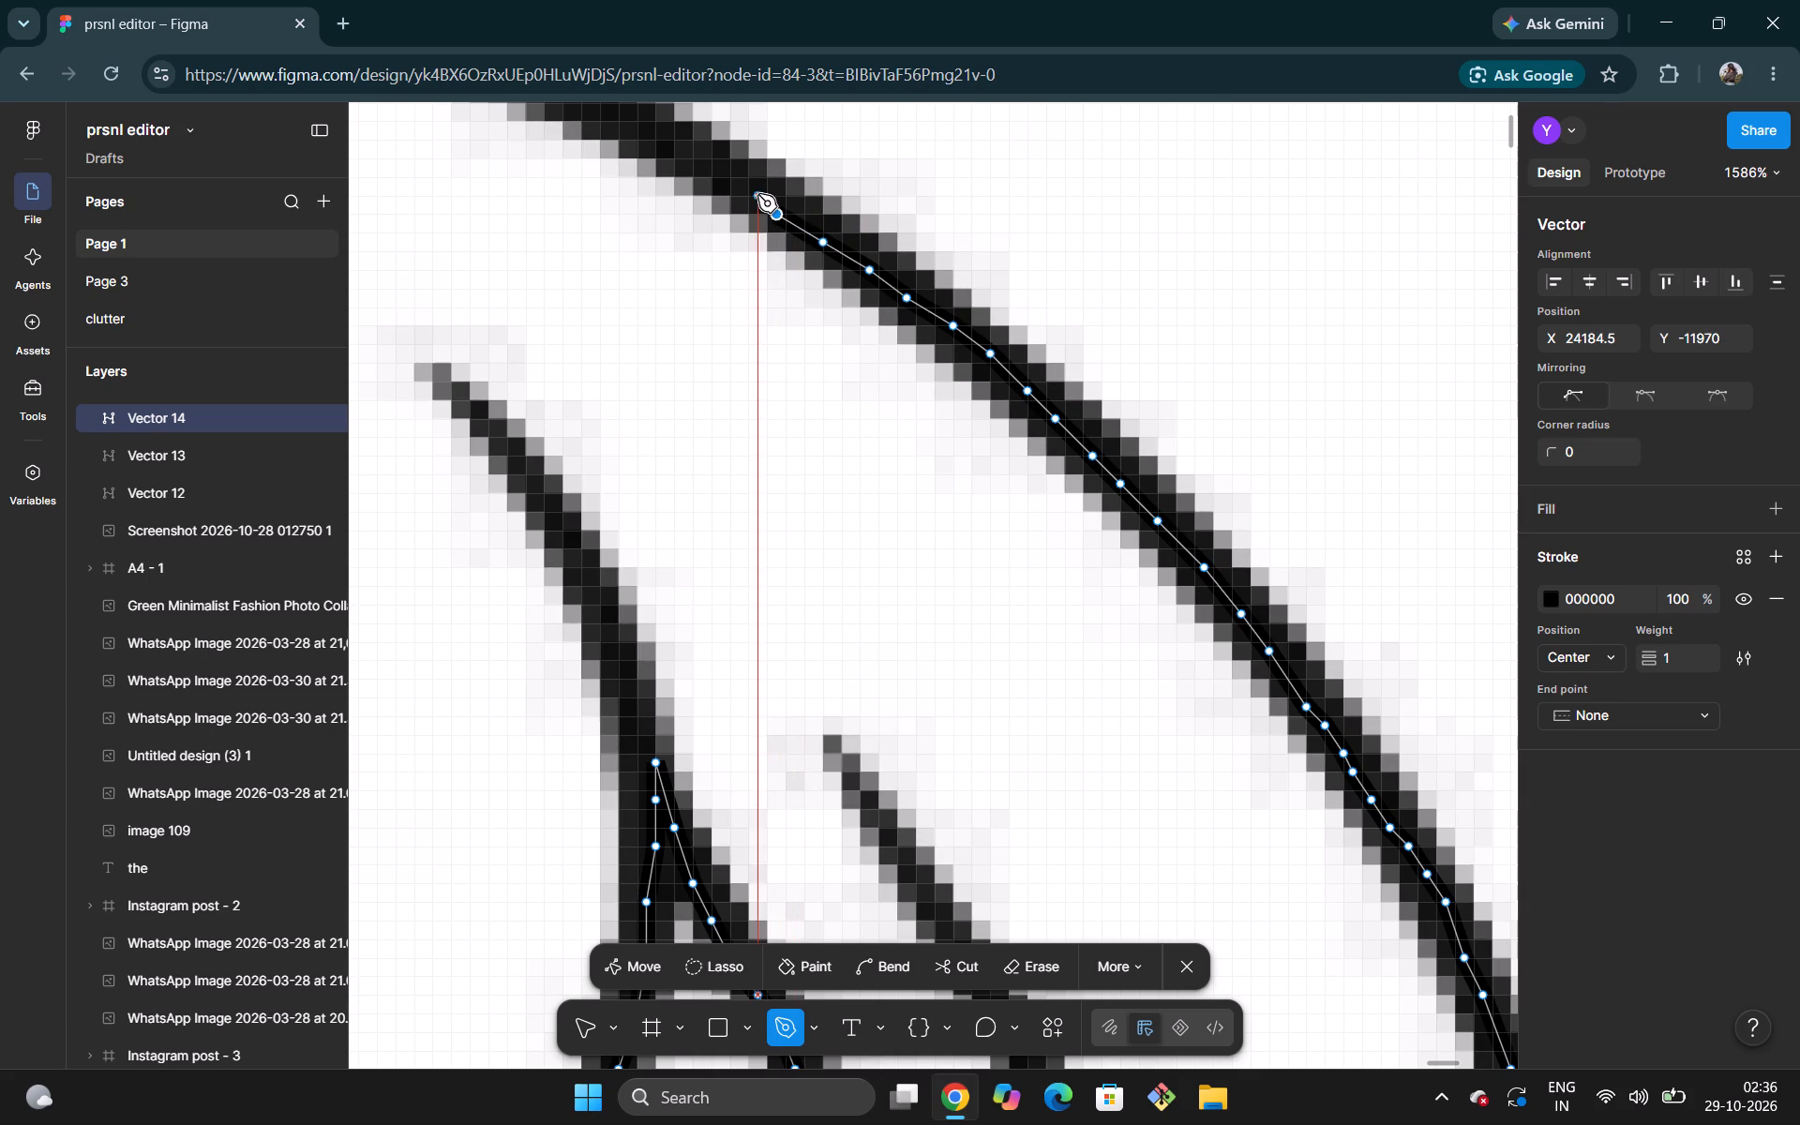
click(728, 185)
Continue the path with five points along the outer hair line toward the brim corner, to almost above the long fringe strand's tip.
scroll(728, 185, up, 1)
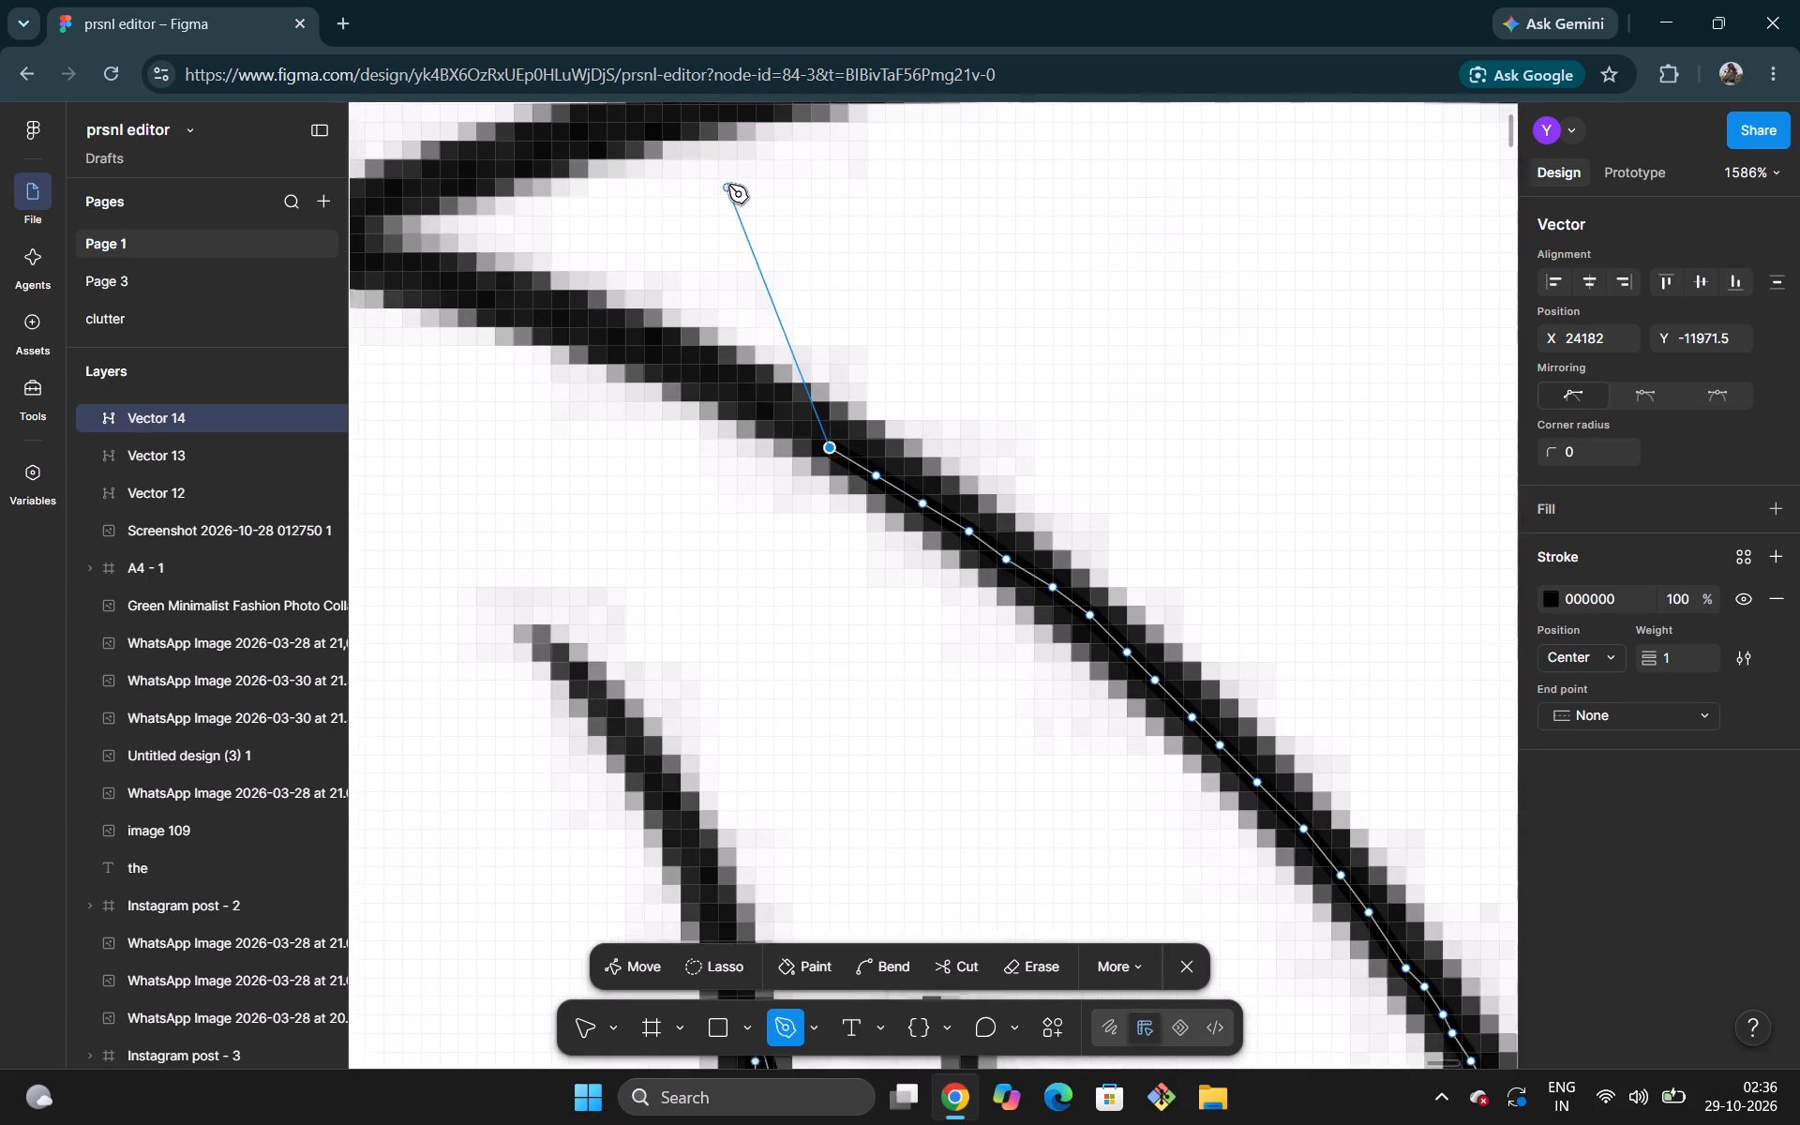
scroll(728, 185, up, 1)
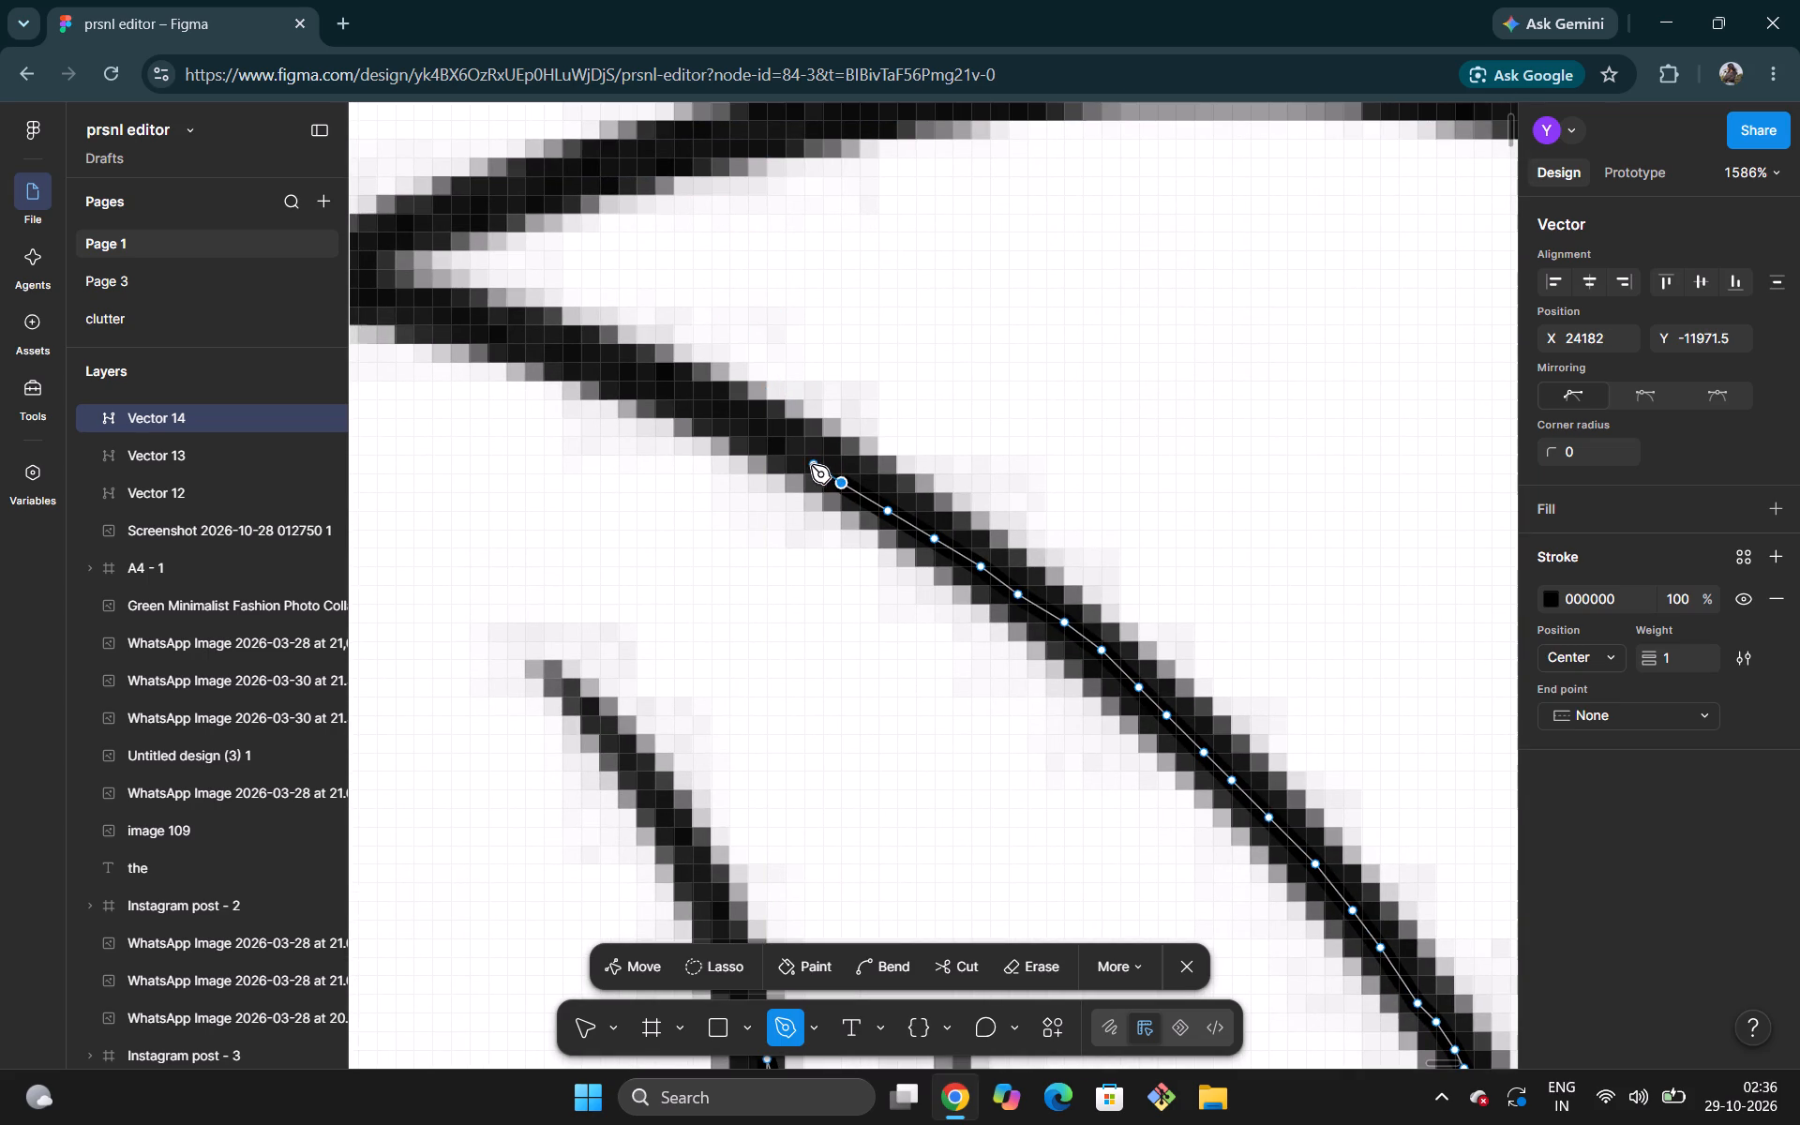
click(783, 455)
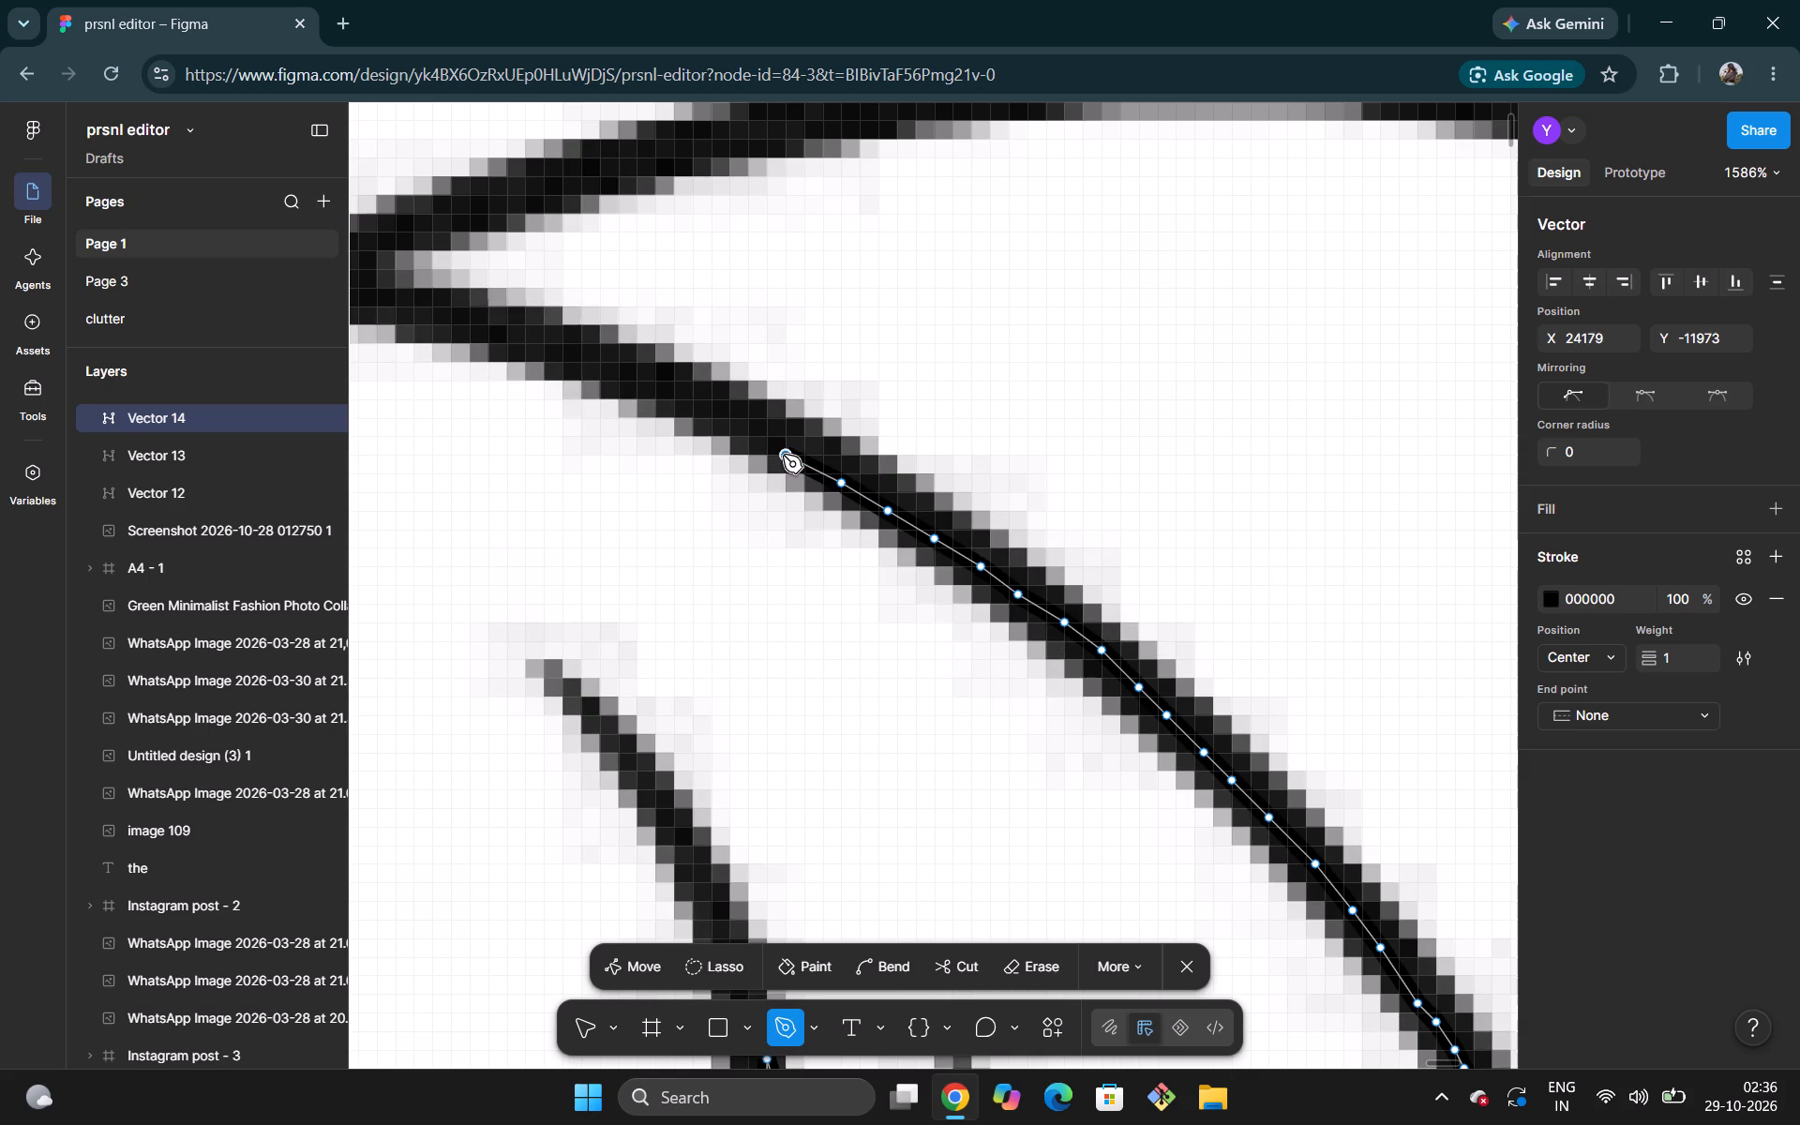
click(728, 426)
click(693, 409)
click(646, 380)
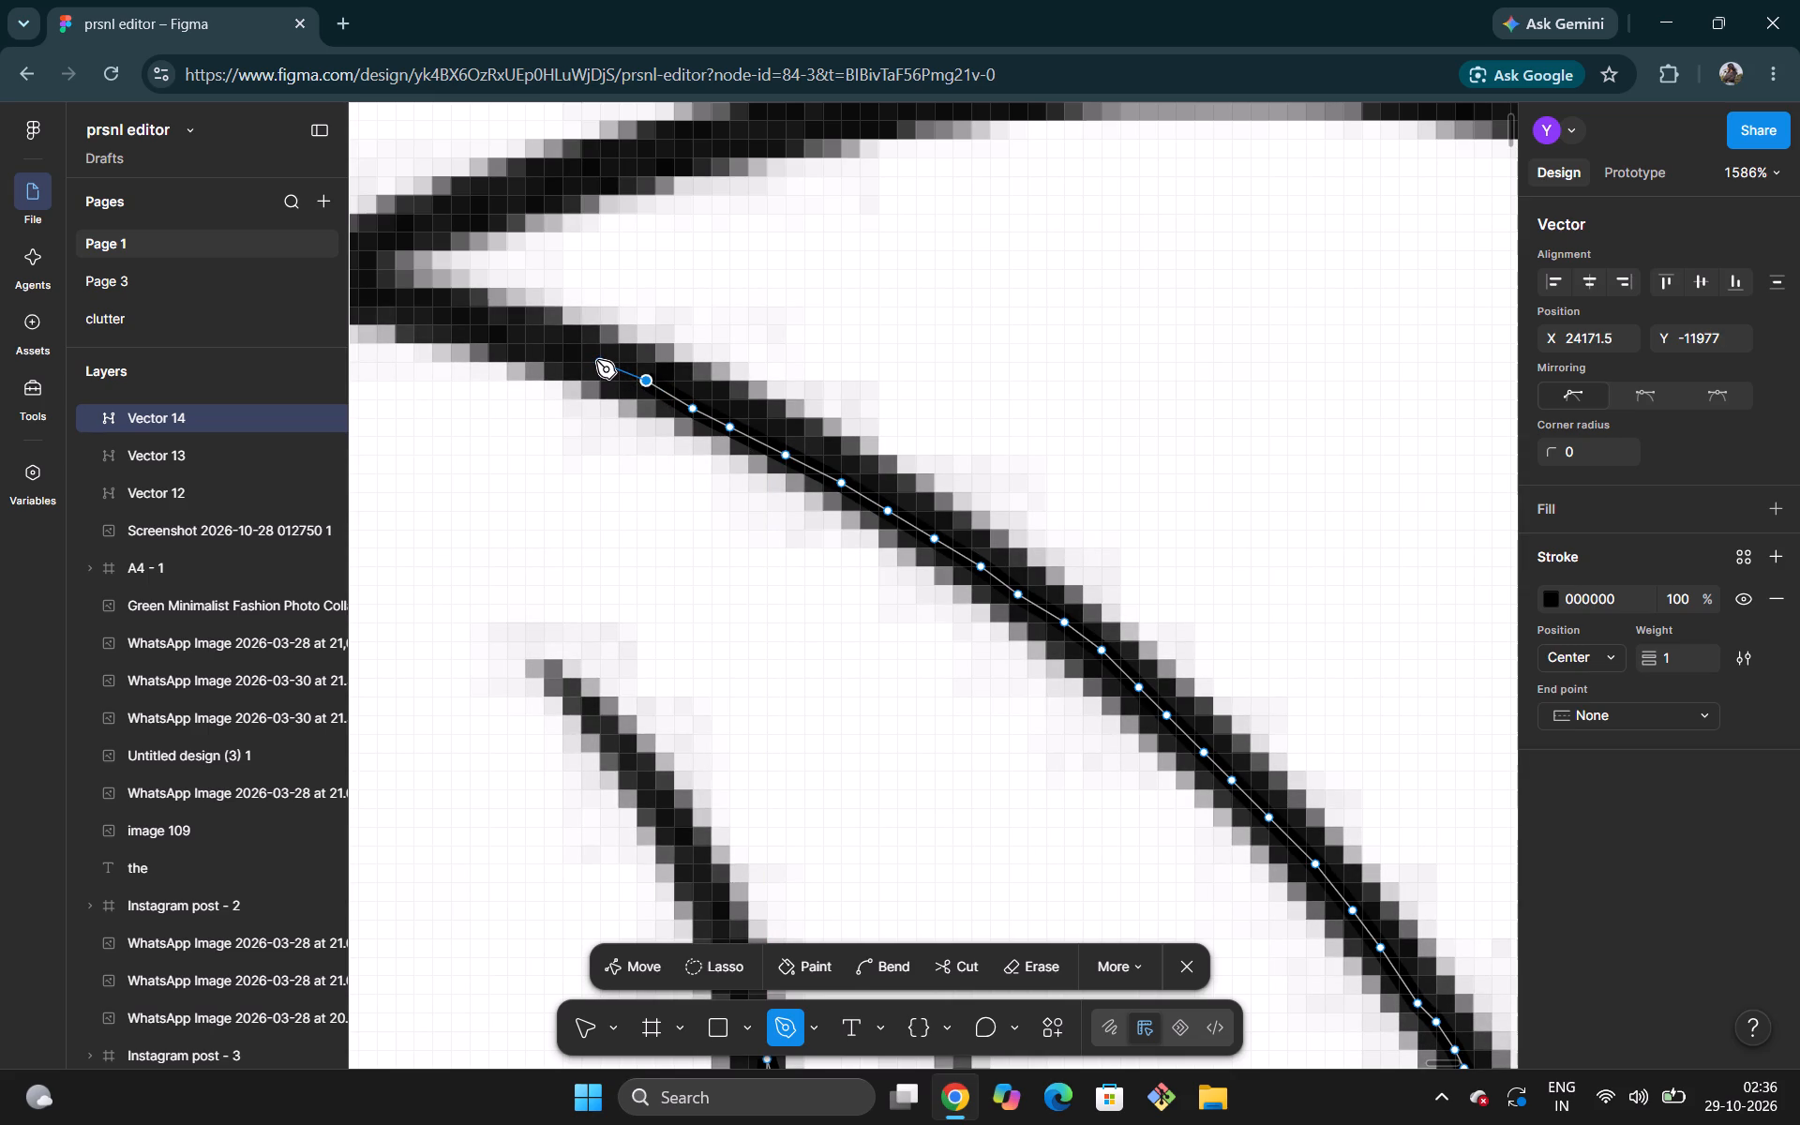
click(596, 360)
Extend the path with five points along the last stretch of the outer hair line, ending at the corner where it meets the brim.
click(535, 334)
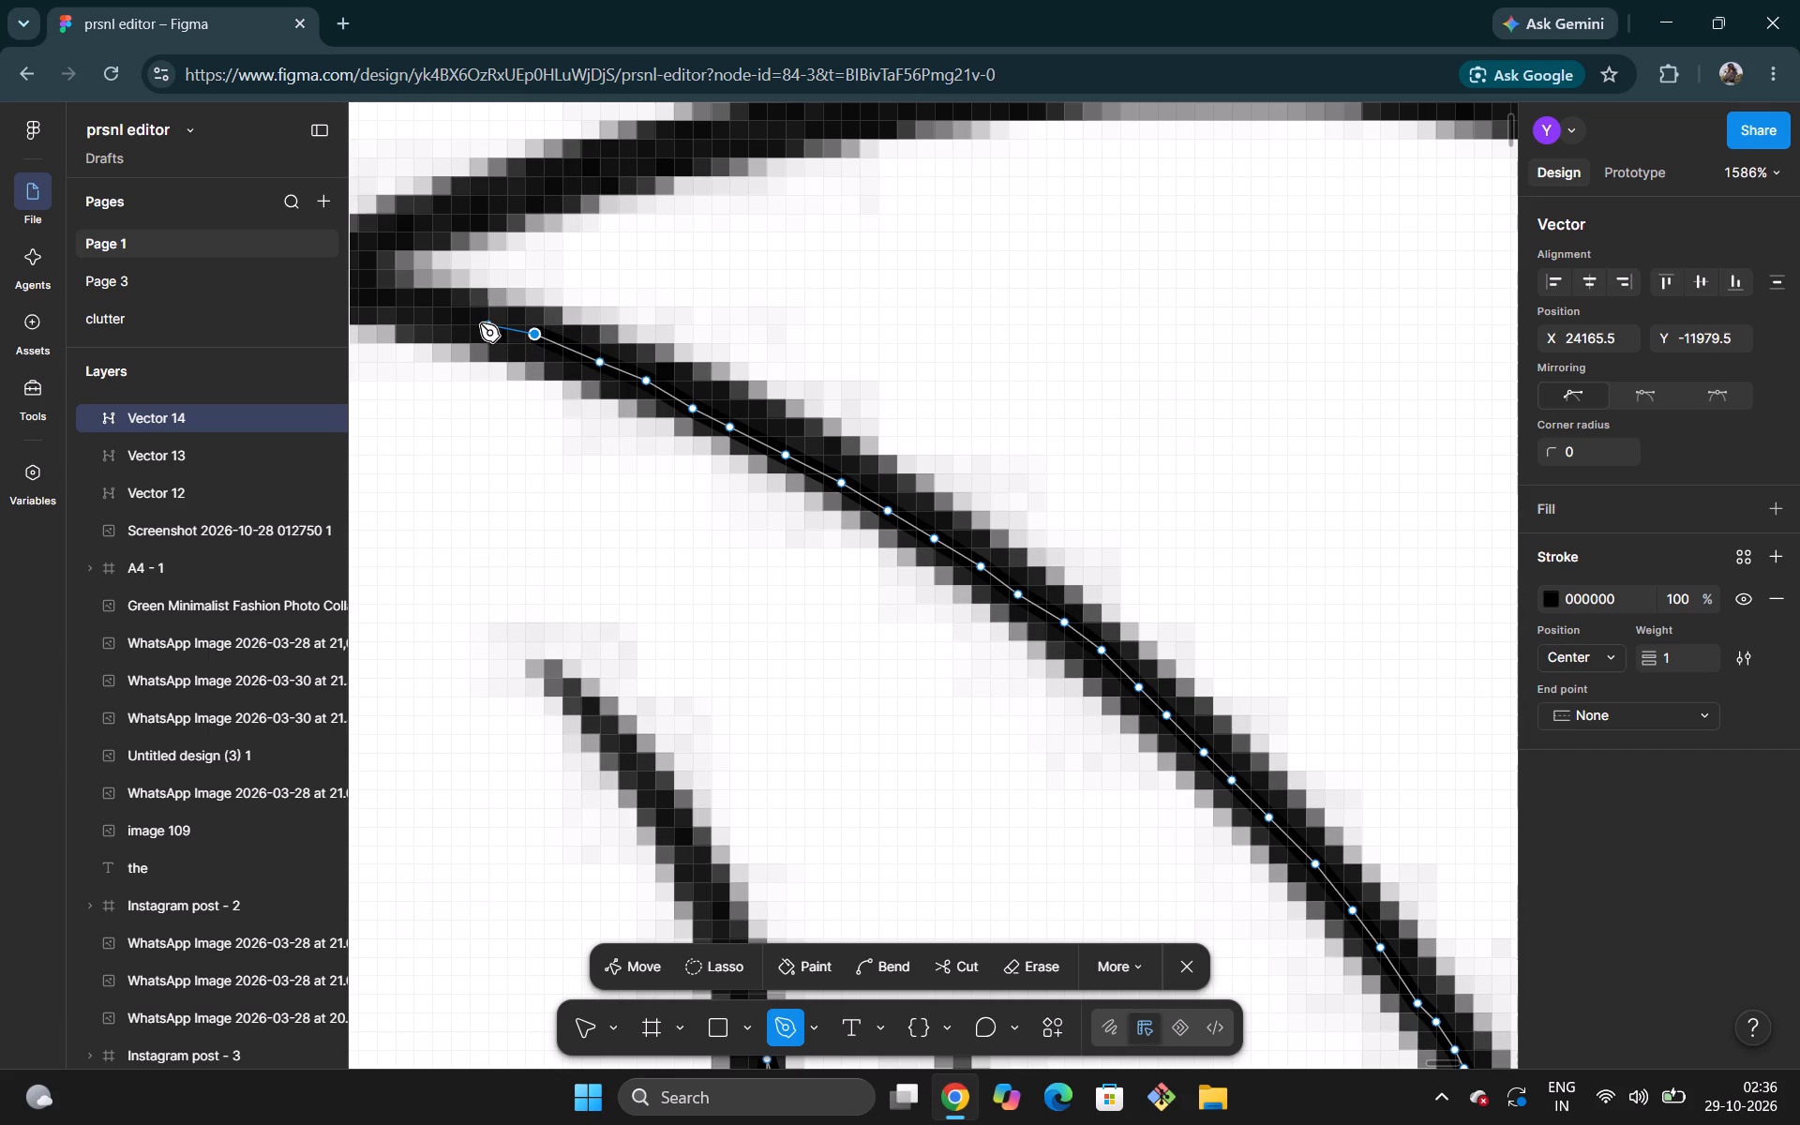
click(463, 316)
scroll(463, 316, right, 2)
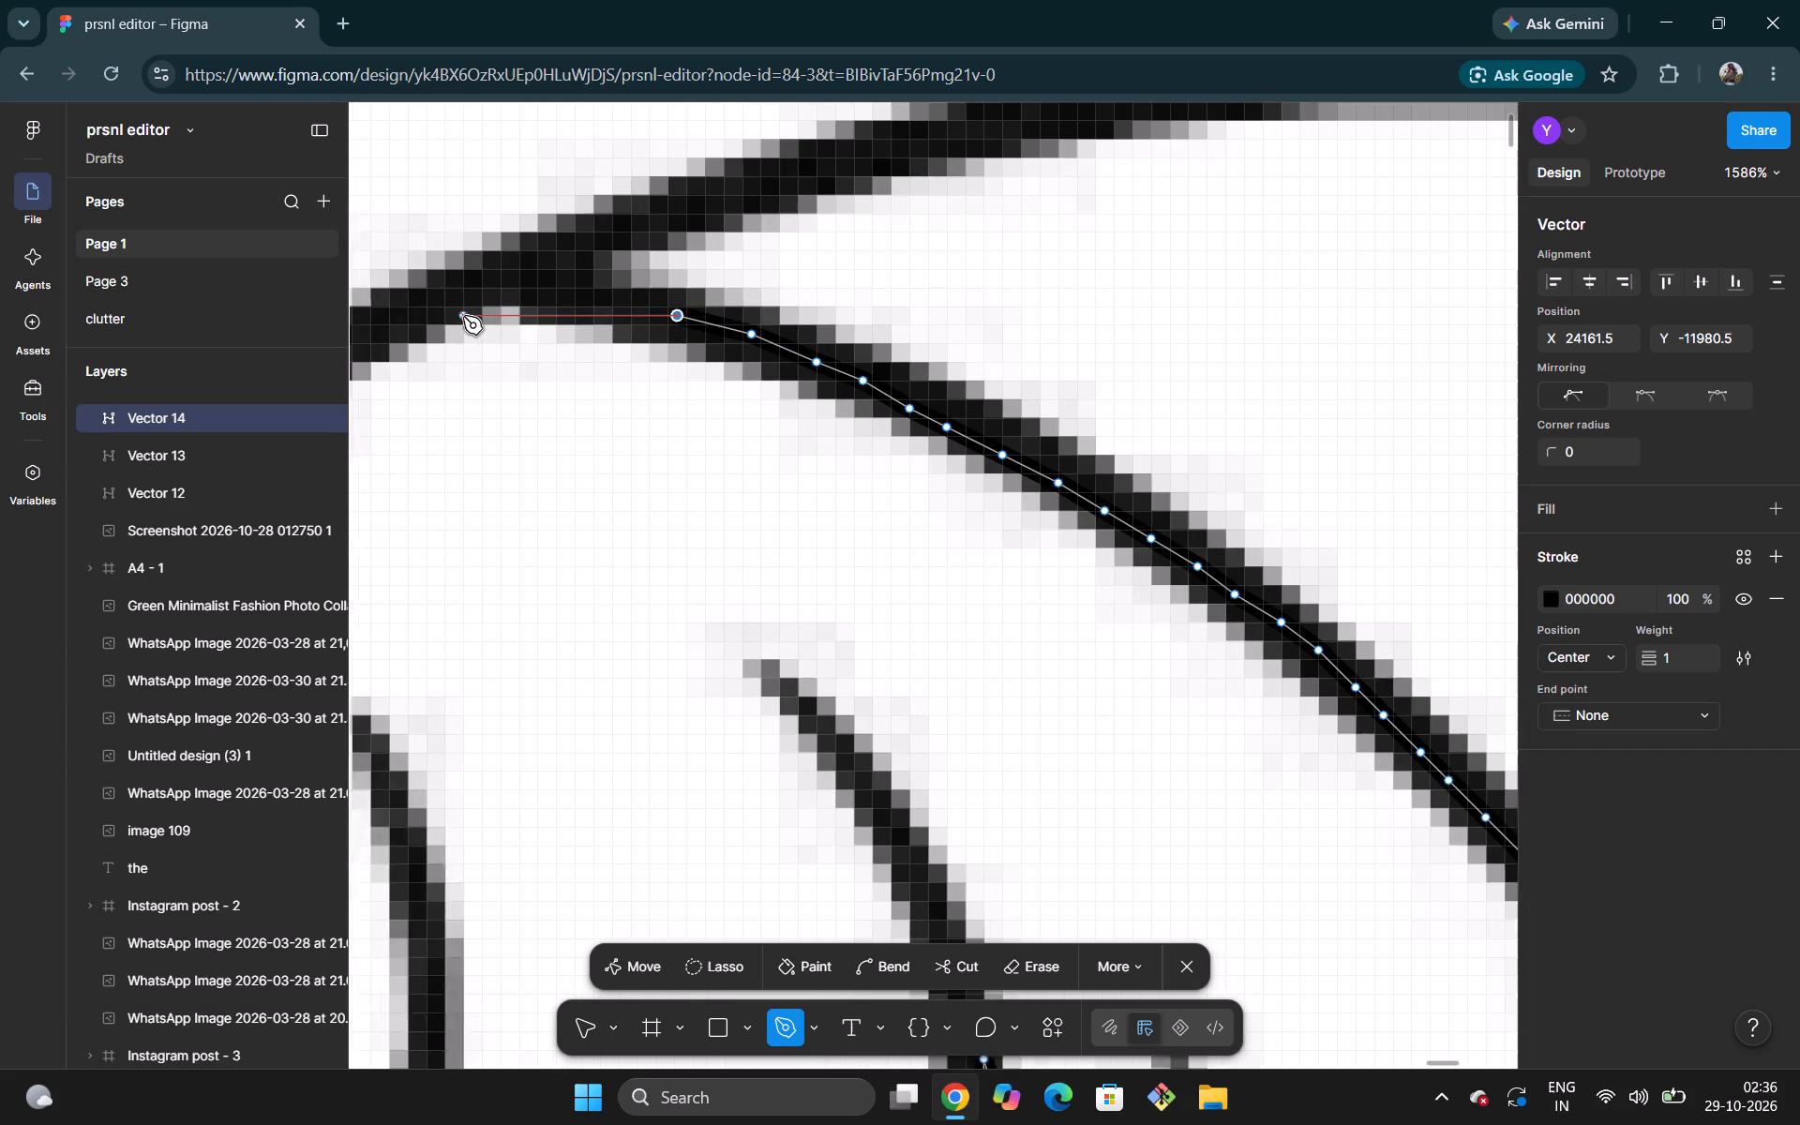
scroll(463, 316, right, 1)
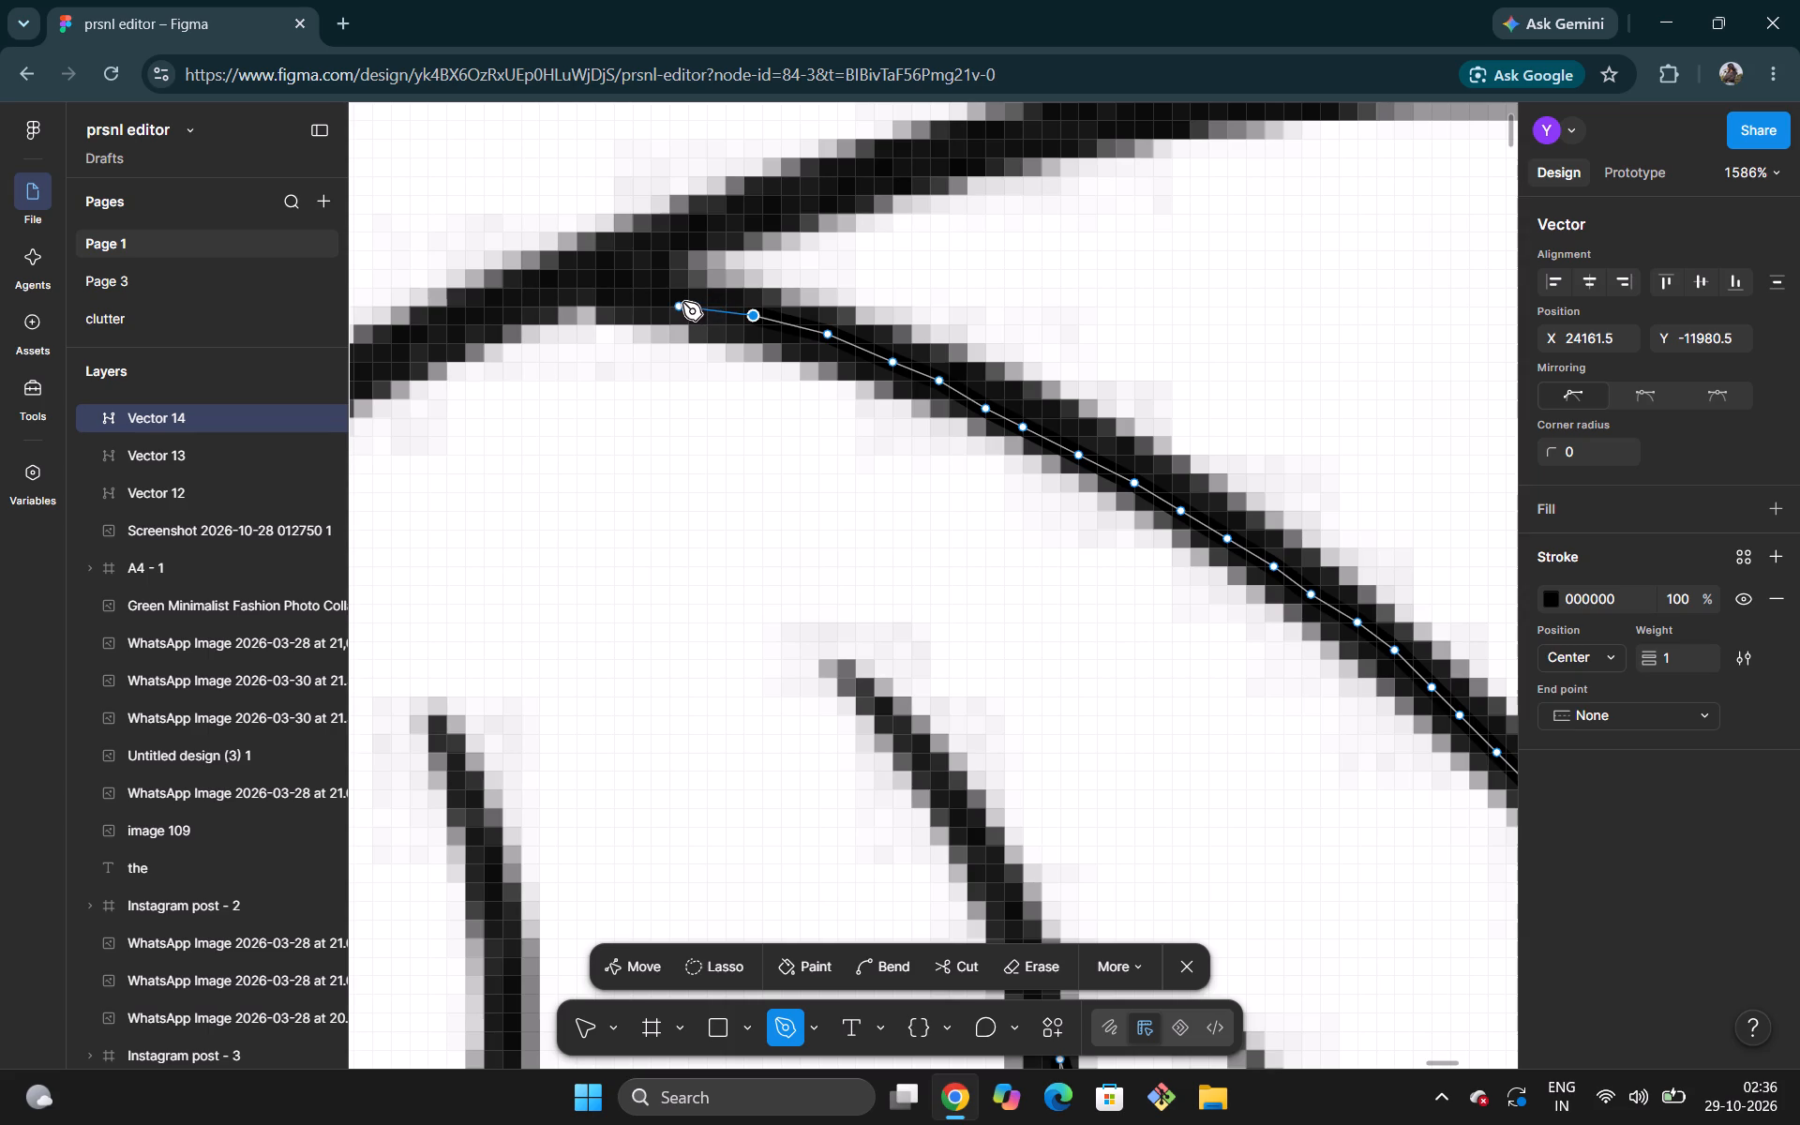
click(682, 302)
click(631, 292)
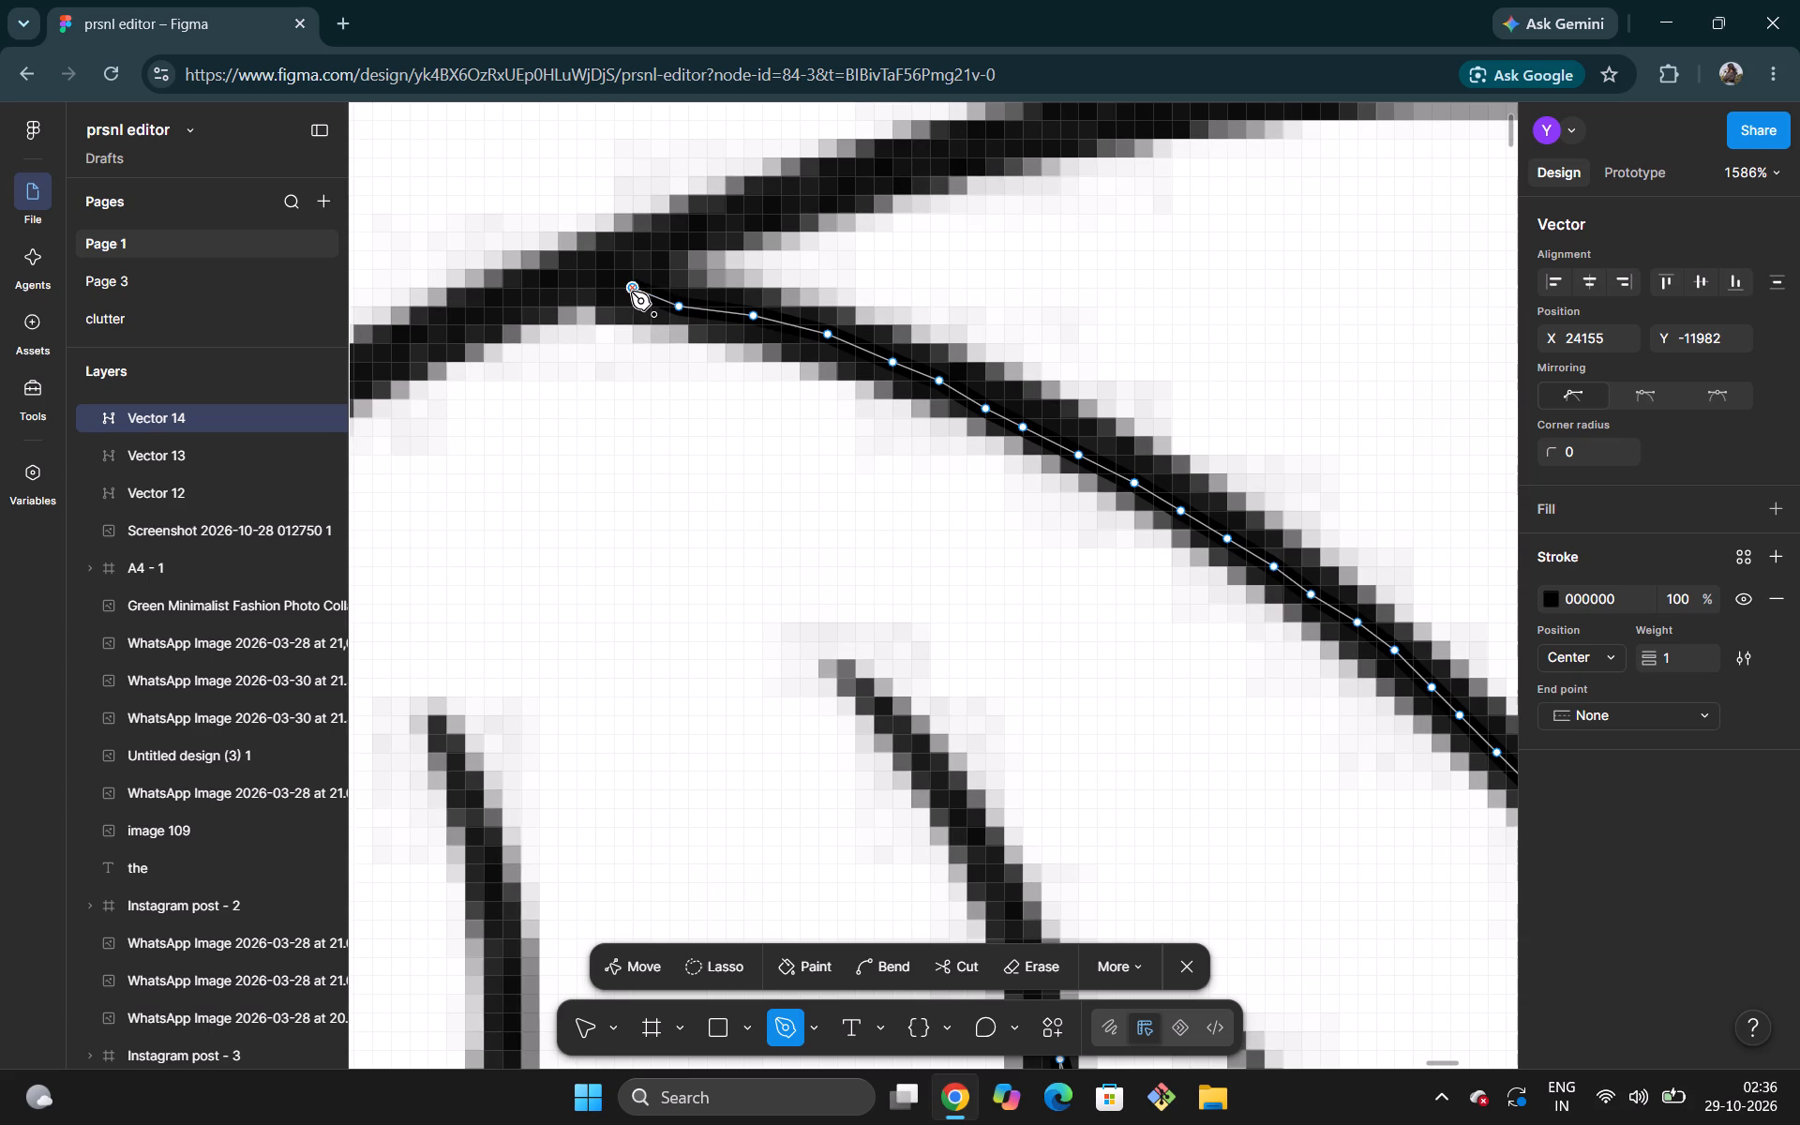
scroll(631, 292, down, 1)
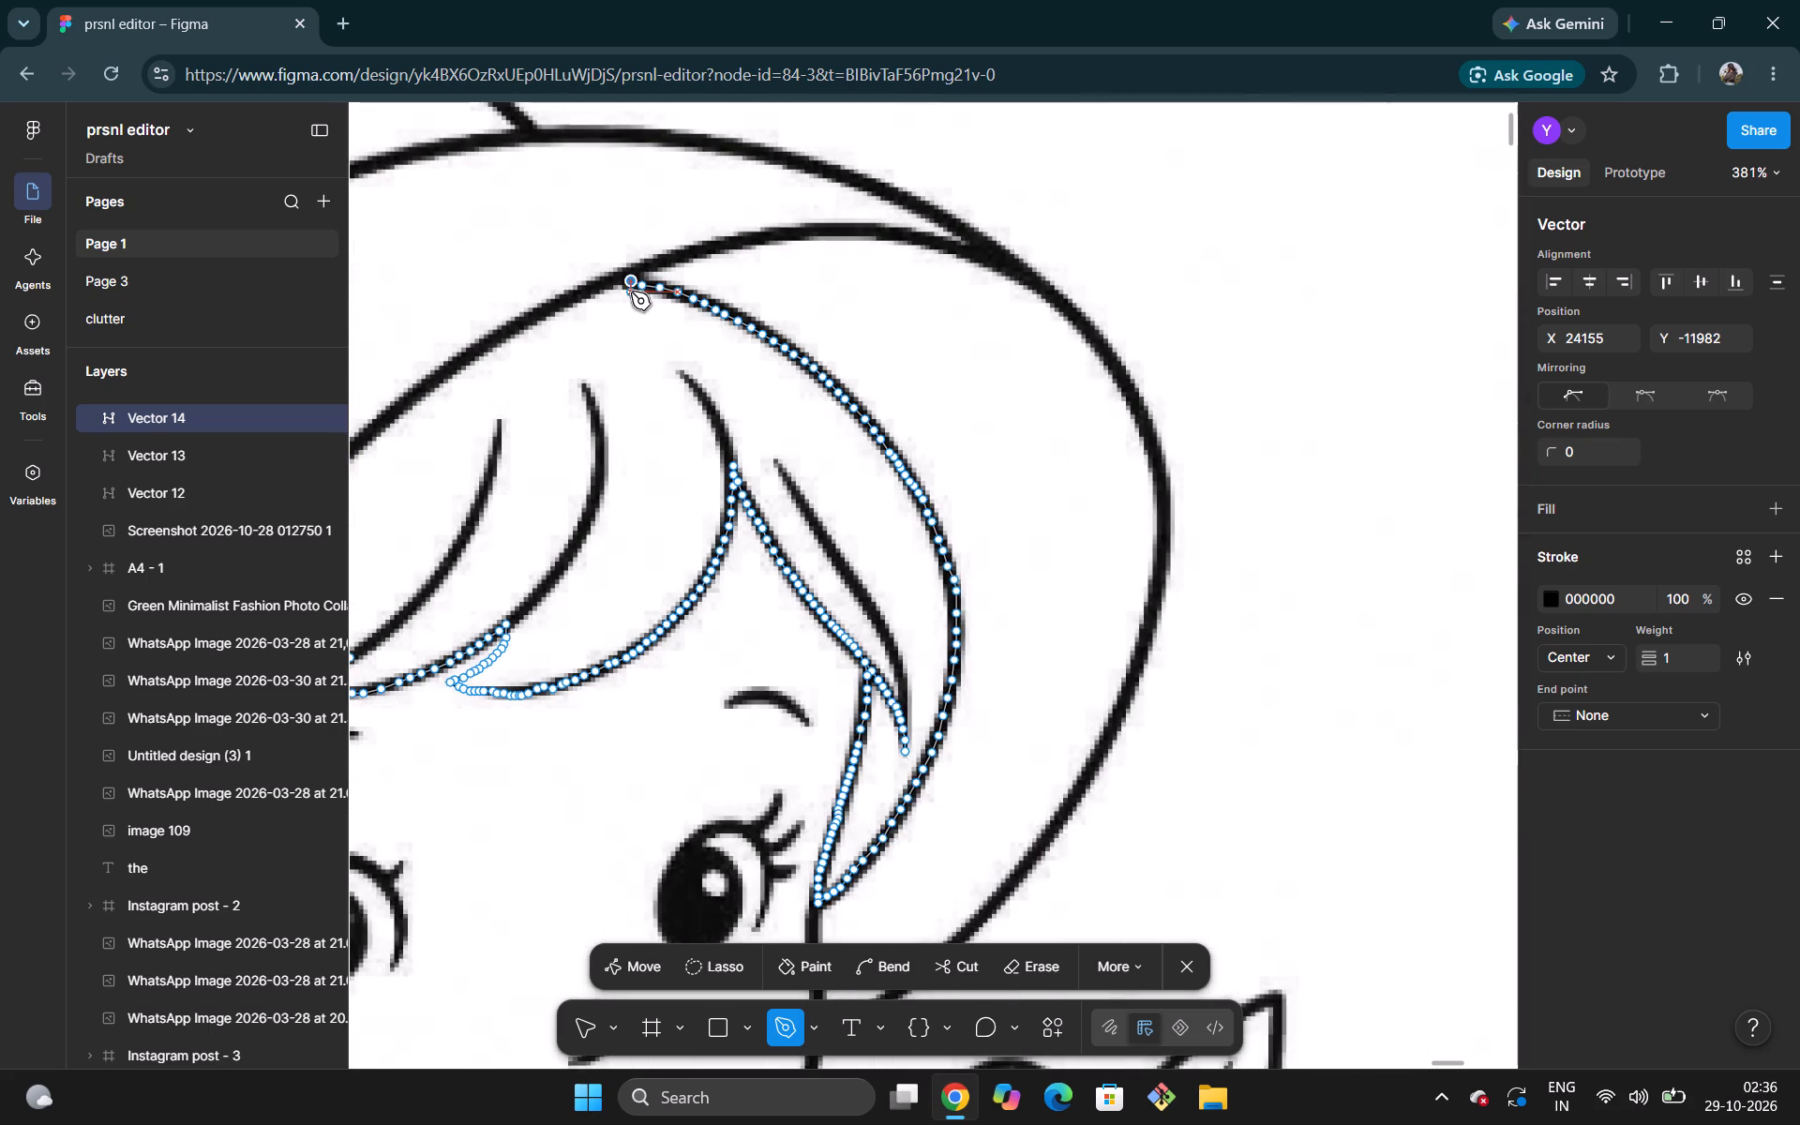
scroll(631, 292, right, 1)
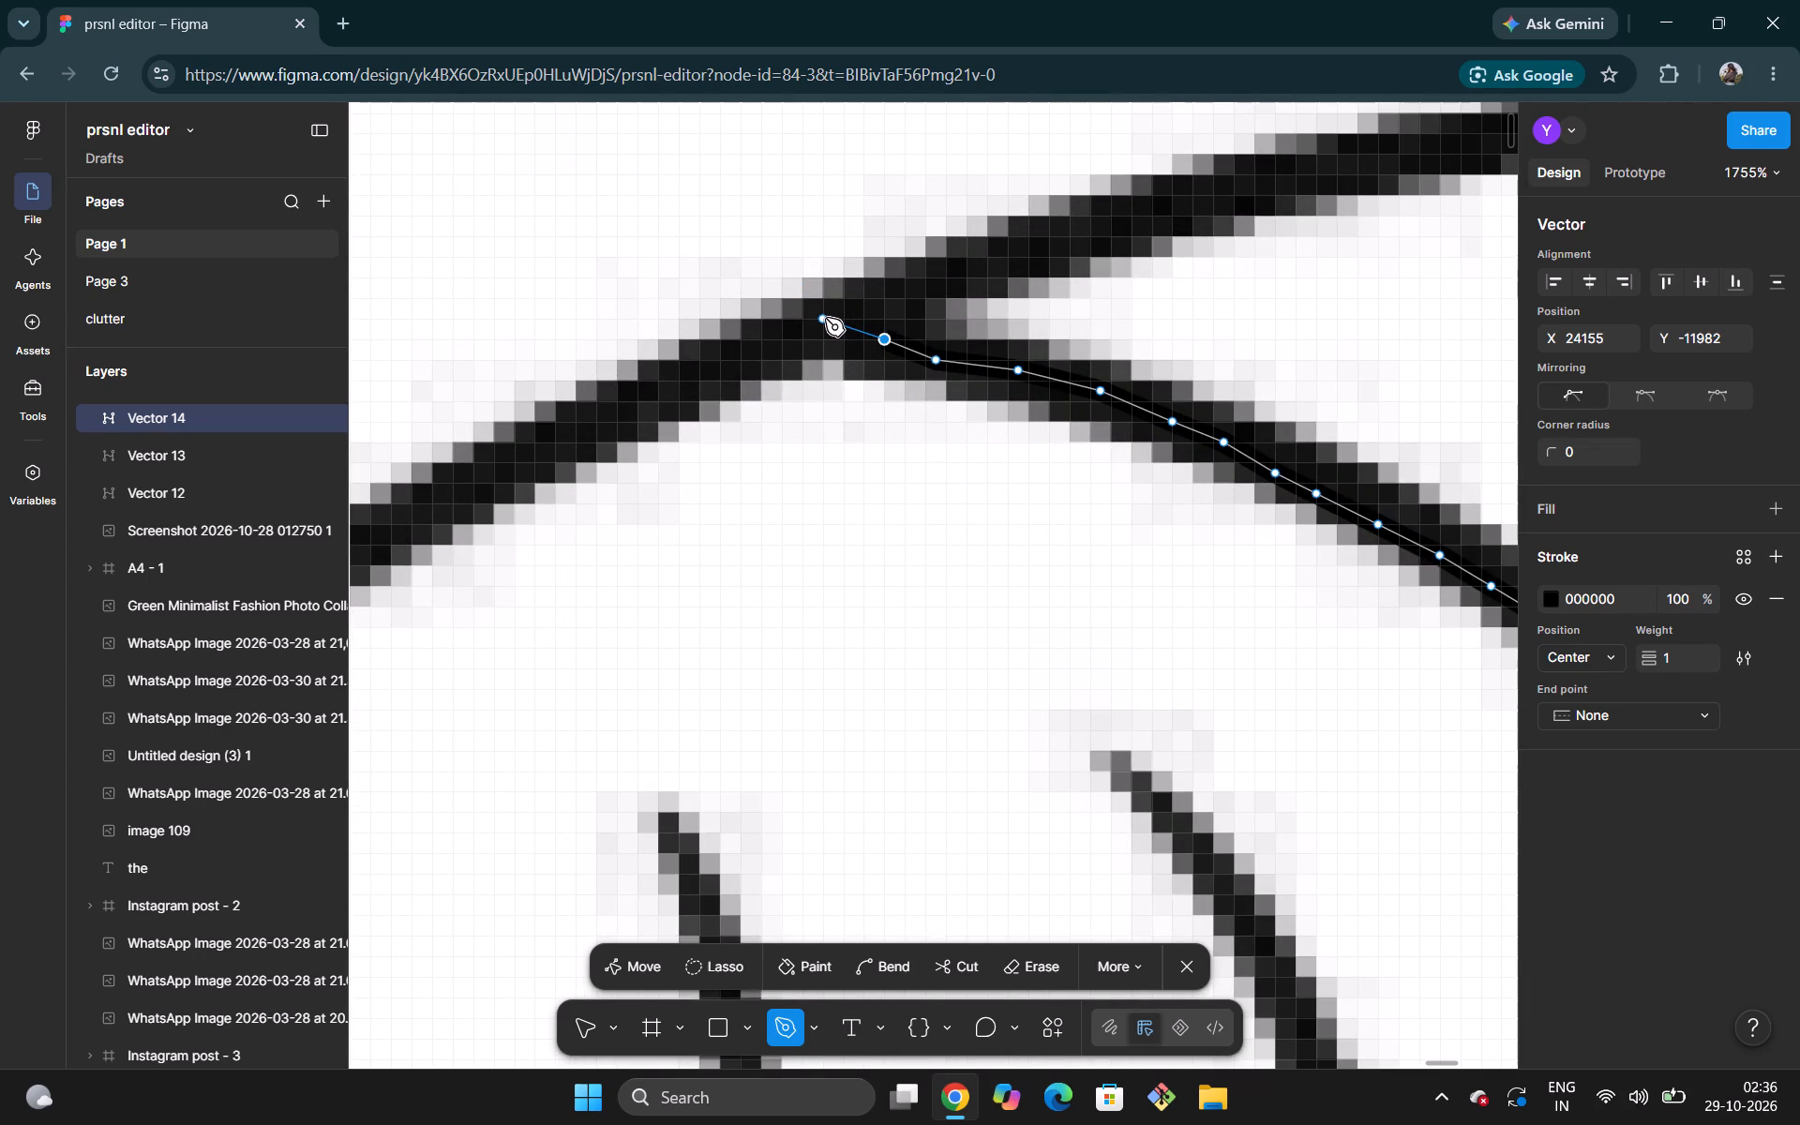
click(838, 322)
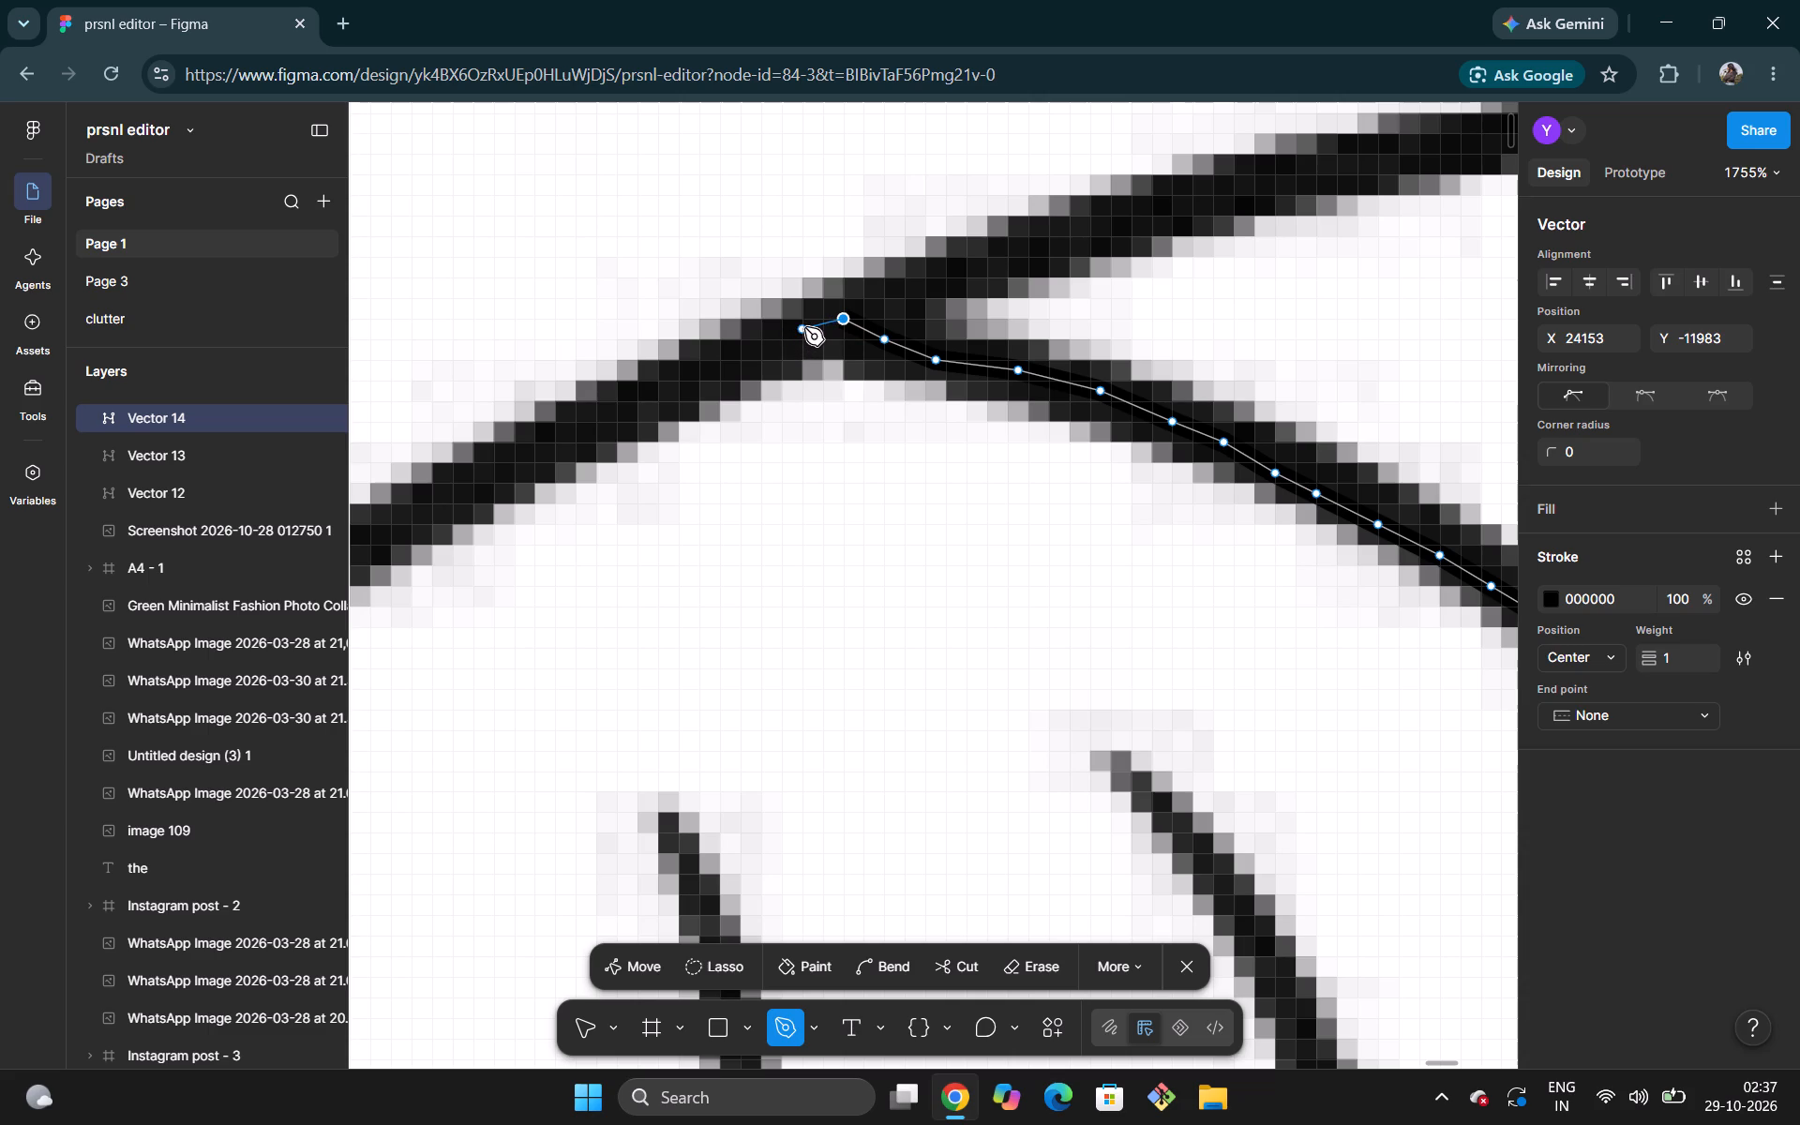
Turn the path at the brim corner and add six closely spaced points down the brim line, away from the outer hair line.
click(803, 328)
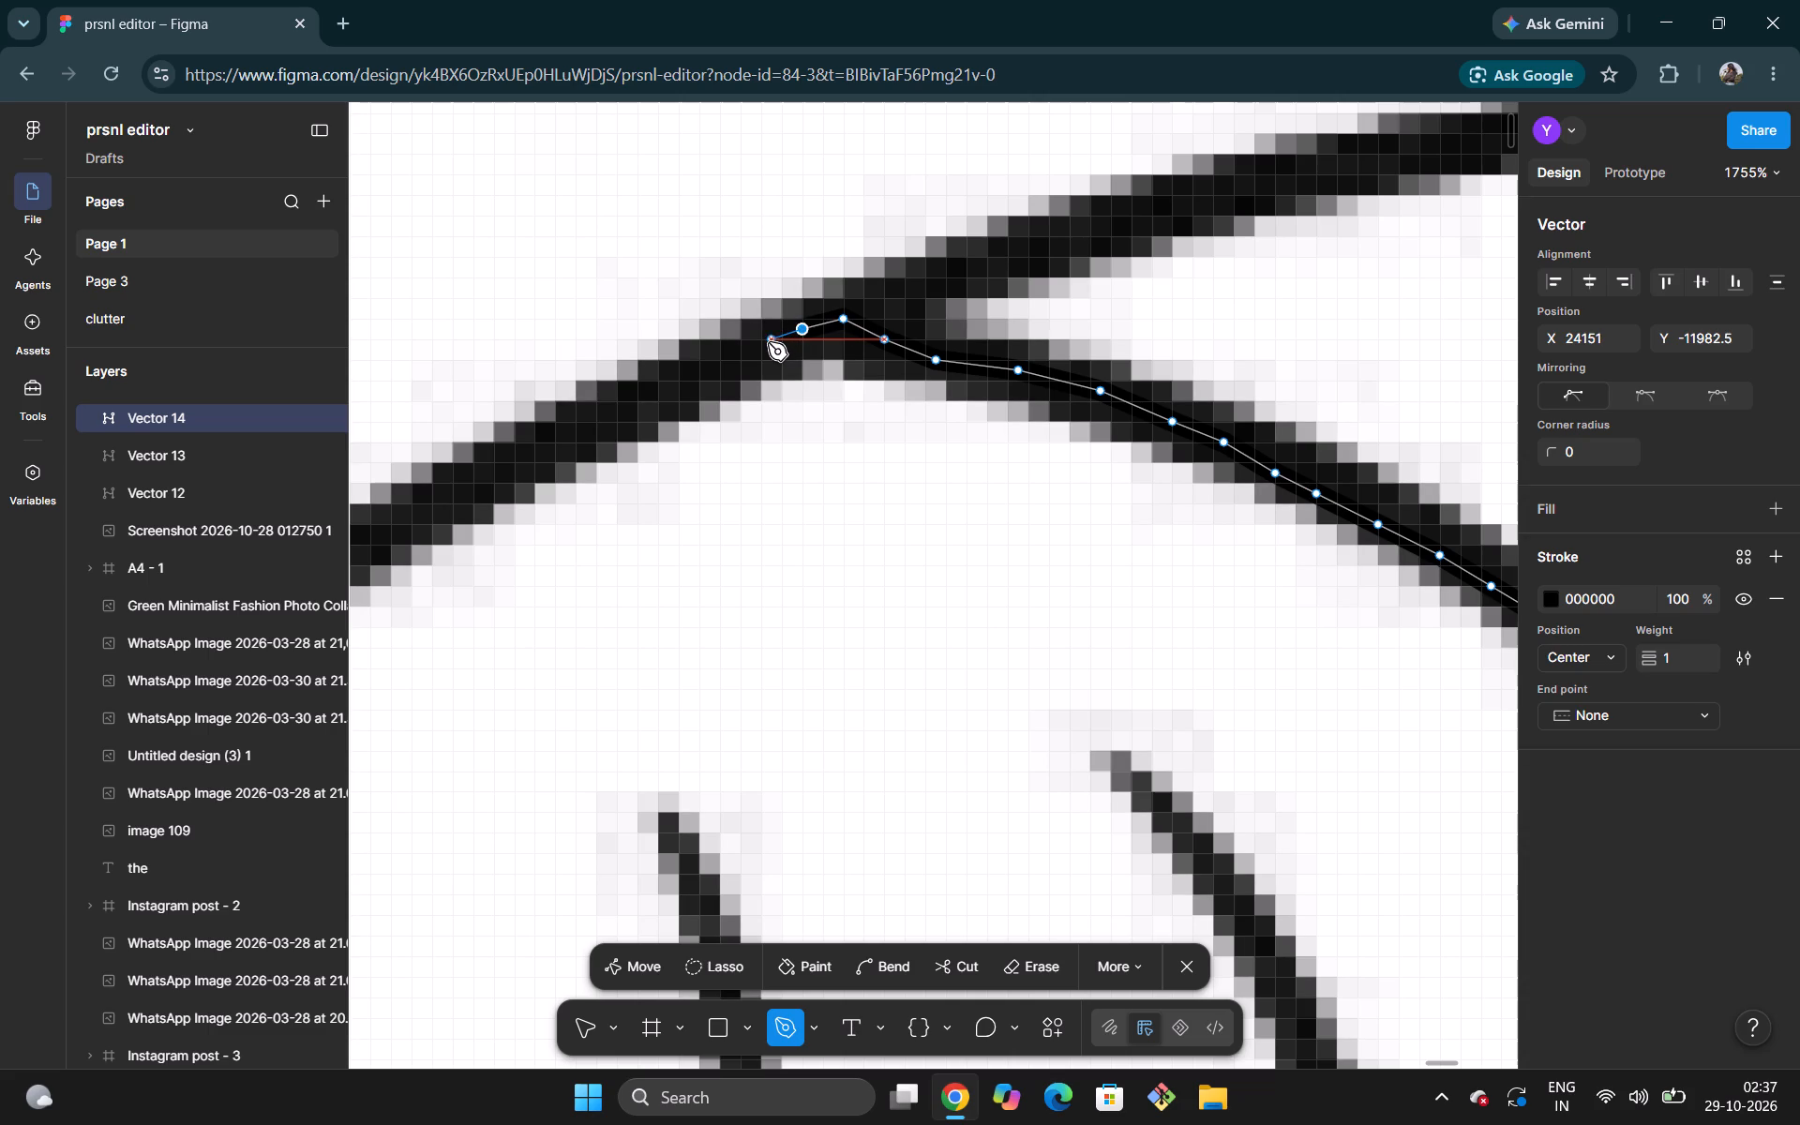
click(768, 342)
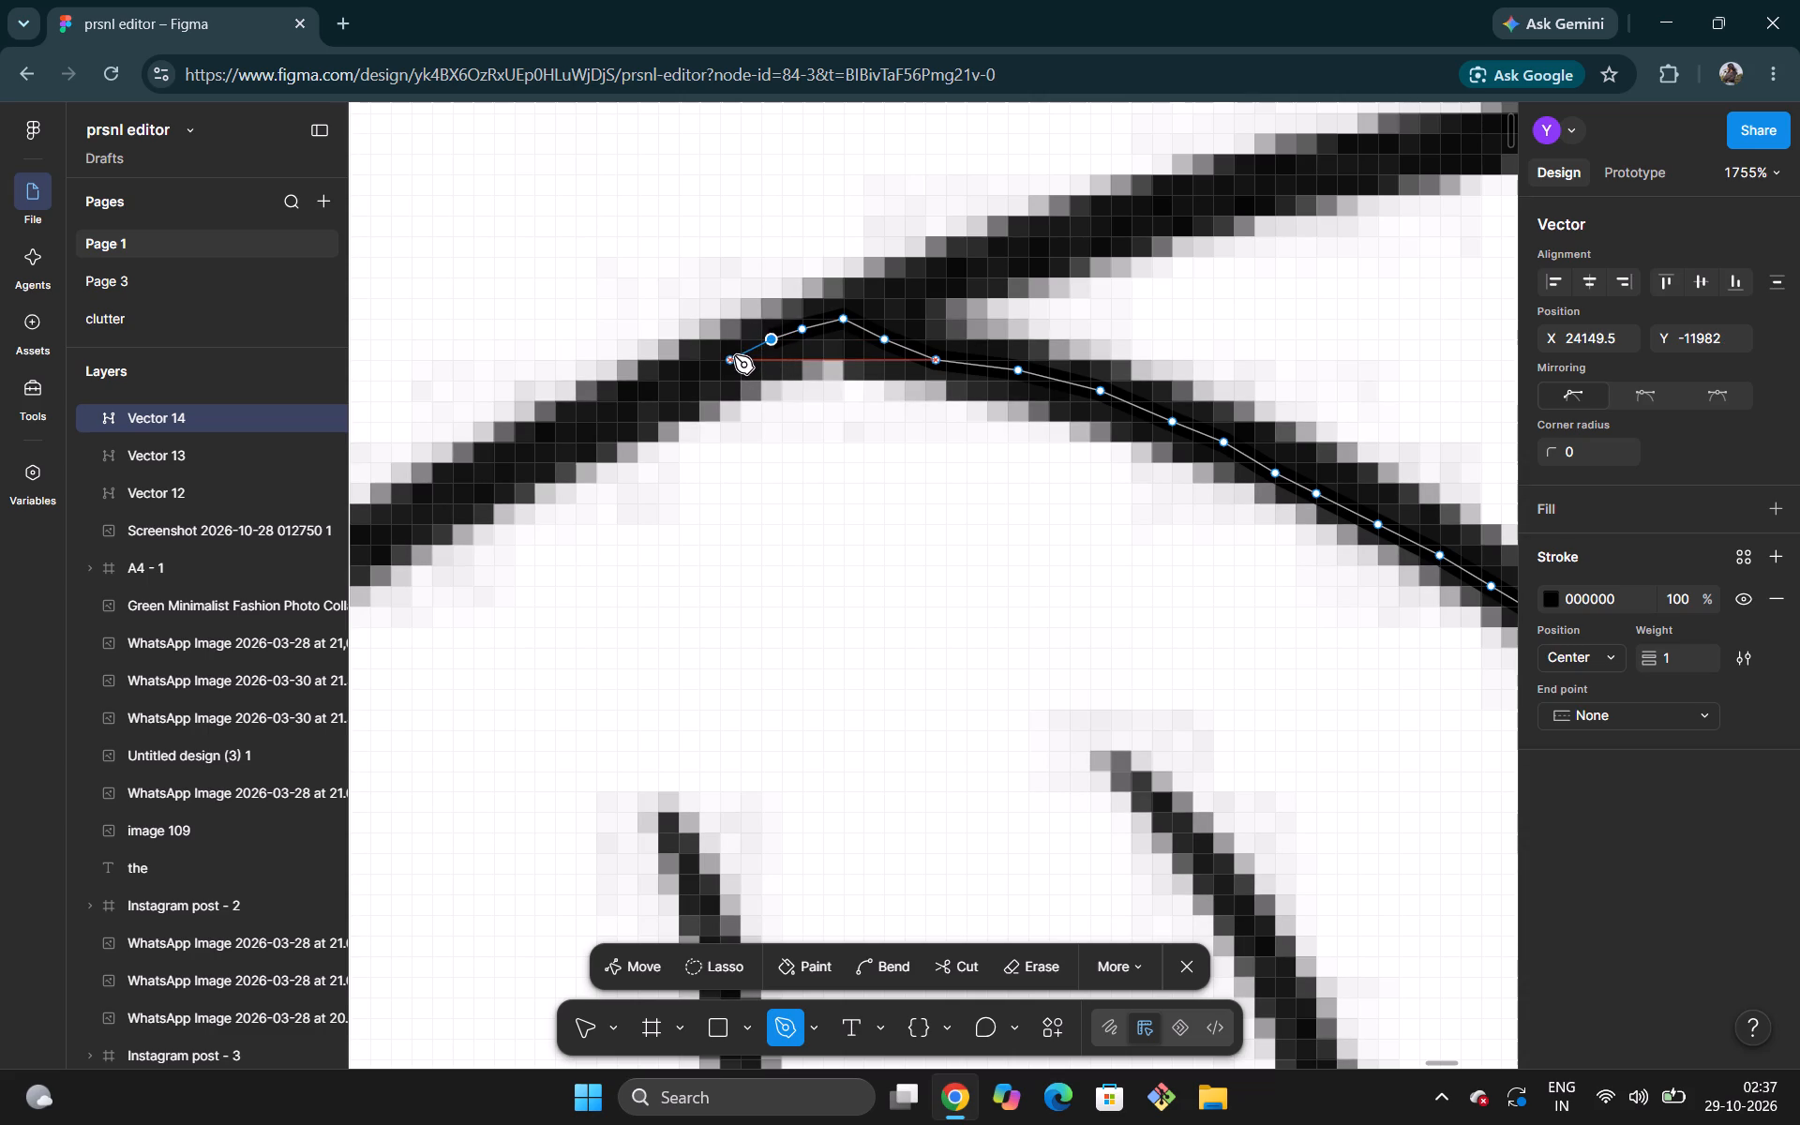
click(734, 355)
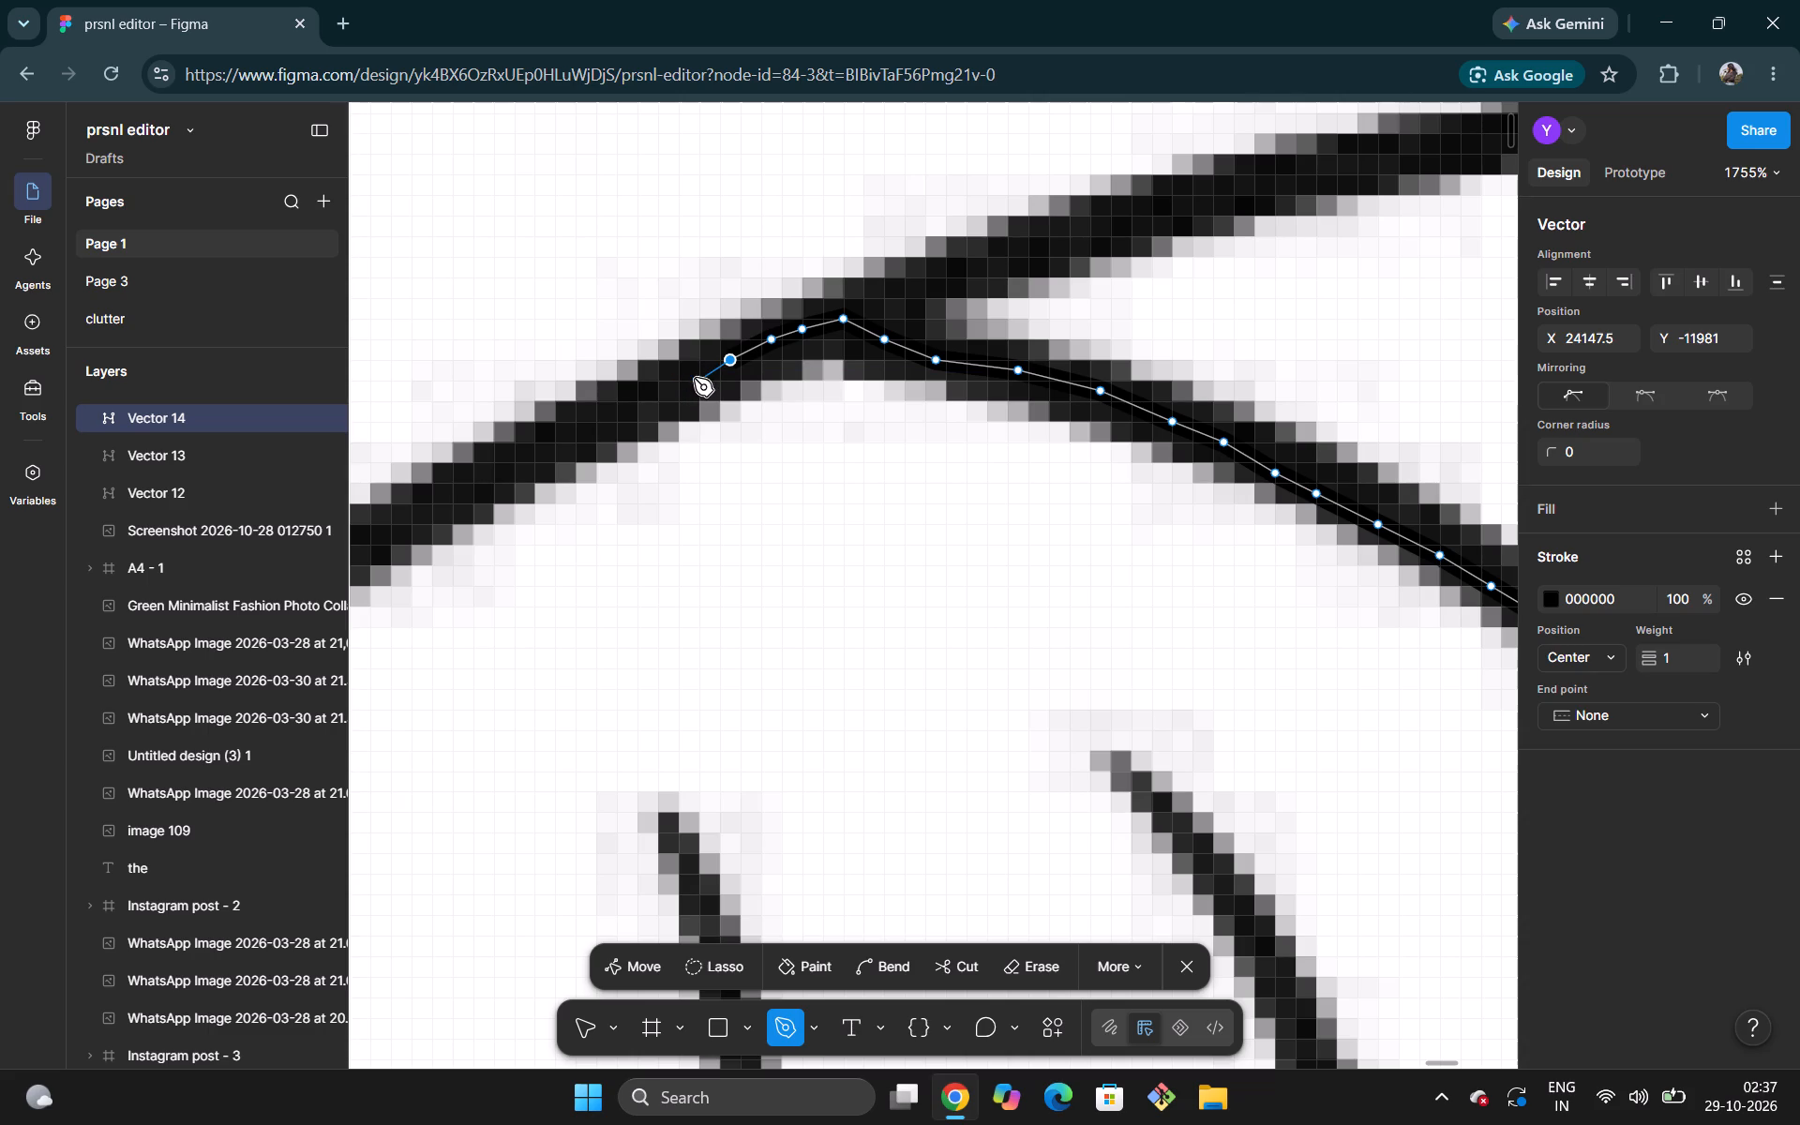
click(687, 376)
click(647, 391)
click(606, 410)
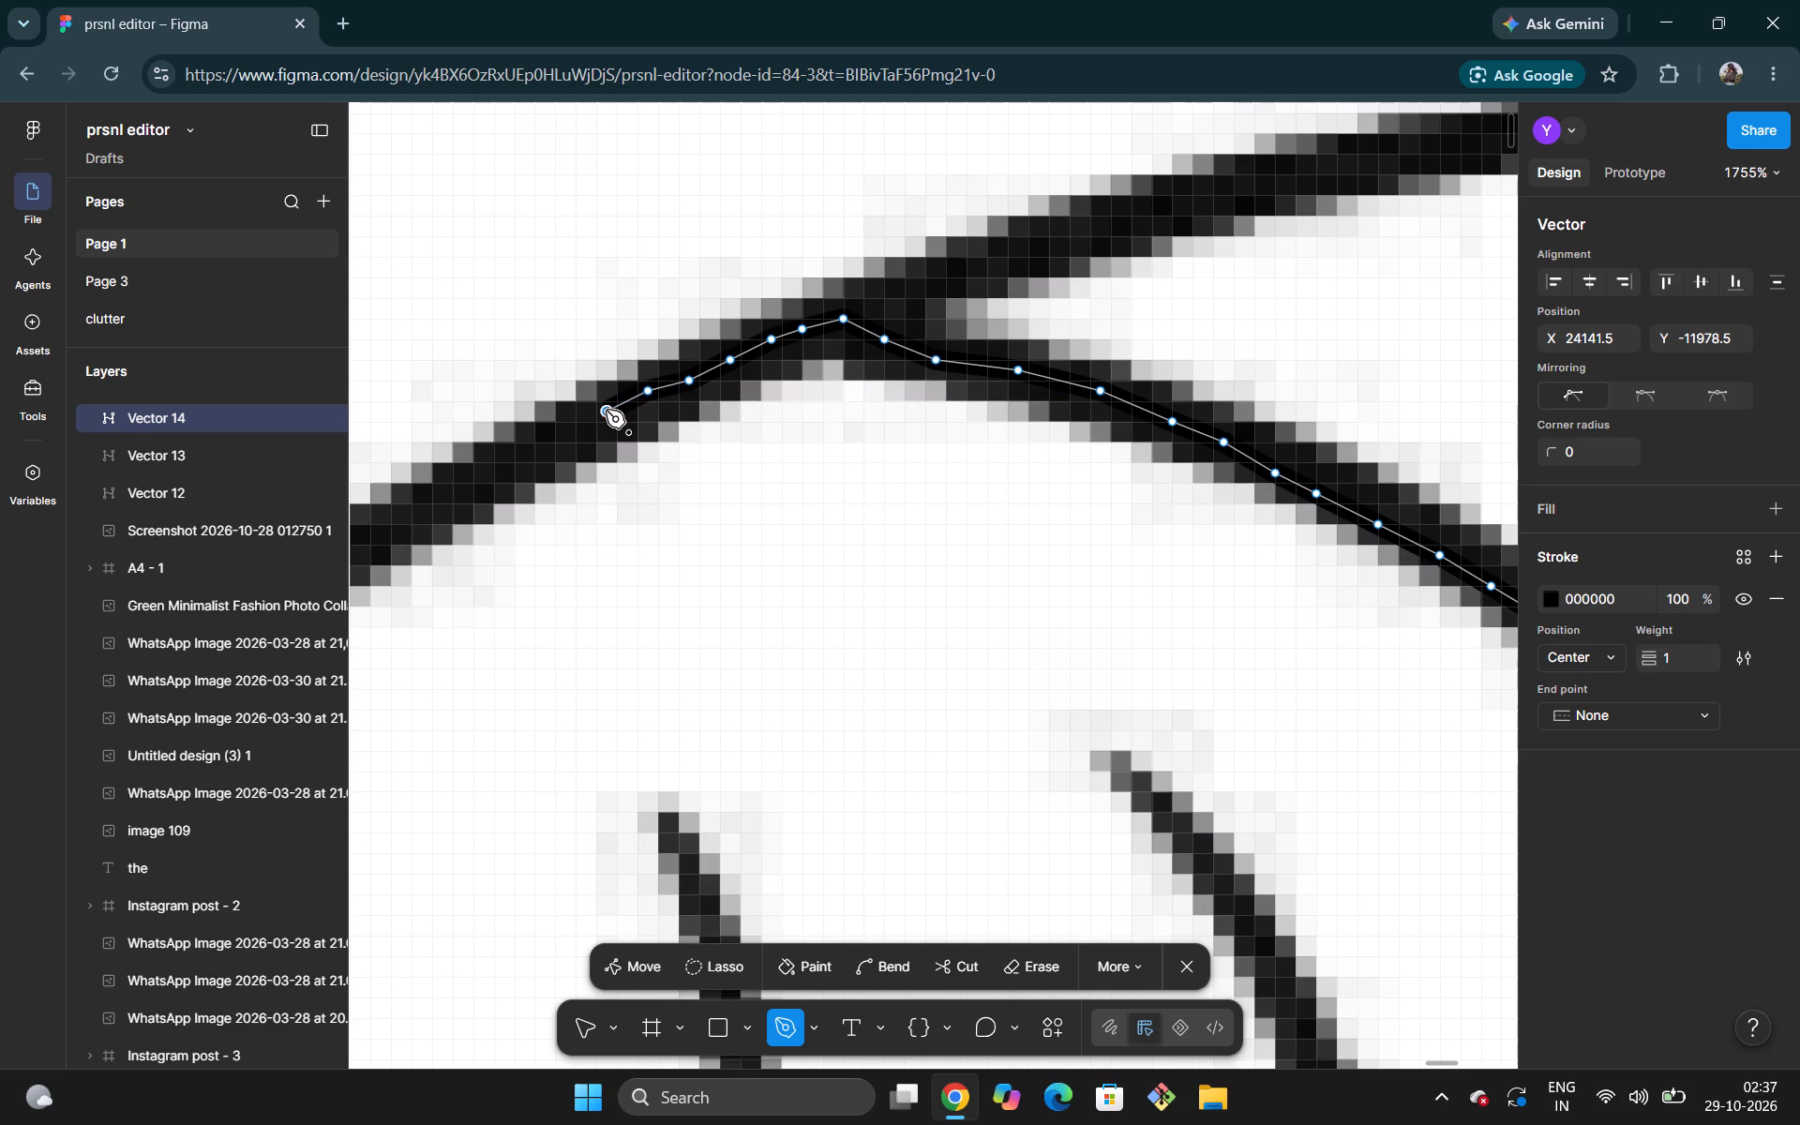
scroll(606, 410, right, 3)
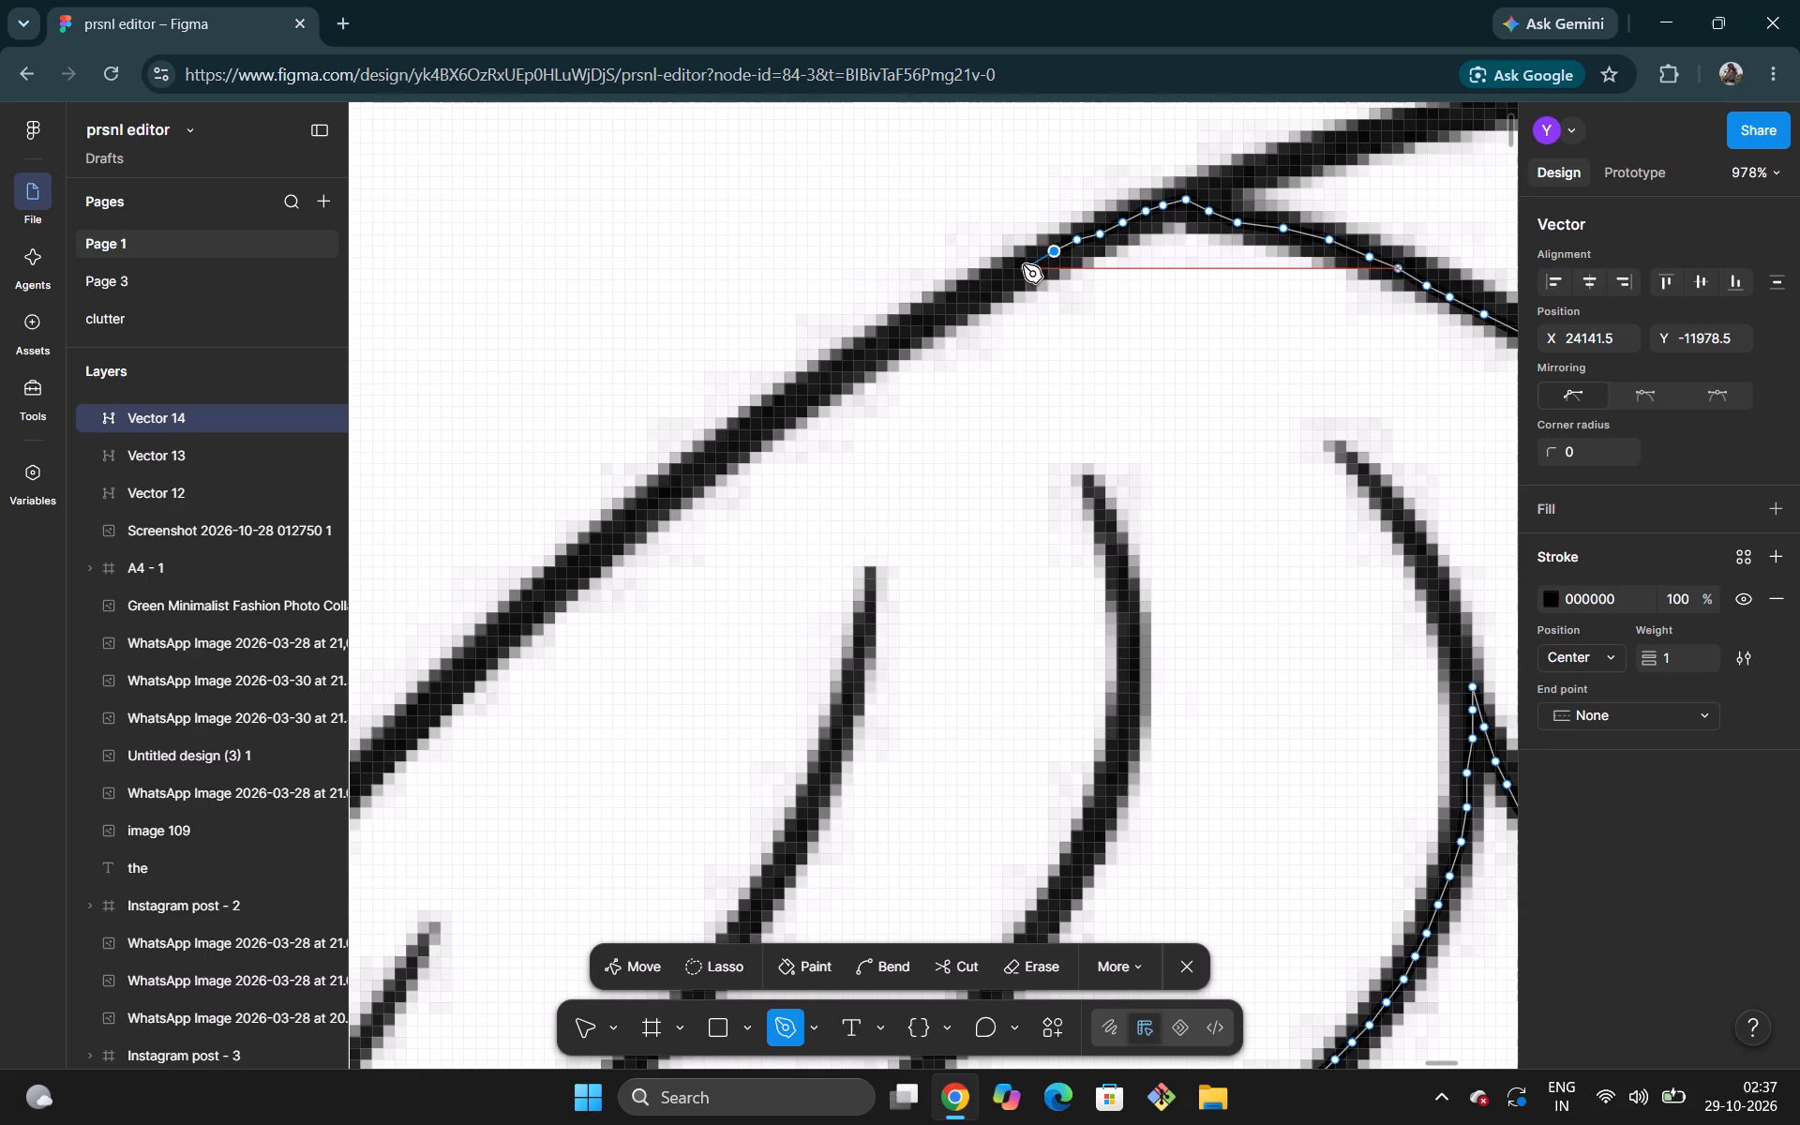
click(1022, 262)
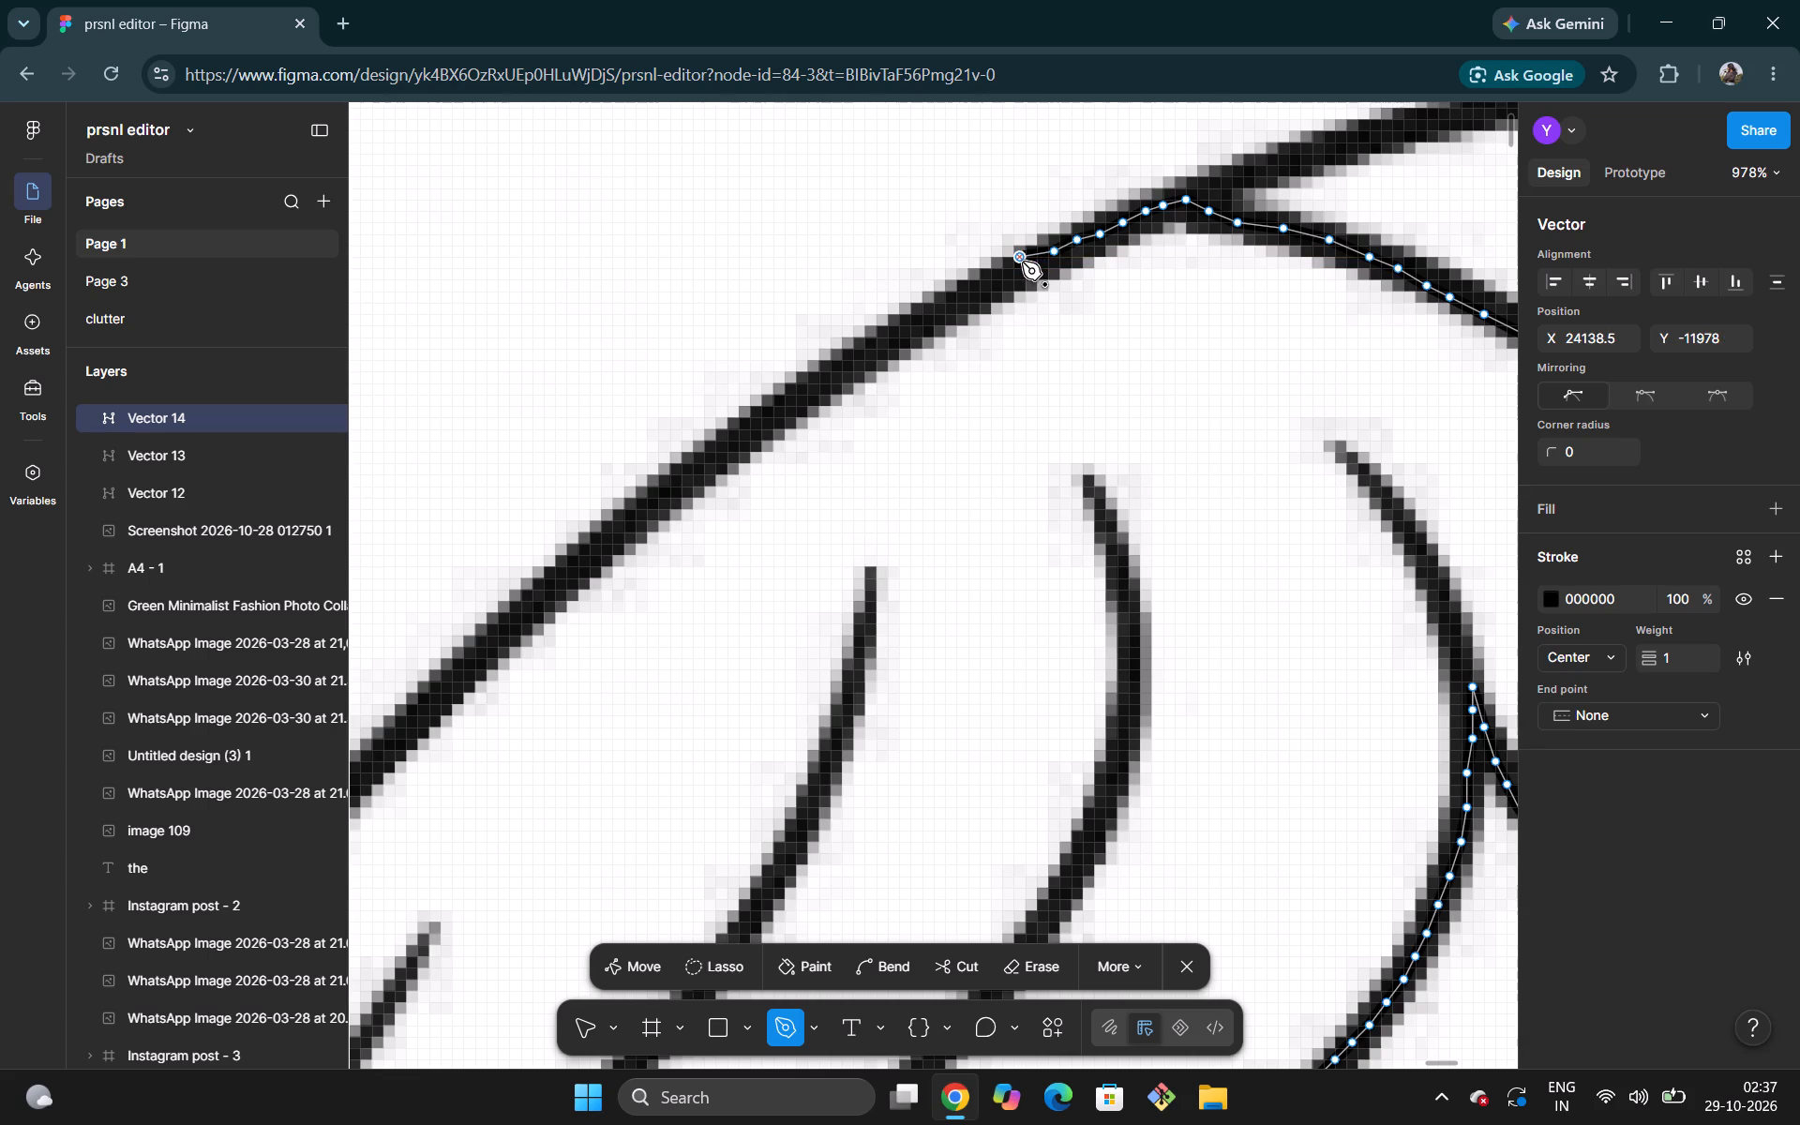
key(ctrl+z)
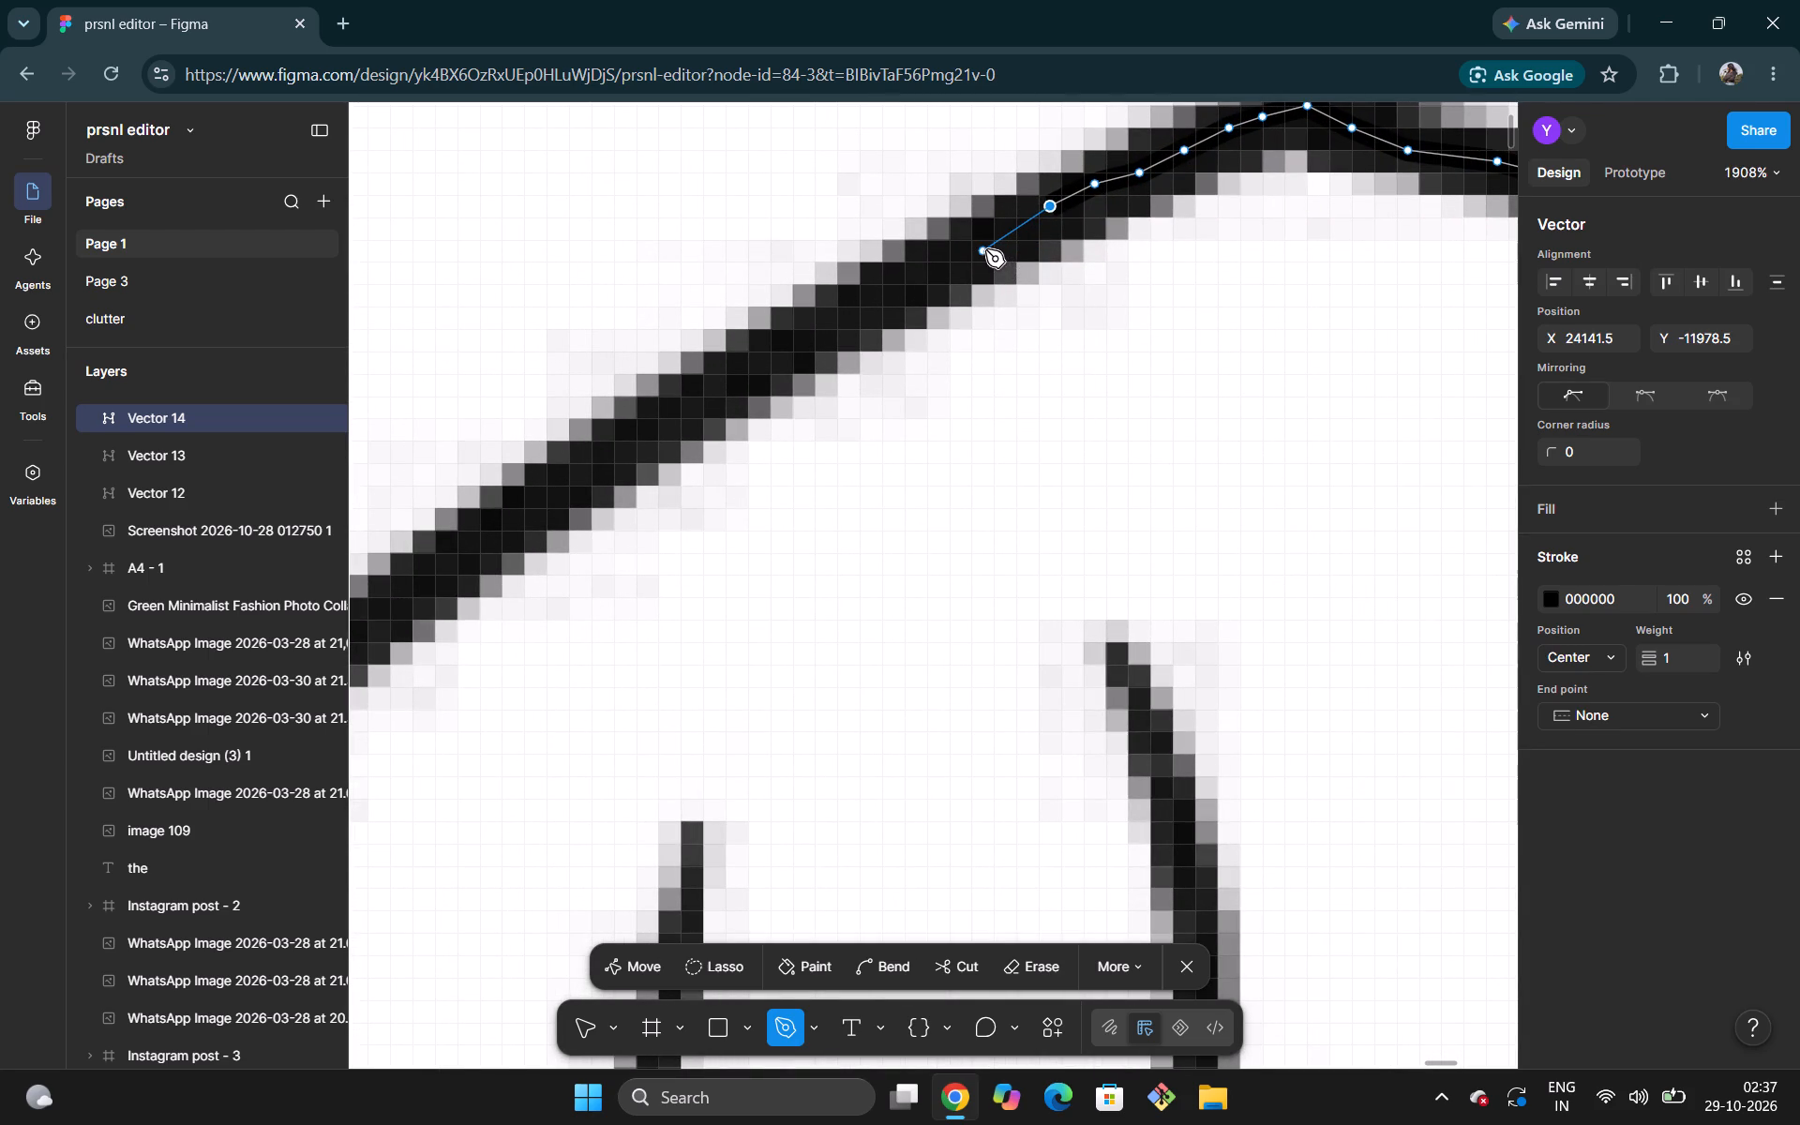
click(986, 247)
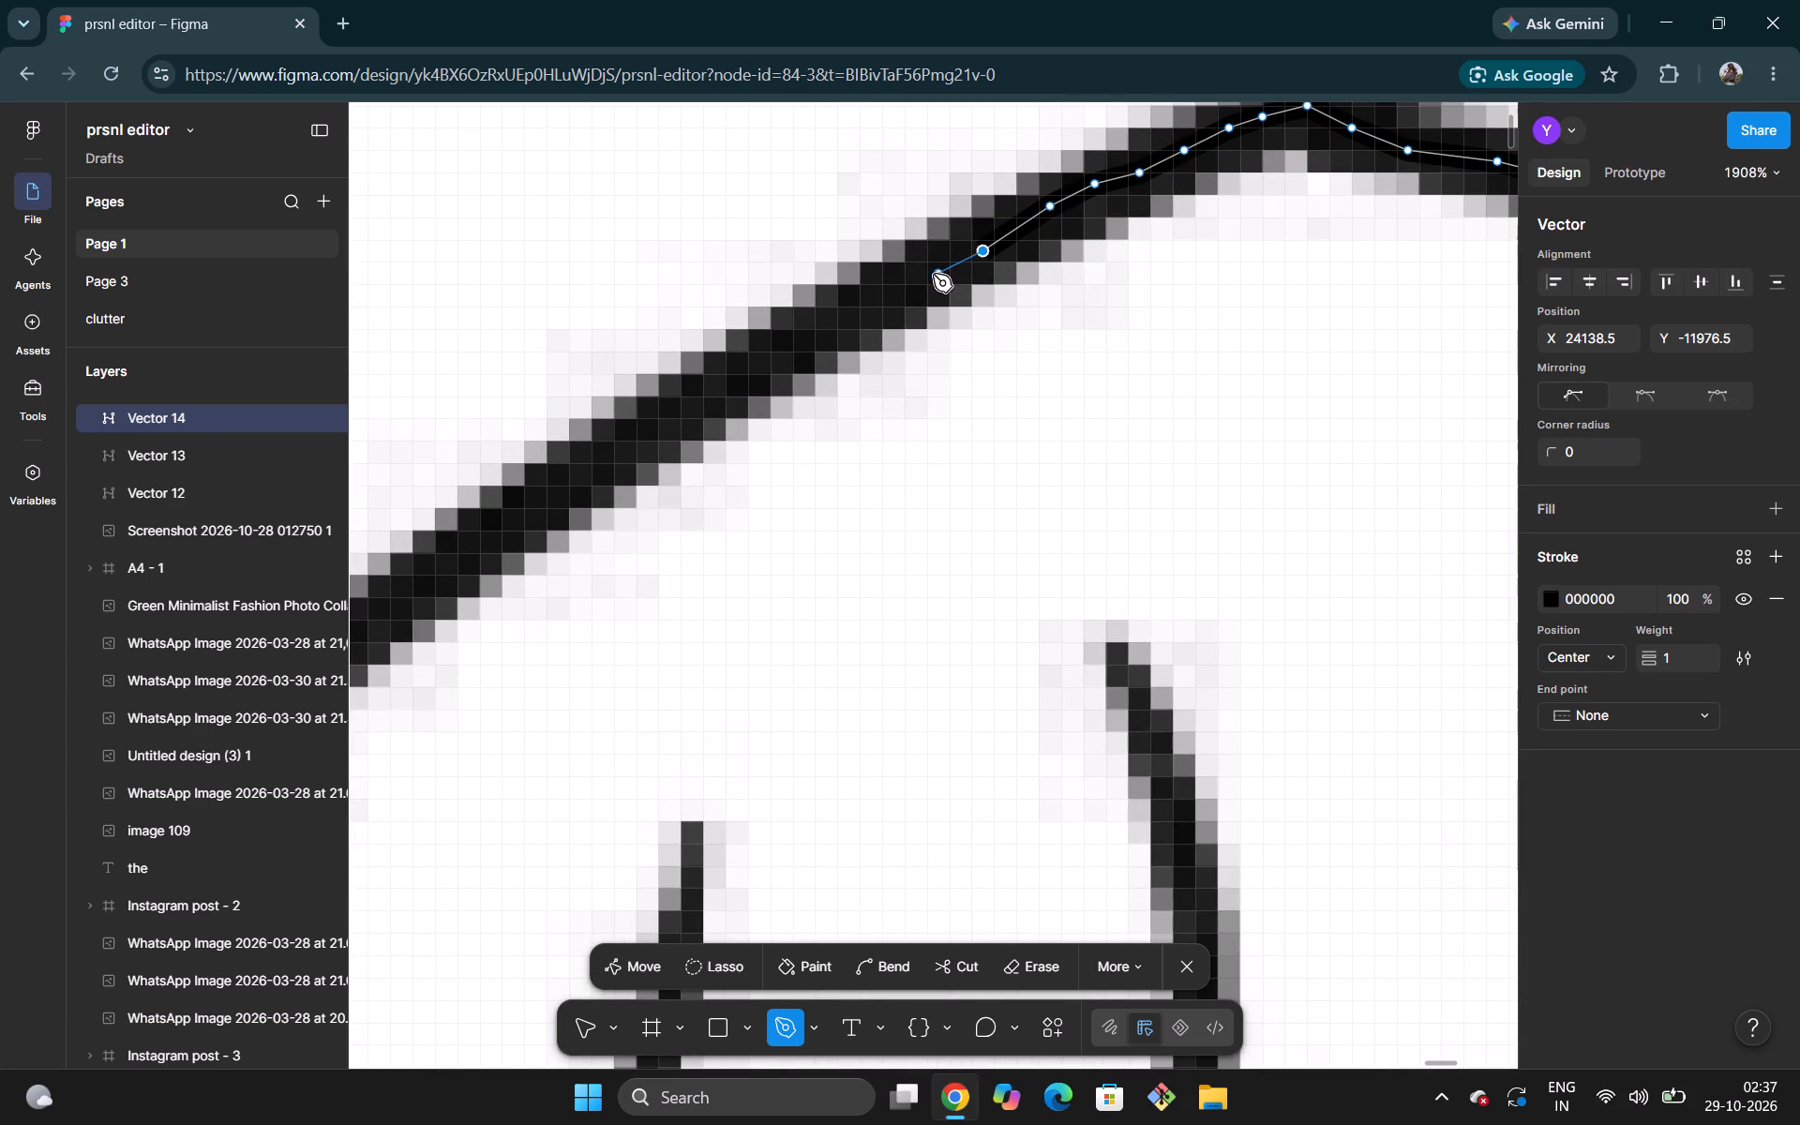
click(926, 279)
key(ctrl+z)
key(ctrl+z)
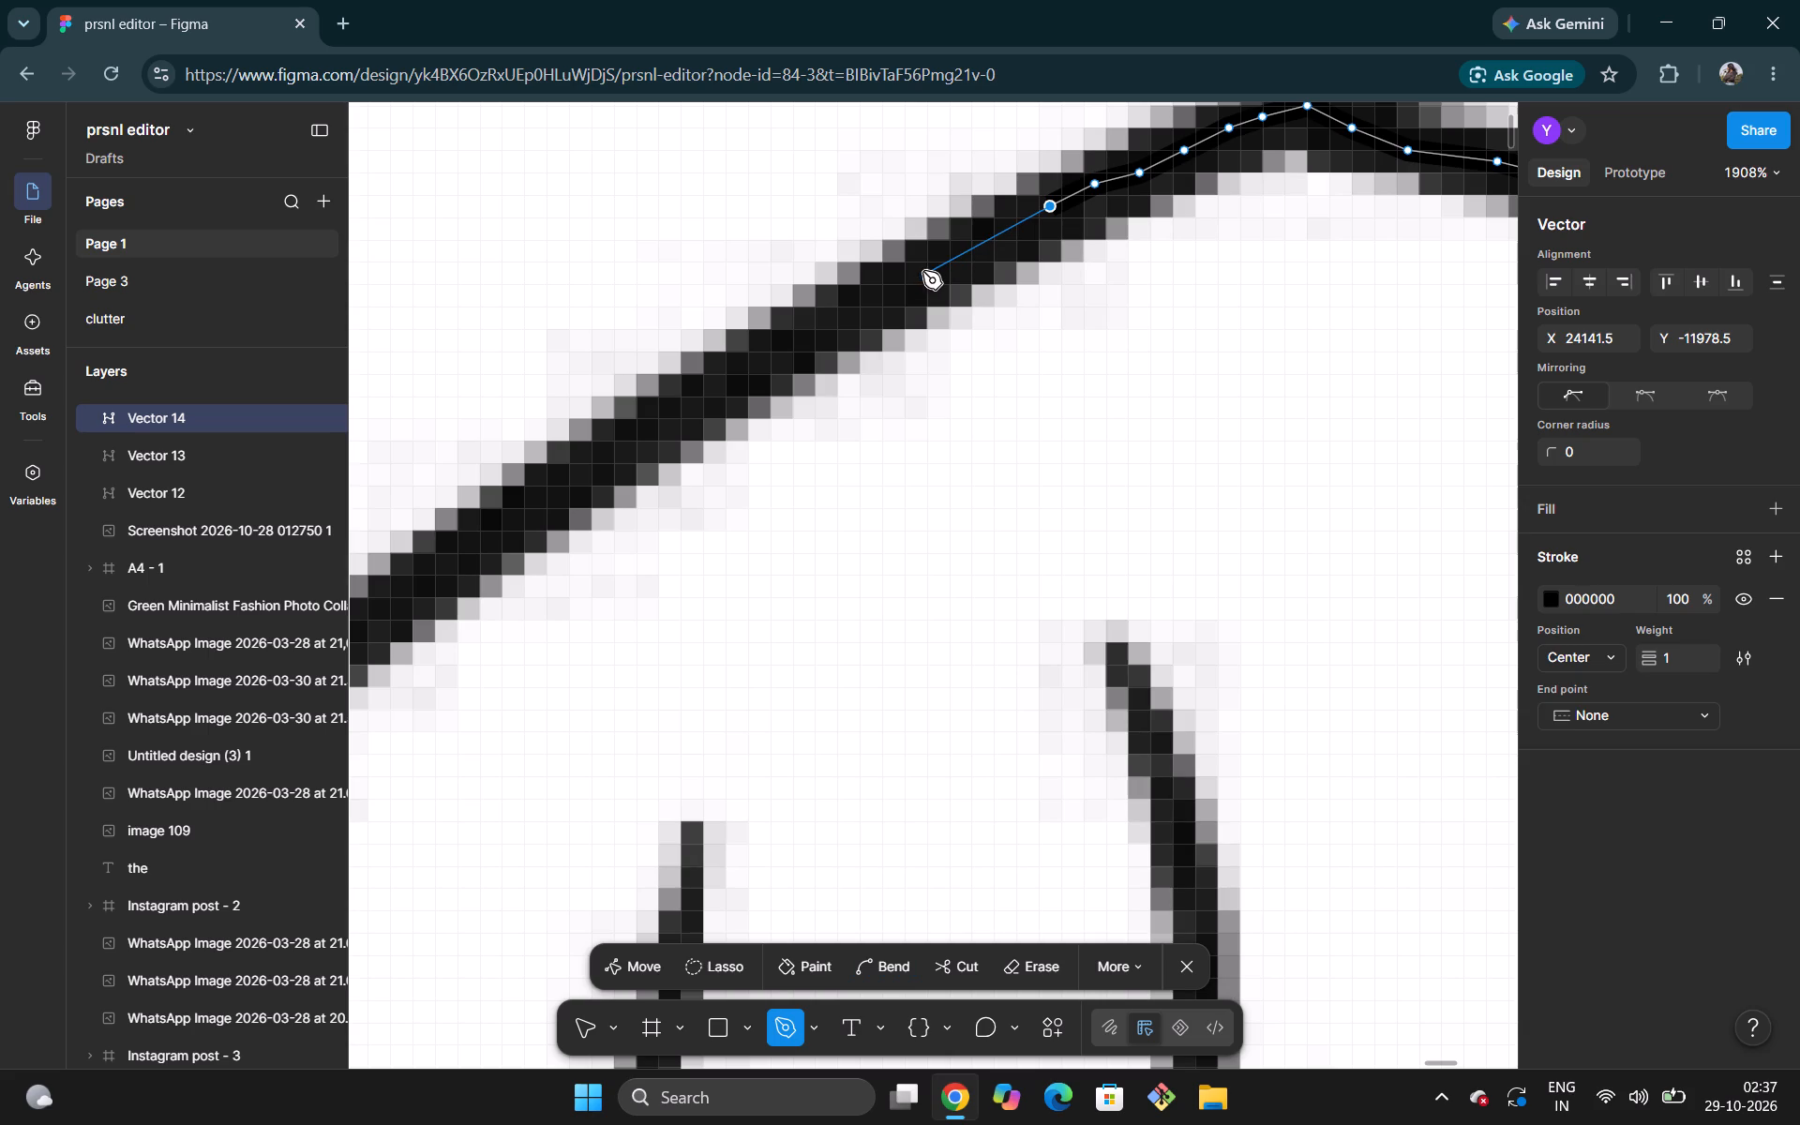
Carry the path down the brim line with nine points, passing above the leftmost of the two nearby fringe strands' upper tips.
click(927, 270)
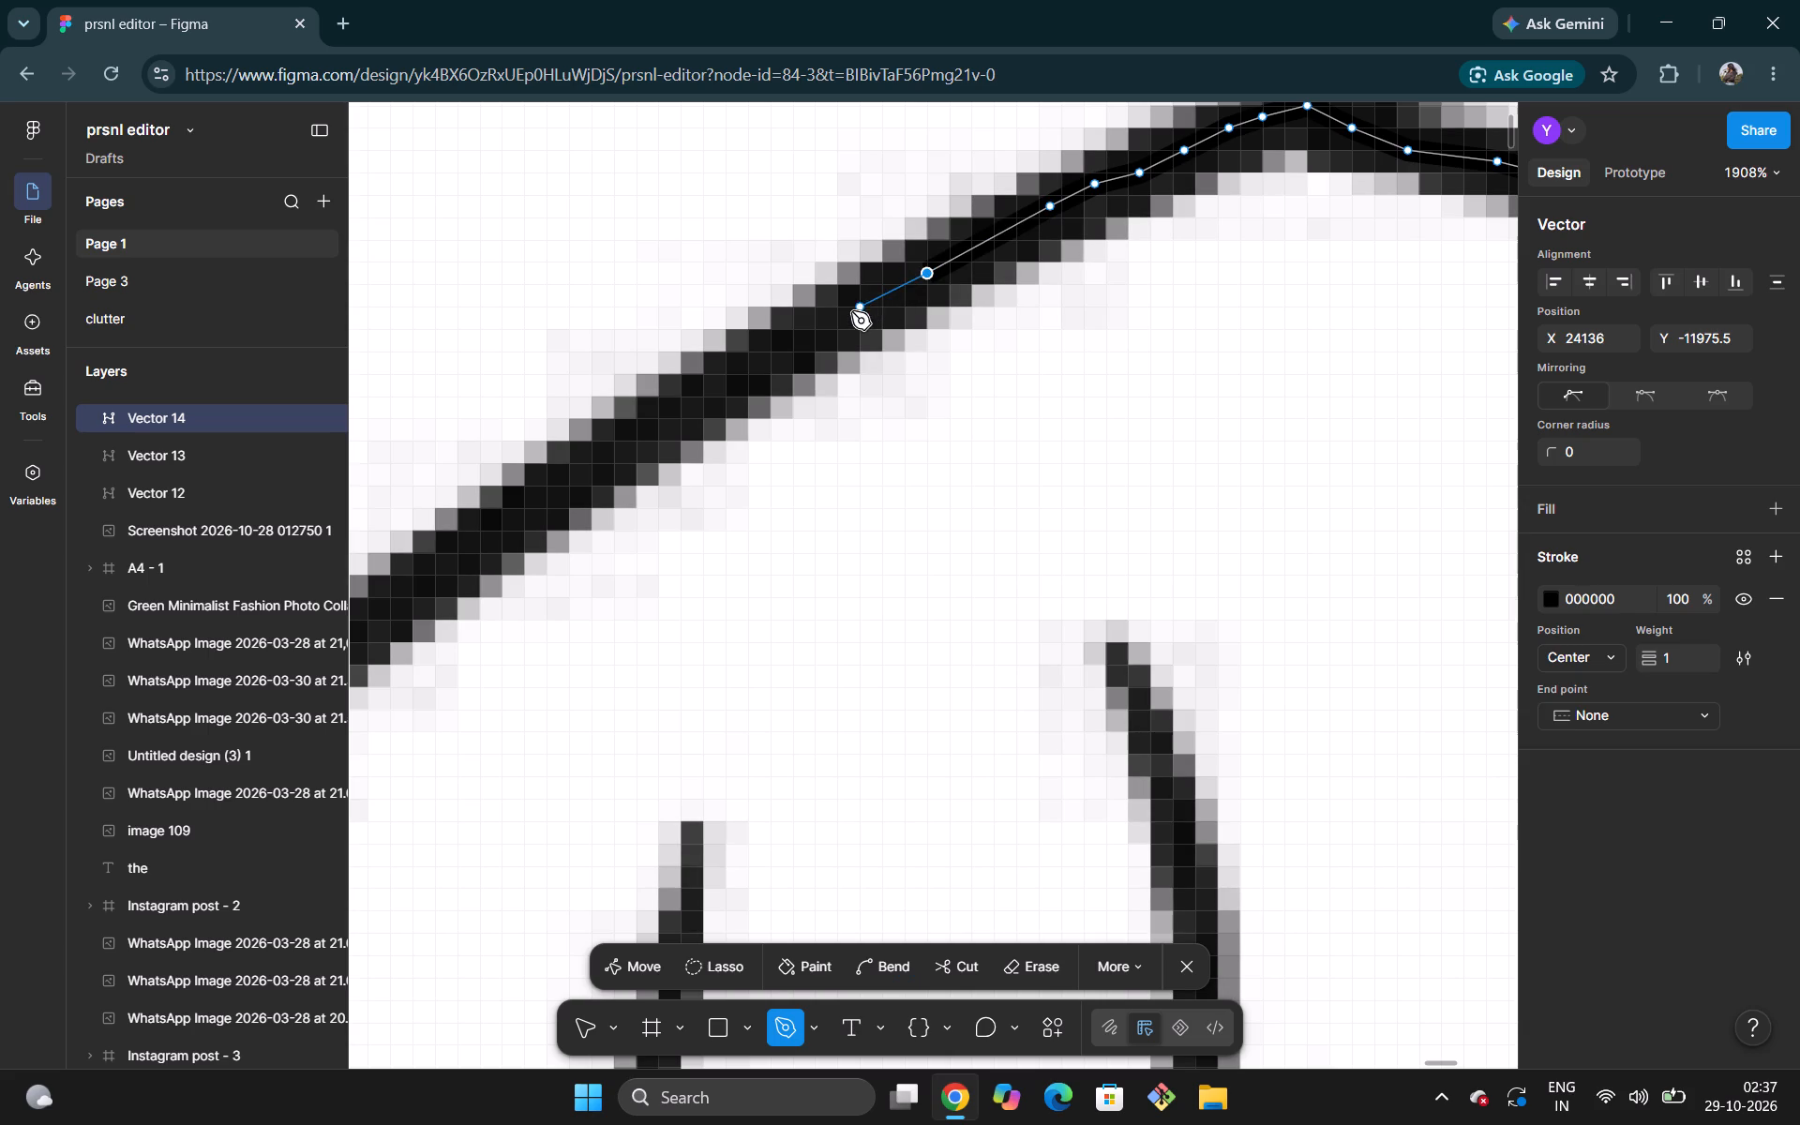
click(837, 318)
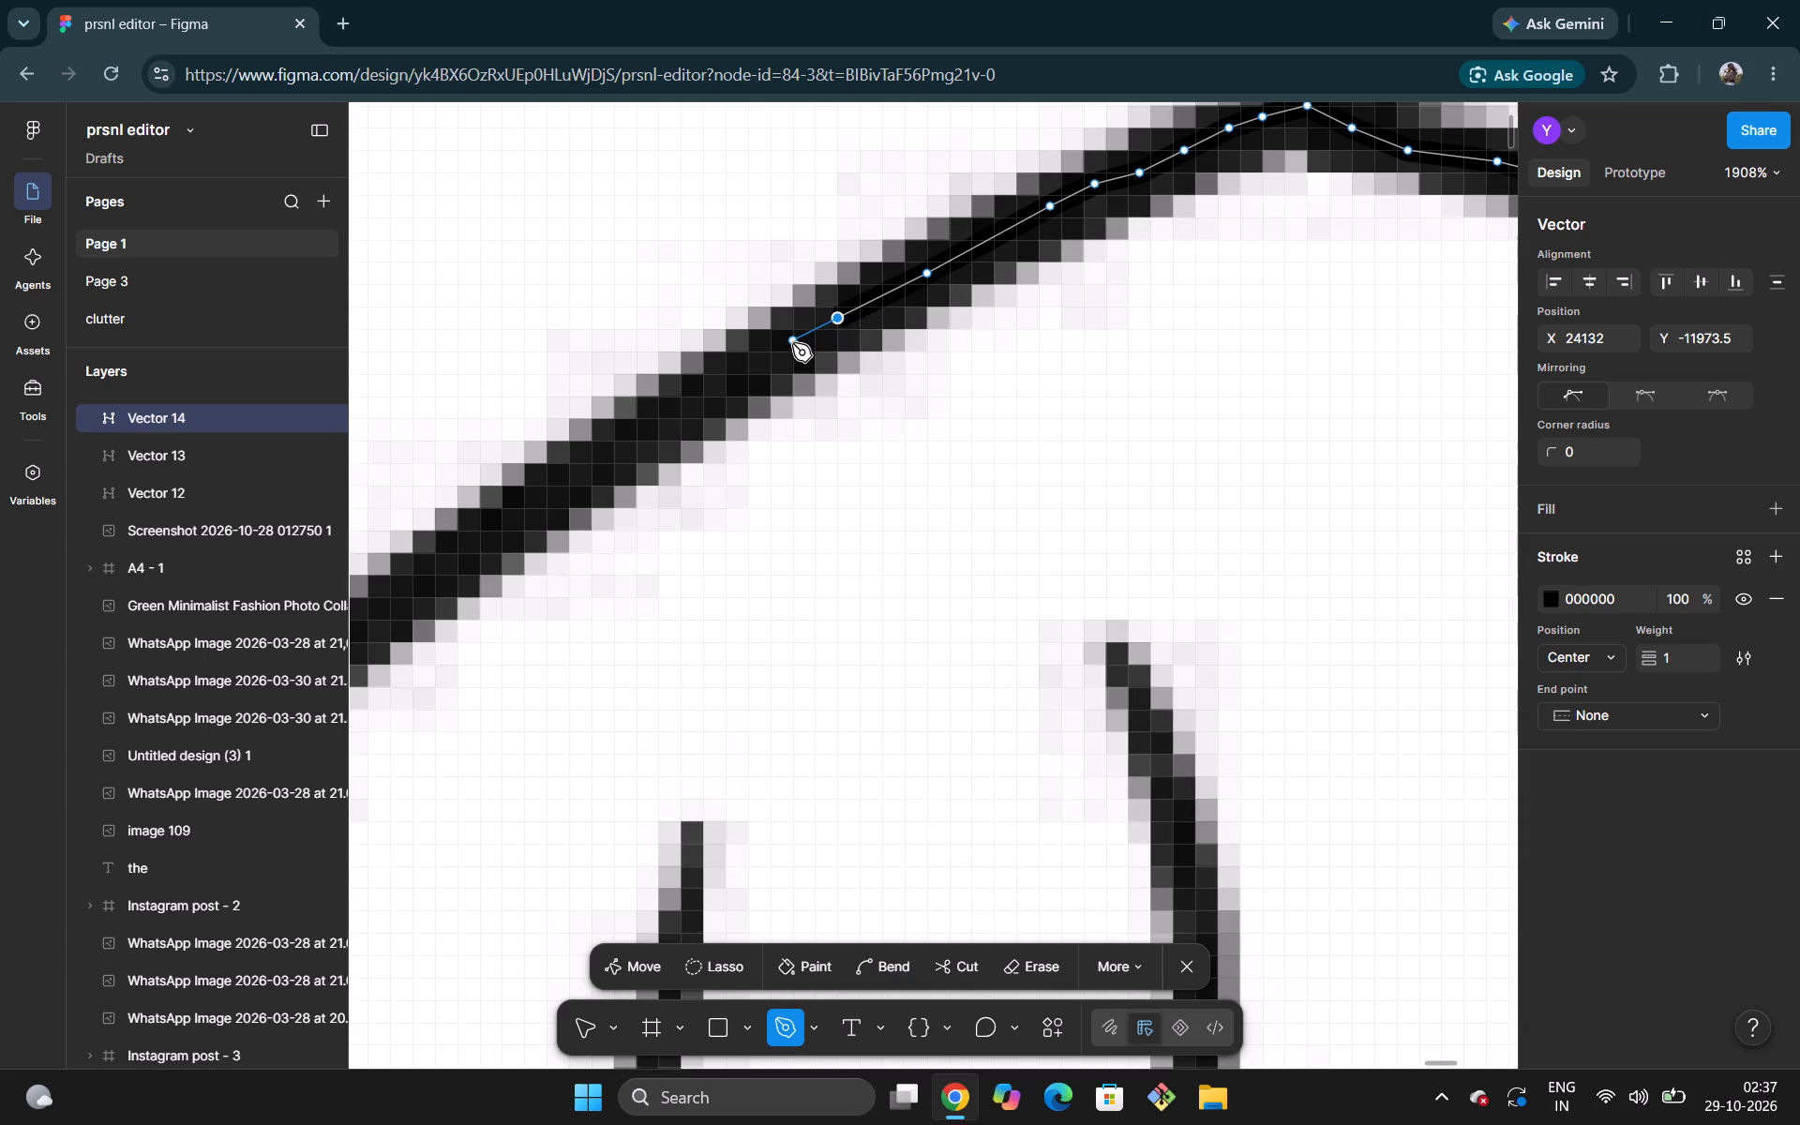
click(778, 352)
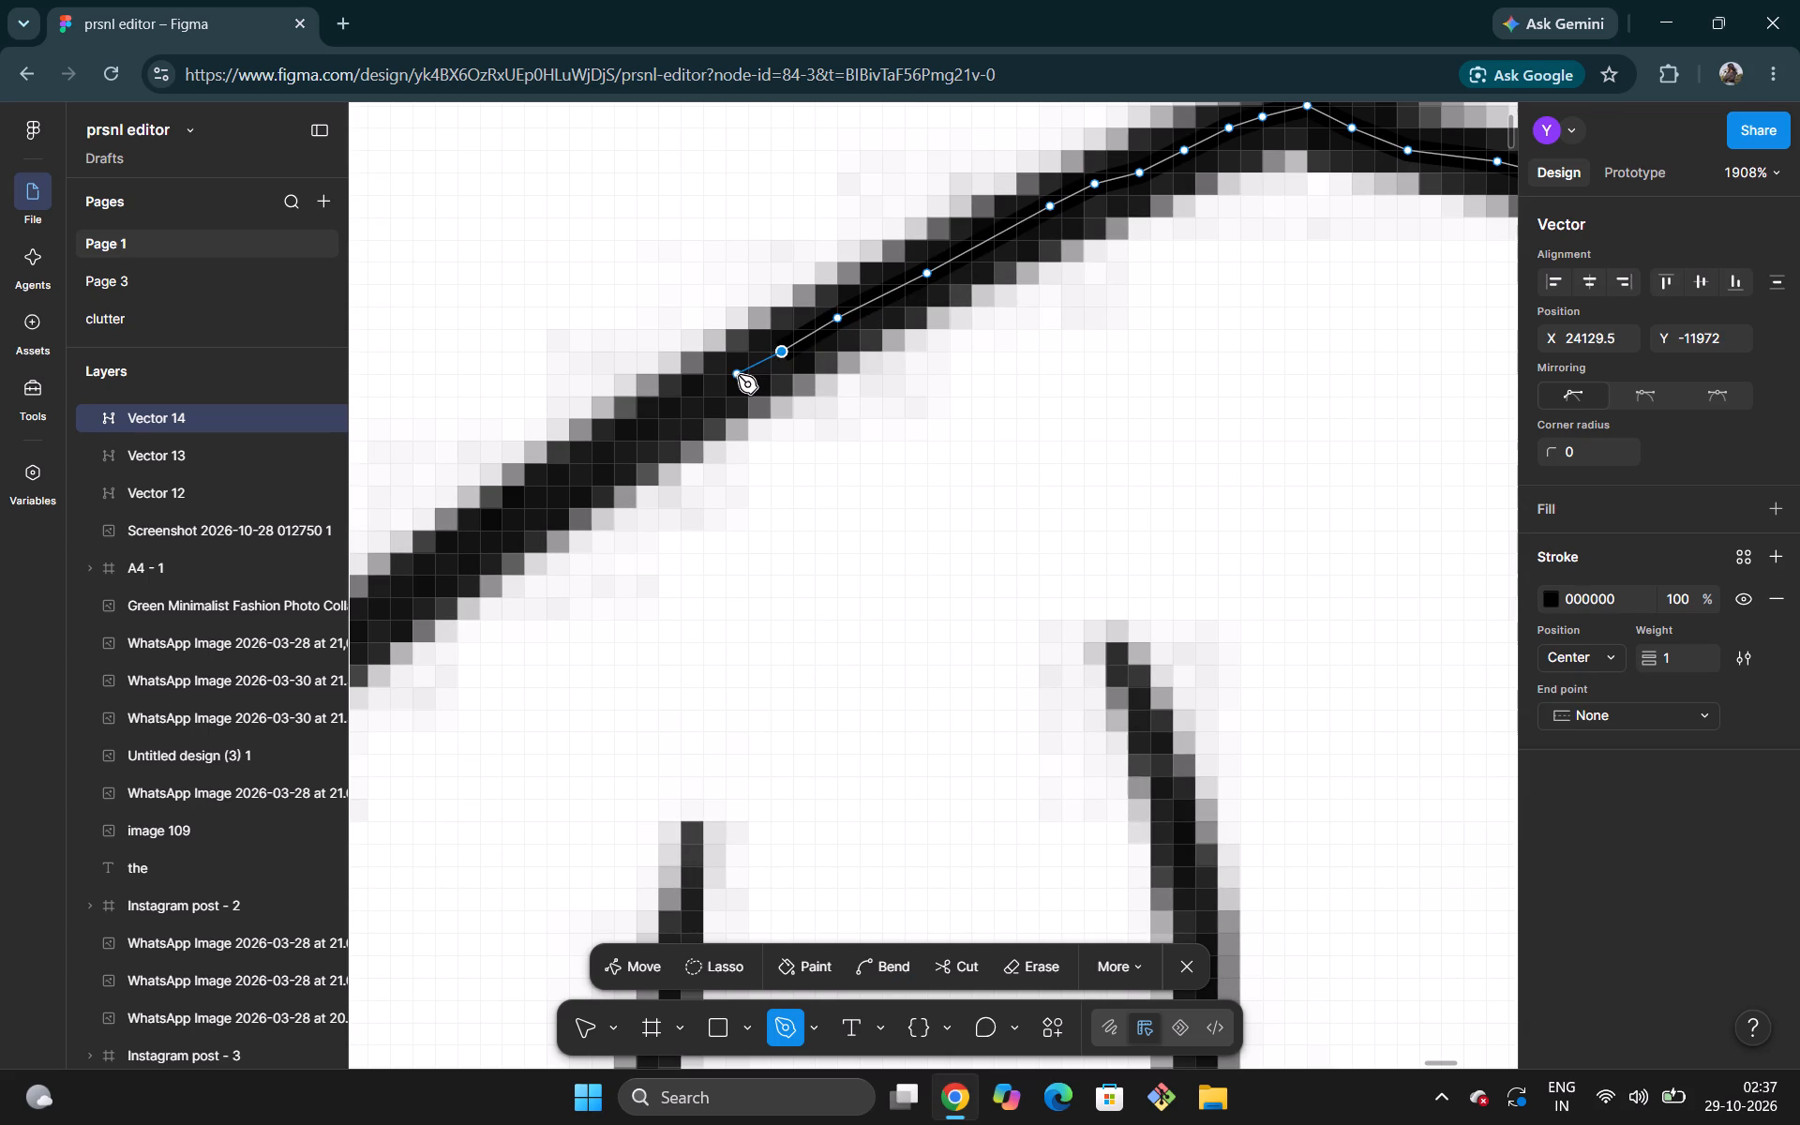
click(738, 375)
click(697, 401)
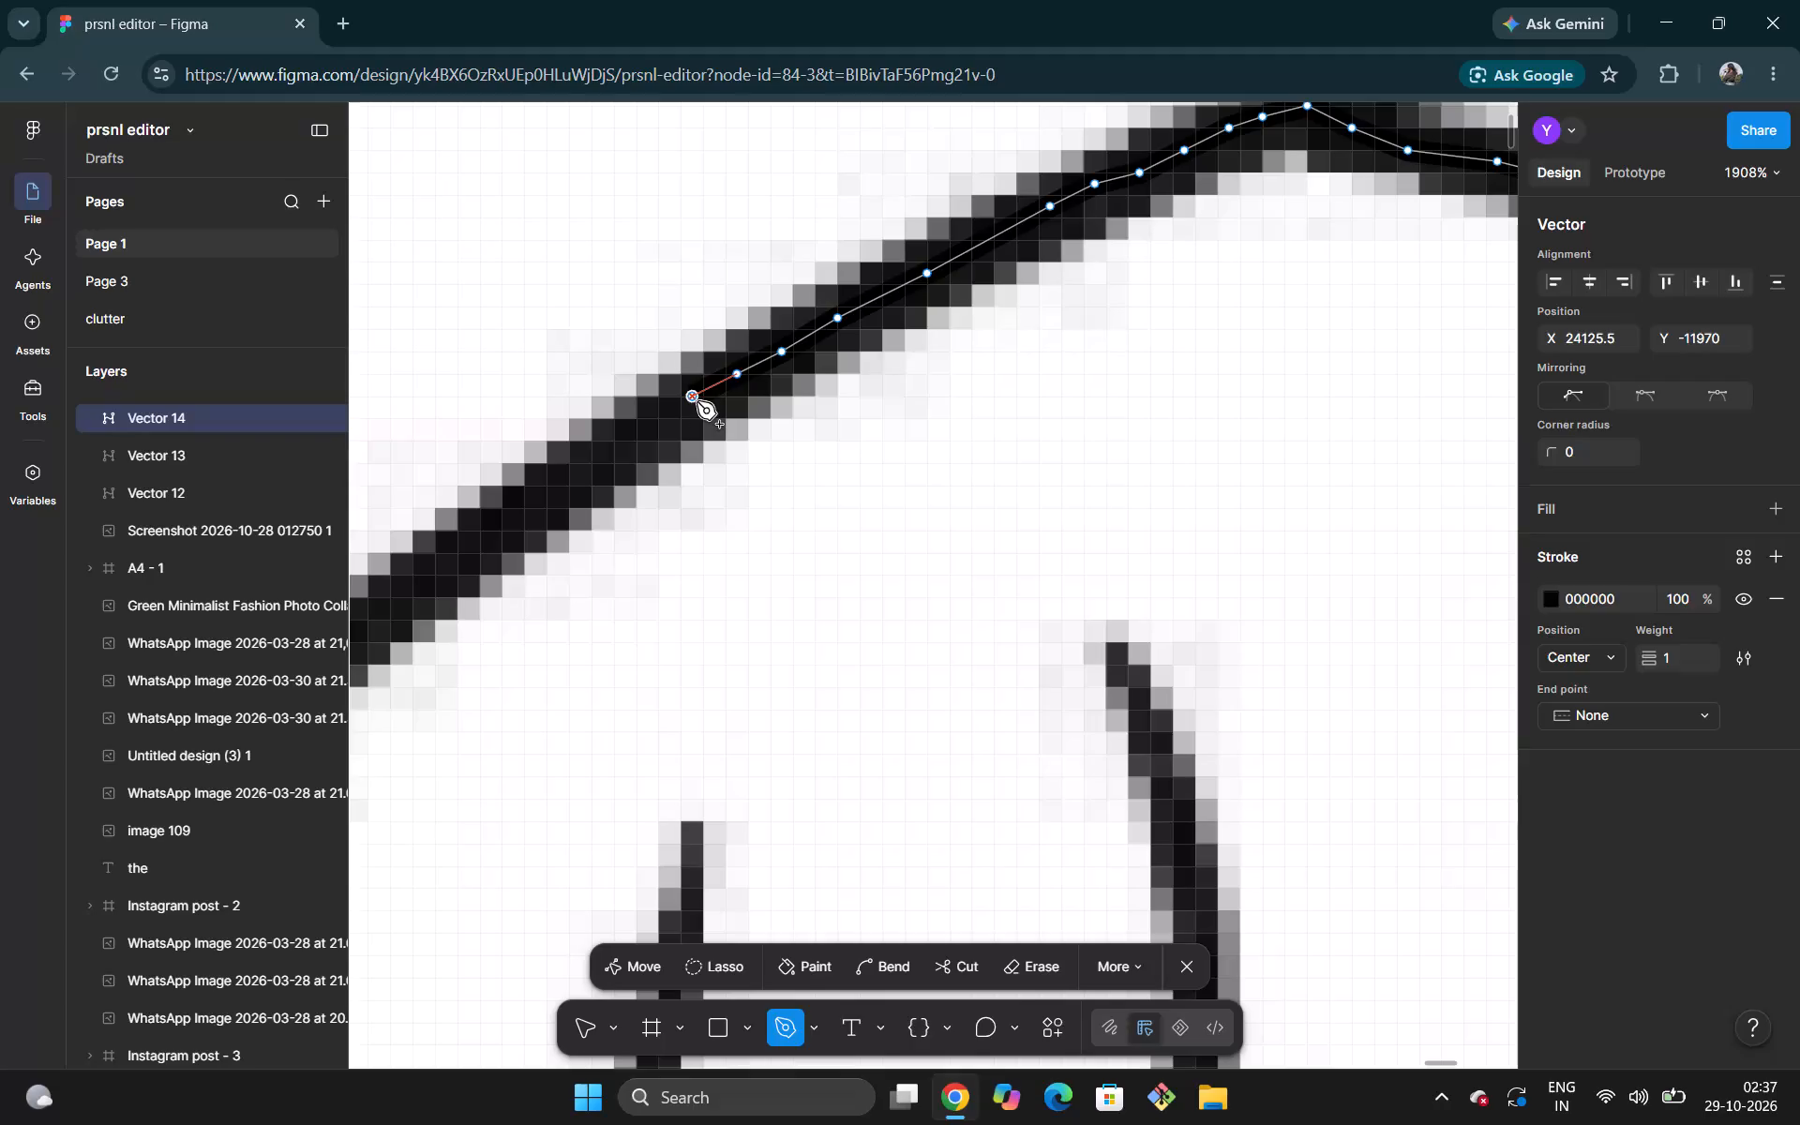
click(643, 433)
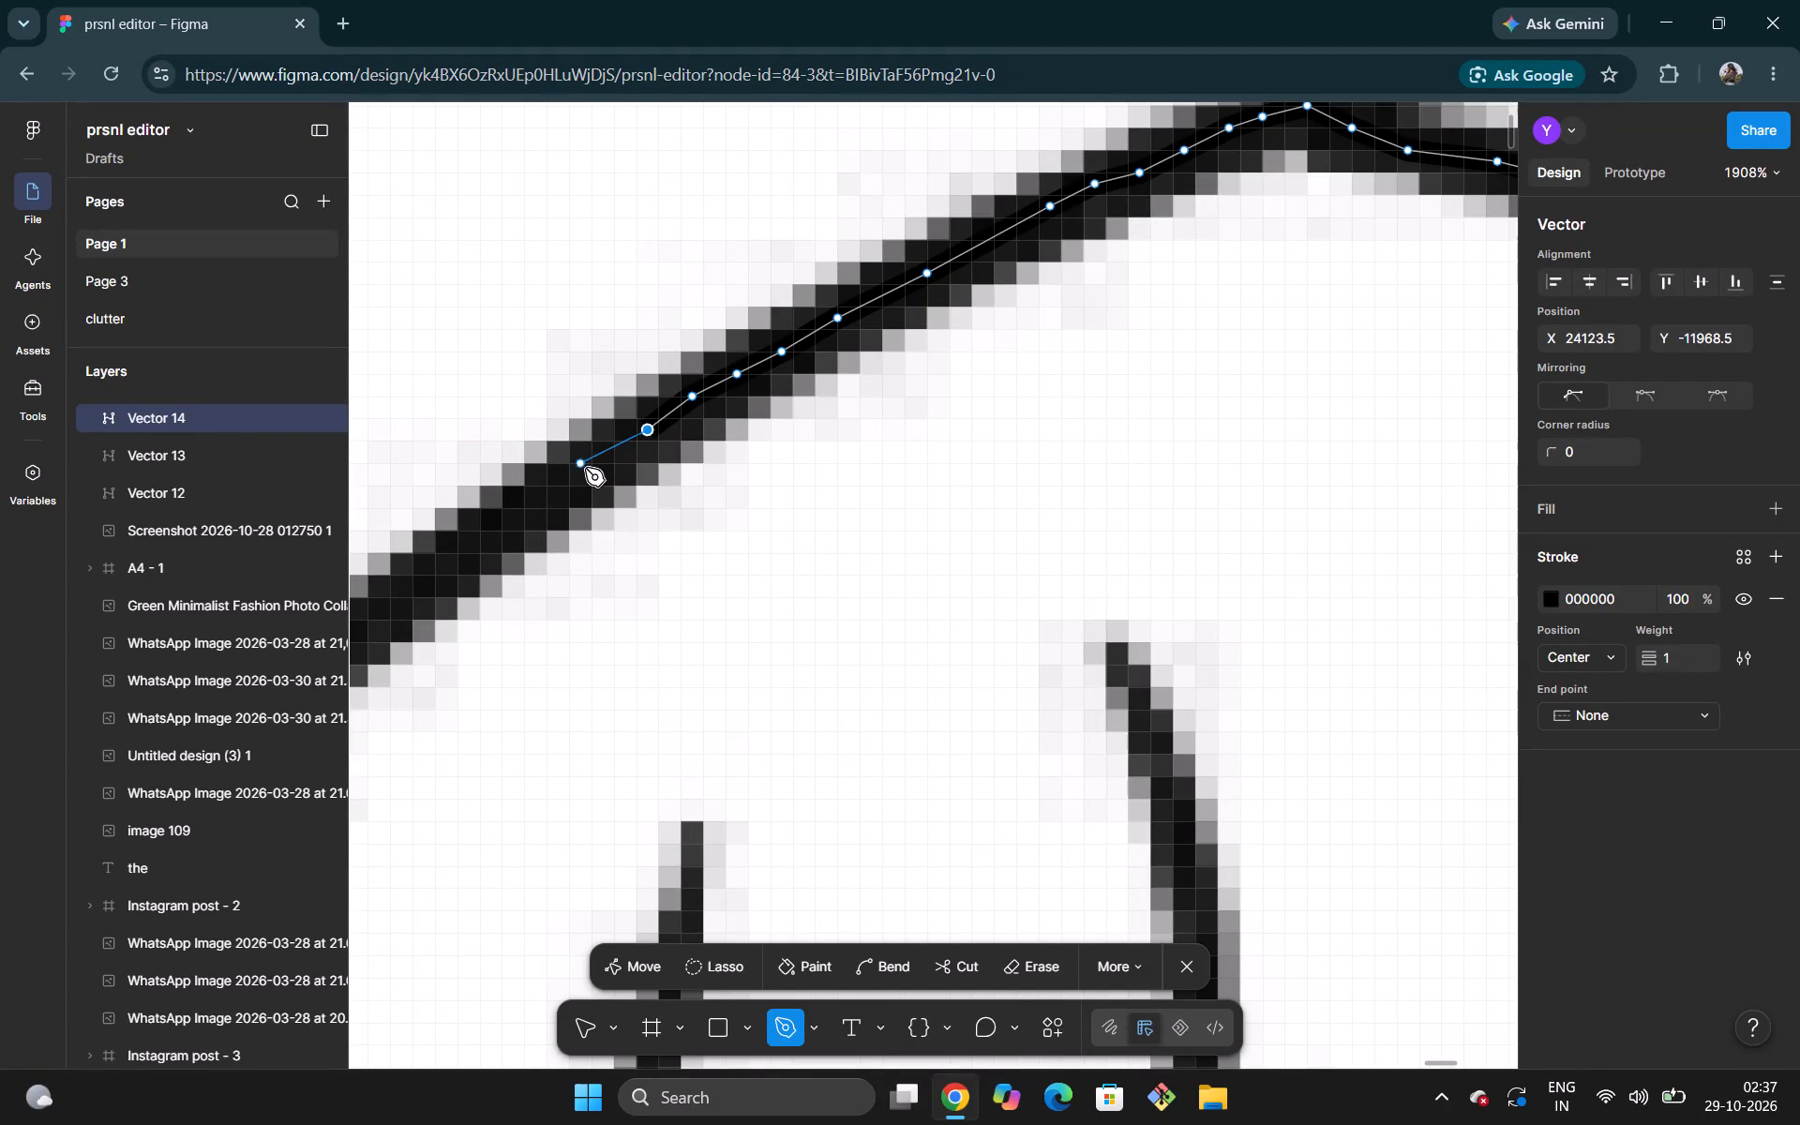
click(584, 469)
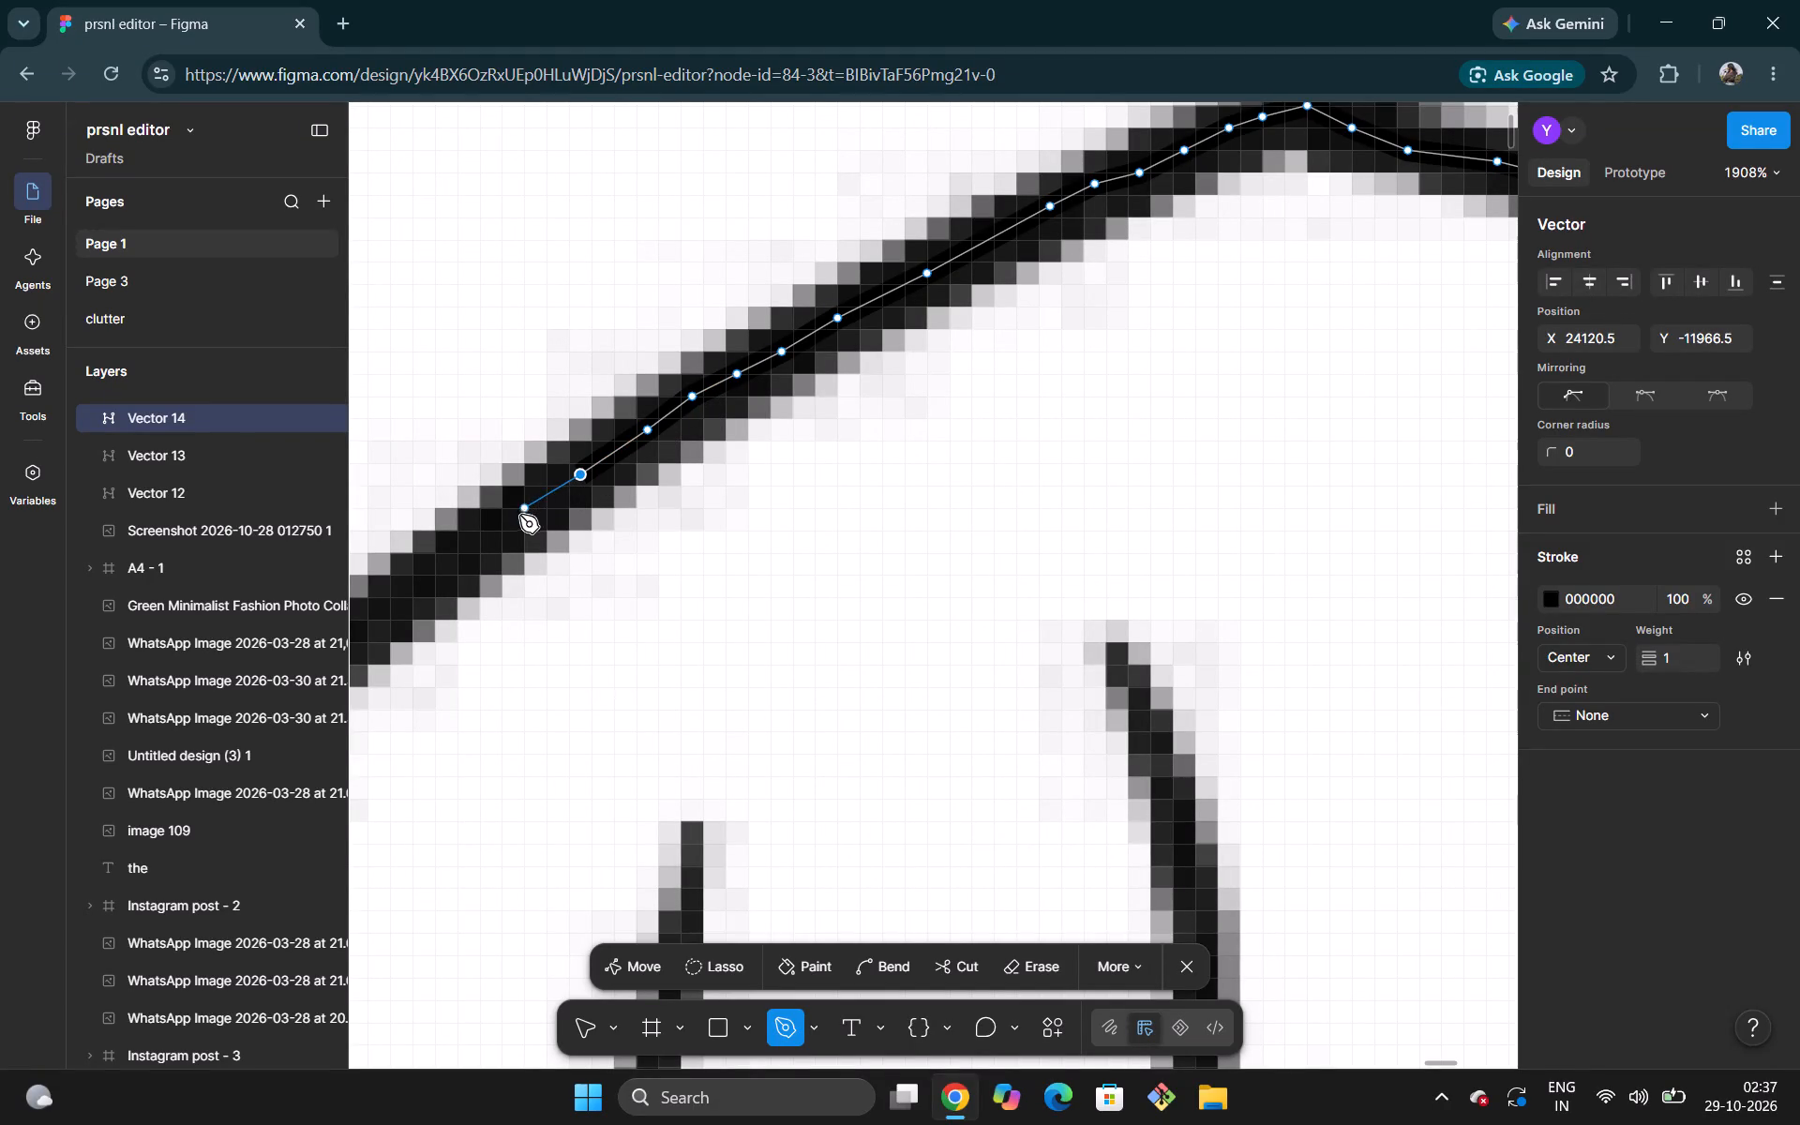
click(510, 521)
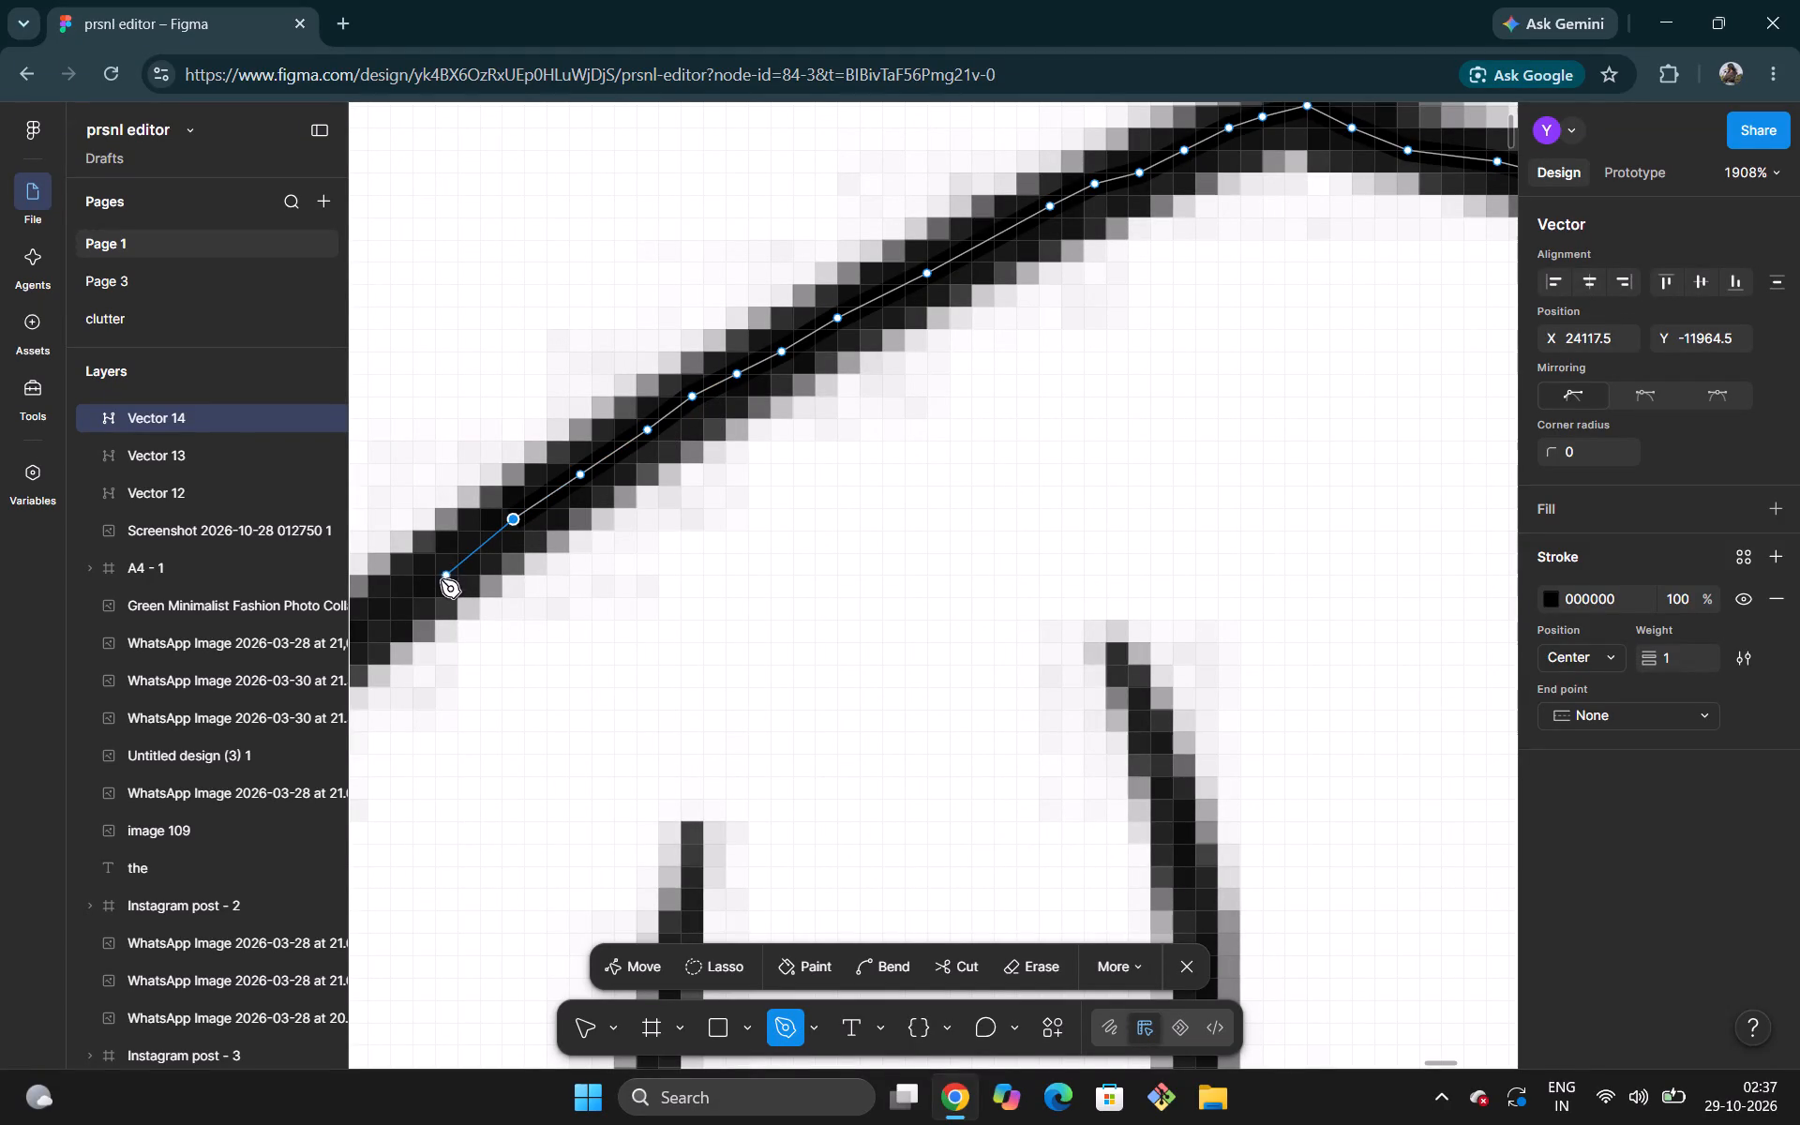
click(427, 585)
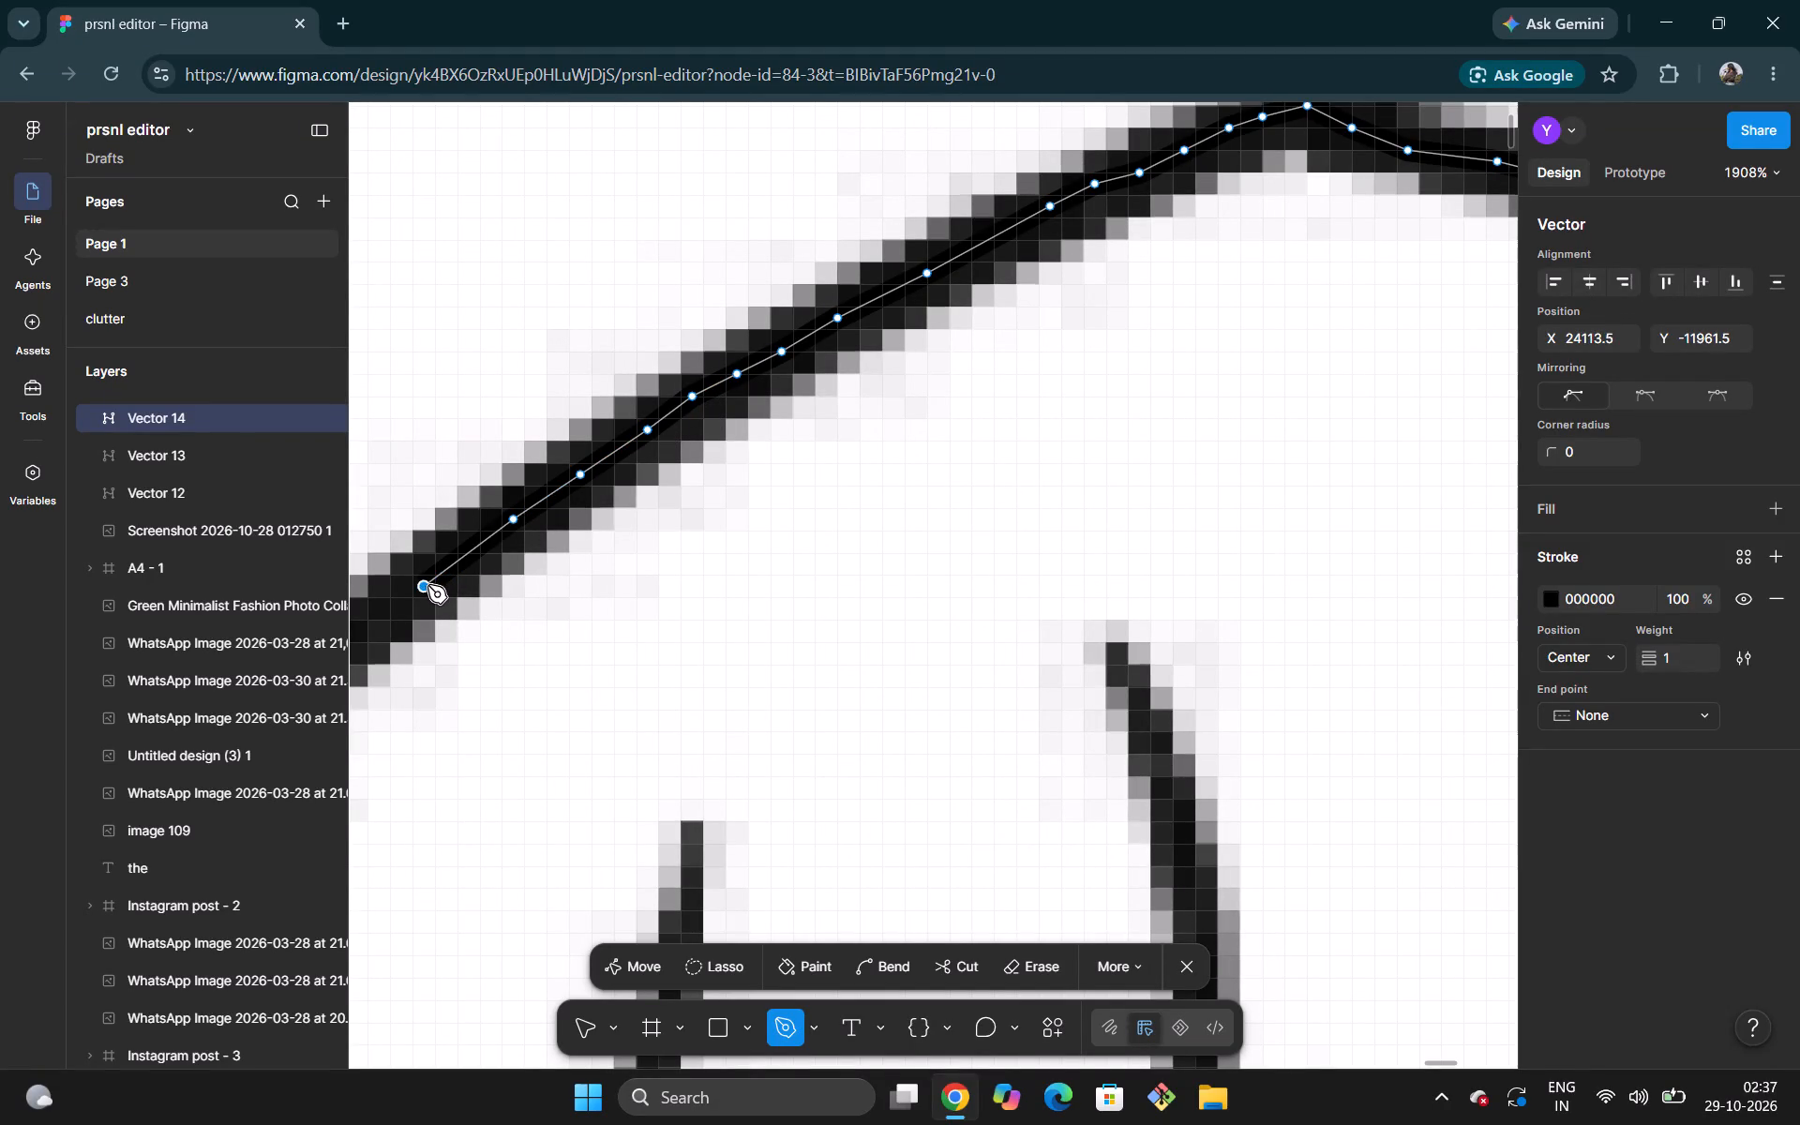
Continue the path down the brim line with six points, ending about level with the upper tip of the leftmost of the two fringe strands.
scroll(427, 585, right, 3)
scroll(427, 585, down, 1)
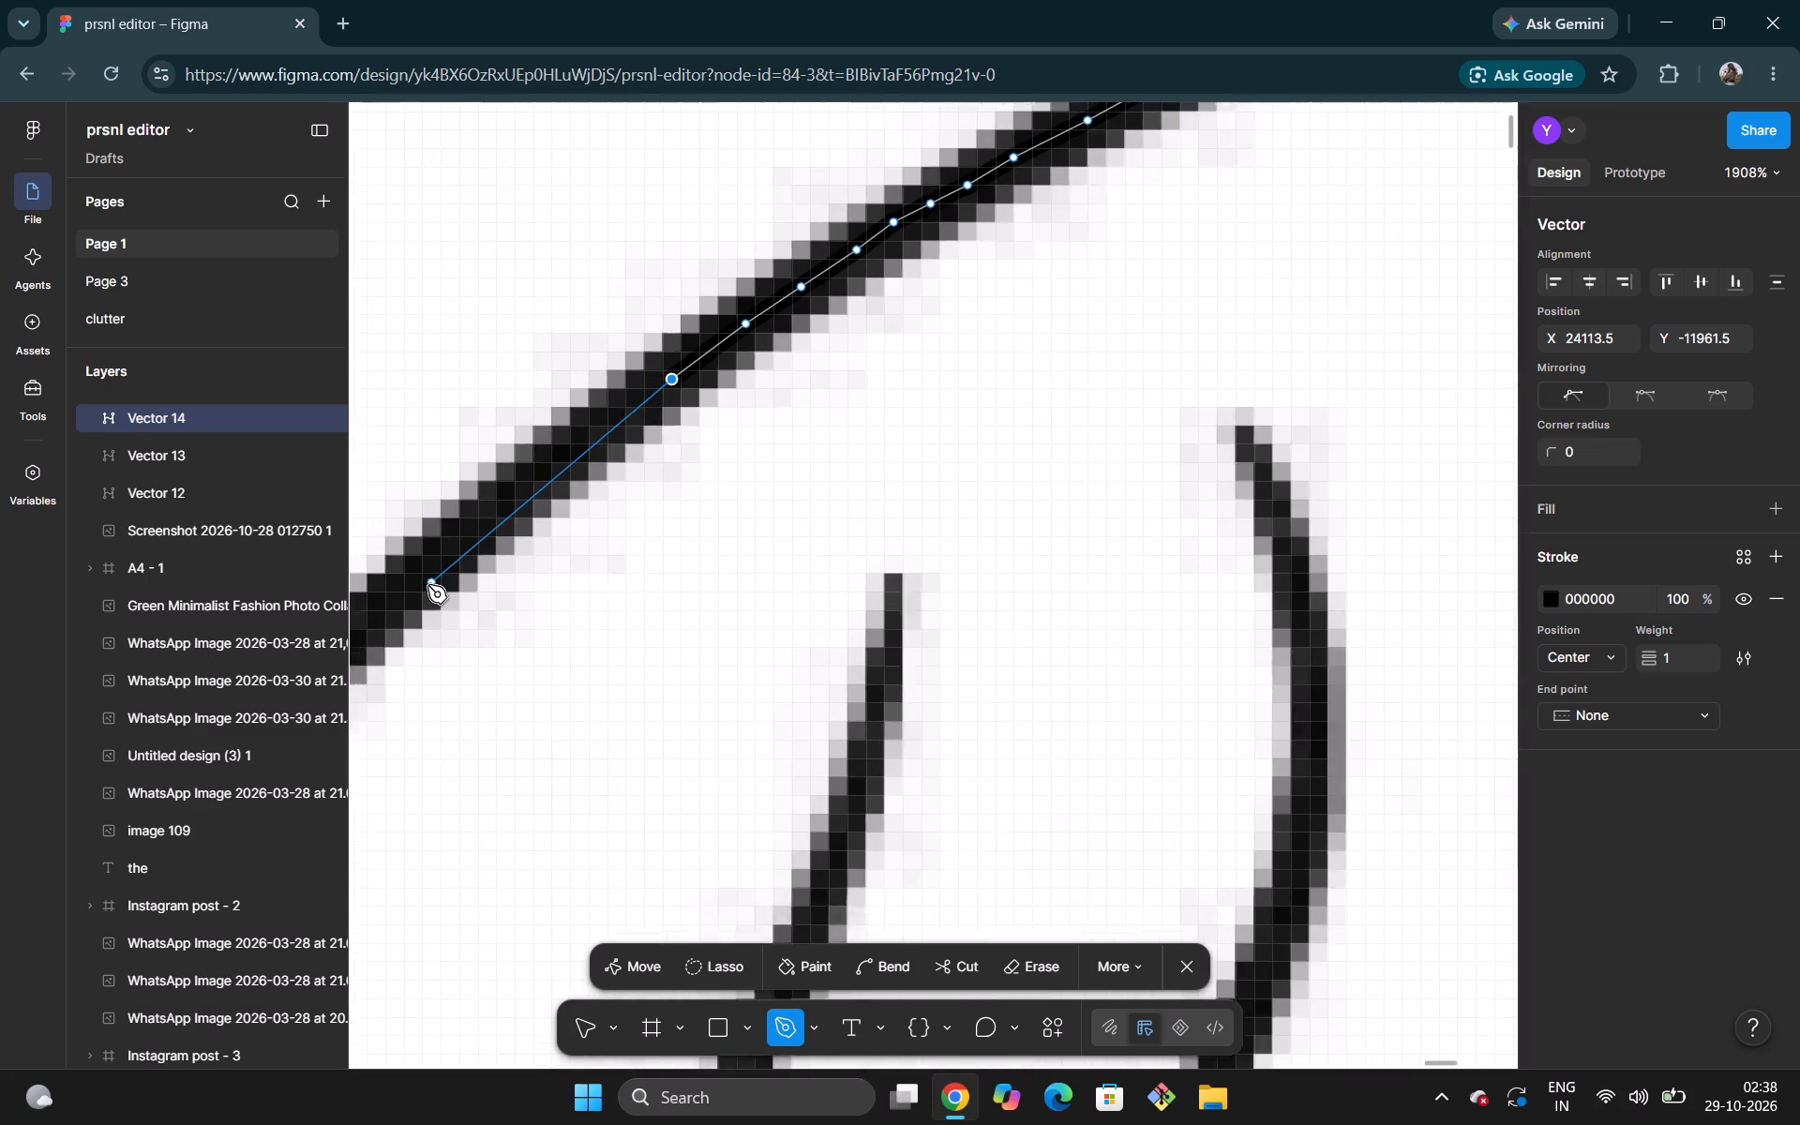
scroll(573, 536, right, 1)
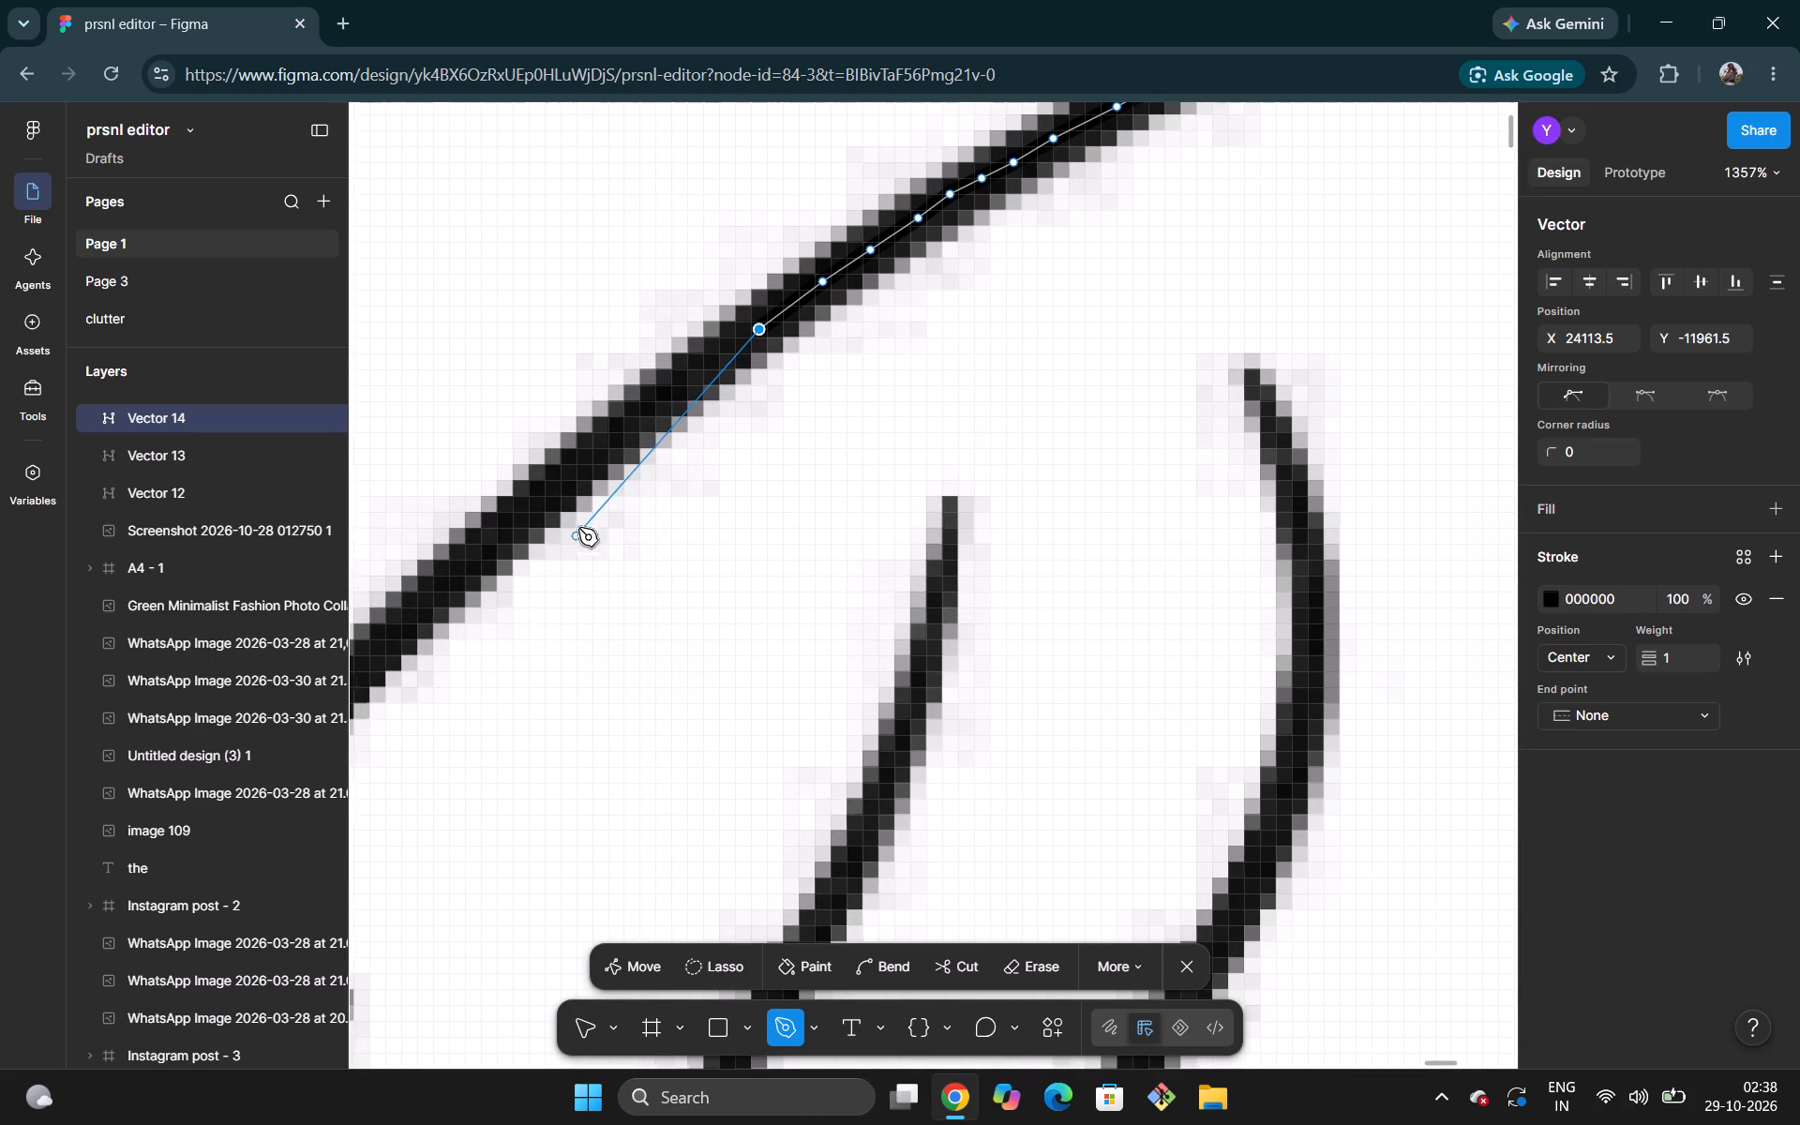
click(713, 355)
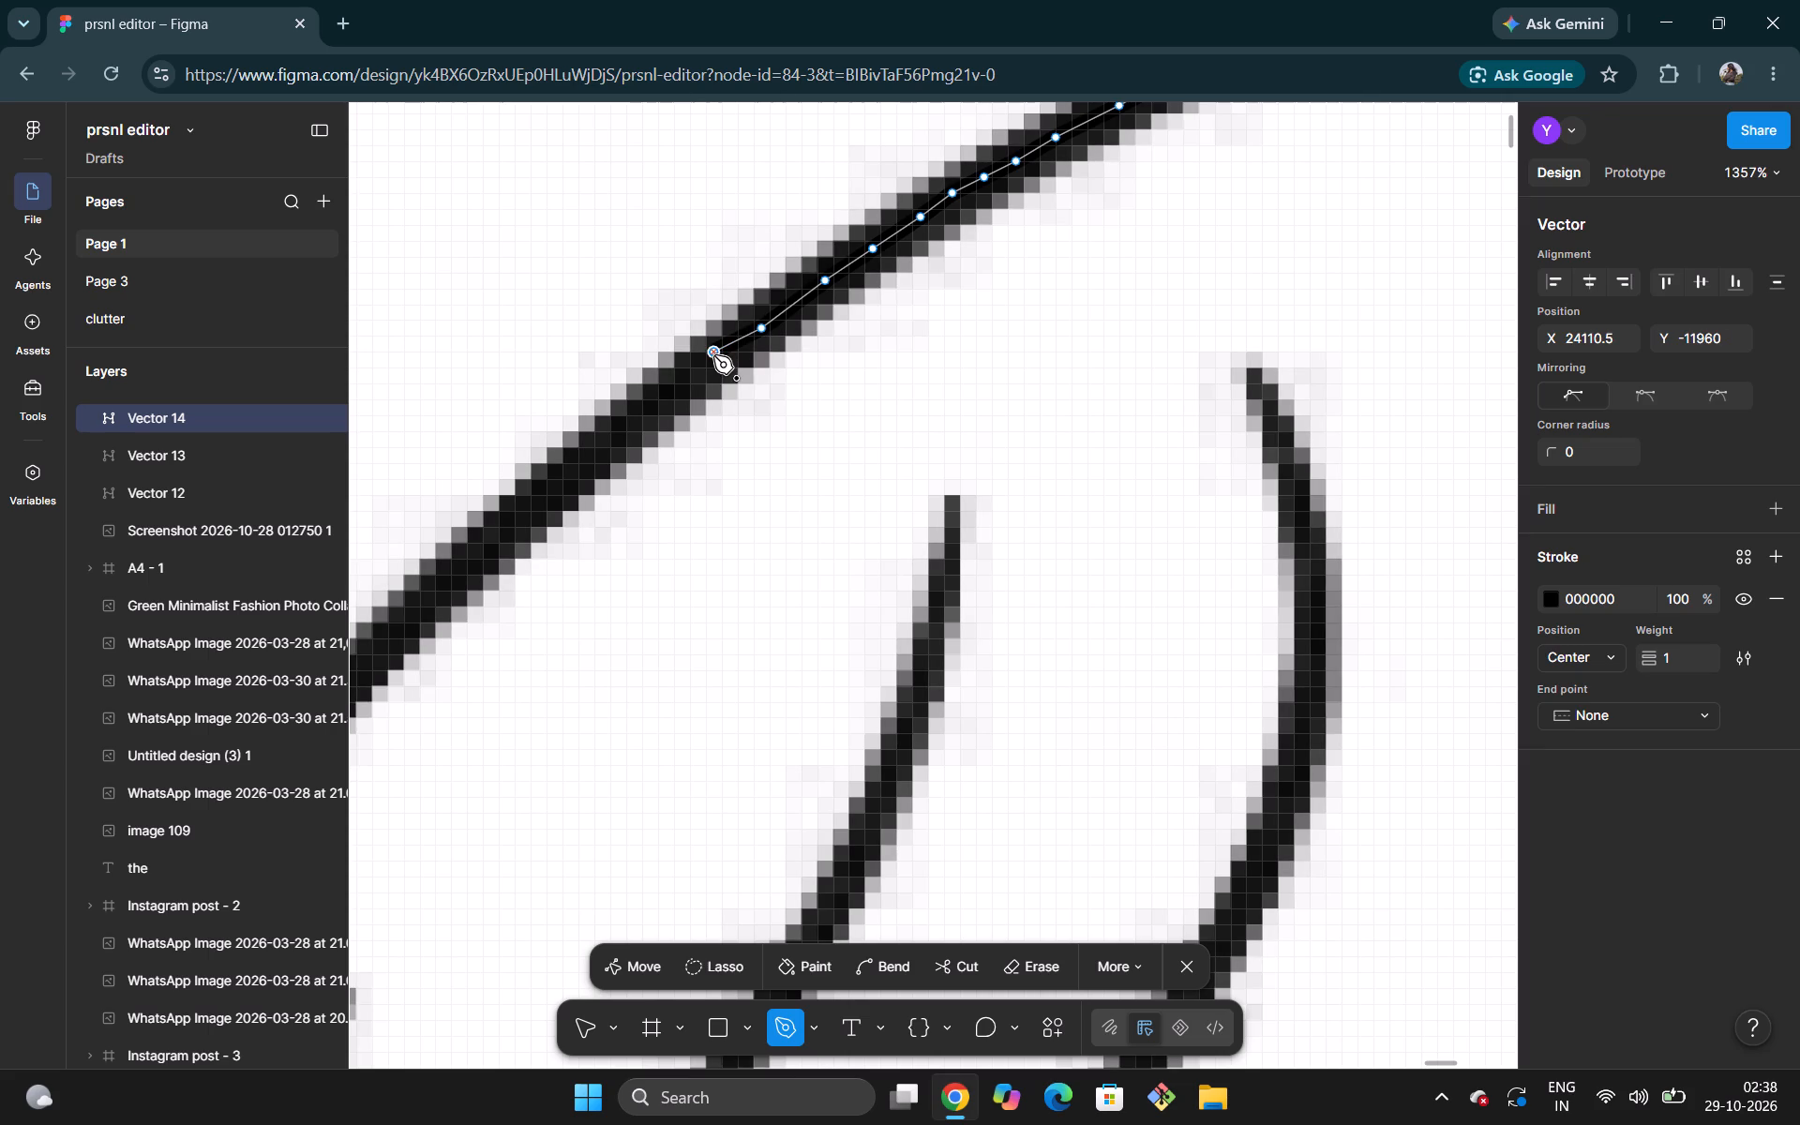
key(ctrl+z)
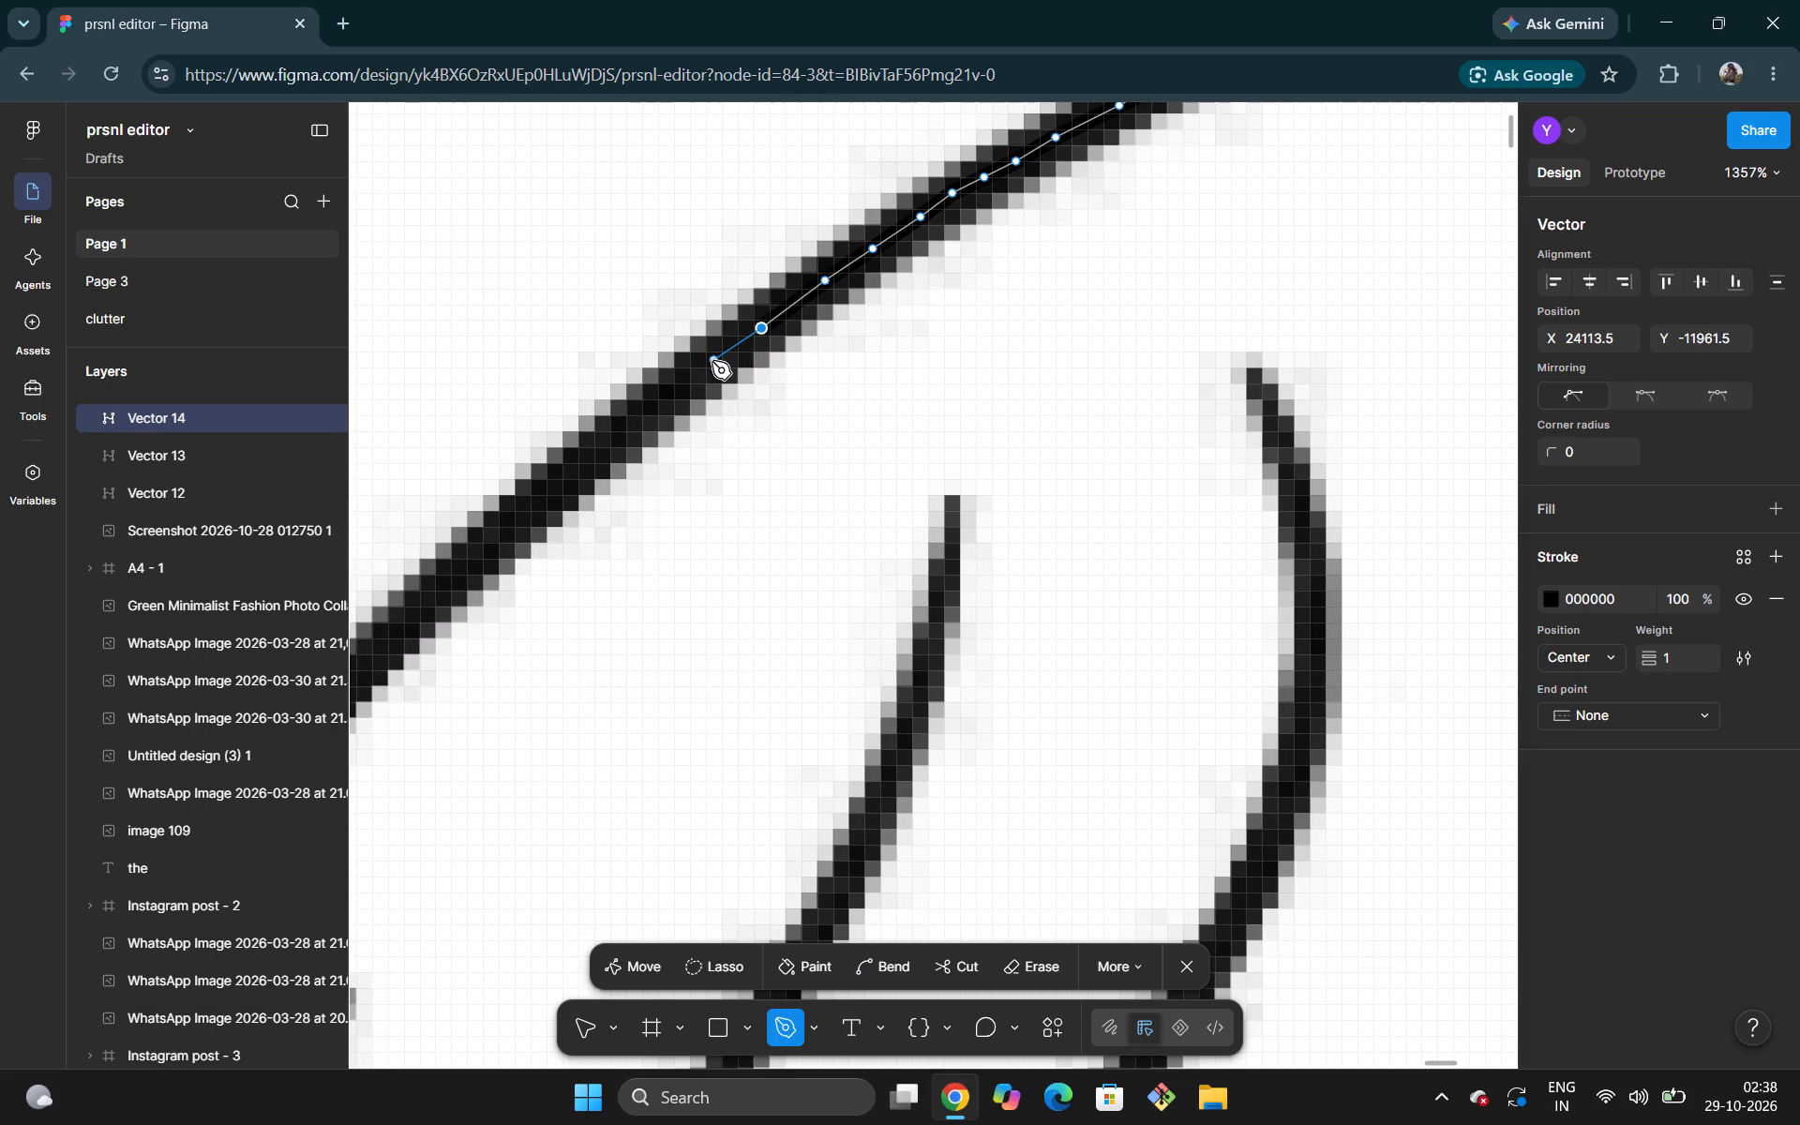
click(712, 361)
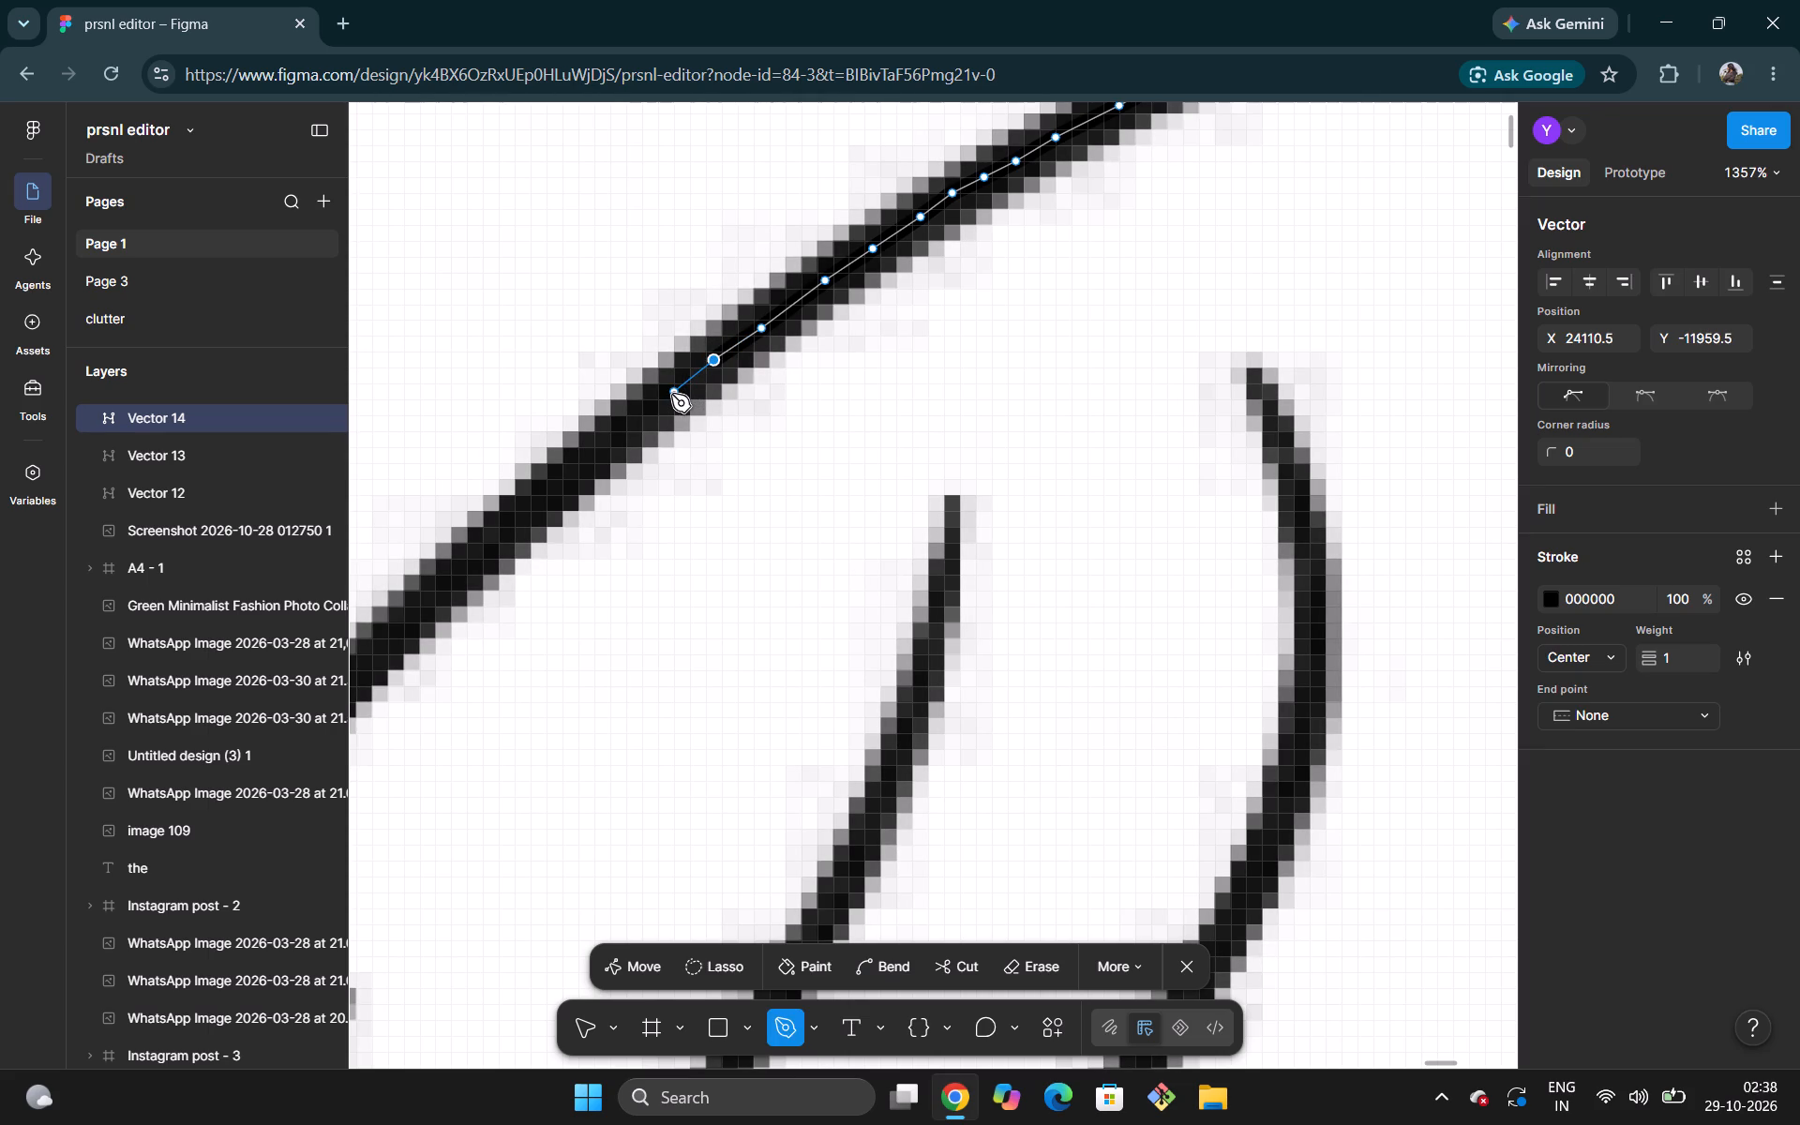
click(671, 394)
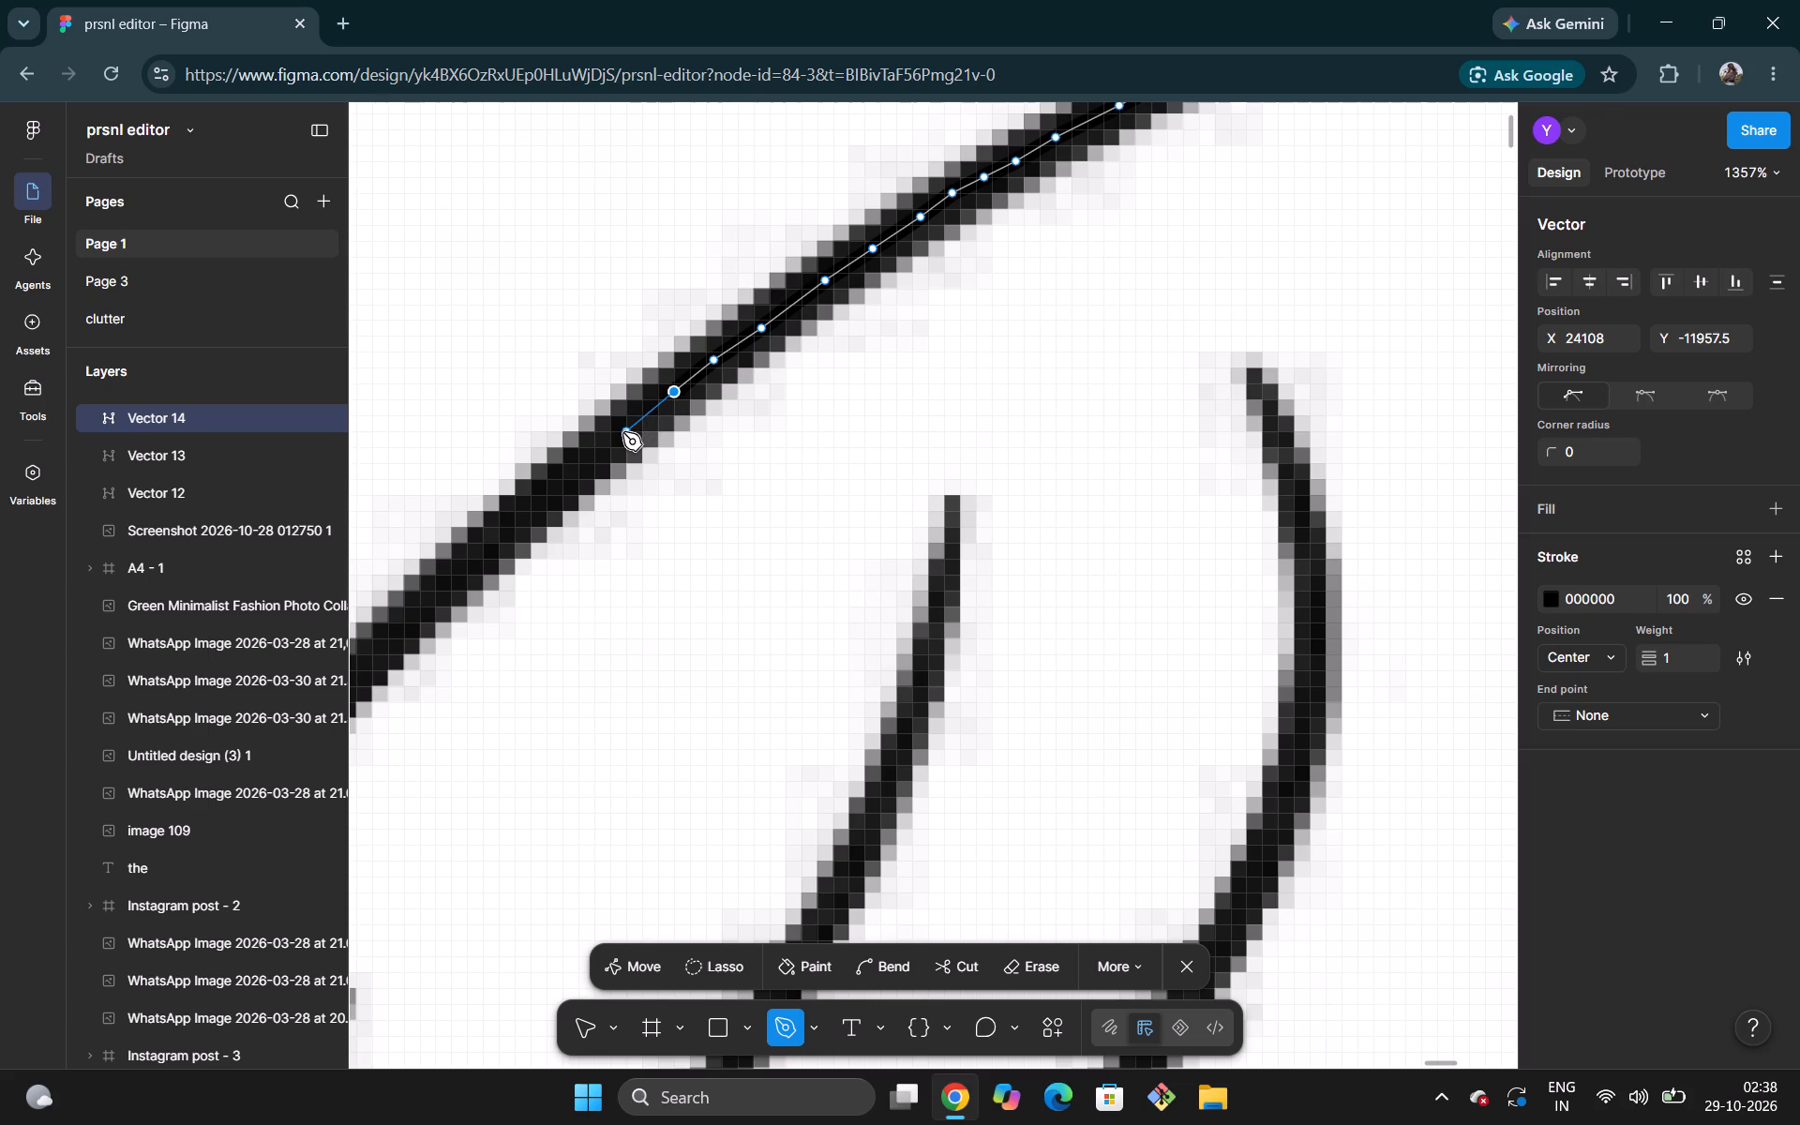
click(622, 432)
click(586, 462)
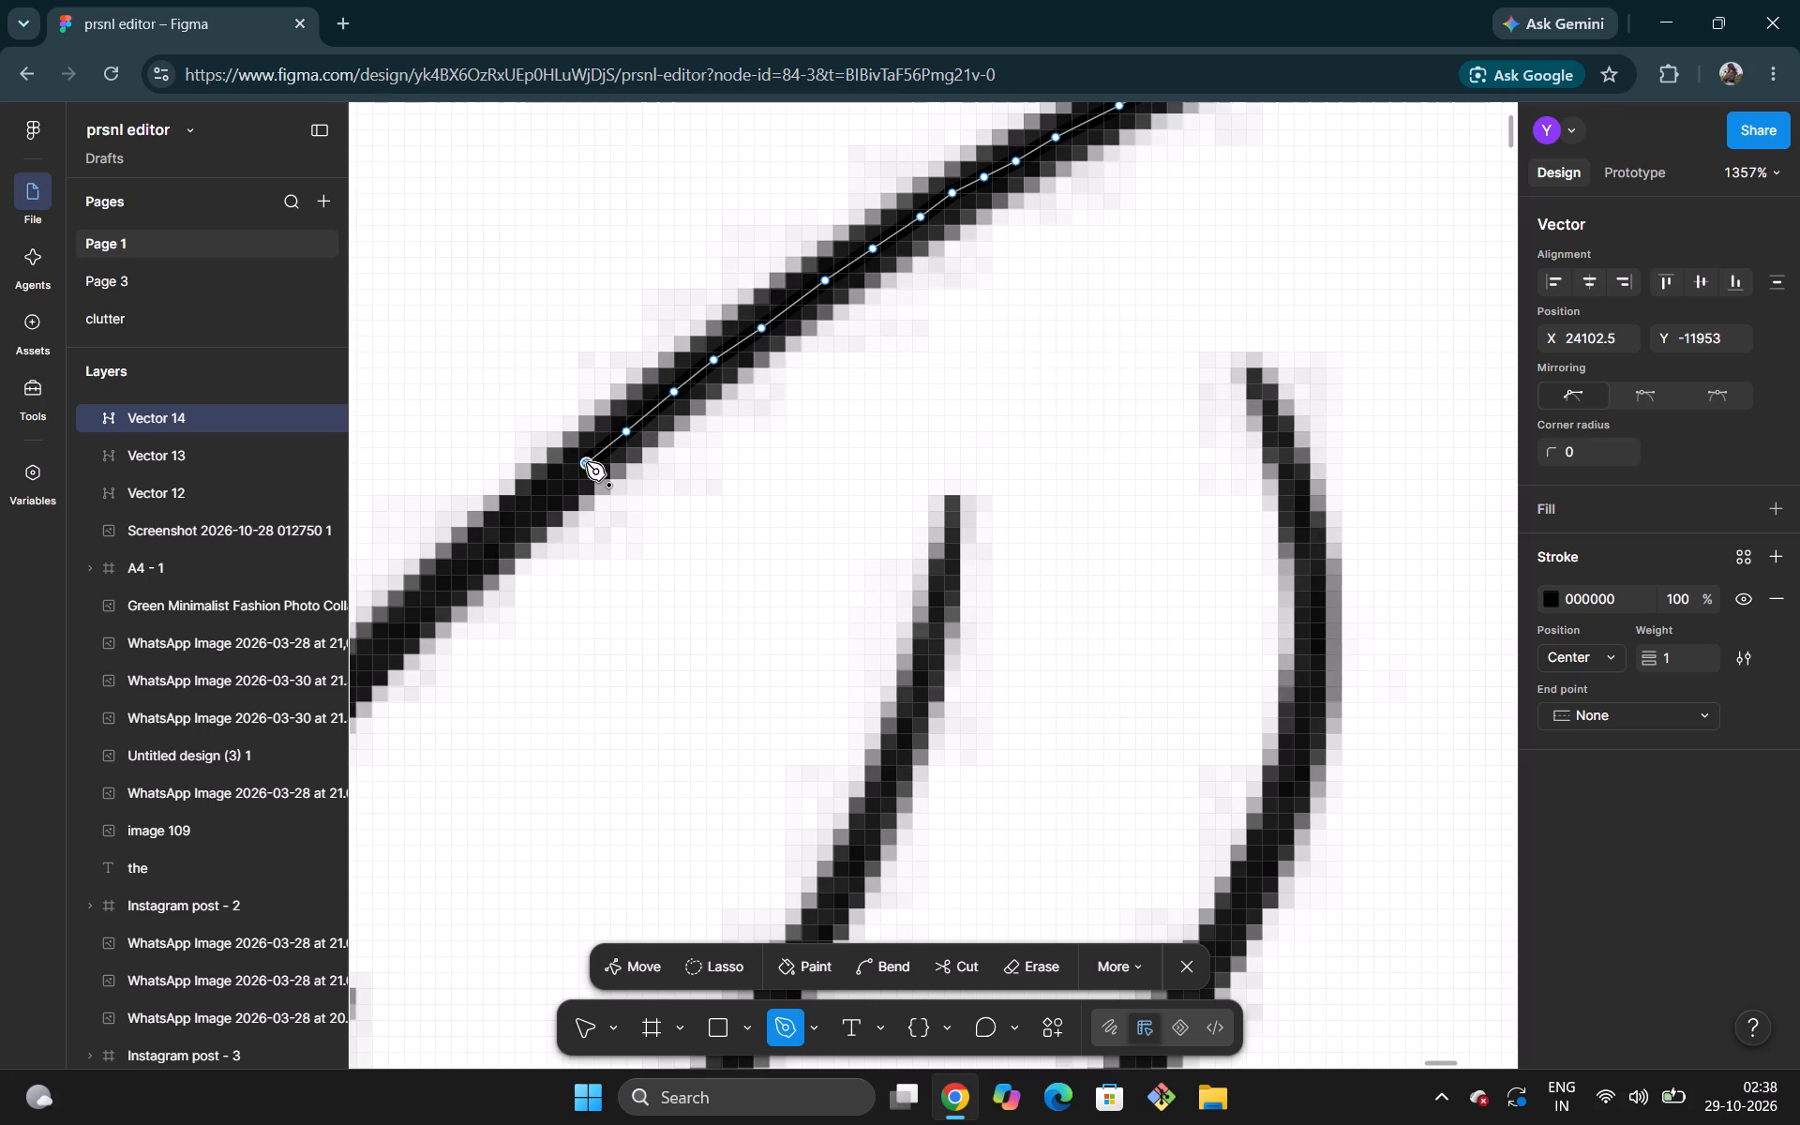
click(547, 497)
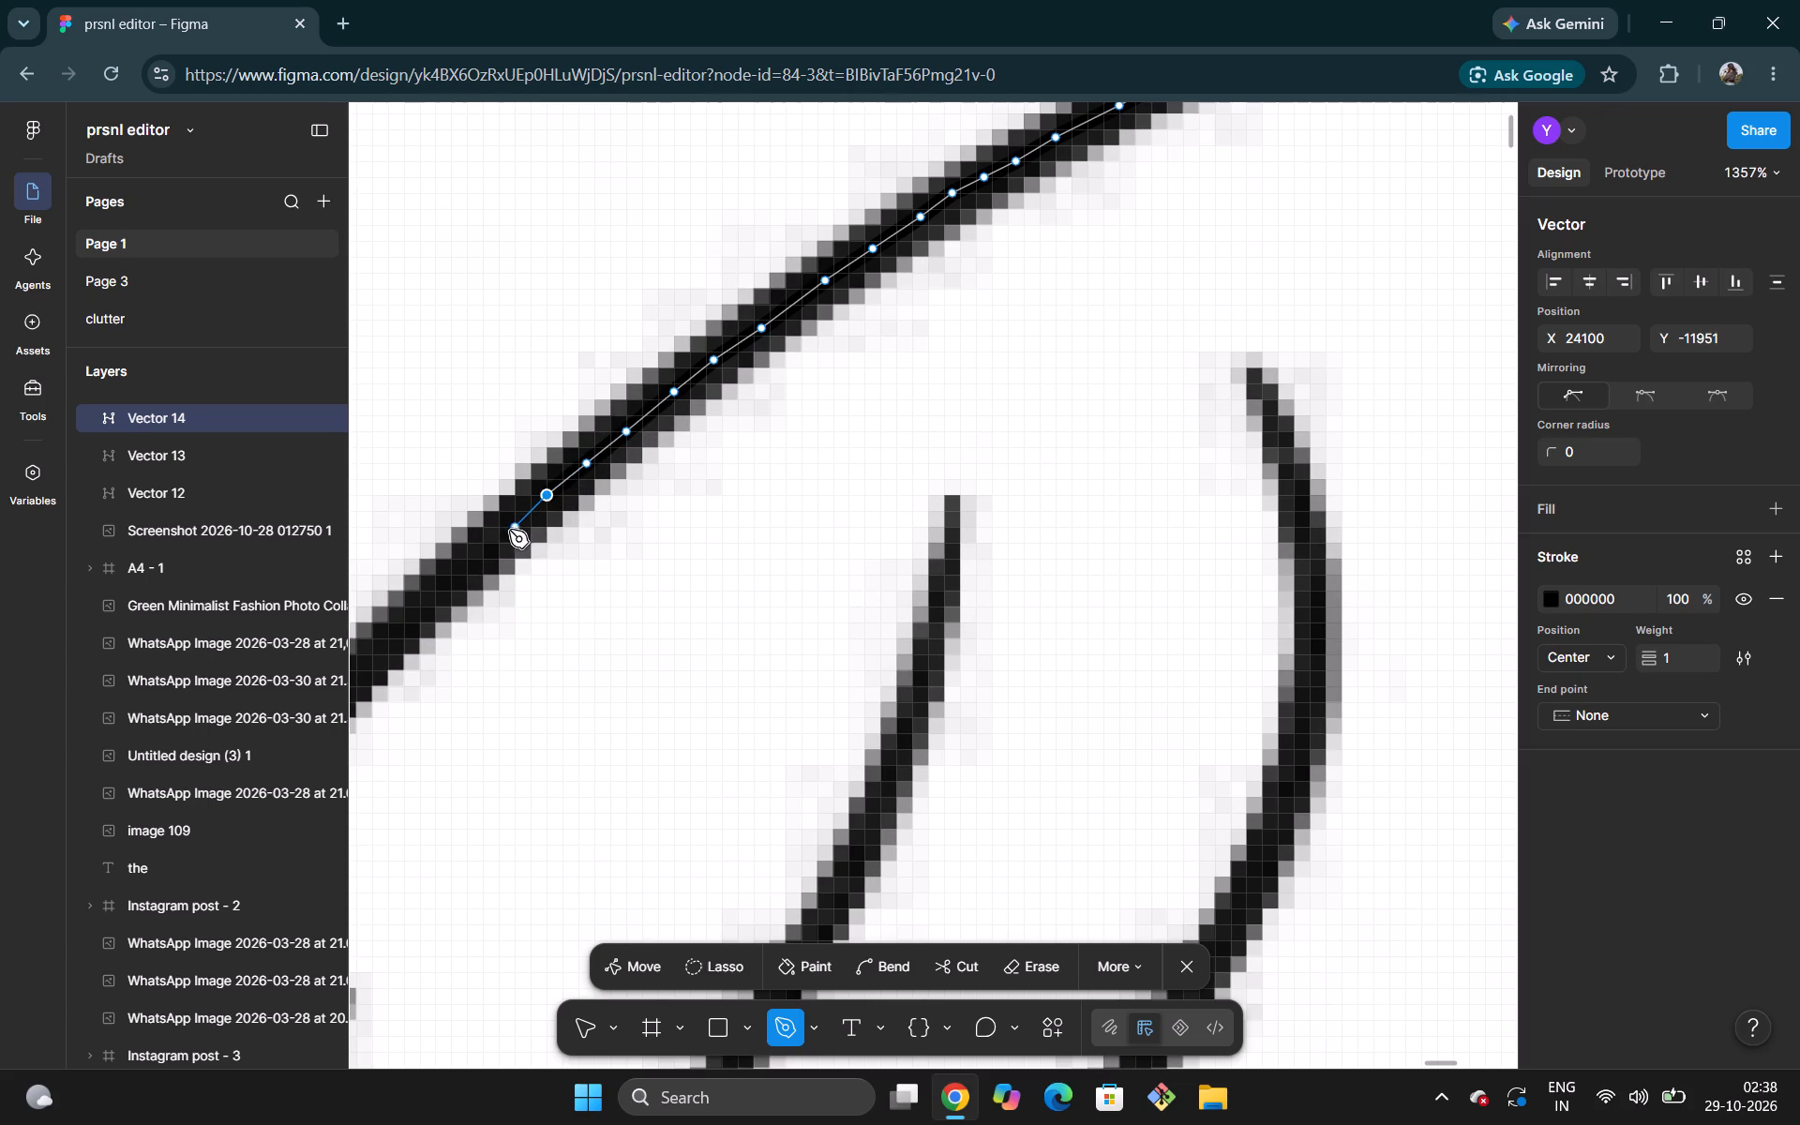
click(506, 531)
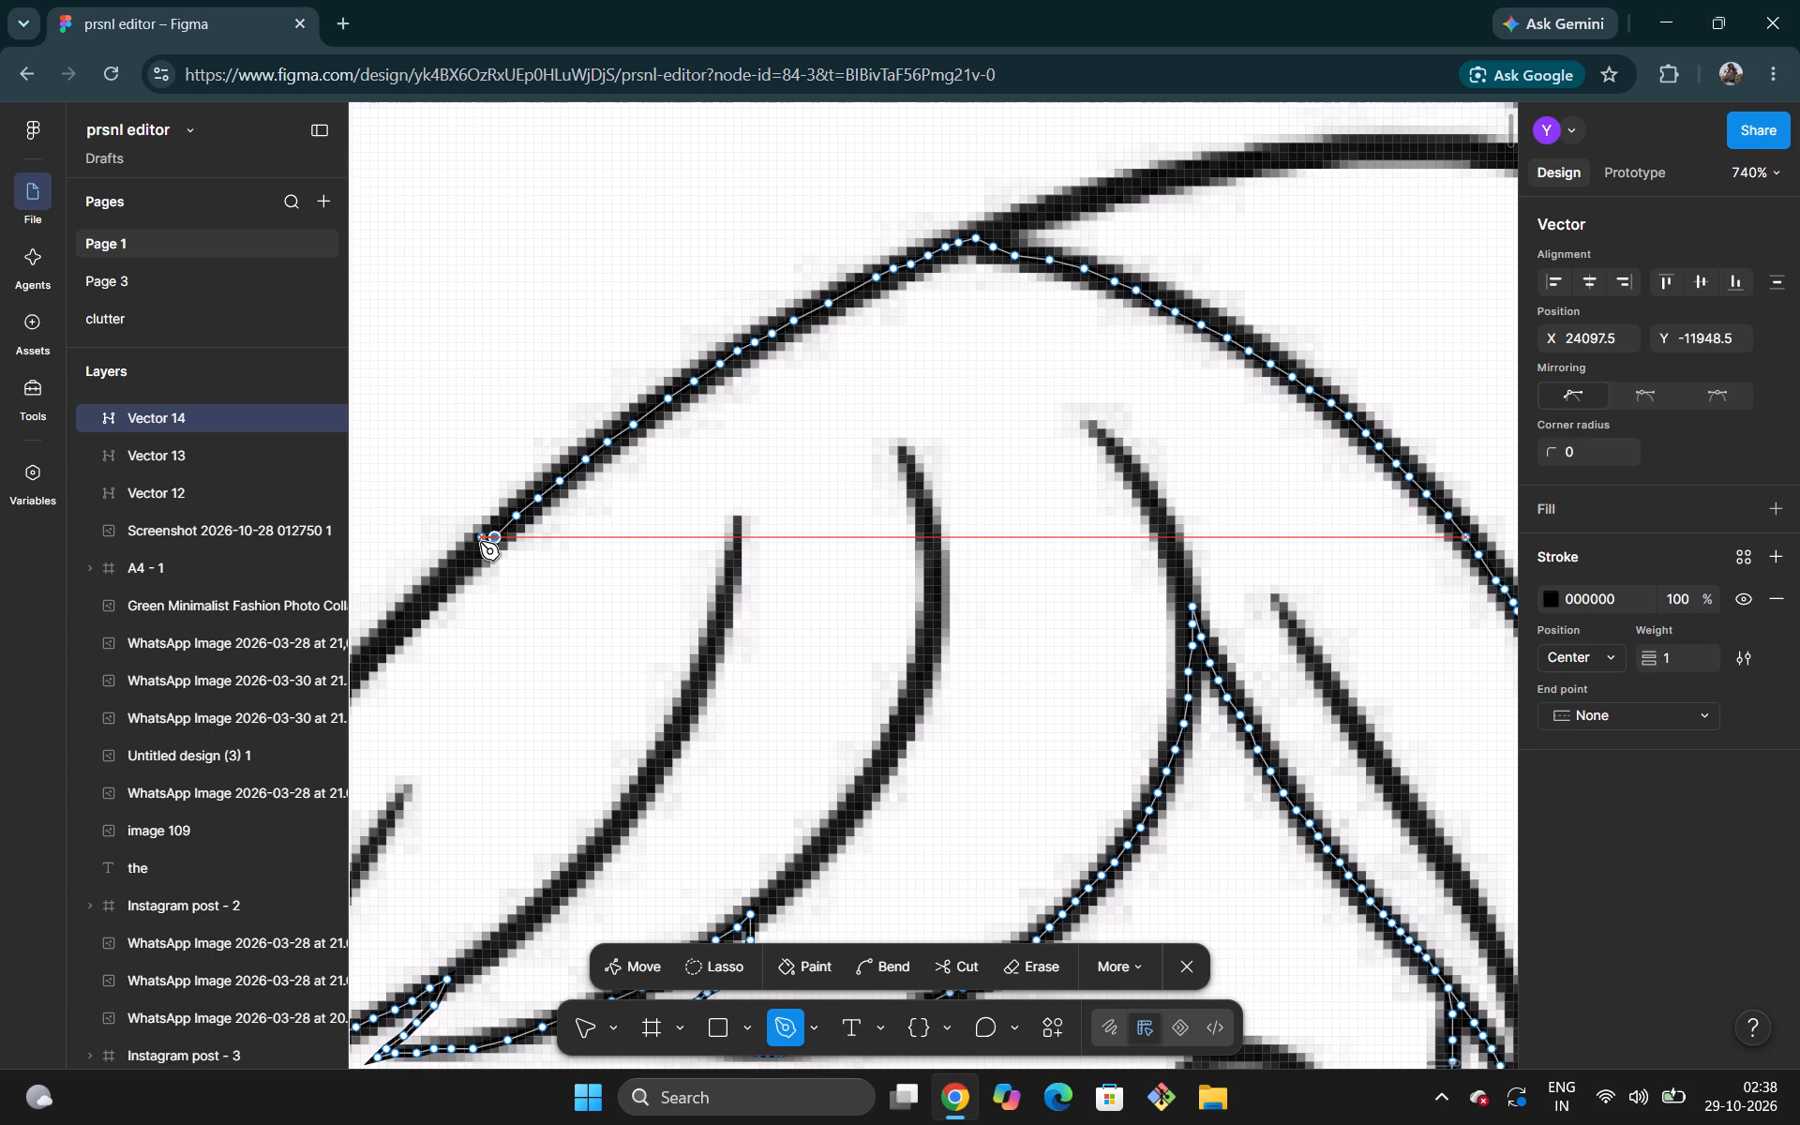
Carry the path down the brim line with eight closely spaced points, stopping a little above the level of the short fringe strand's tip.
scroll(480, 542, right, 1)
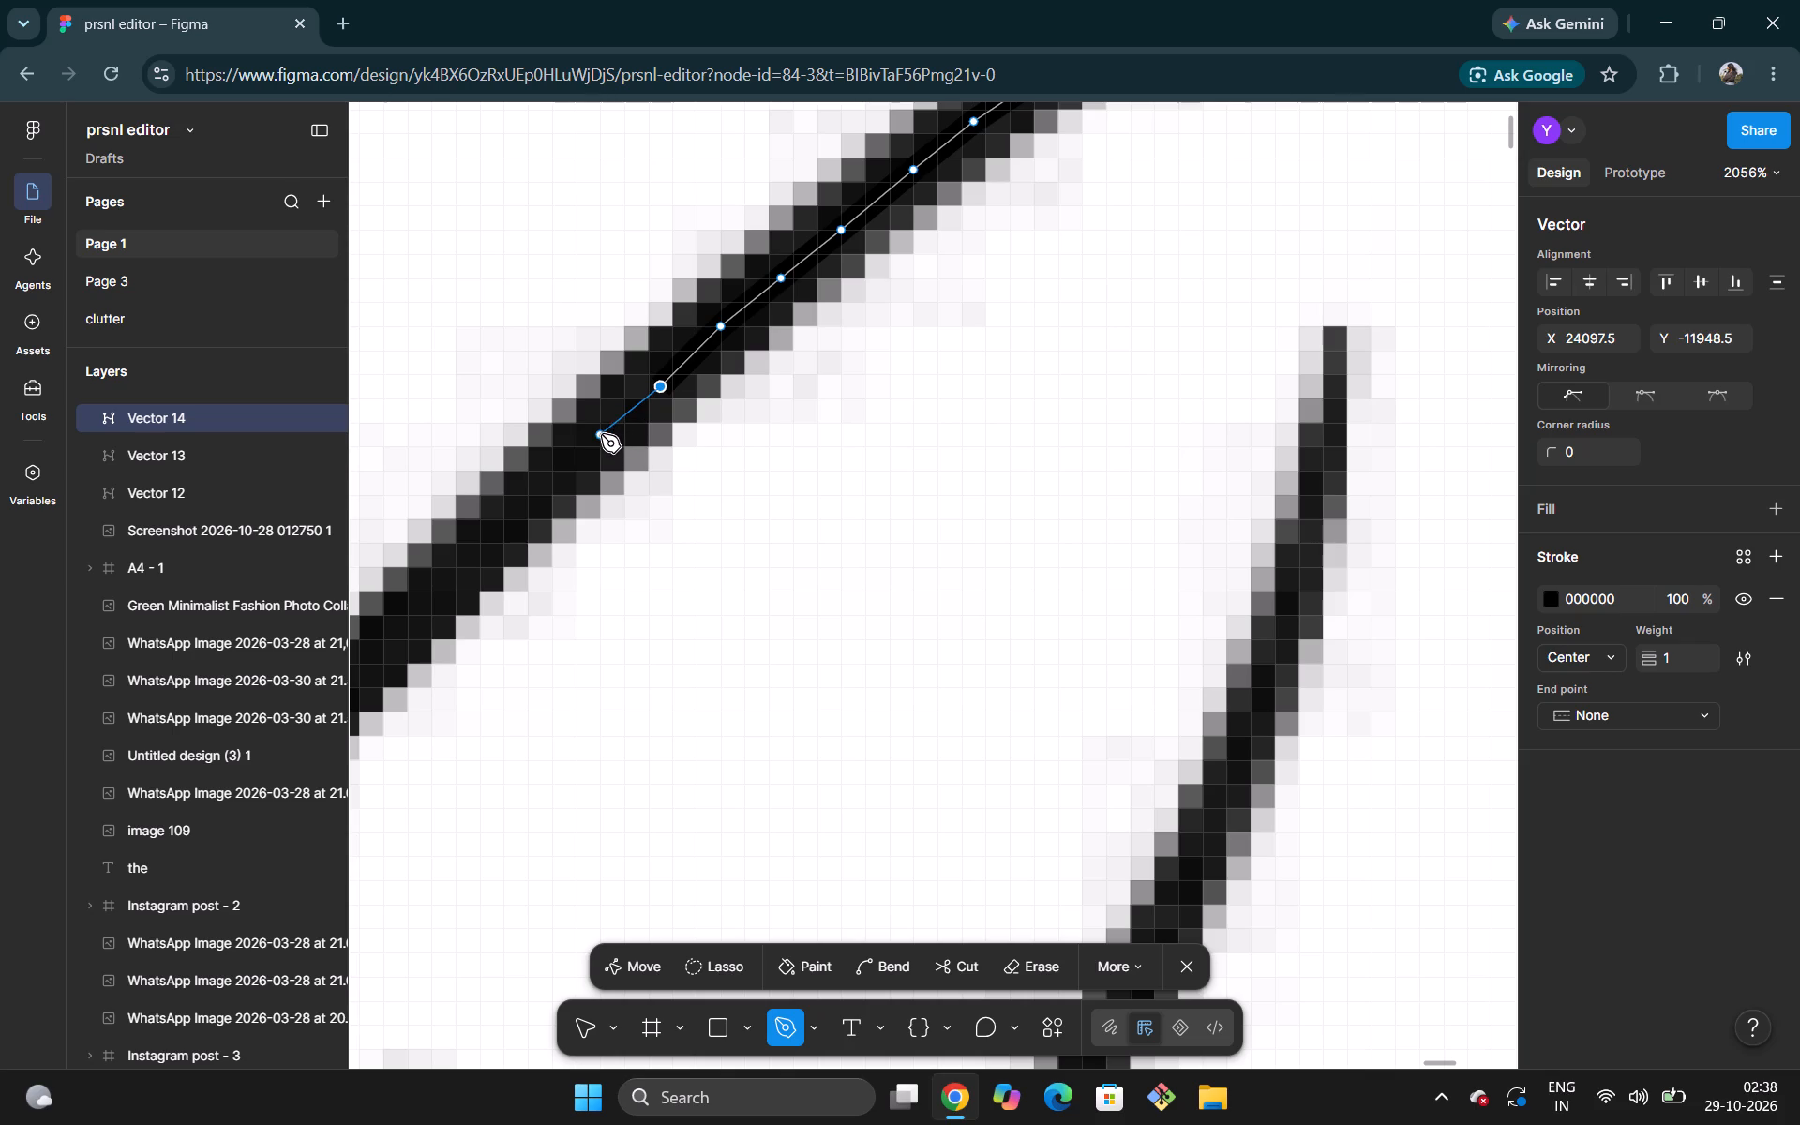
click(601, 434)
scroll(601, 434, right, 2)
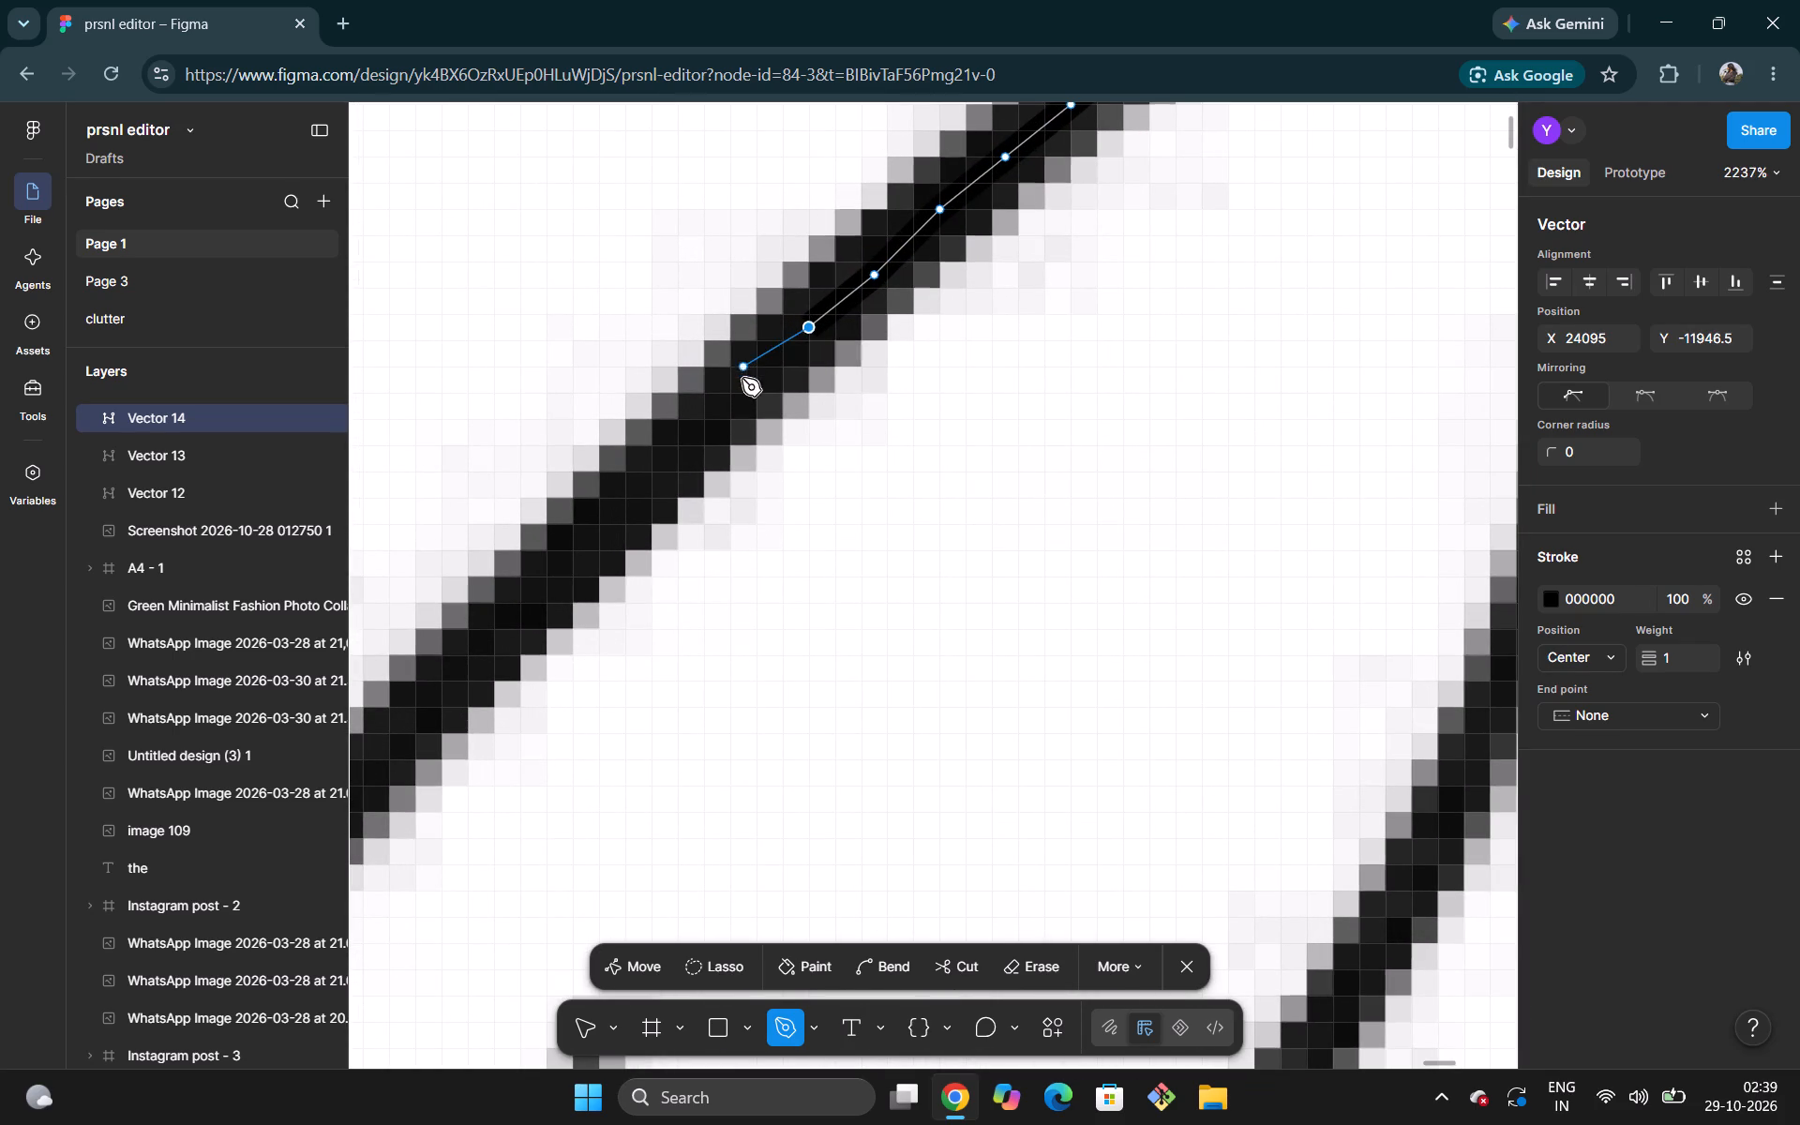
click(738, 387)
click(665, 459)
scroll(665, 459, right, 1)
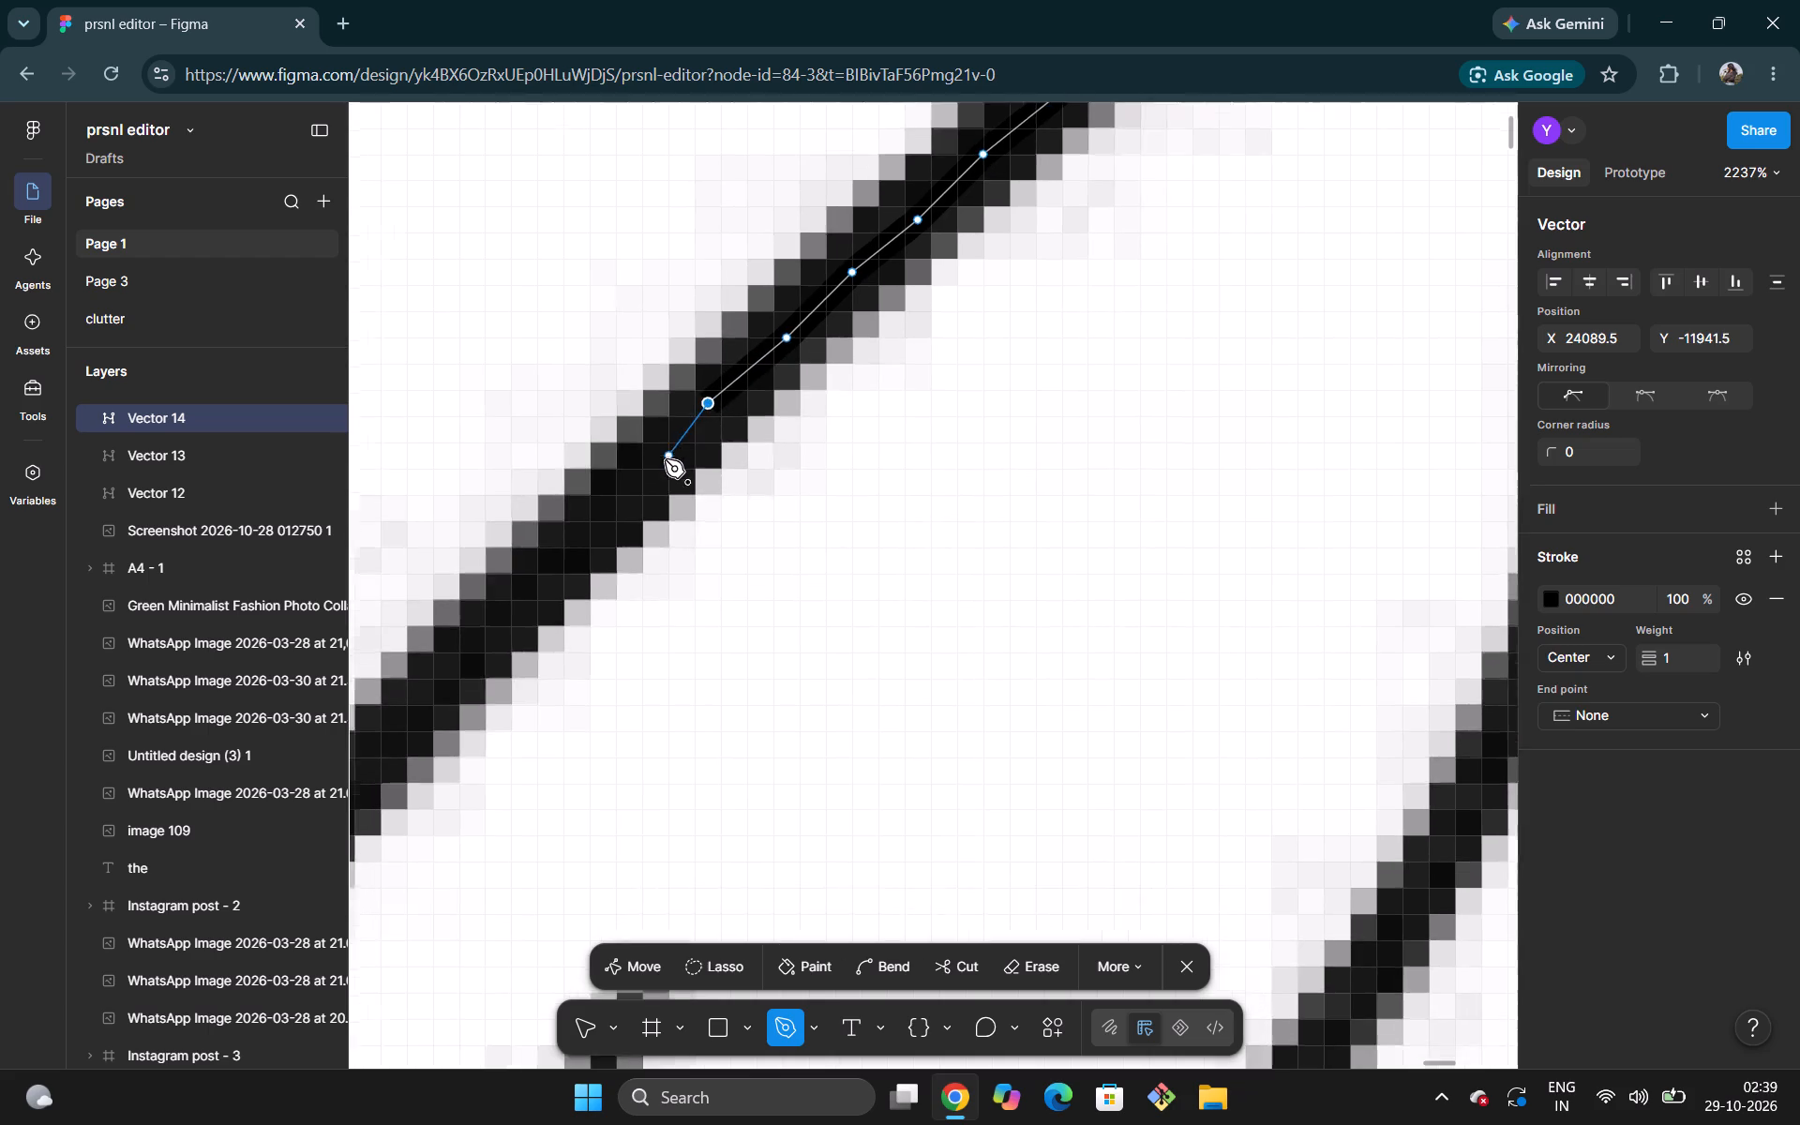
scroll(665, 459, right, 1)
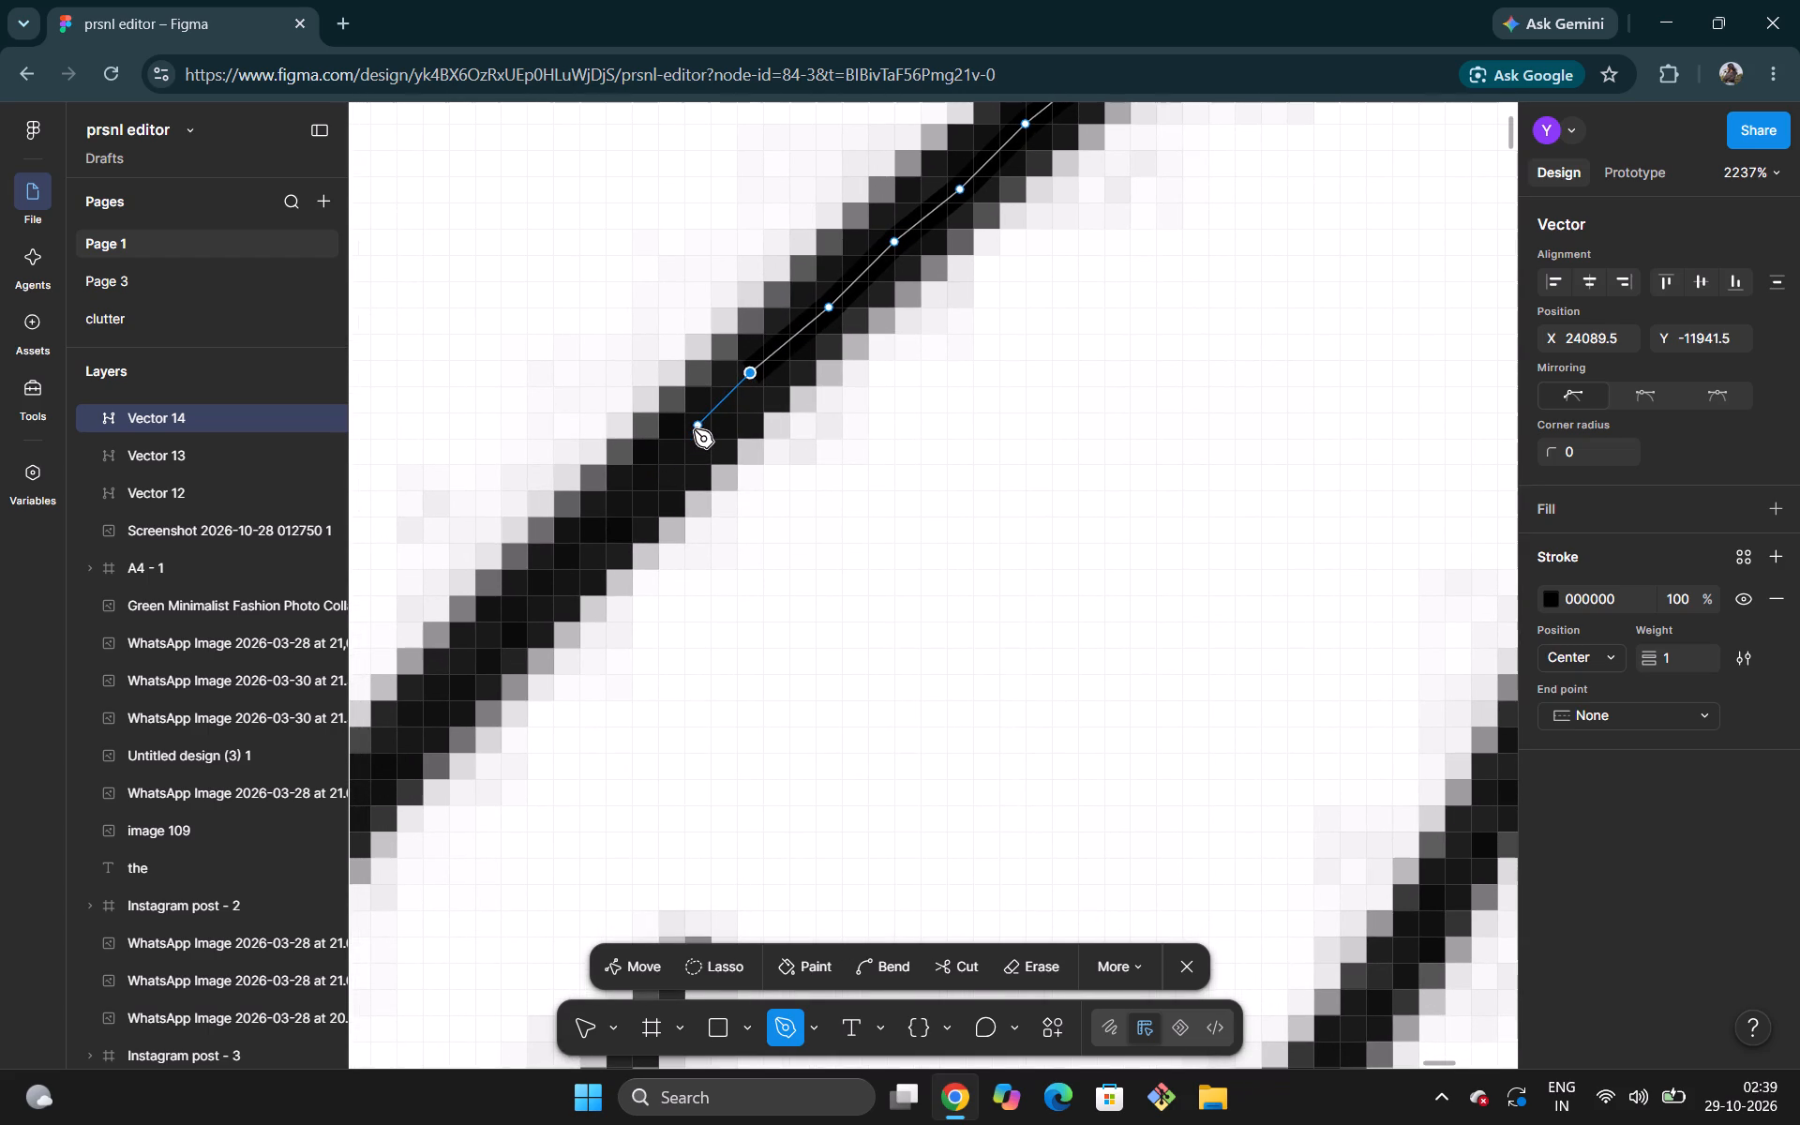
click(694, 429)
click(644, 480)
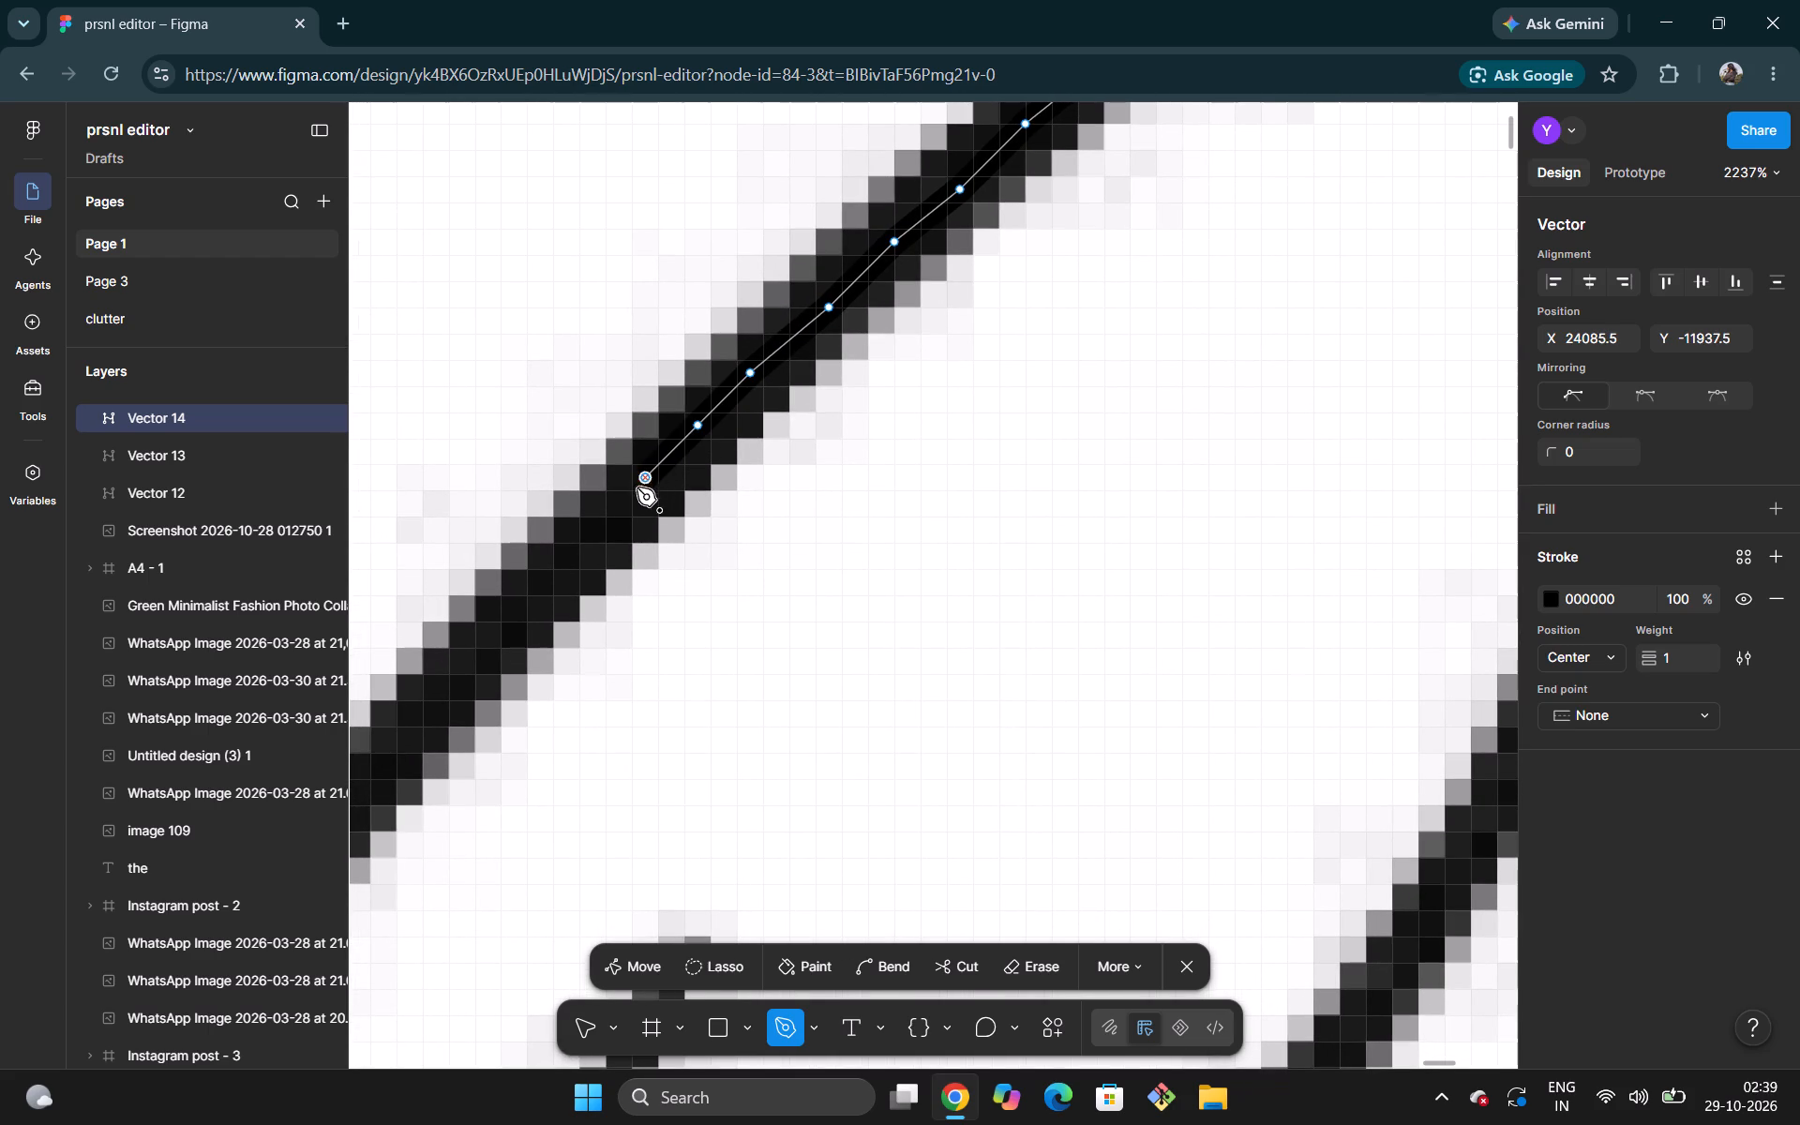
click(594, 531)
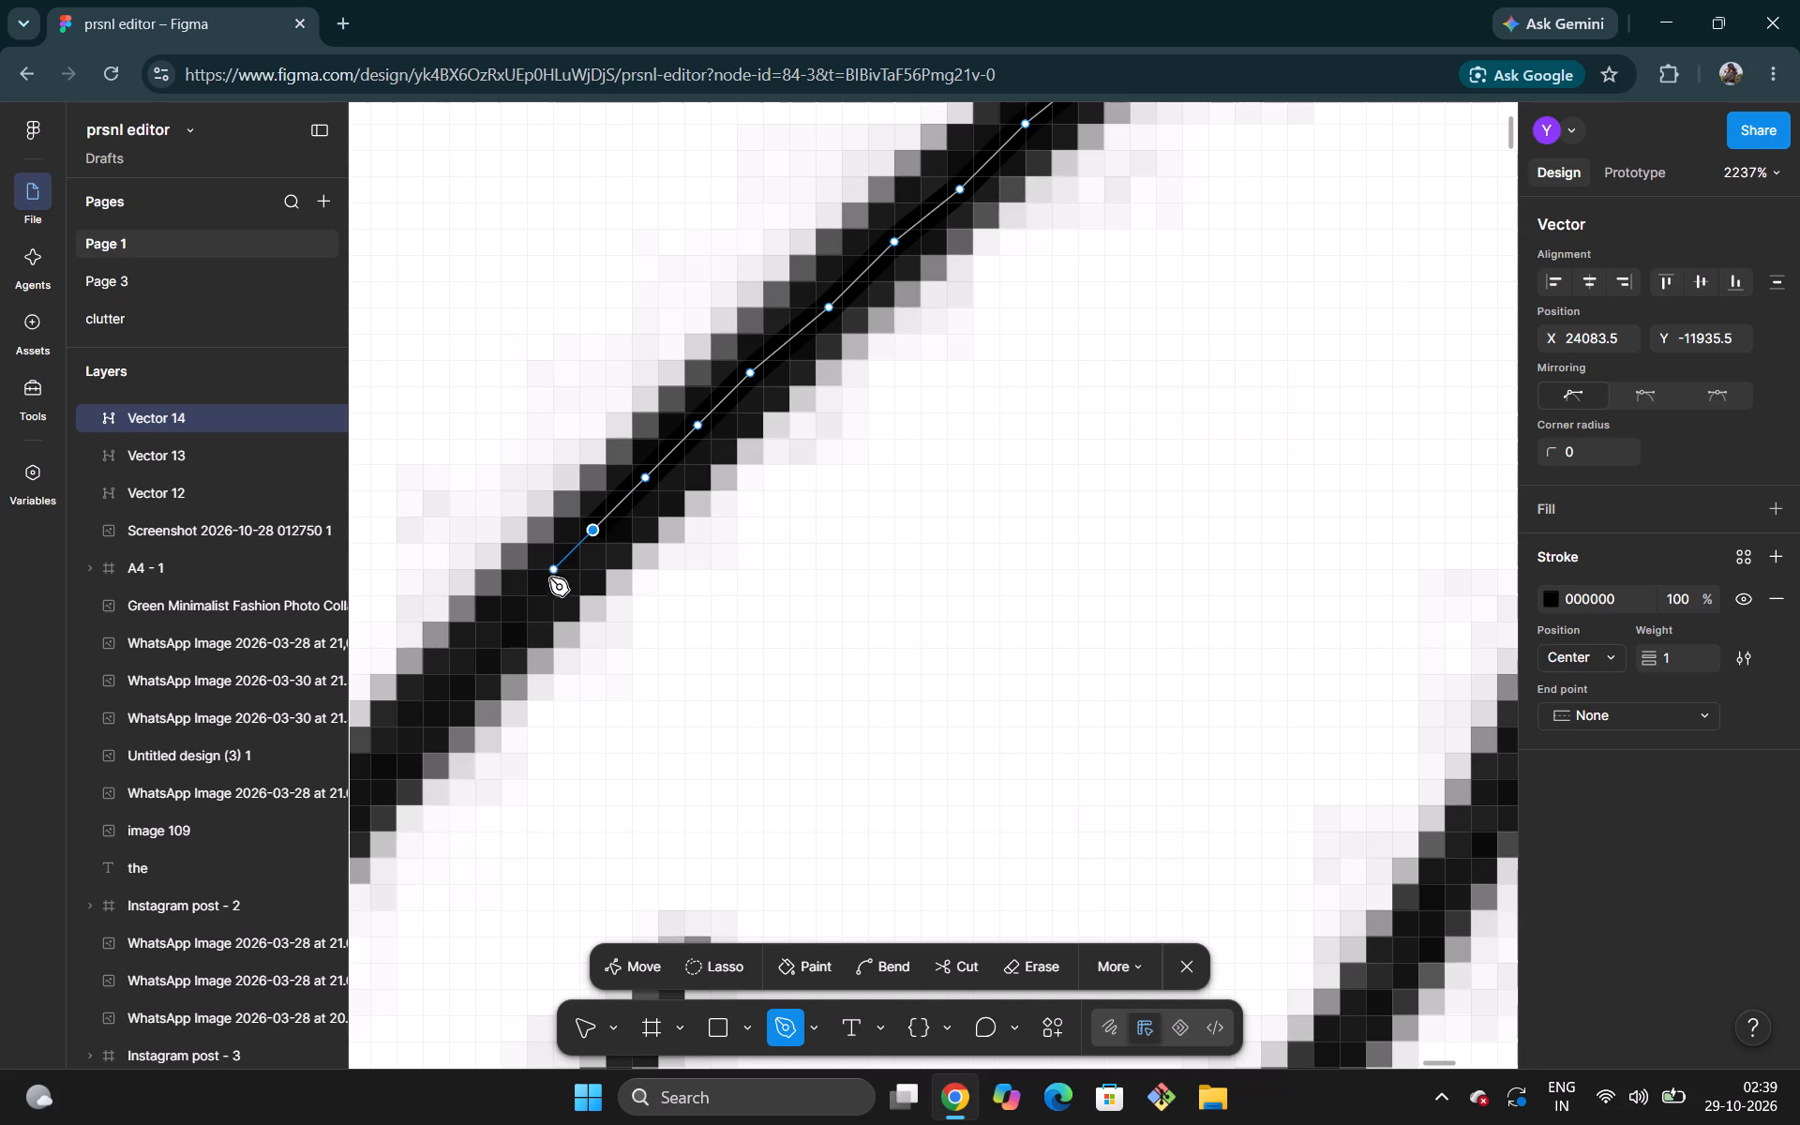
click(537, 584)
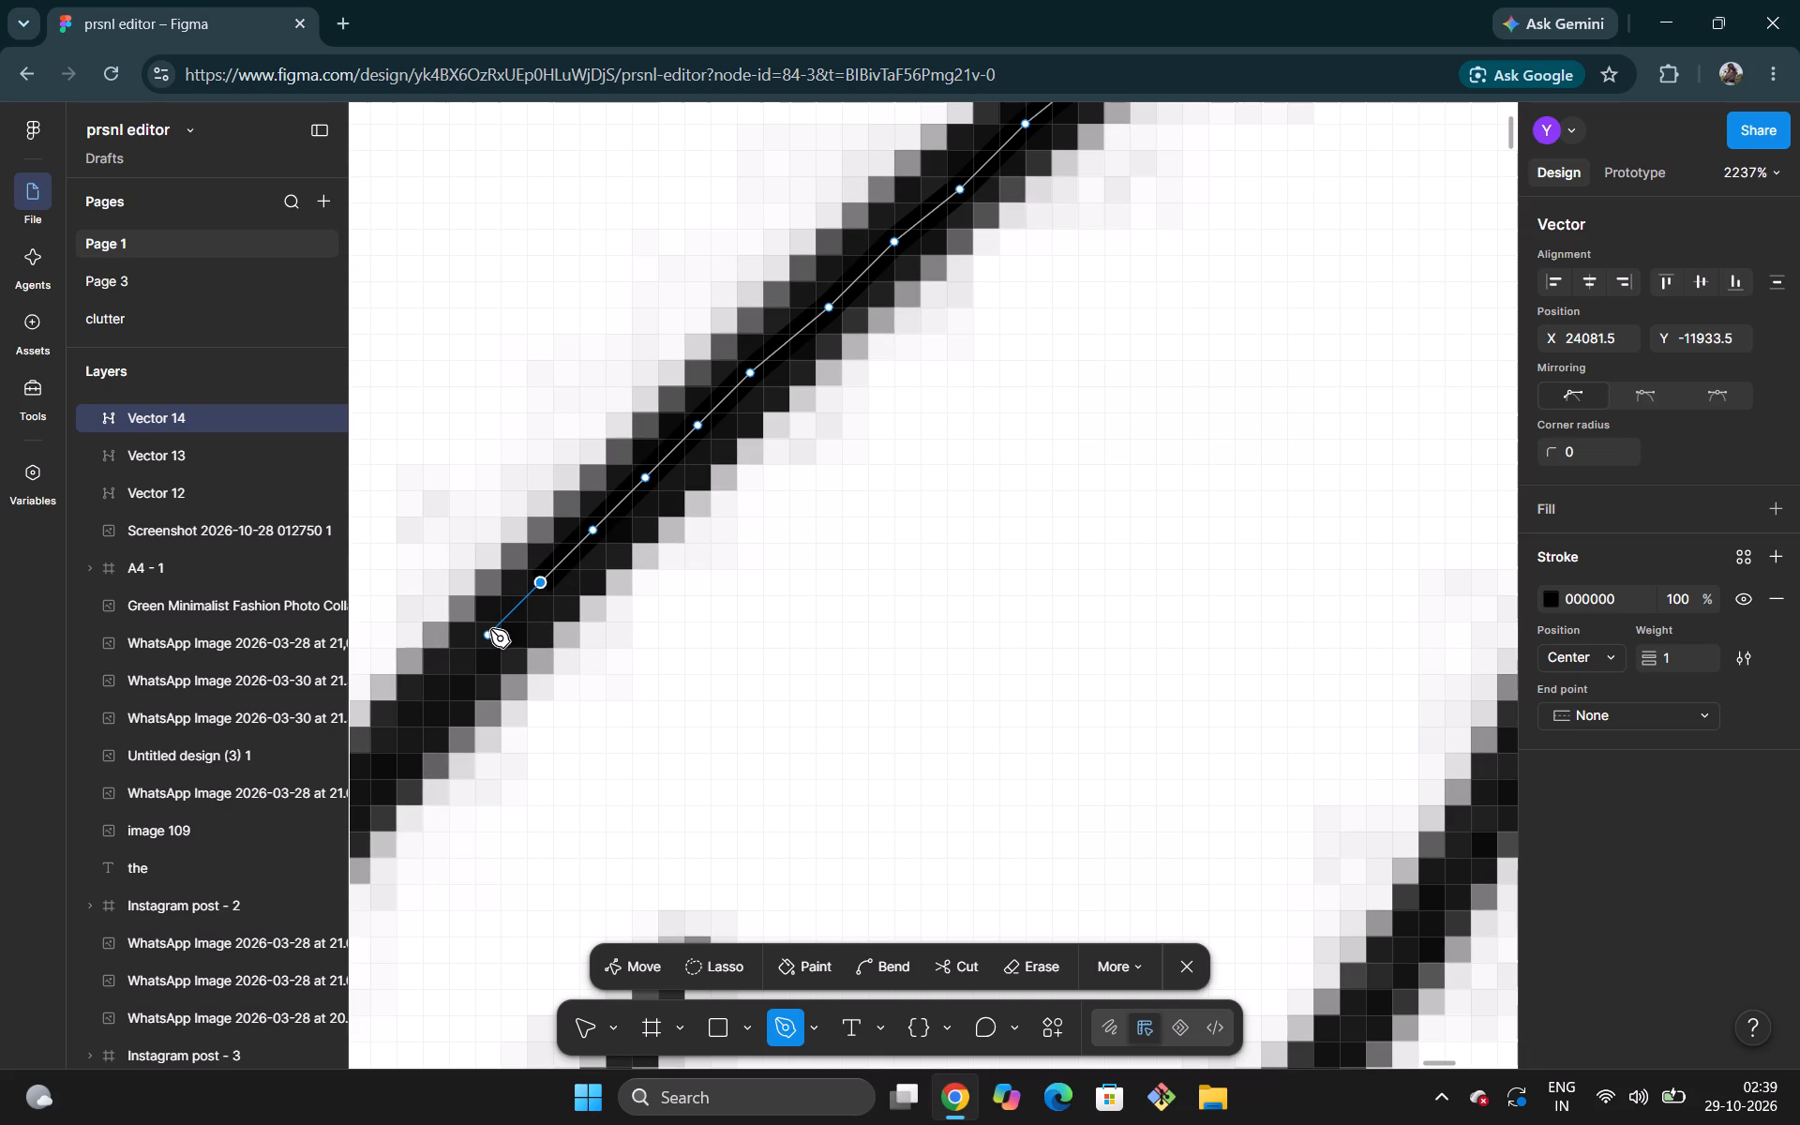
click(490, 629)
Add five points along the centre of the steepening brim line, ending level with the short fringe strand's upper tip.
scroll(490, 629, right, 2)
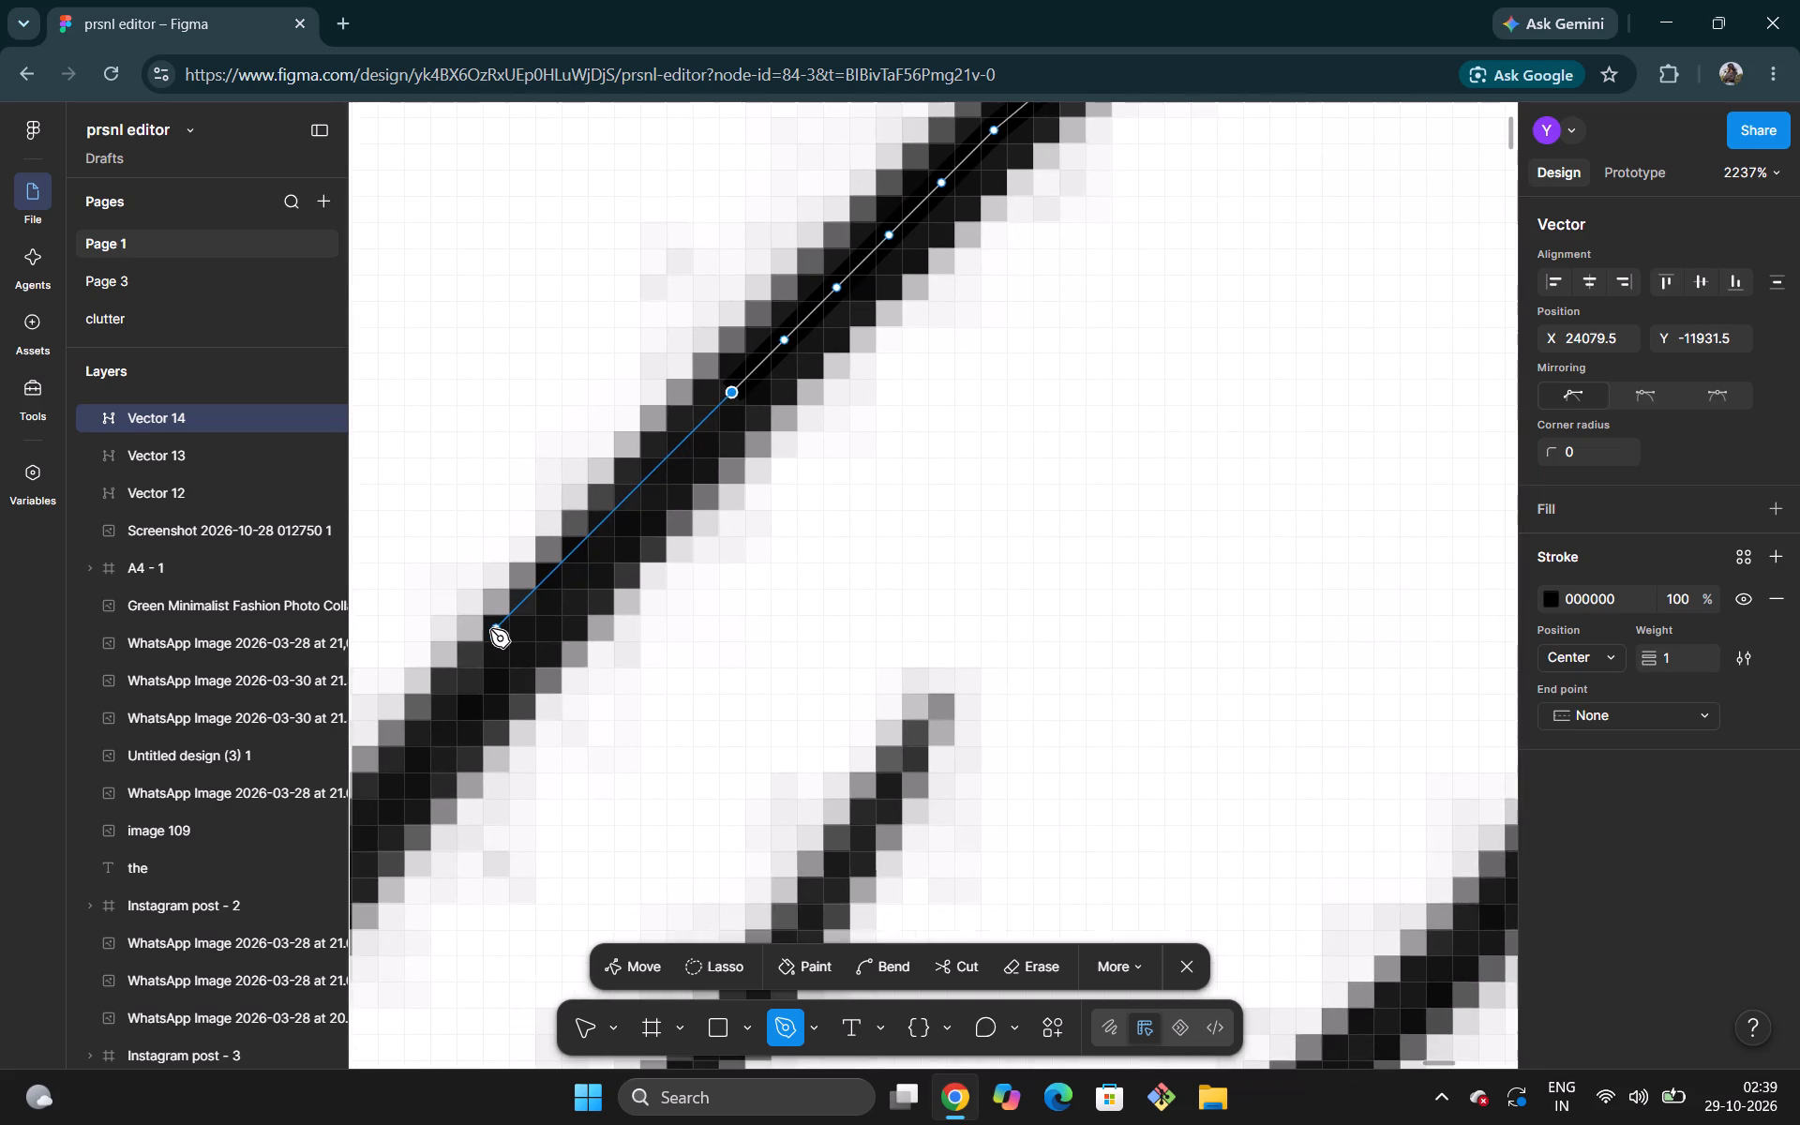
scroll(490, 629, down, 1)
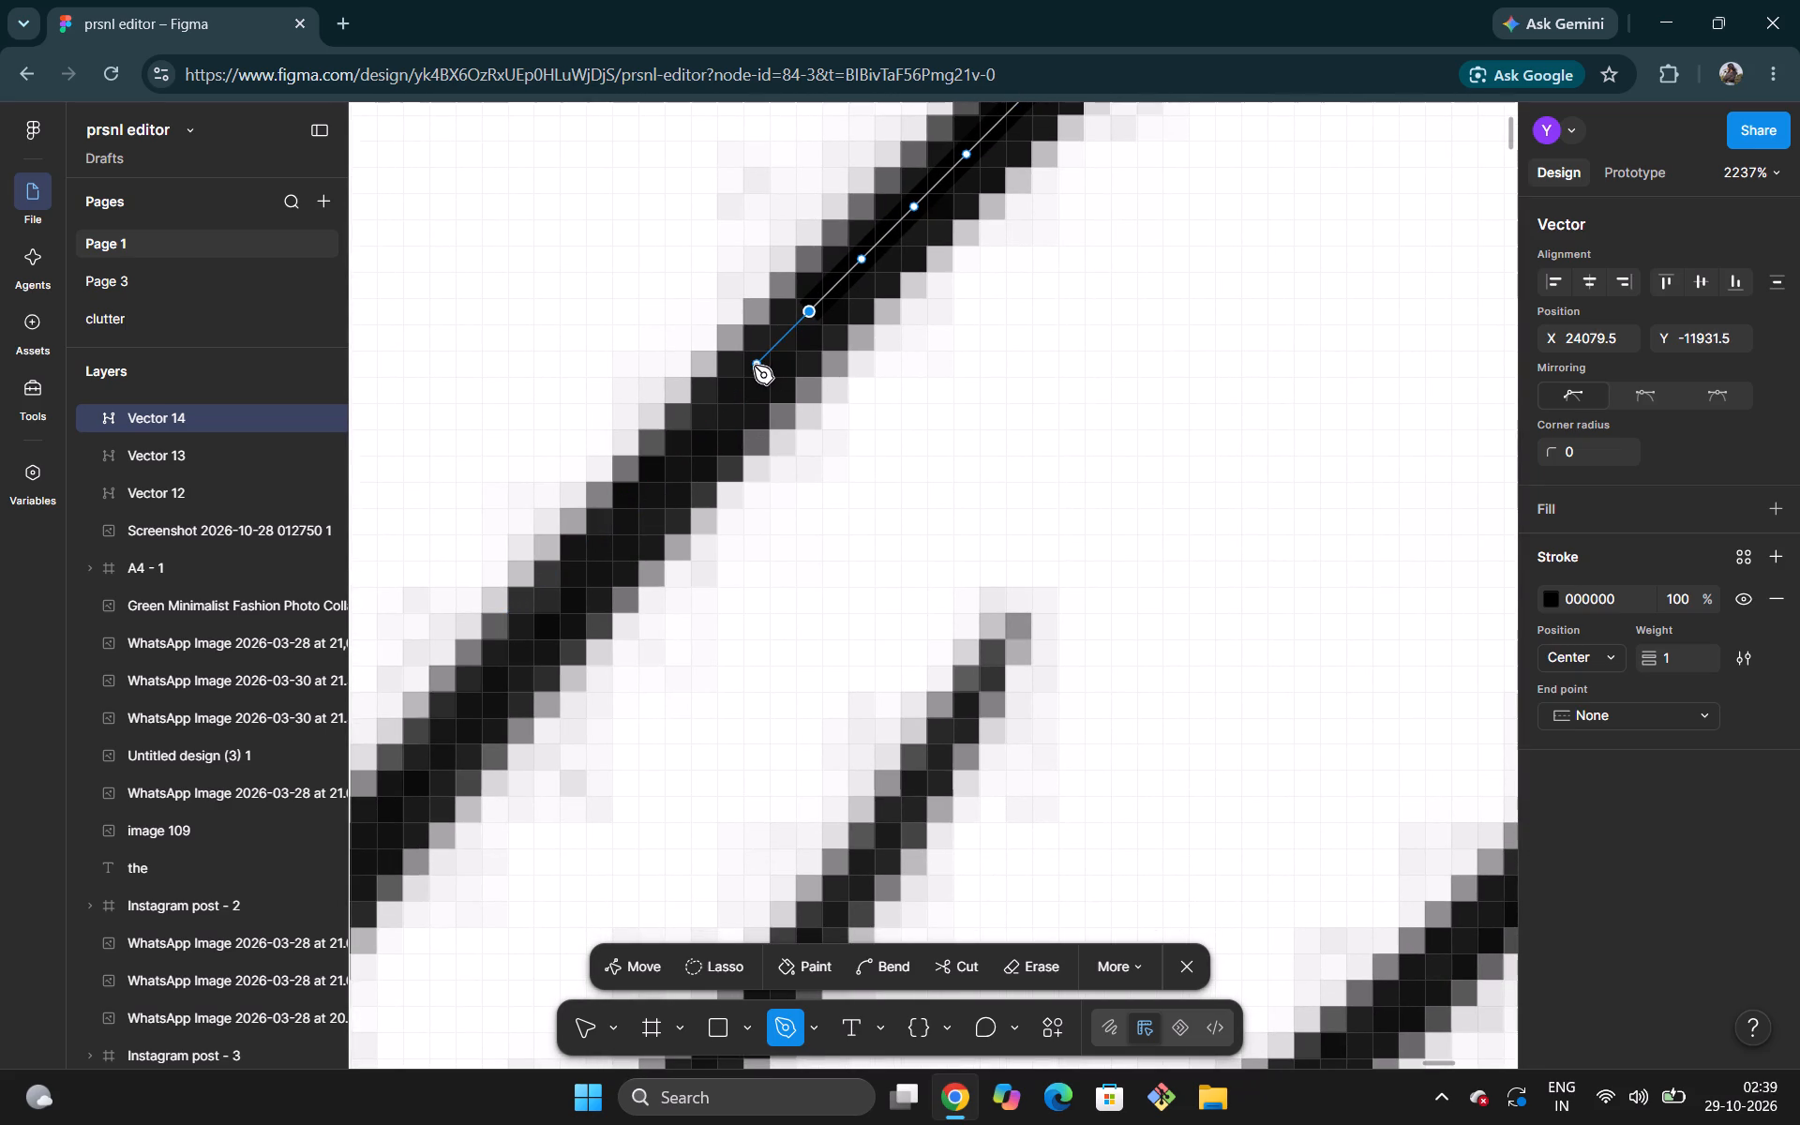
click(754, 366)
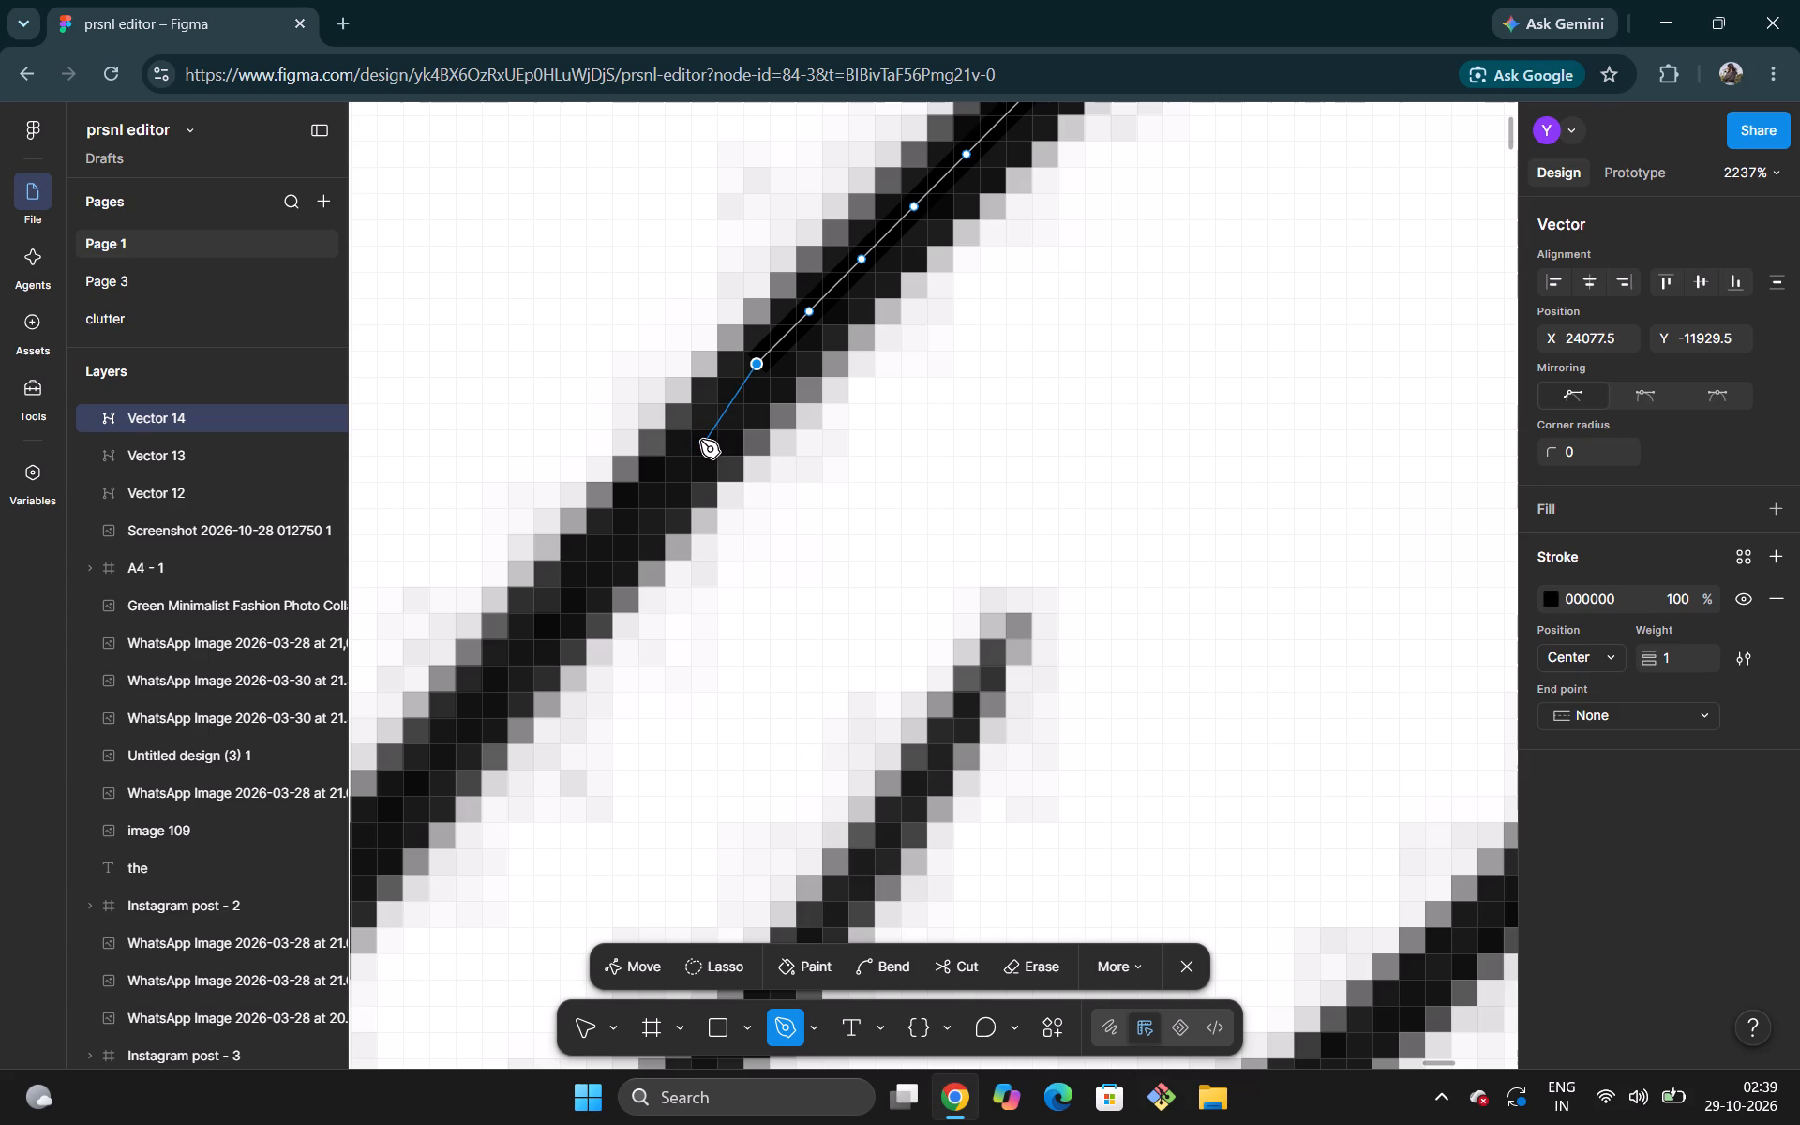
click(699, 441)
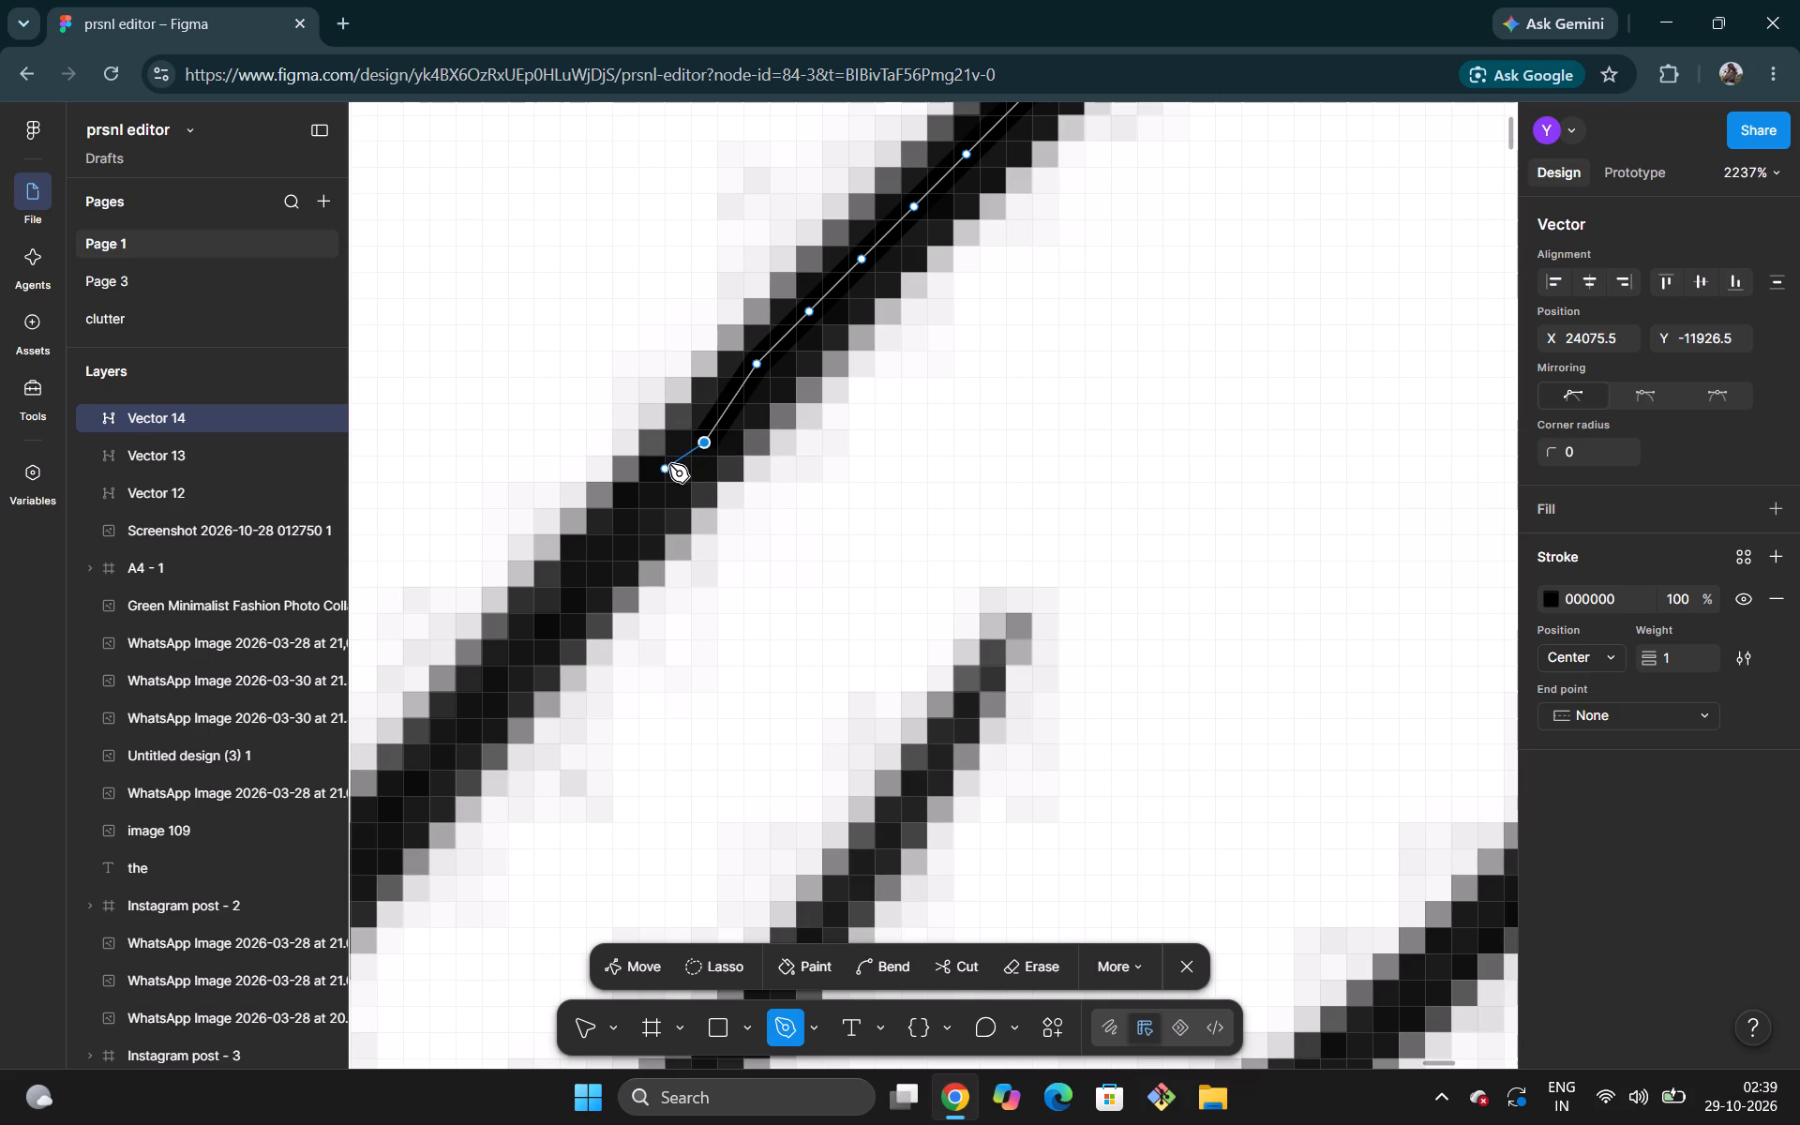
key(ctrl+z)
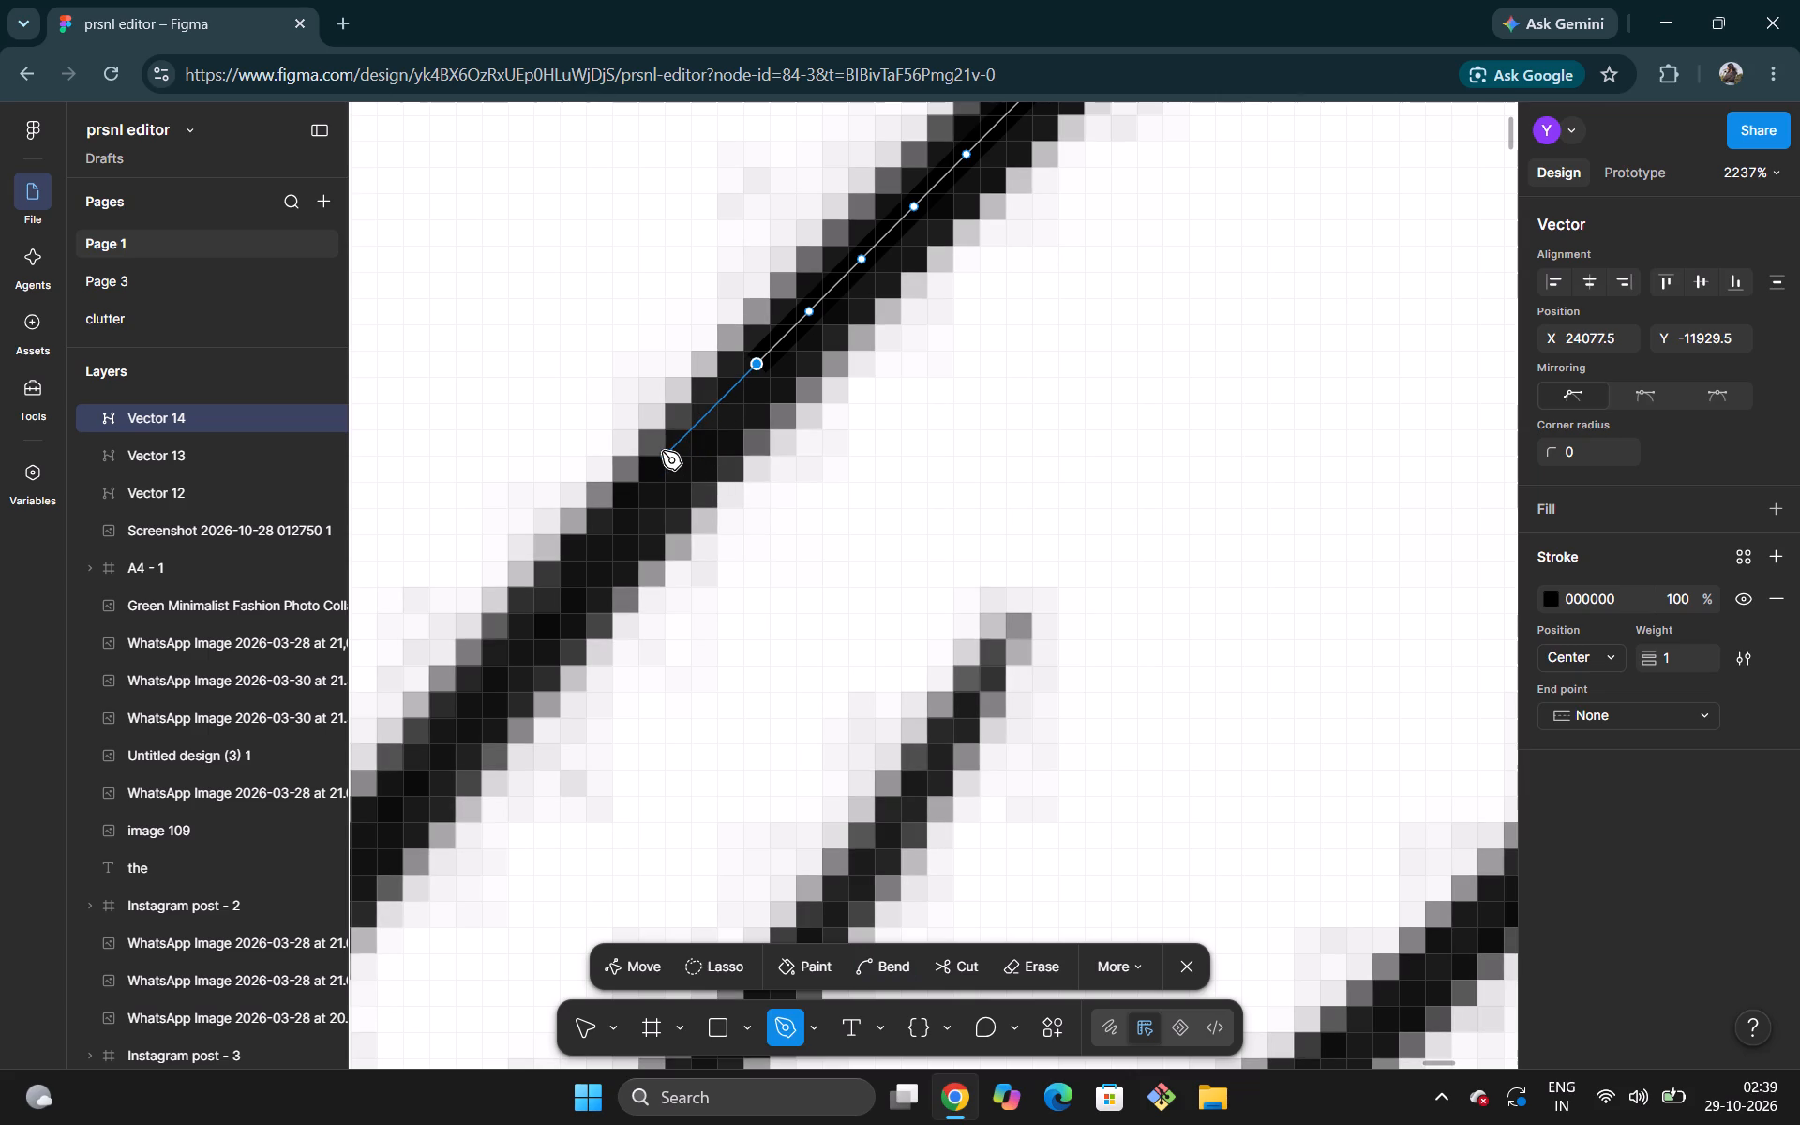
click(673, 450)
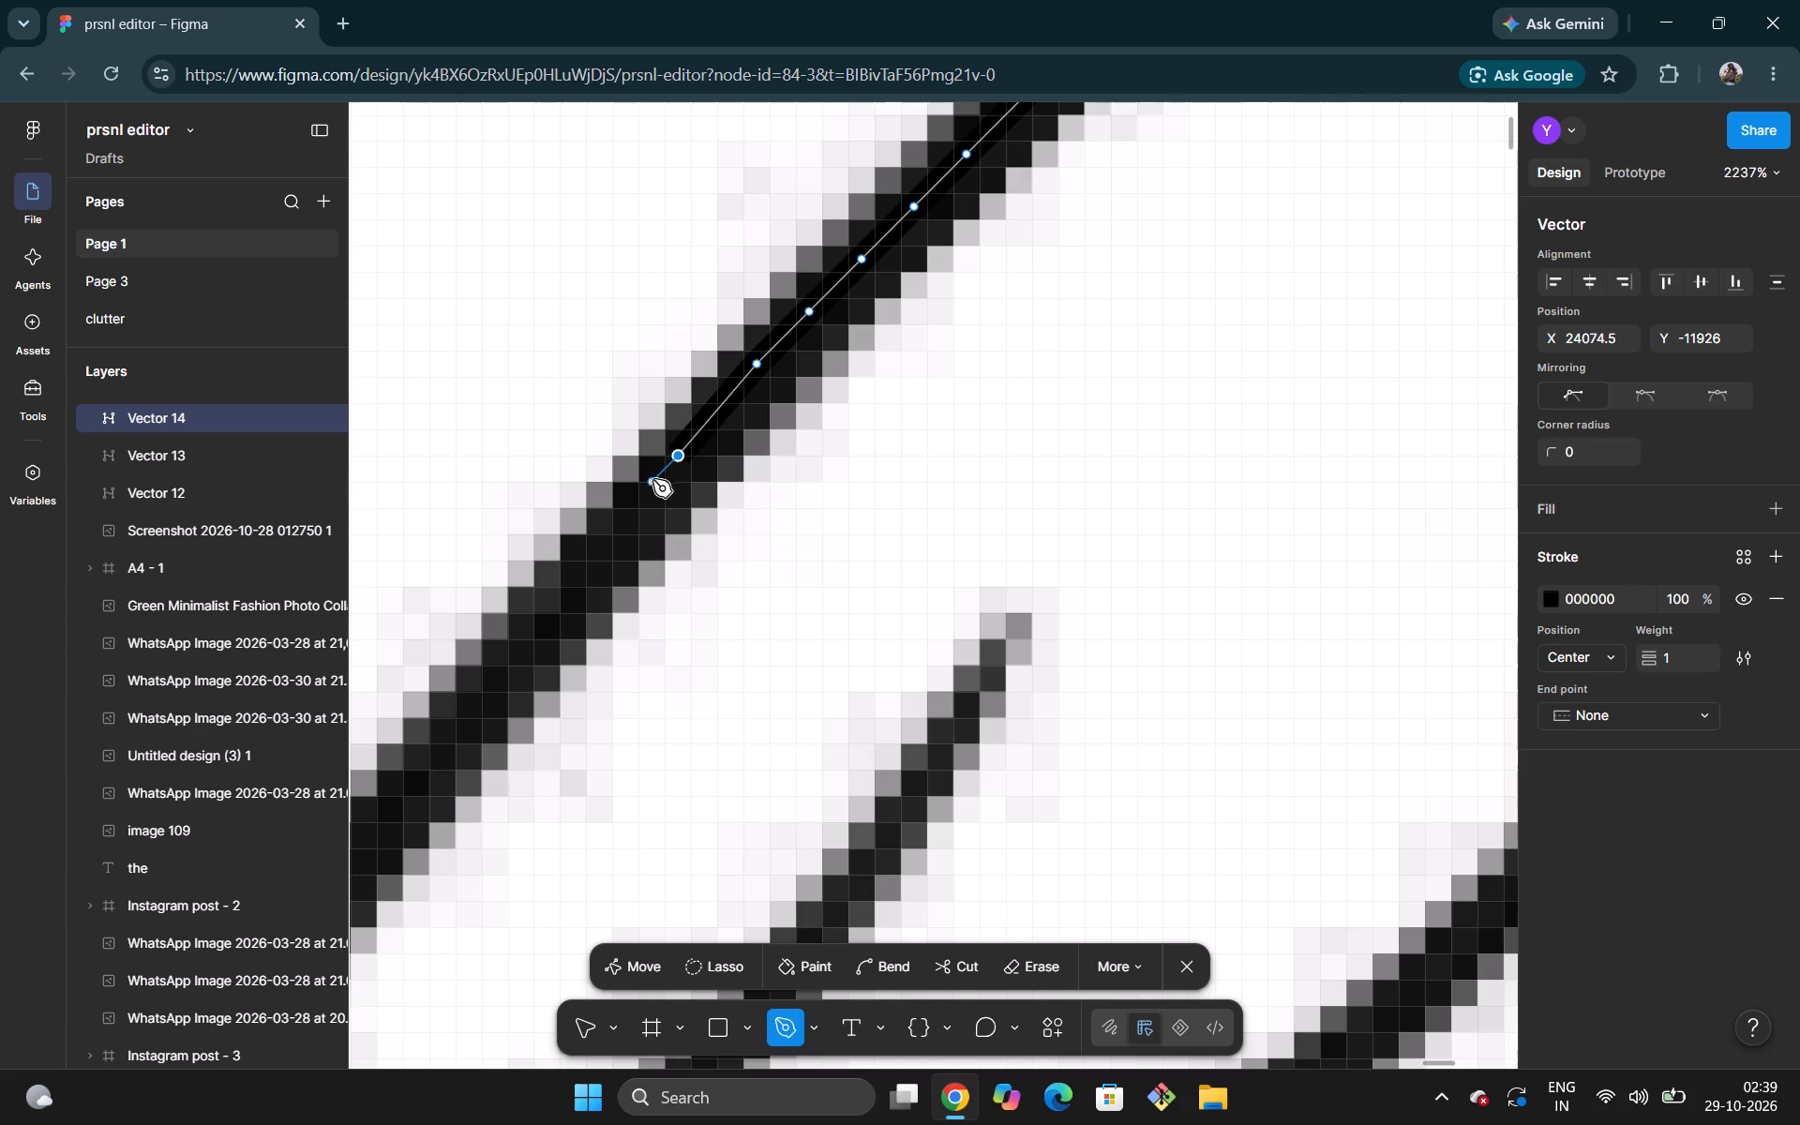
click(628, 520)
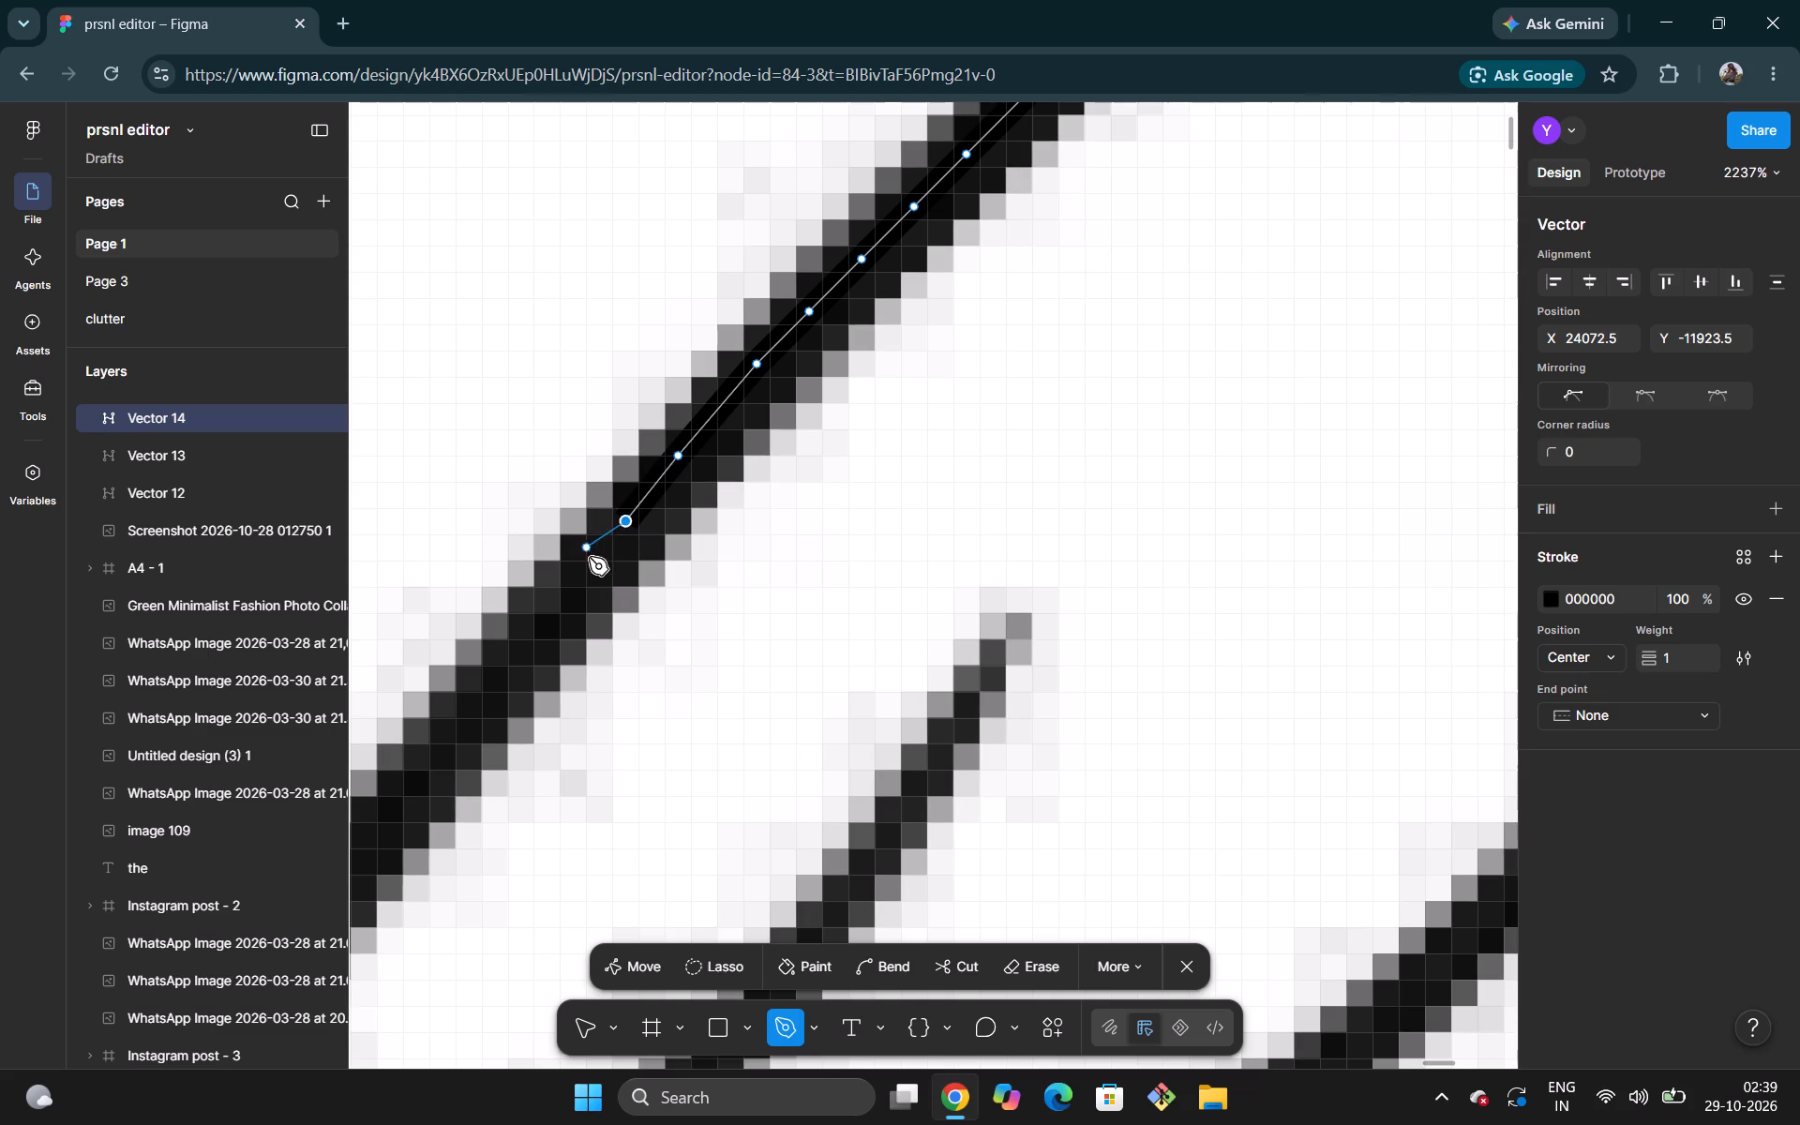
click(569, 582)
click(530, 638)
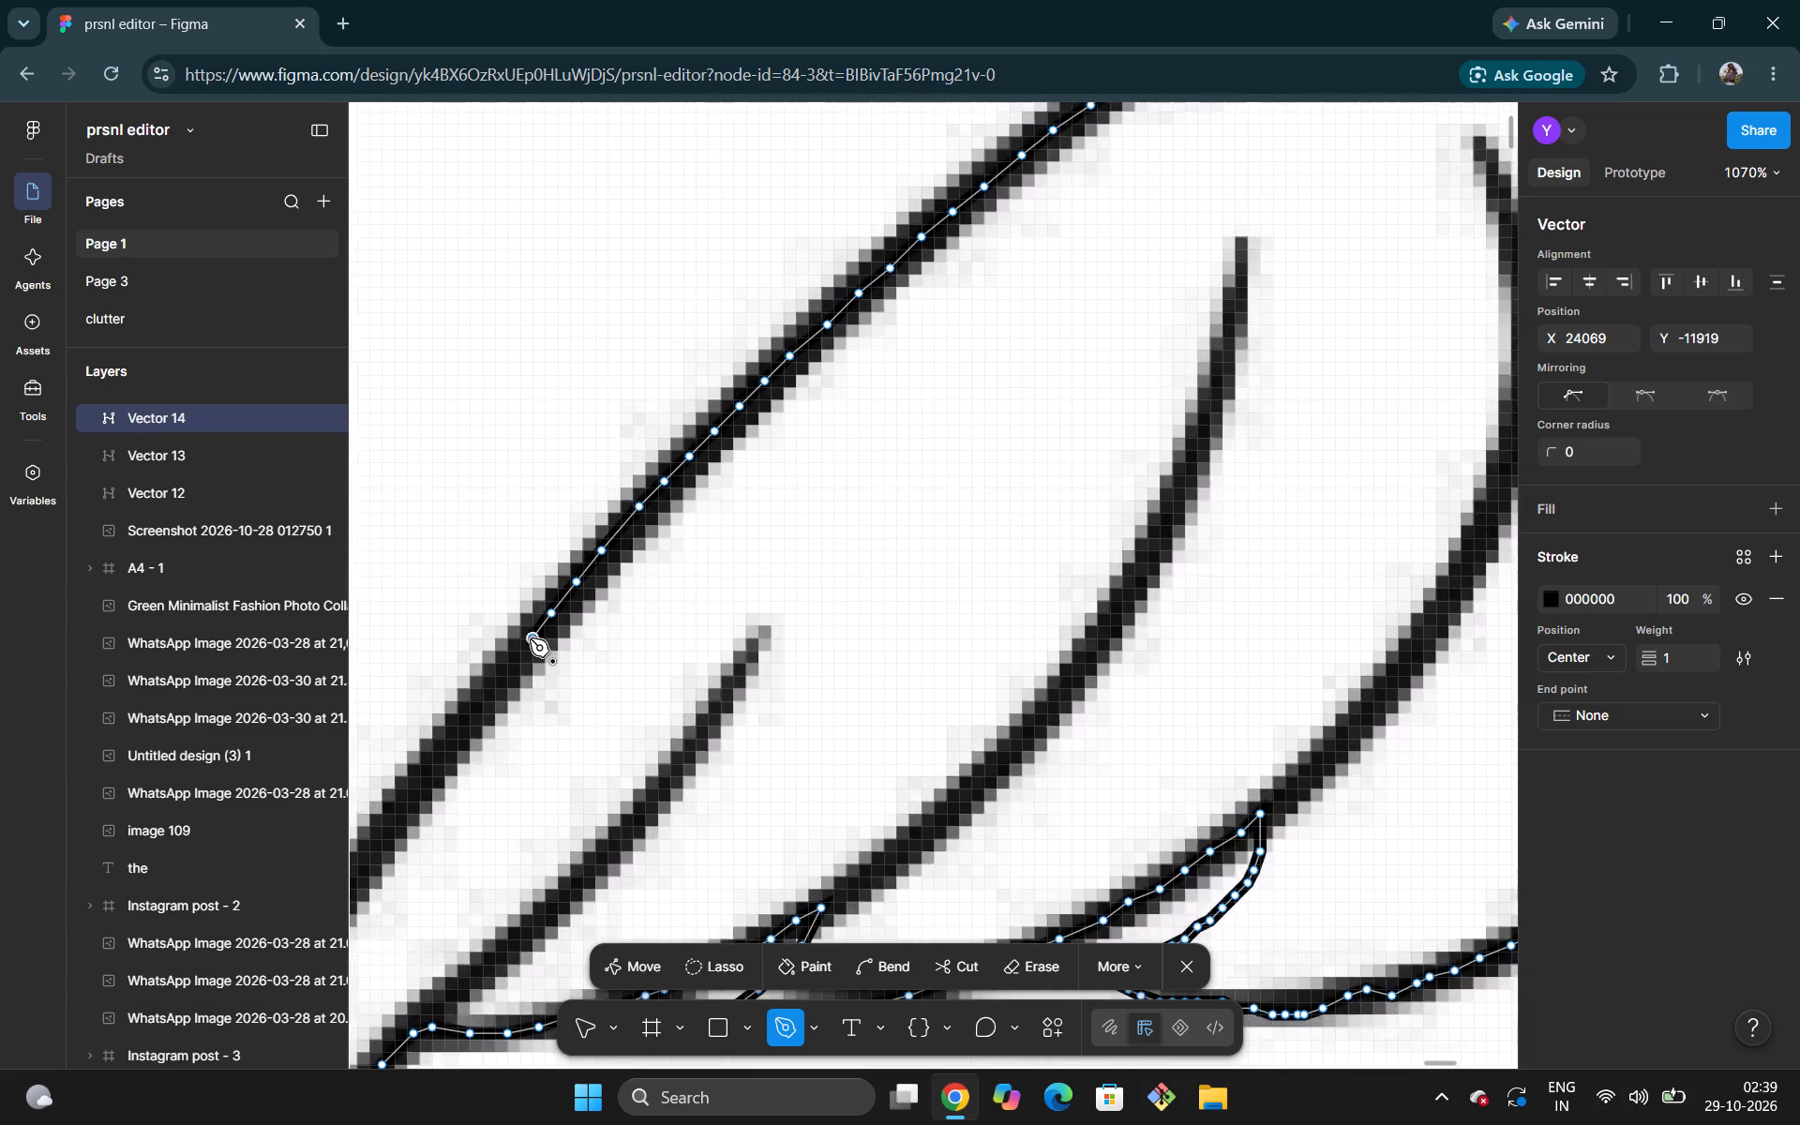
Extend the path down the brim line with four points past the short fringe strand's tip, toward the fringe's outer corner.
scroll(530, 638, down, 1)
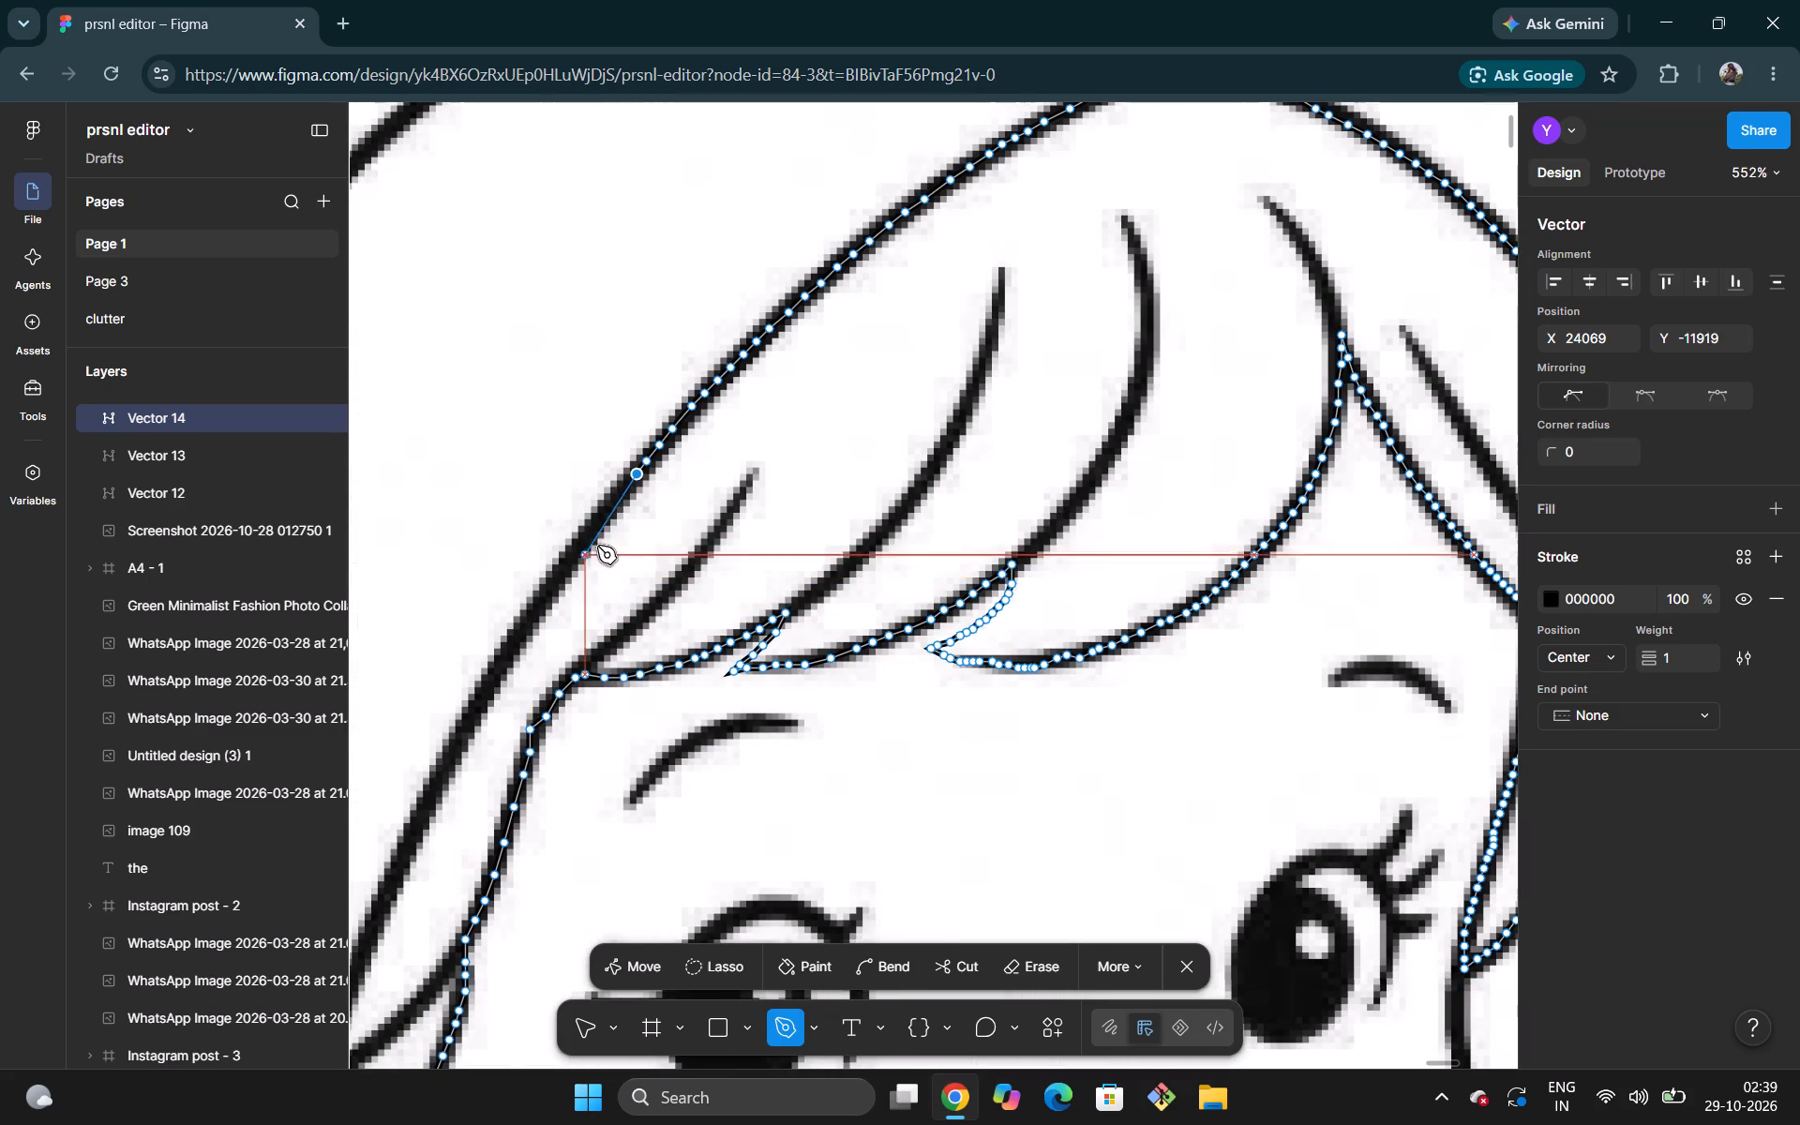
click(621, 485)
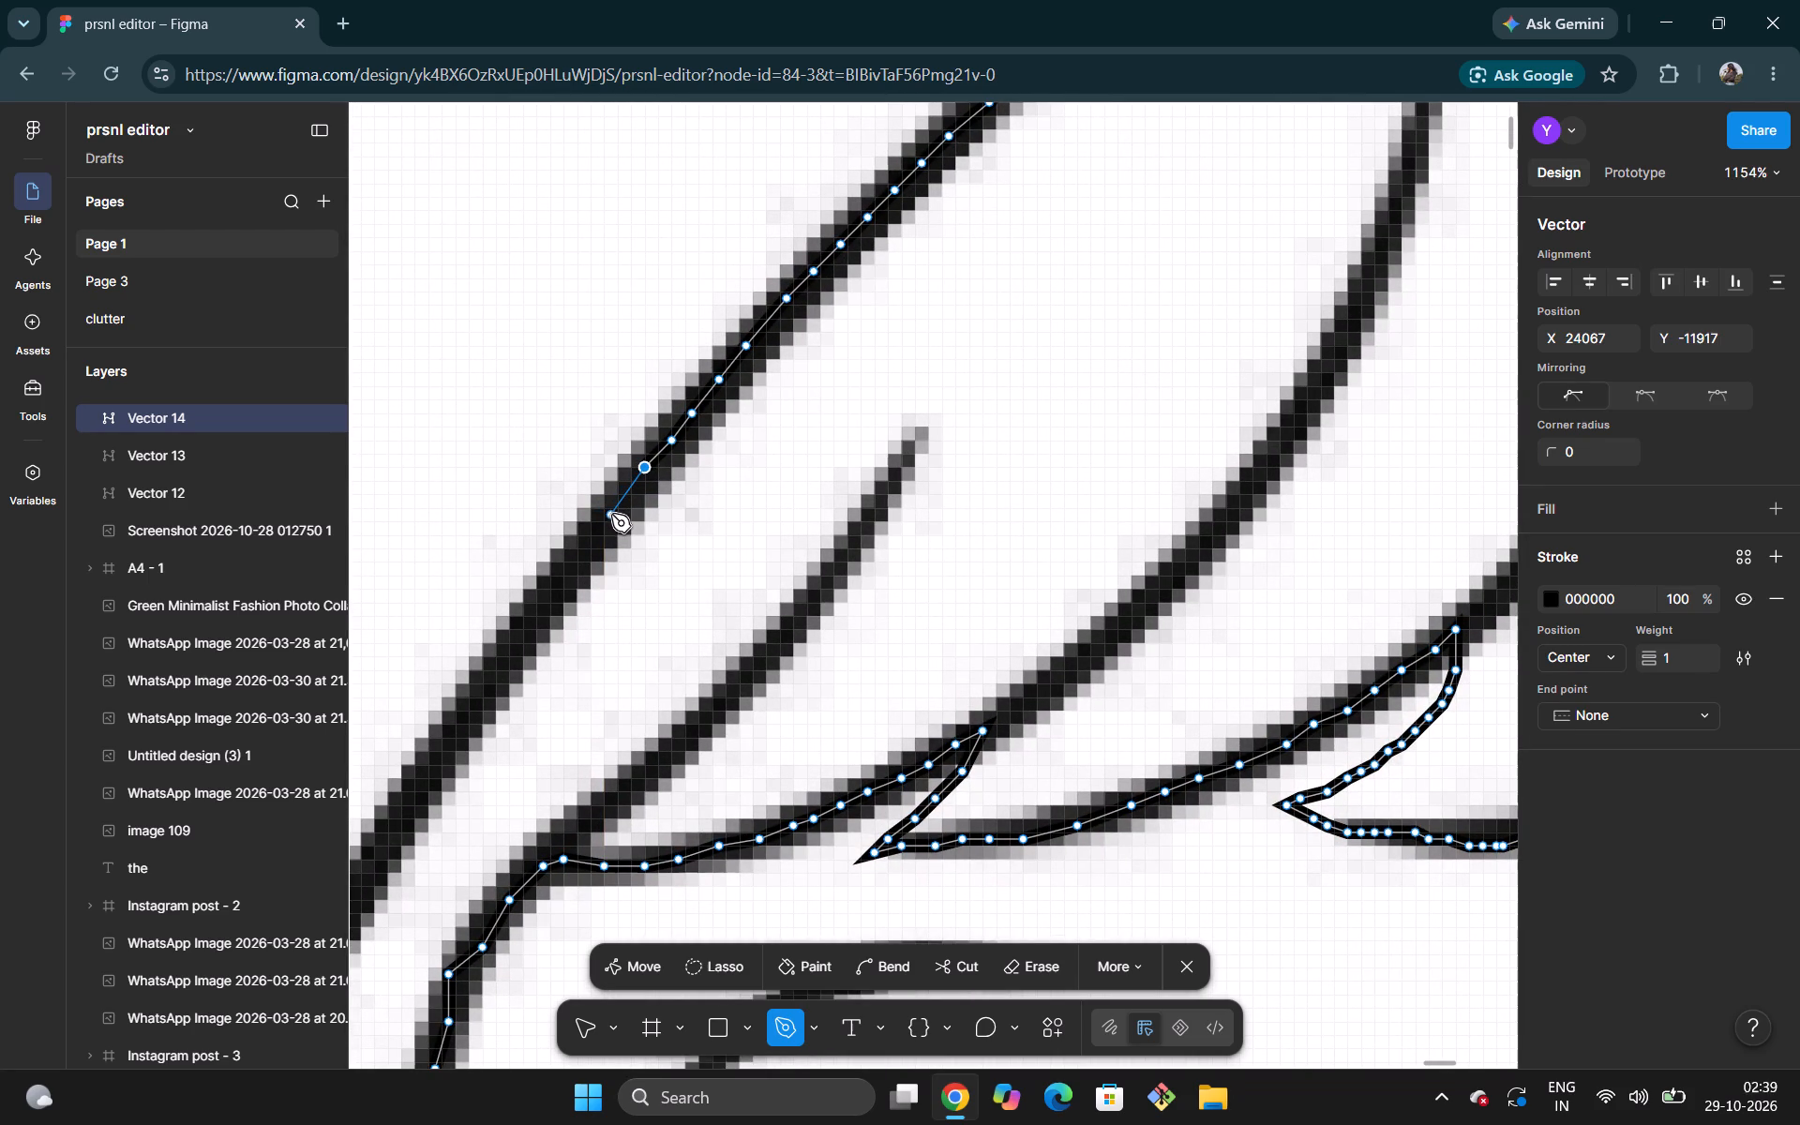
click(611, 513)
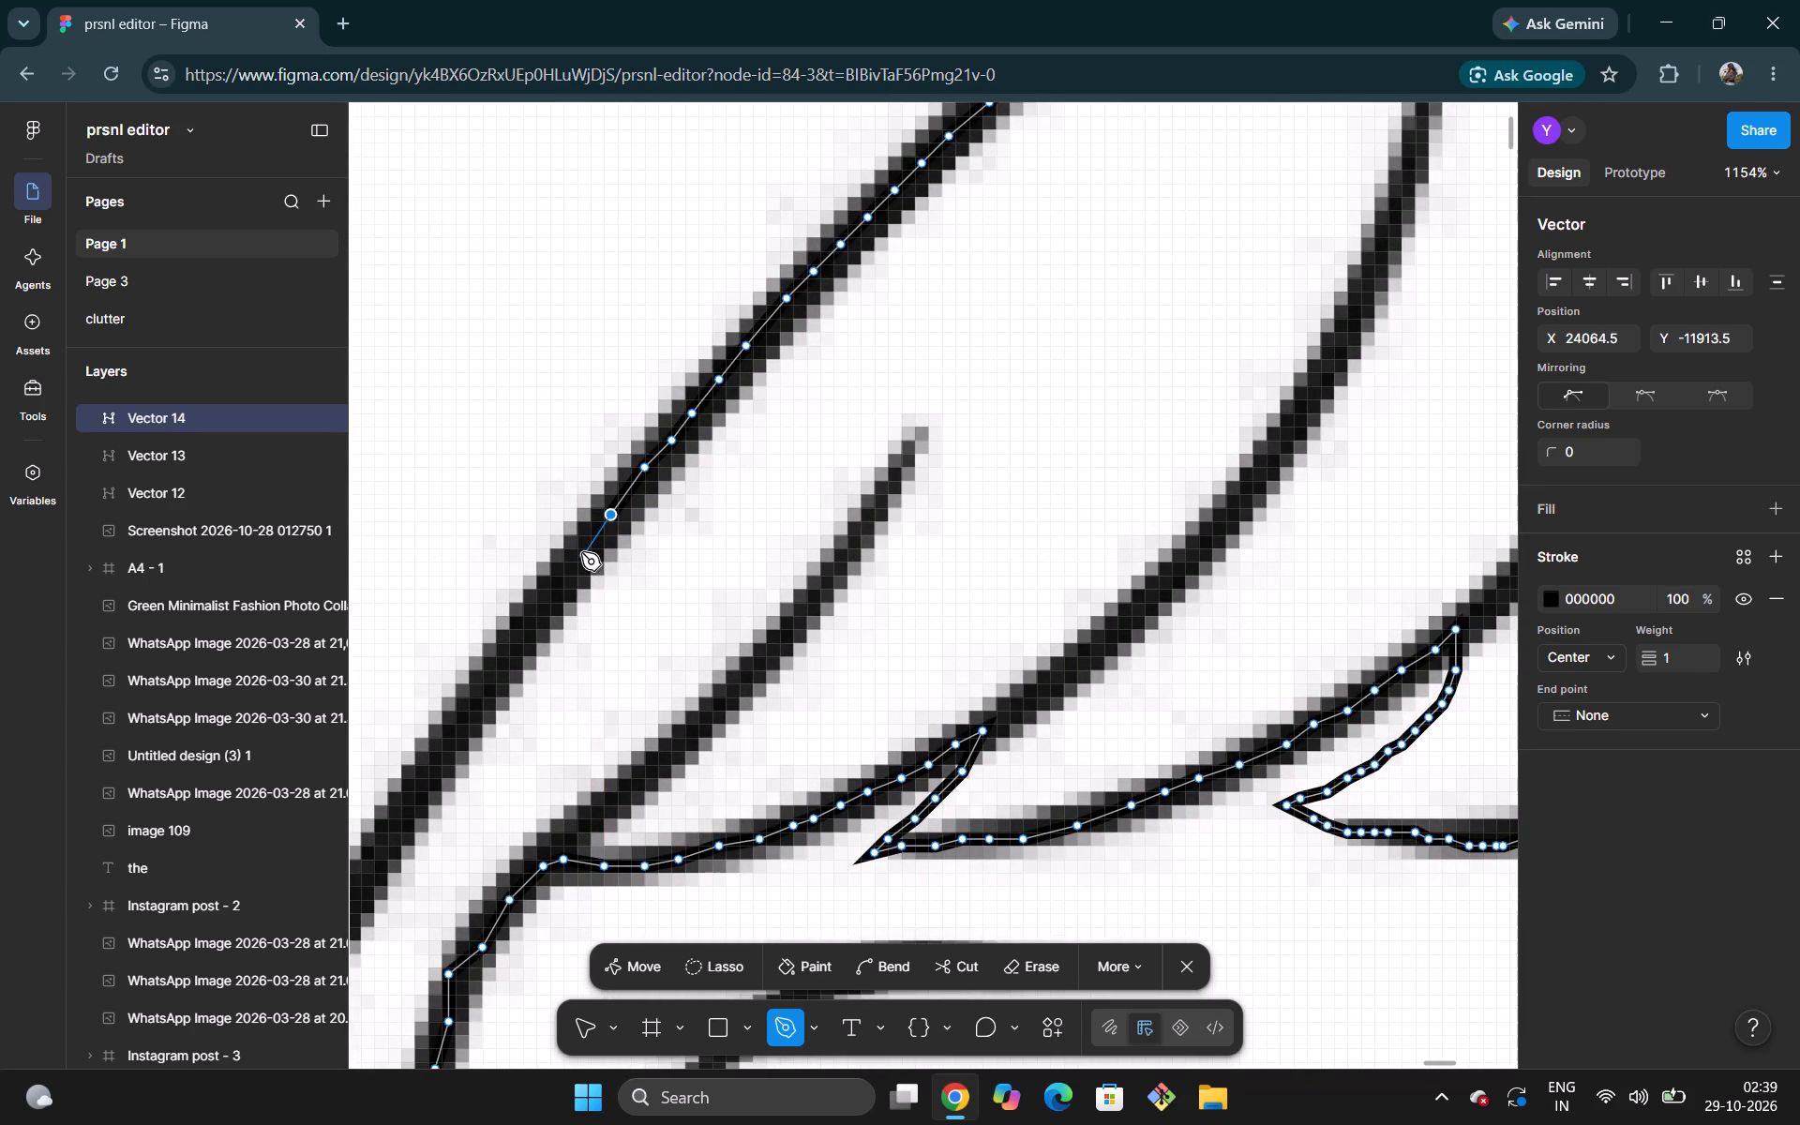
click(581, 551)
click(562, 576)
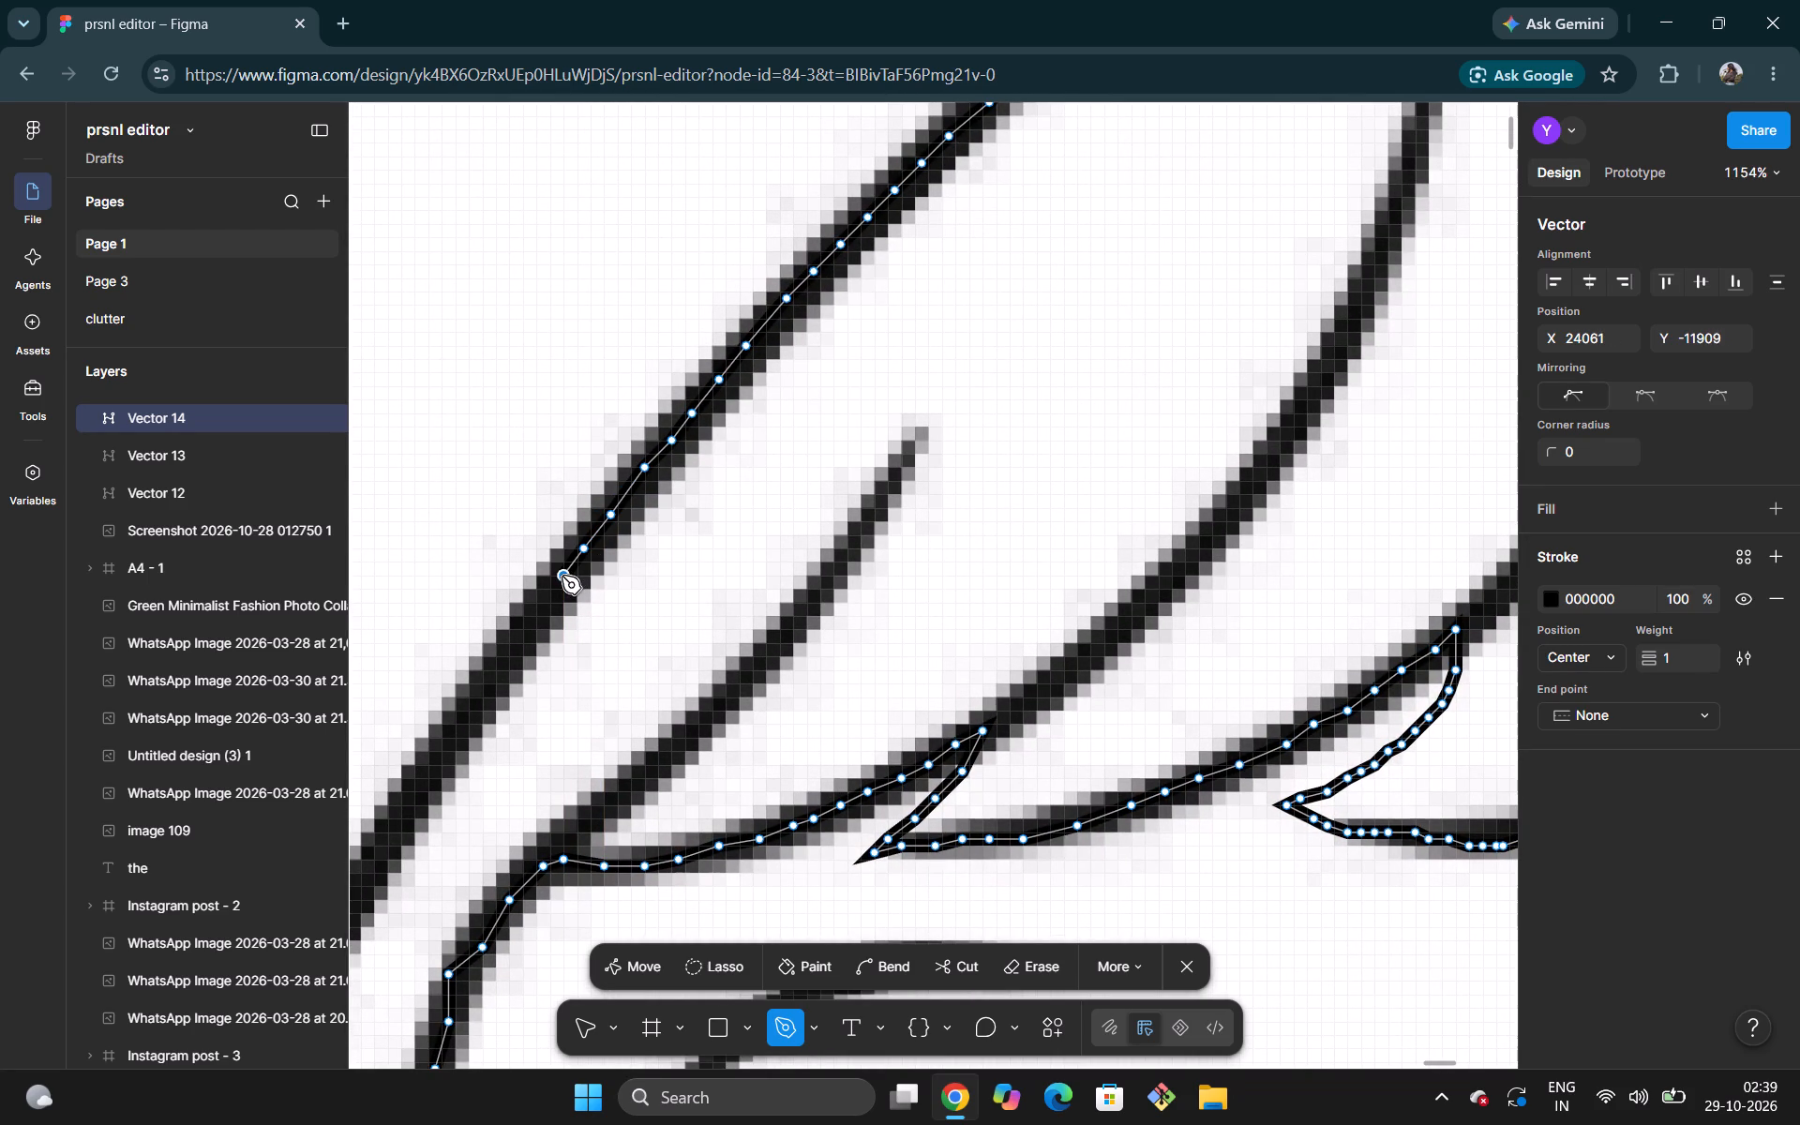
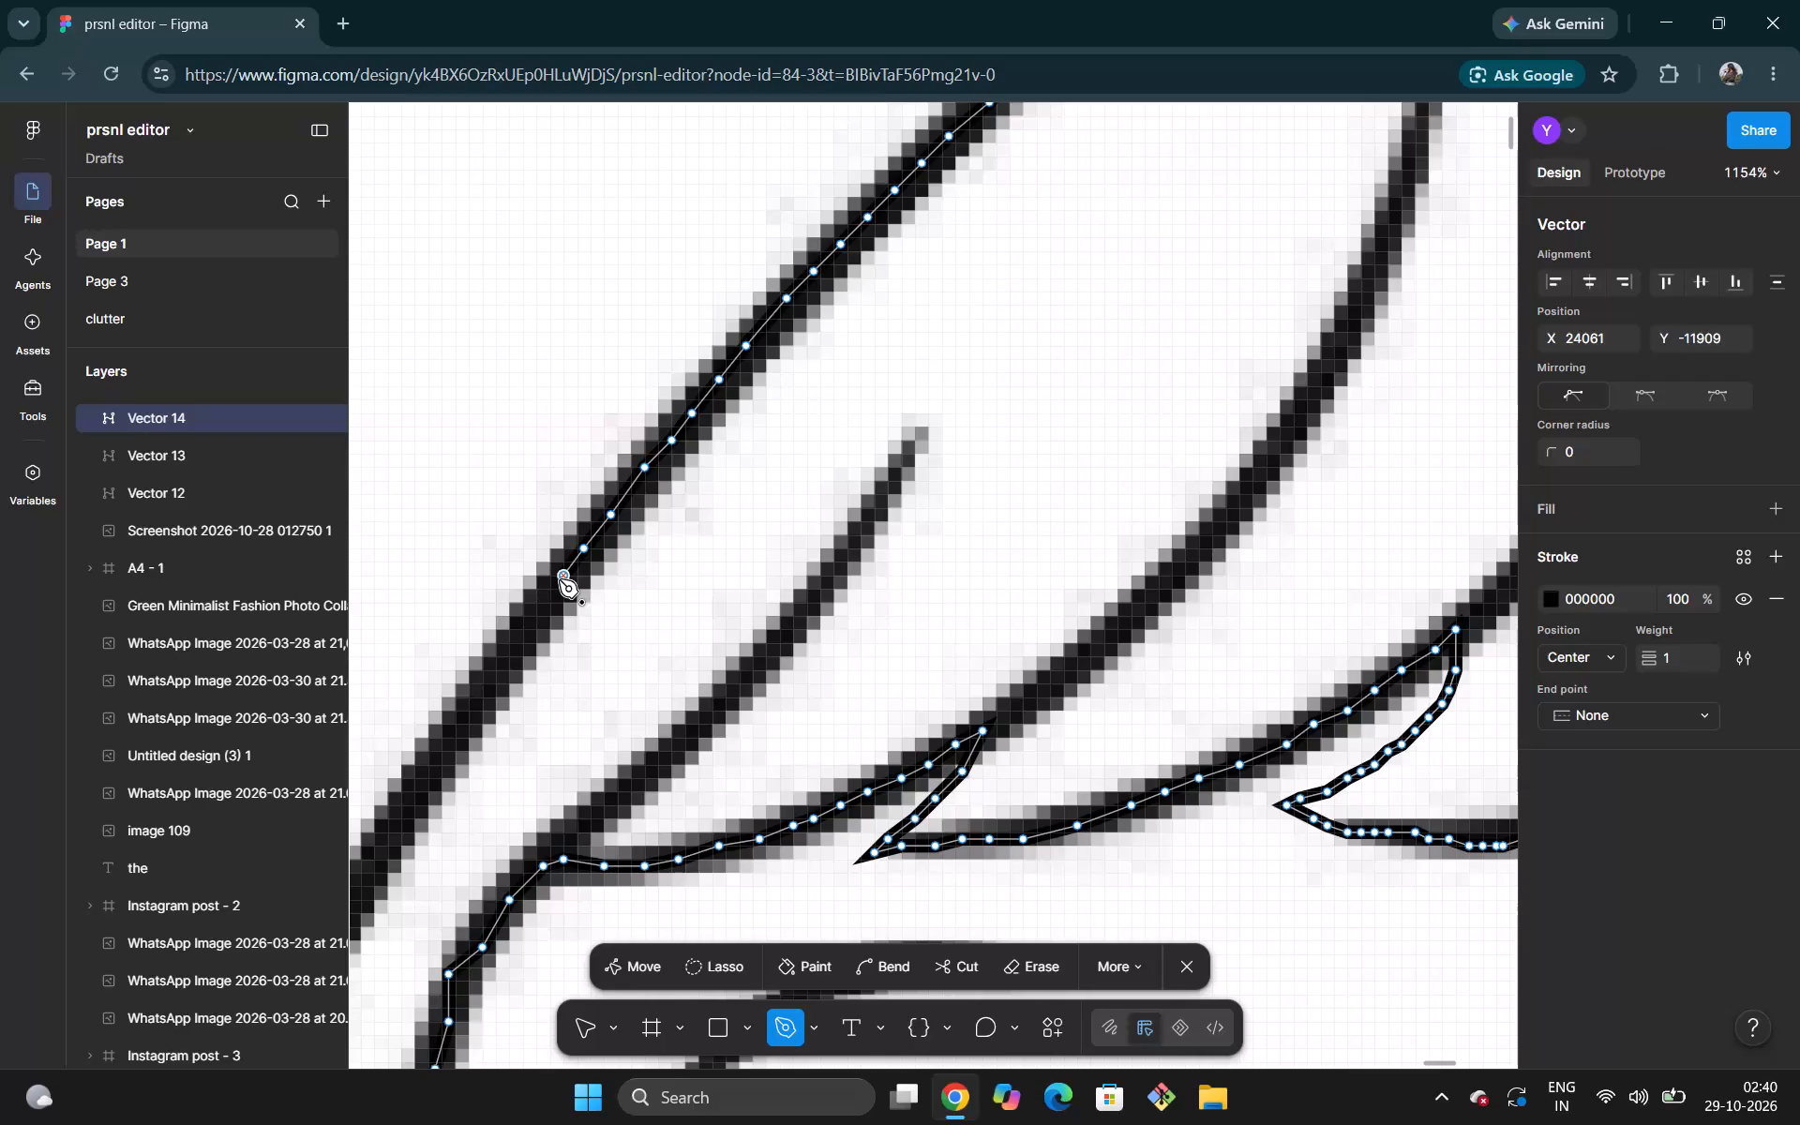
Extend the path down the brim line with four points, ending slightly above the level of the fringe's outer corner.
click(559, 579)
click(526, 625)
scroll(526, 625, down, 1)
scroll(526, 625, right, 1)
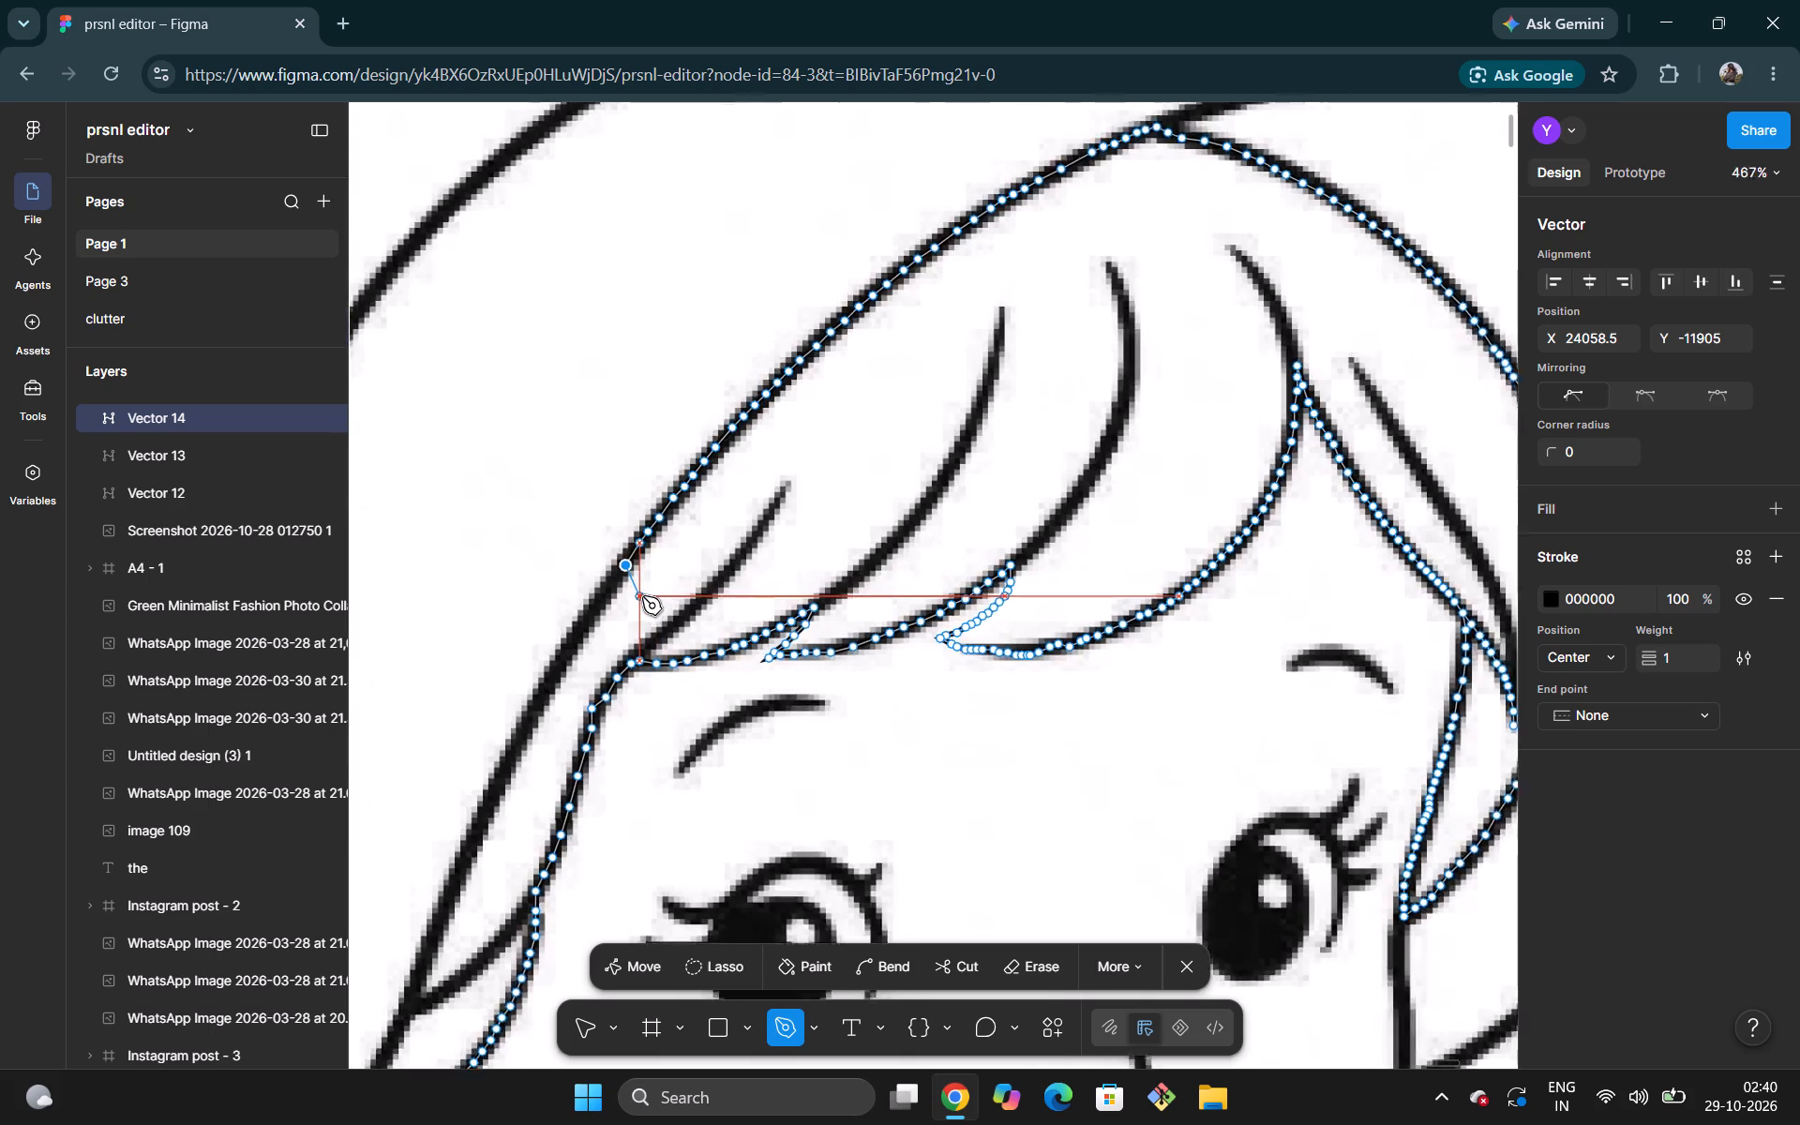
scroll(642, 596, right, 1)
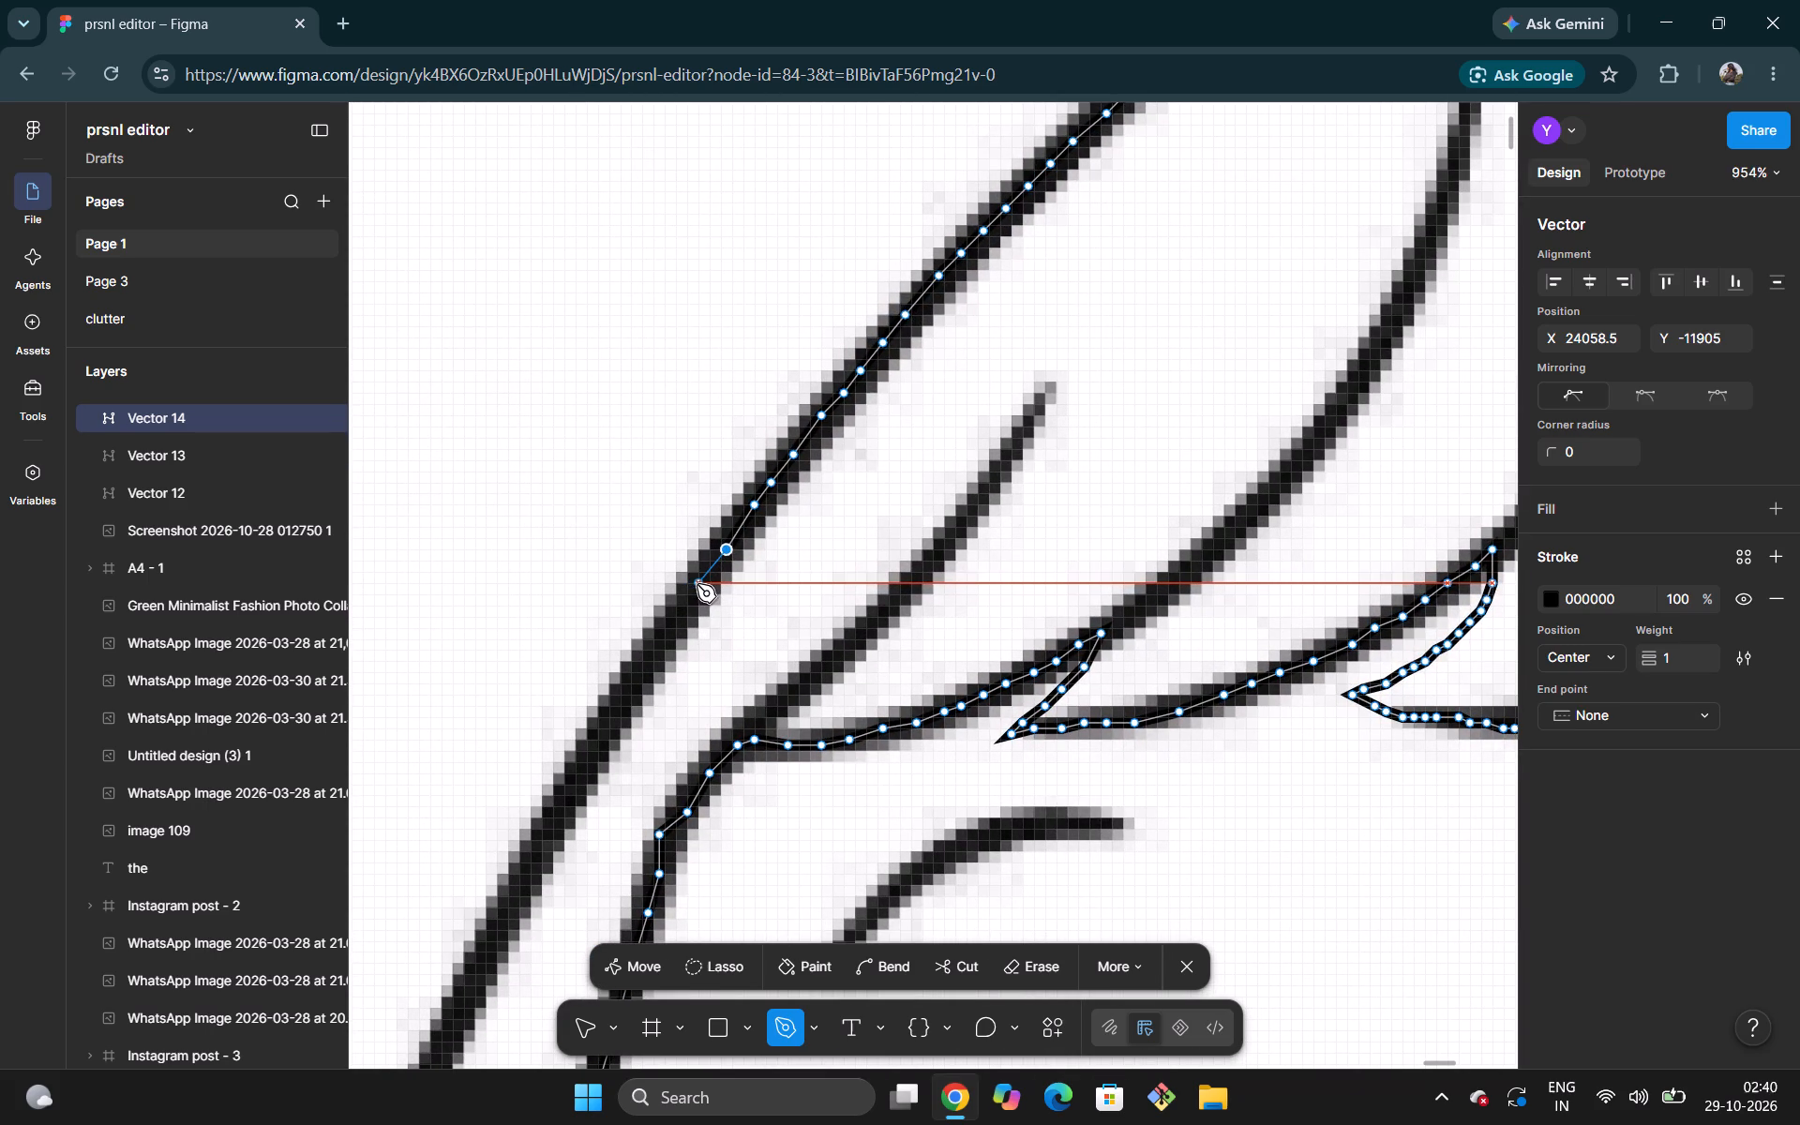
click(697, 586)
scroll(697, 586, down, 1)
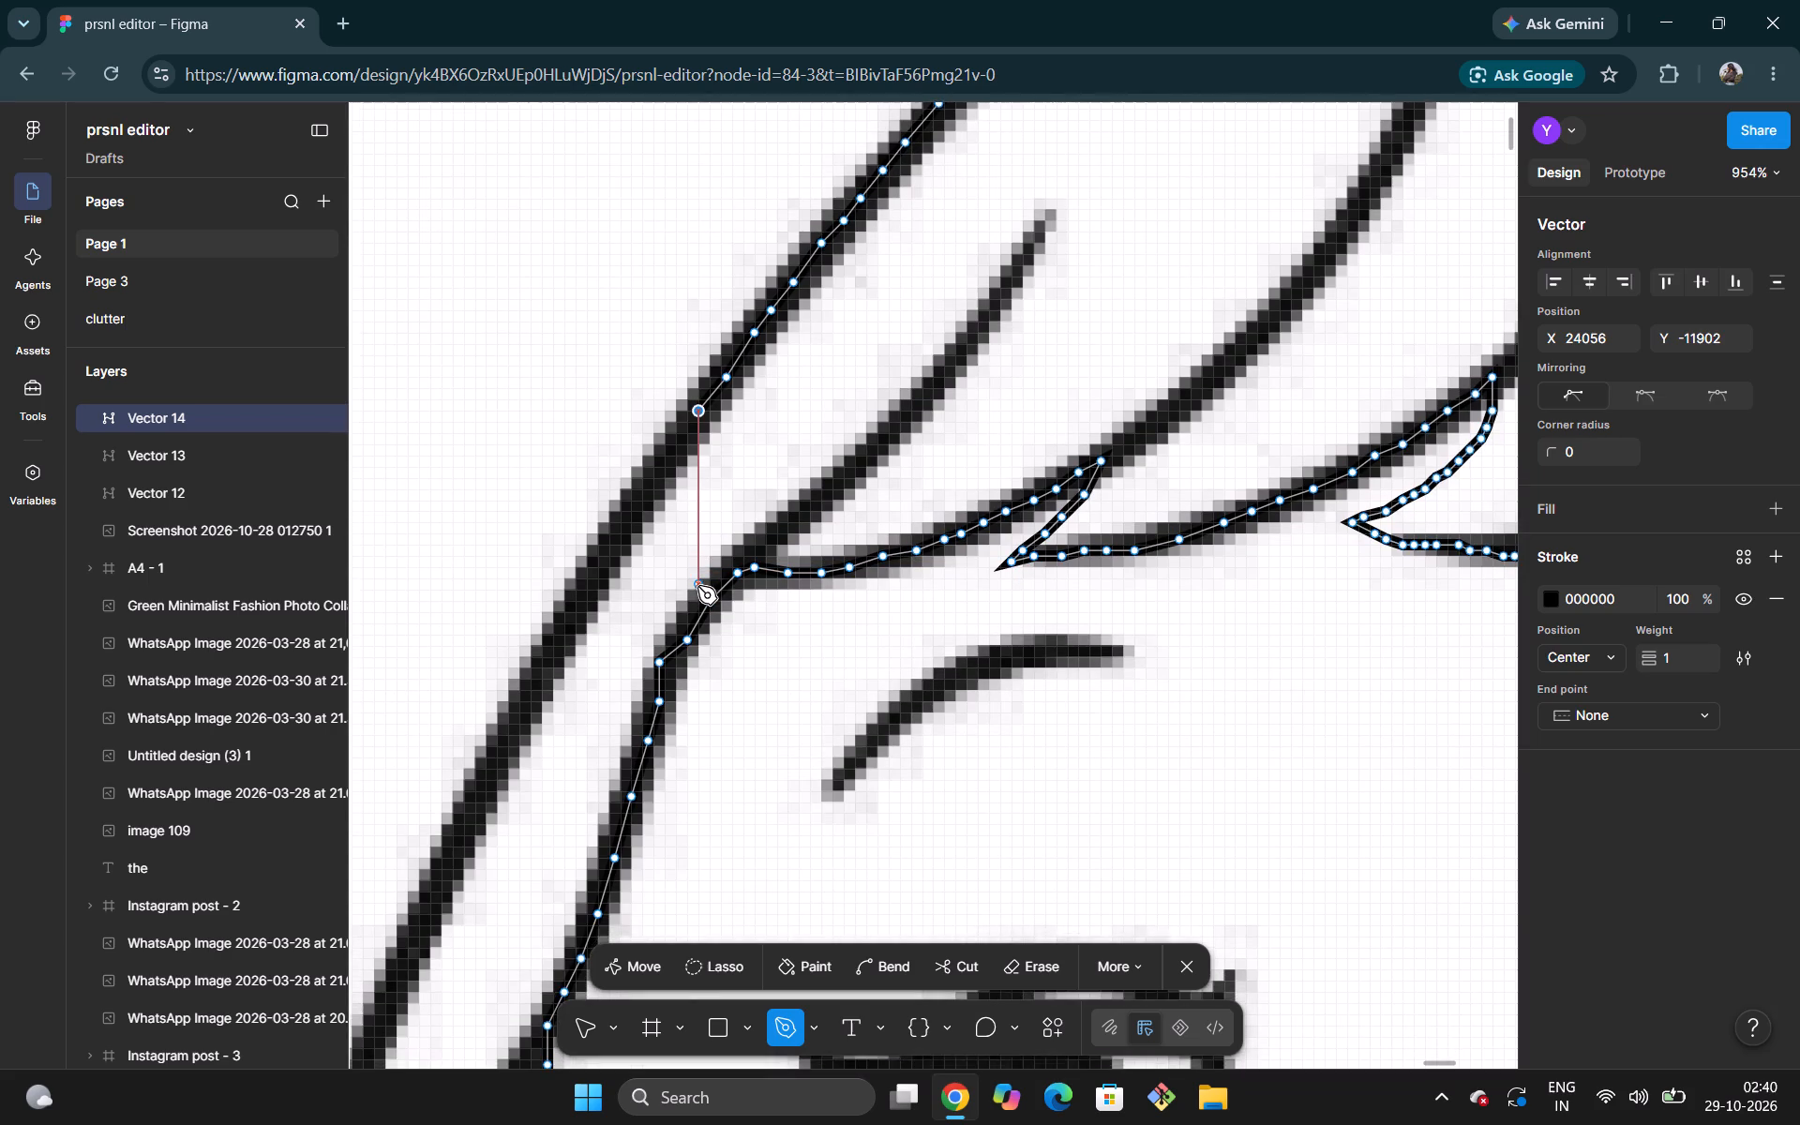
scroll(697, 586, right, 1)
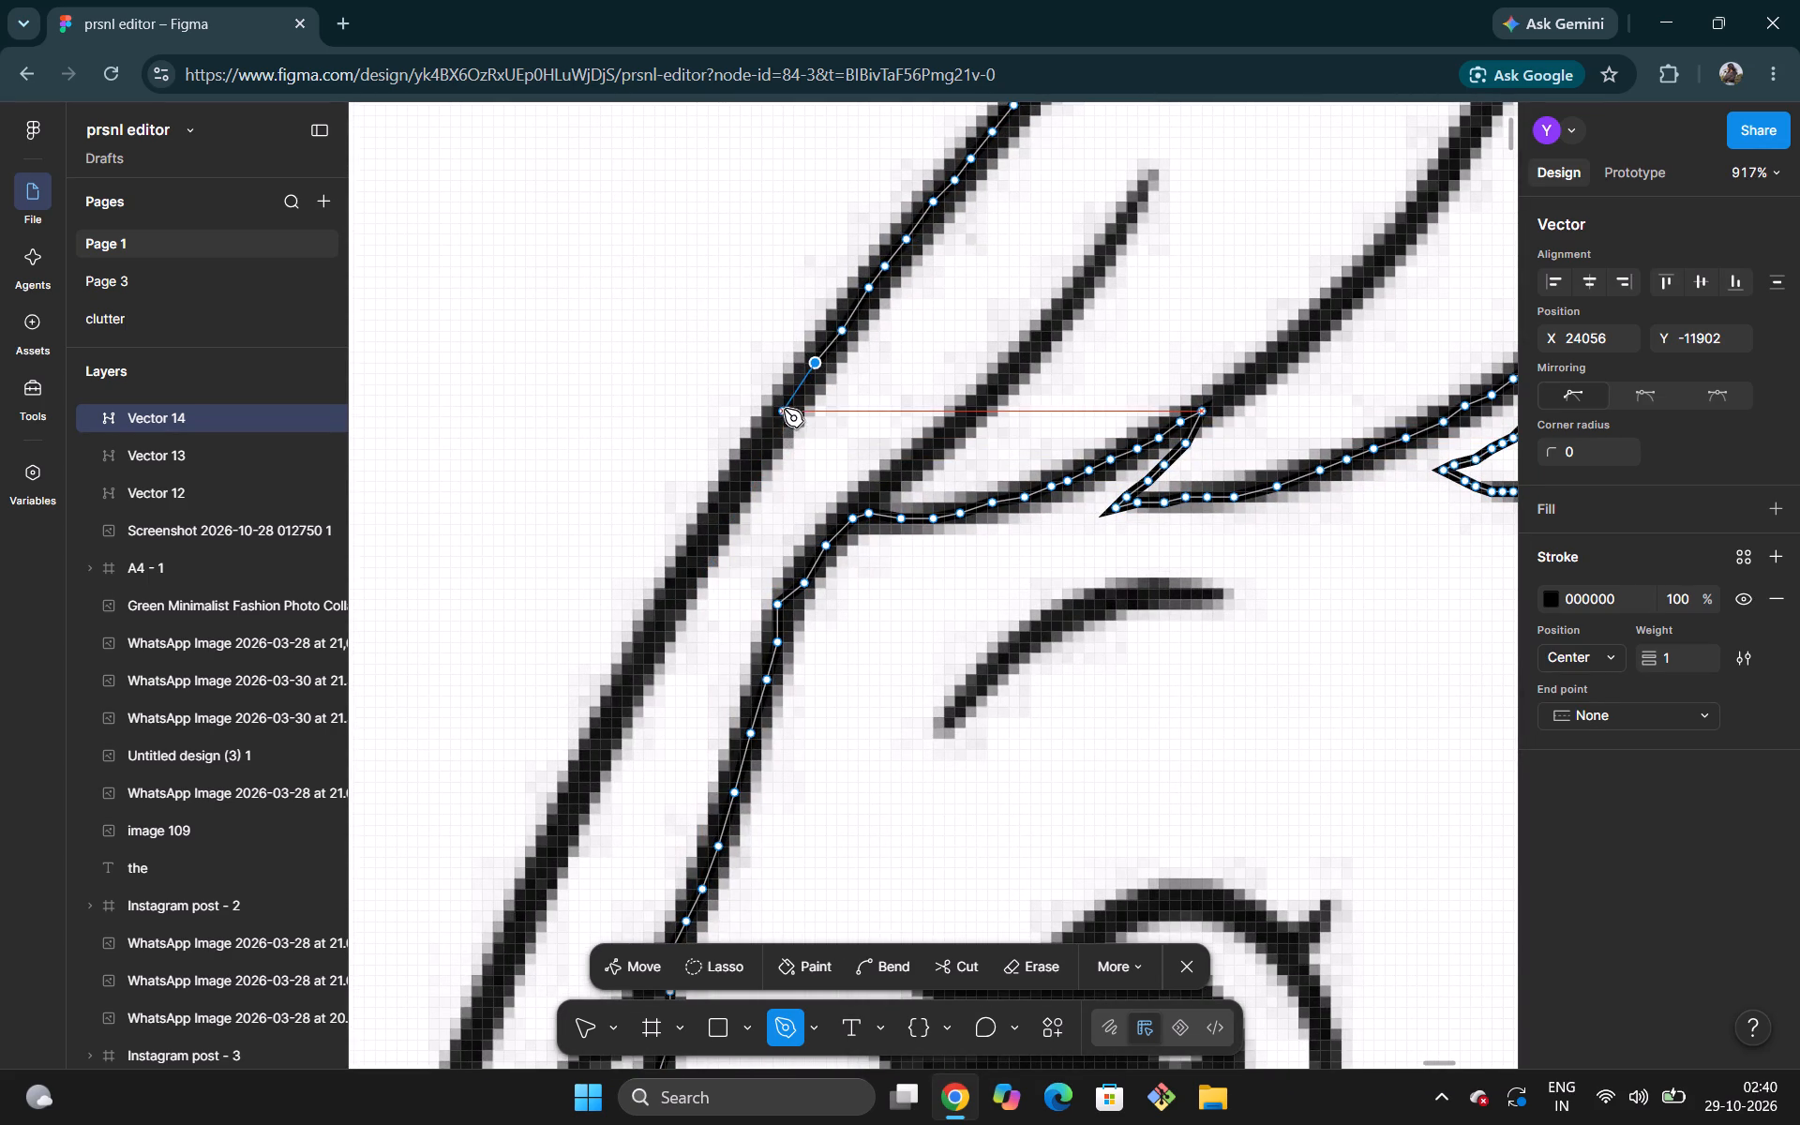
click(787, 404)
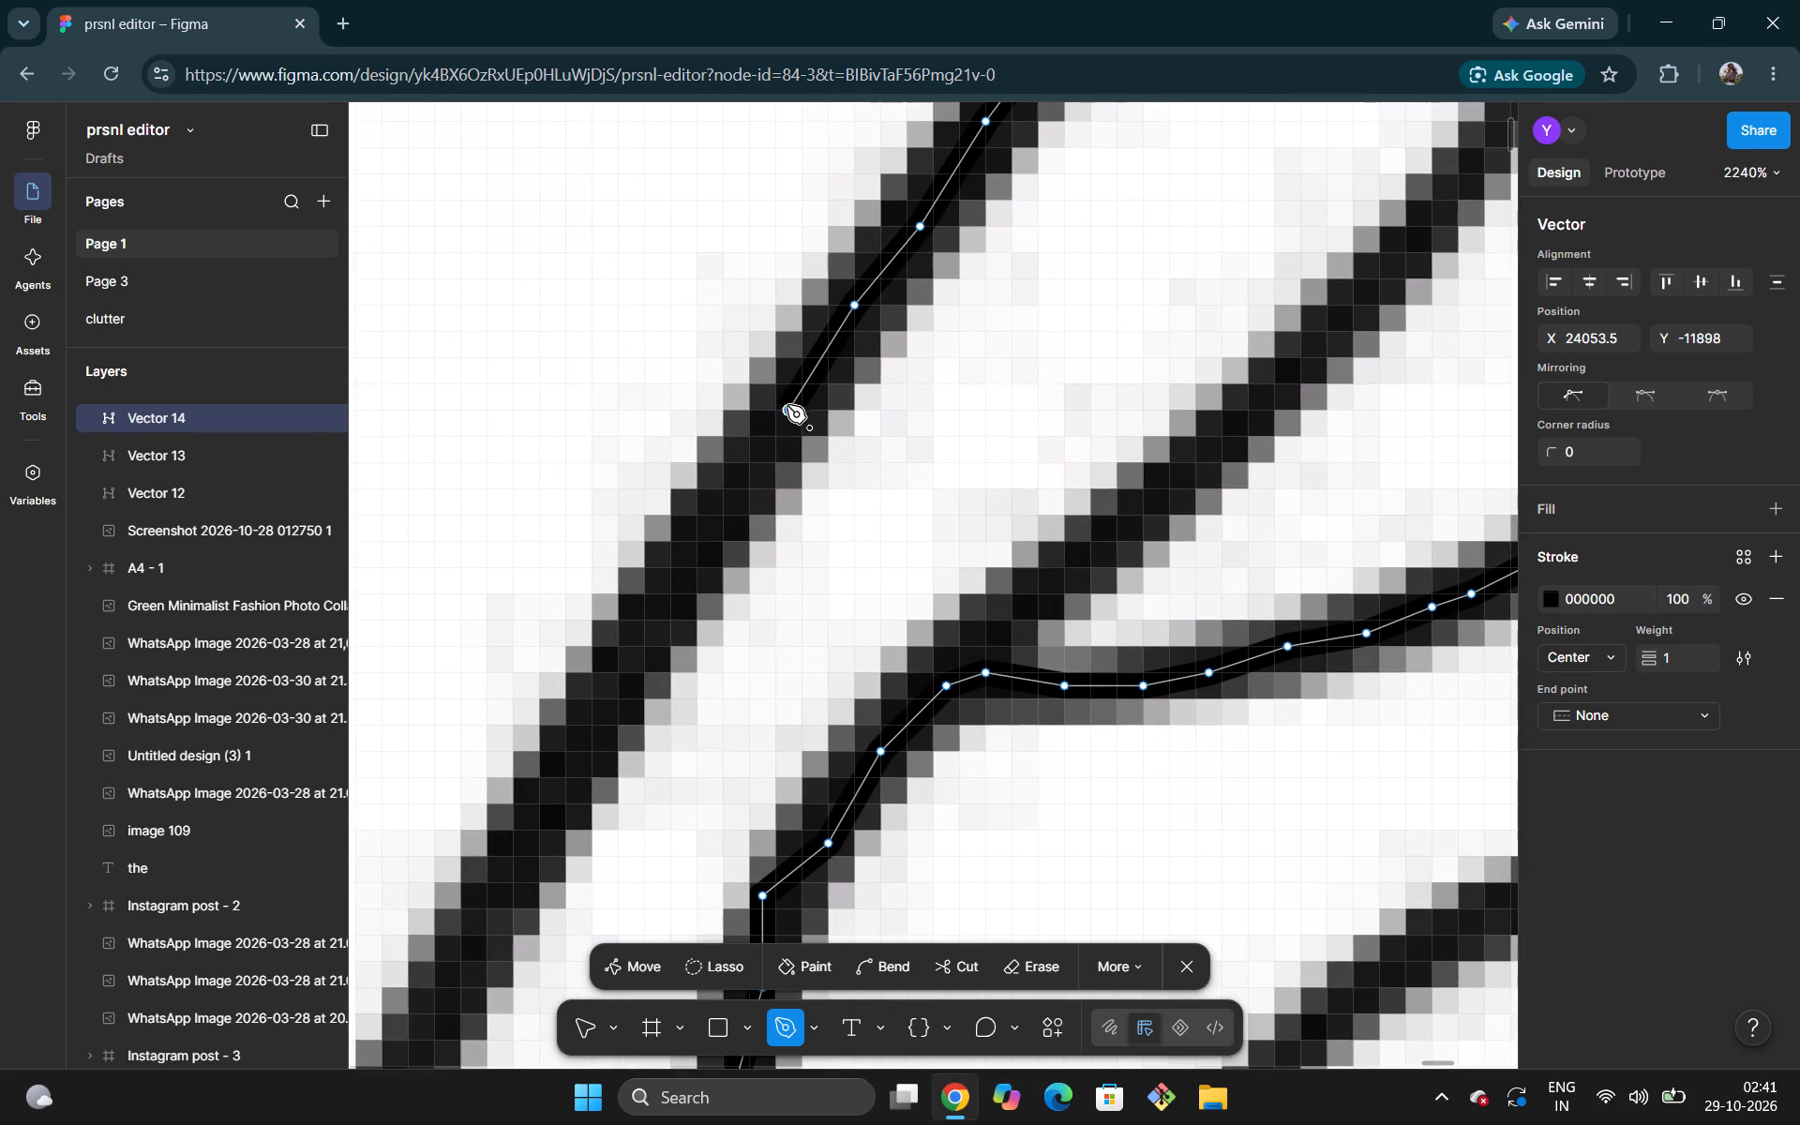
Add six evenly spaced points down the brim line, ending about level with the bend in the traced hair line below the fringe corner.
click(741, 479)
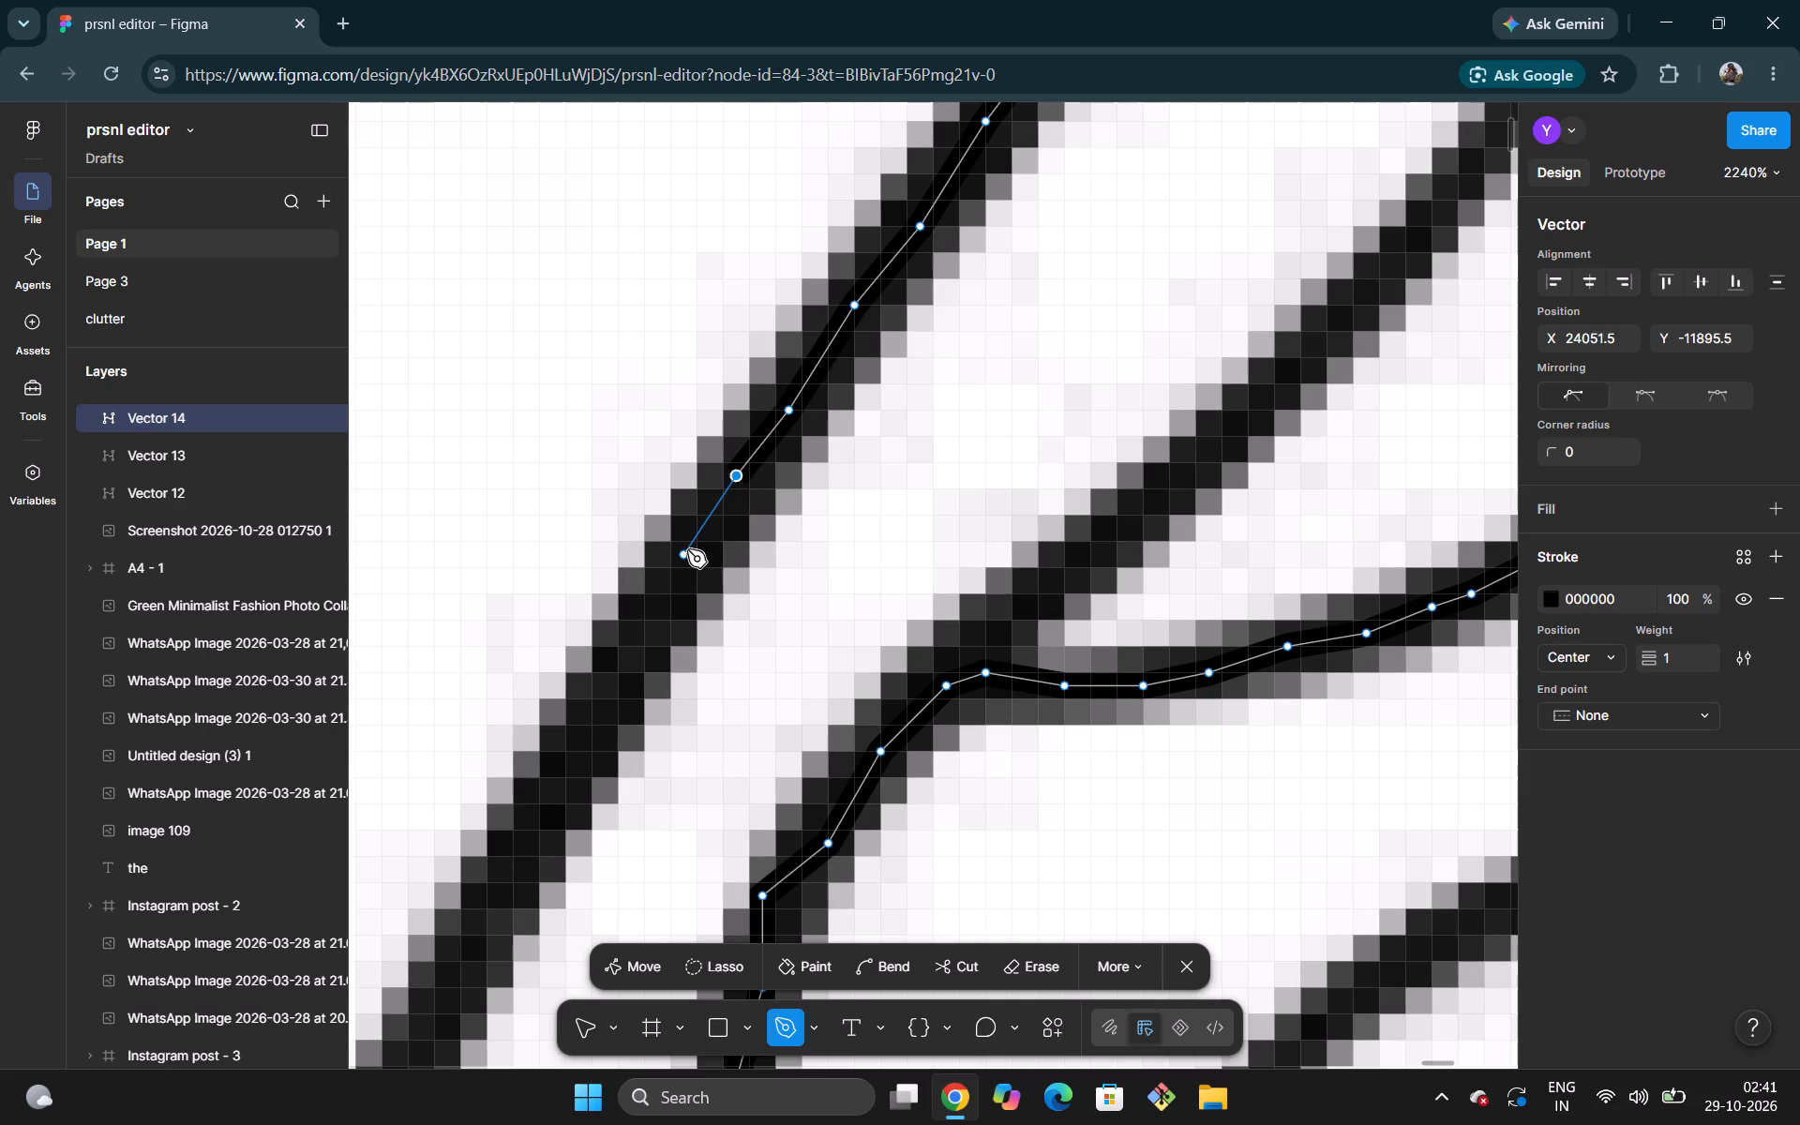
click(687, 549)
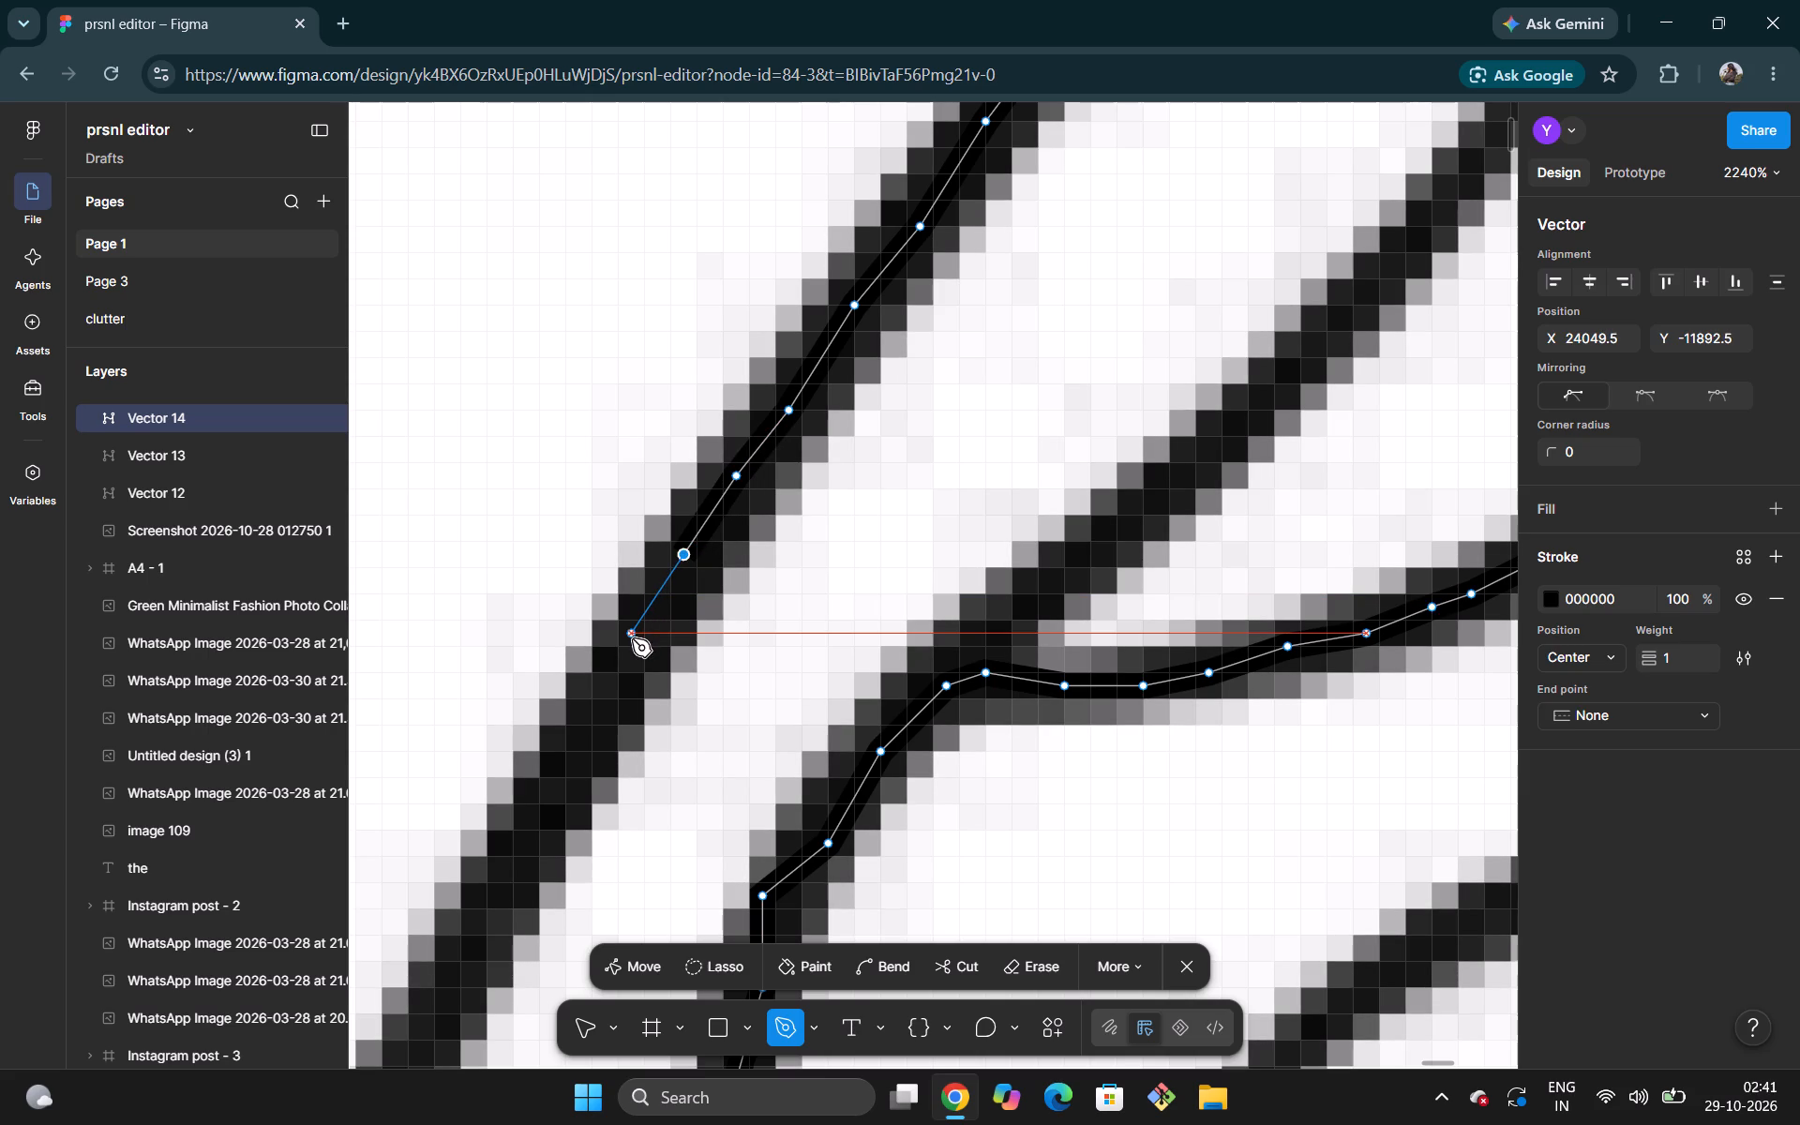
click(632, 638)
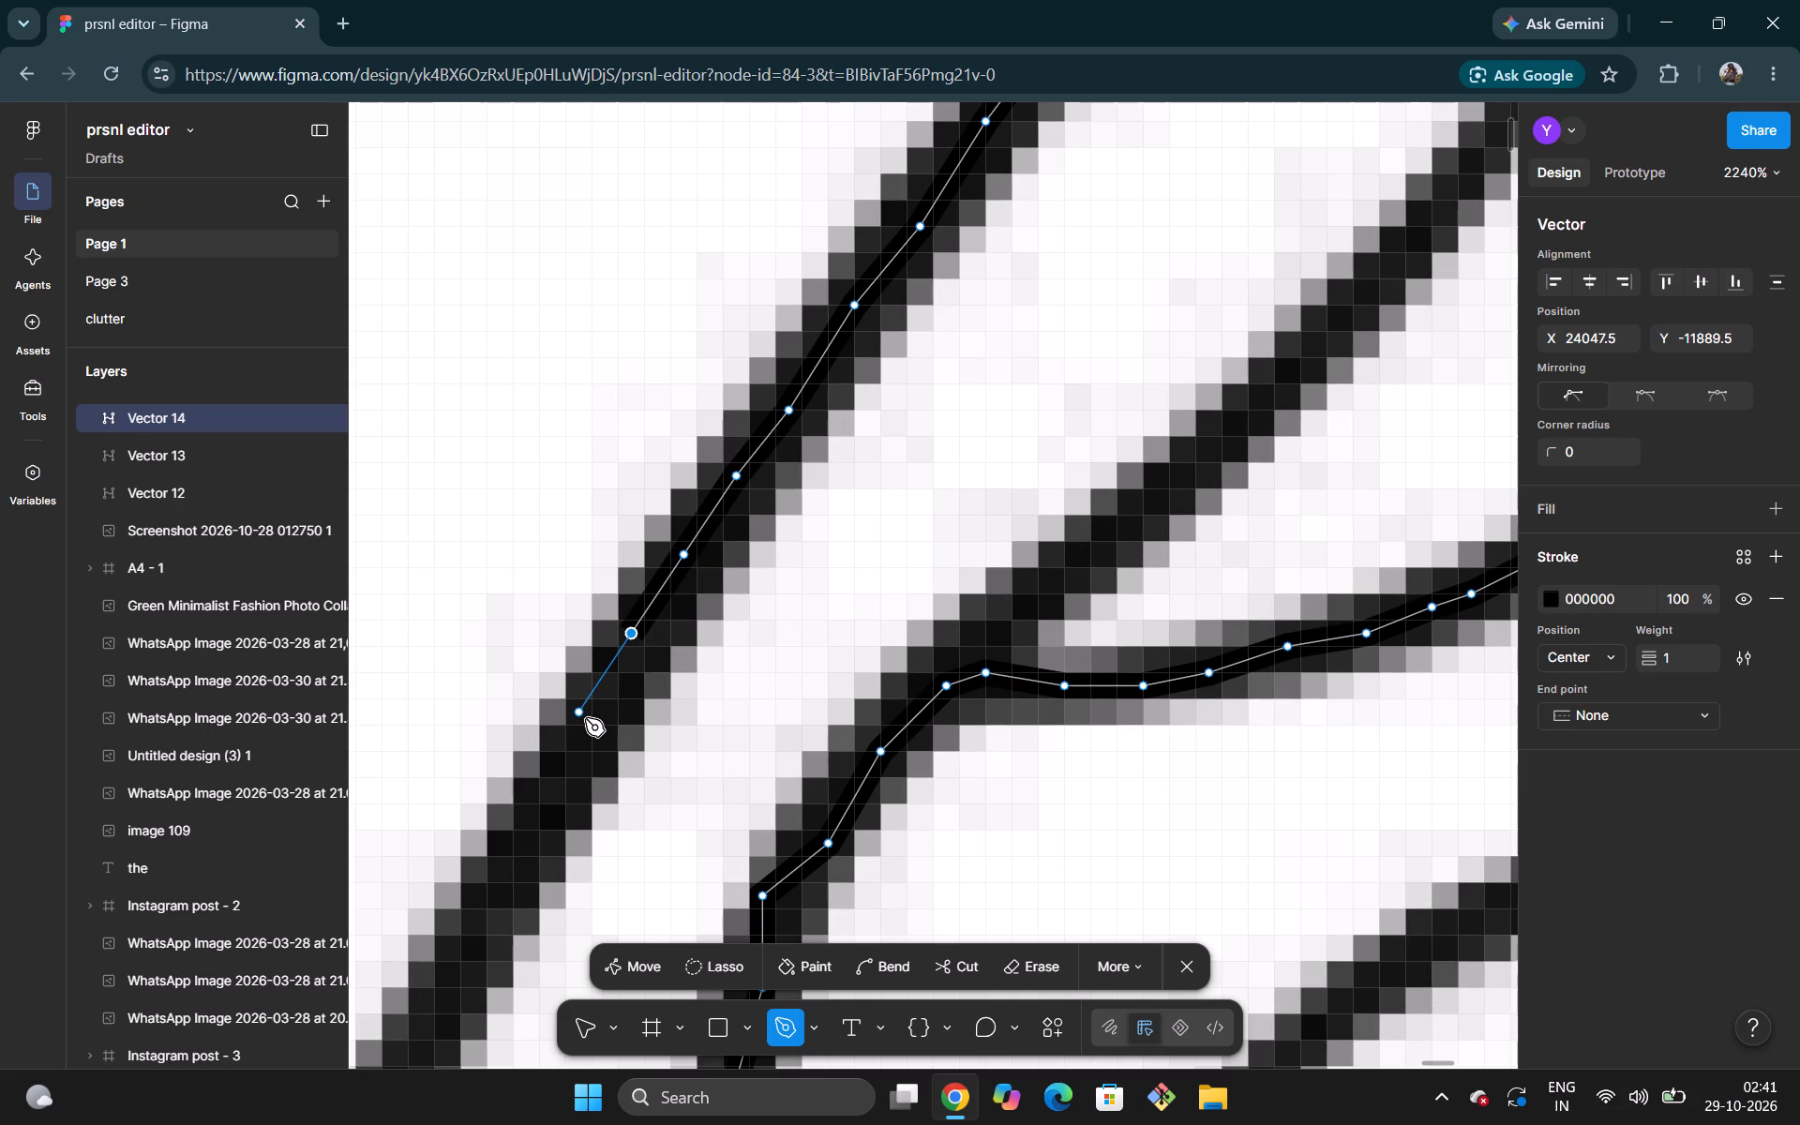
click(585, 718)
click(534, 797)
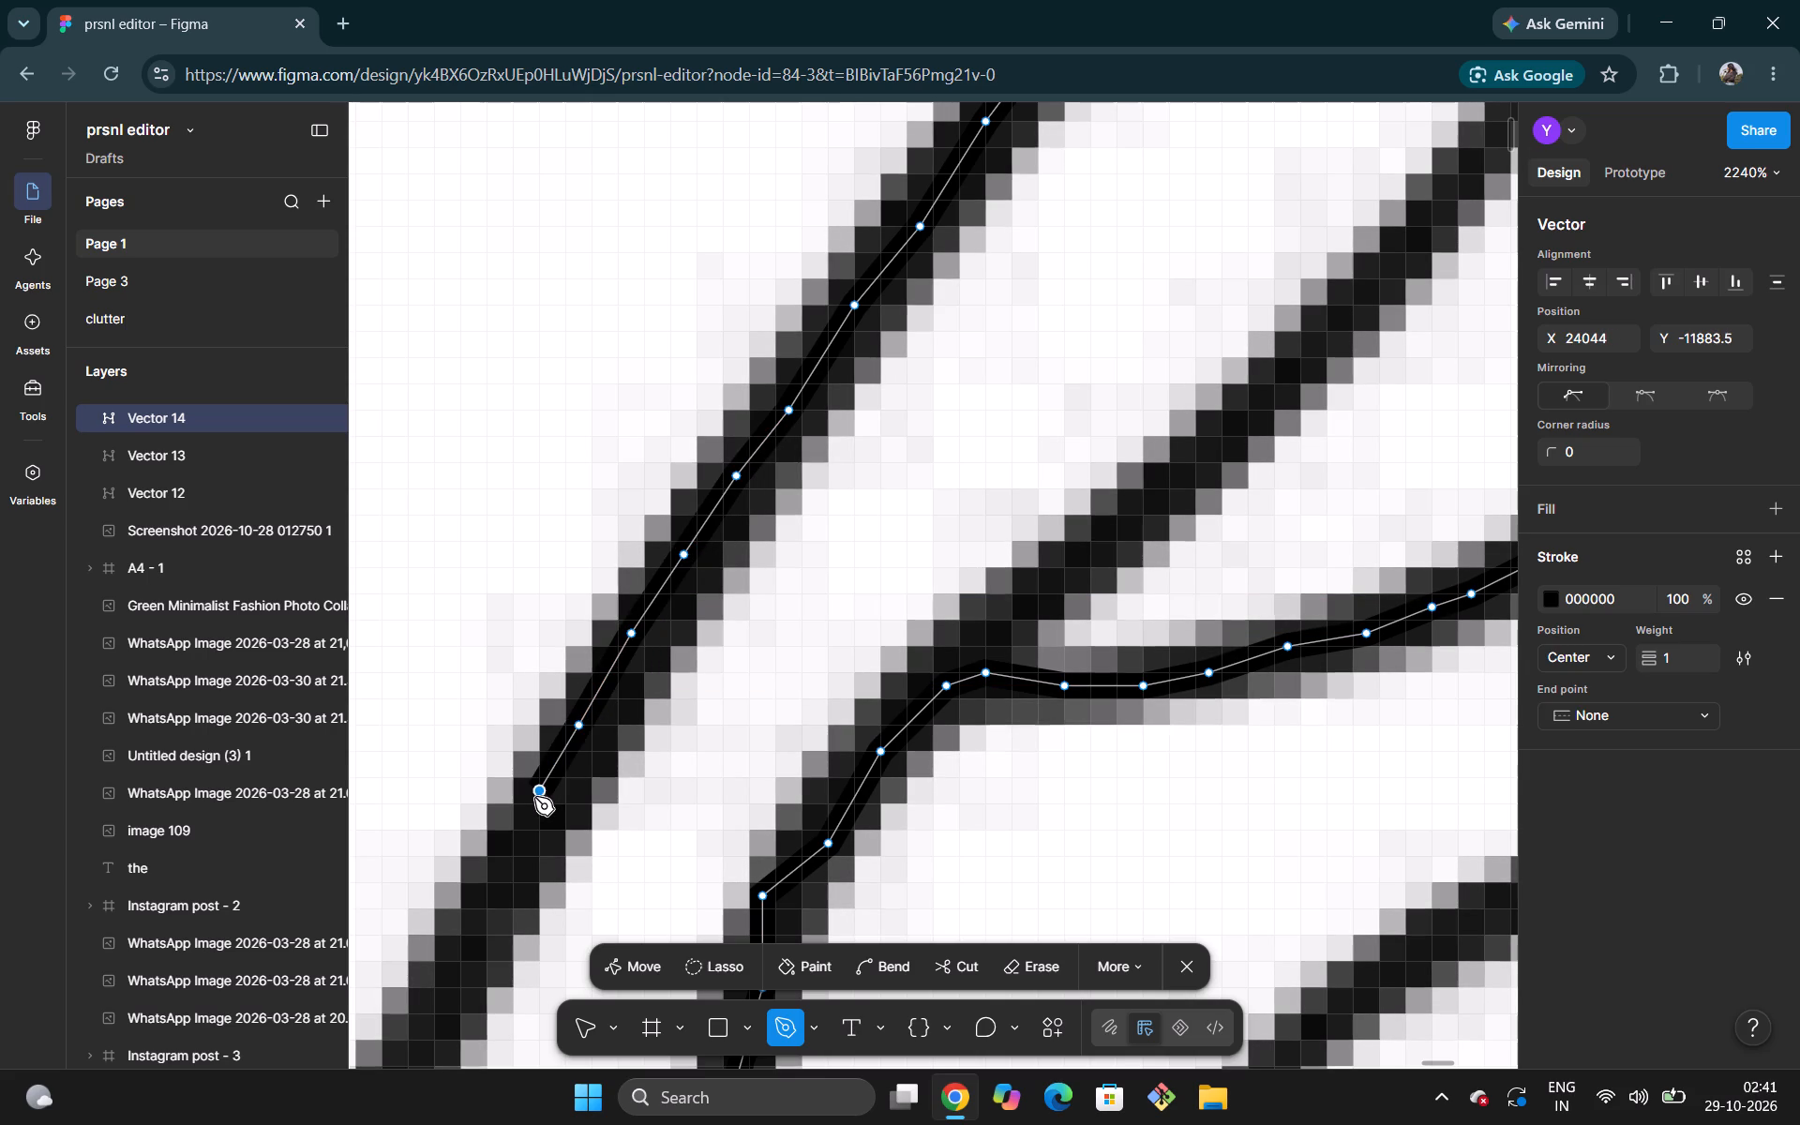
click(490, 868)
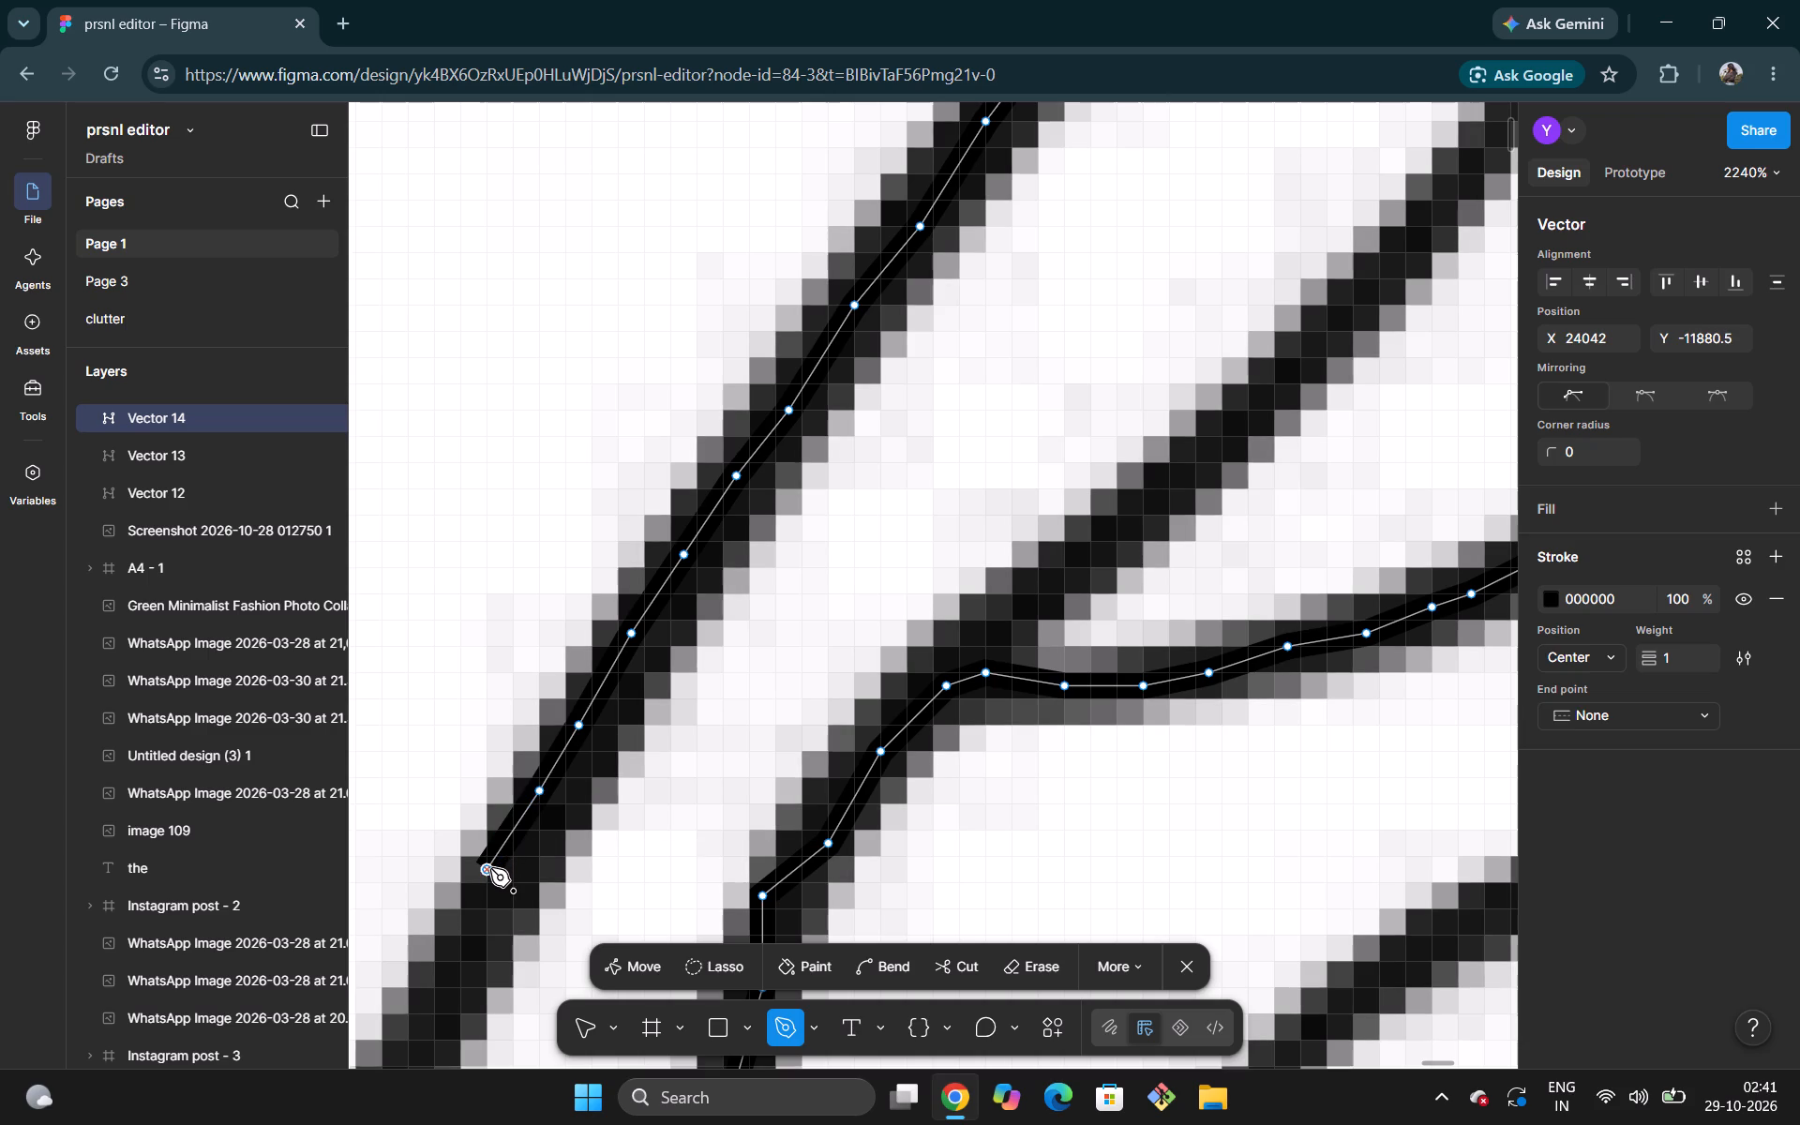
Continue down the brim line with four closely spaced points, stopping a little above the level of the eyebrow's lower outer end.
scroll(490, 868, down, 2)
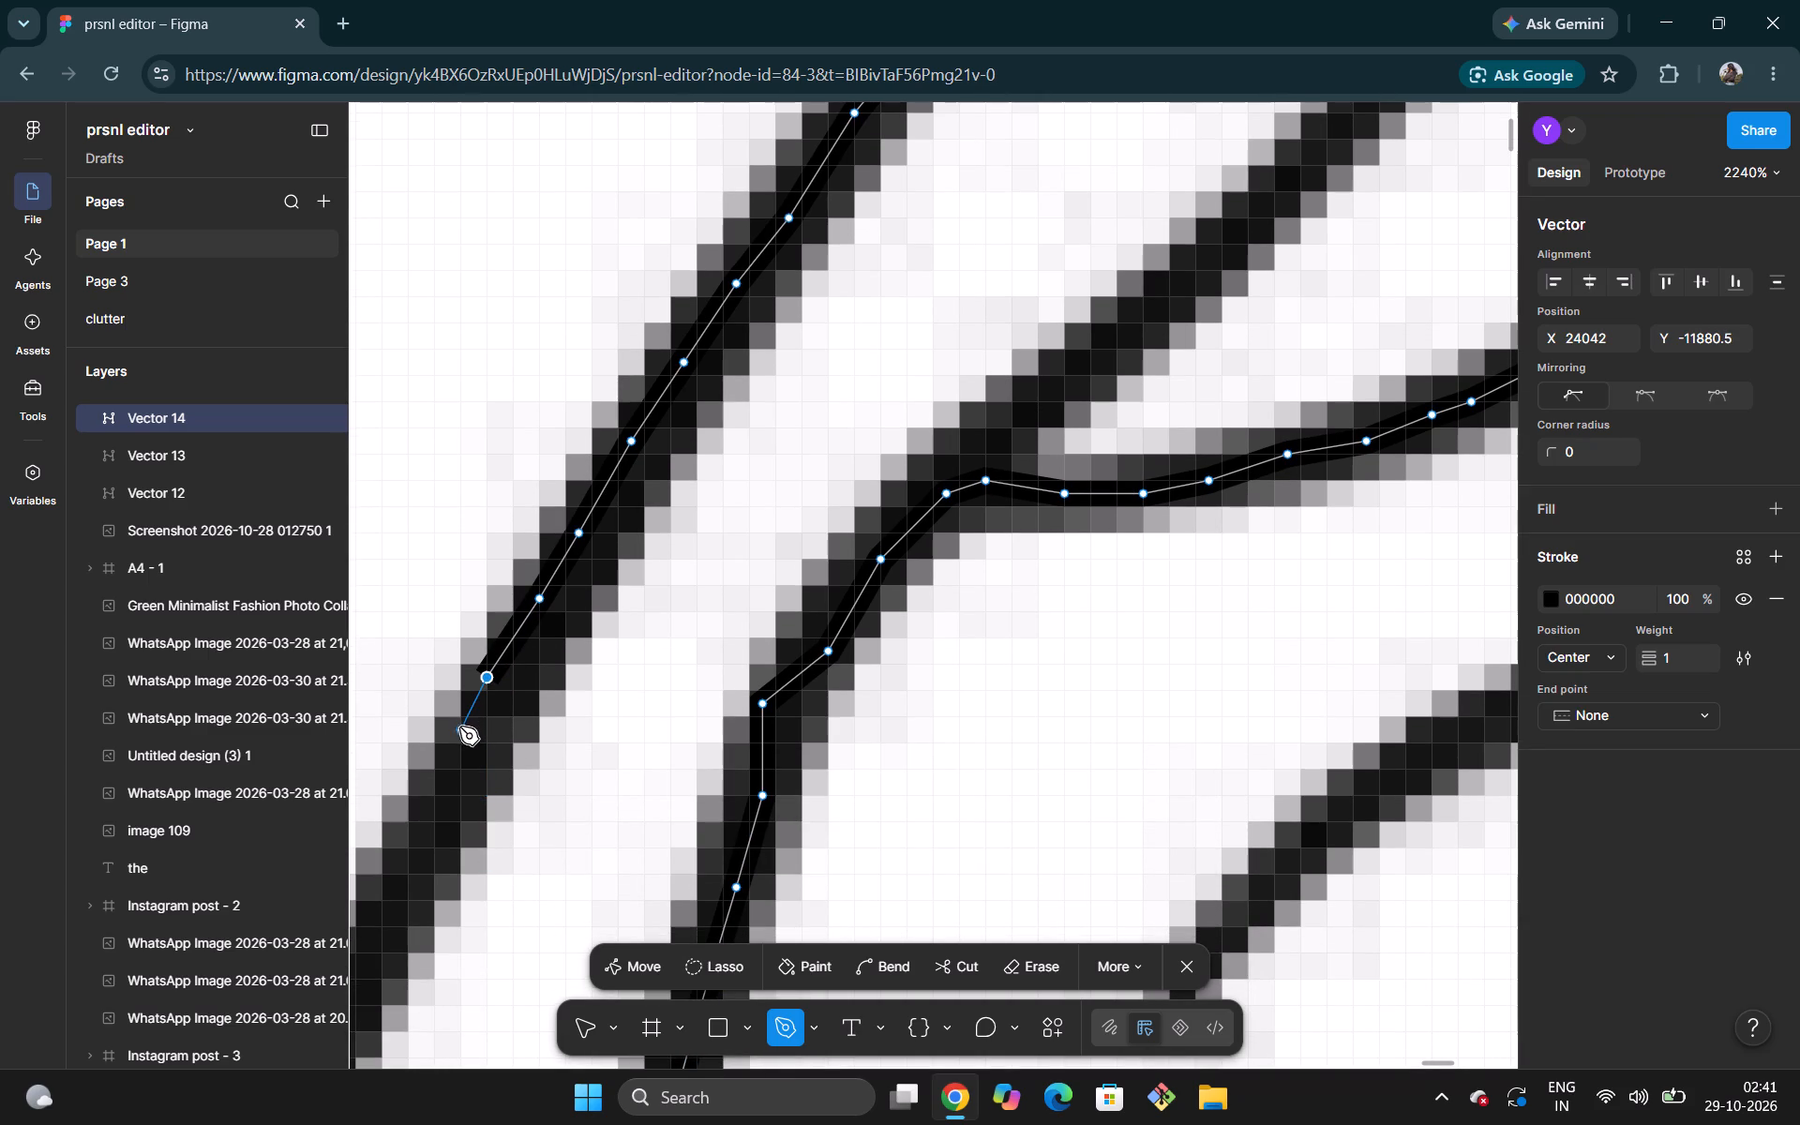
click(456, 730)
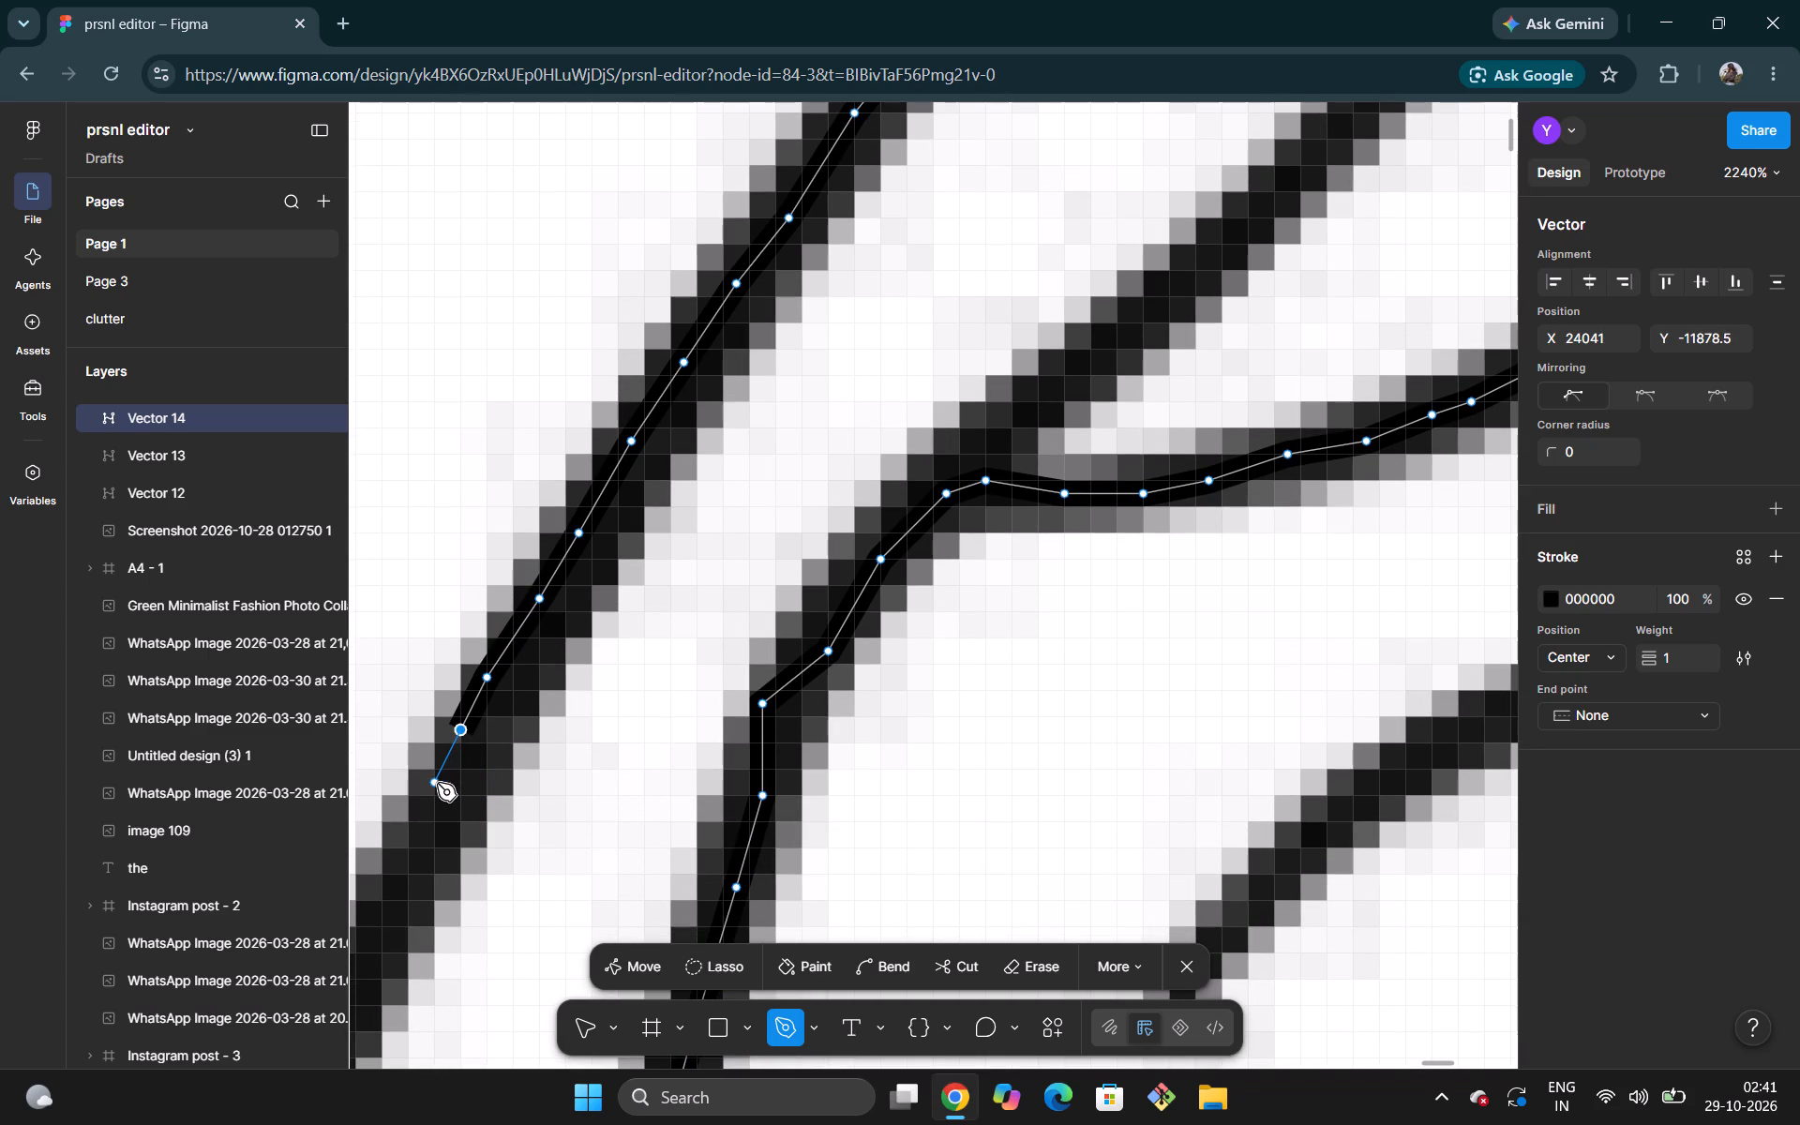
click(435, 786)
scroll(435, 786, down, 1)
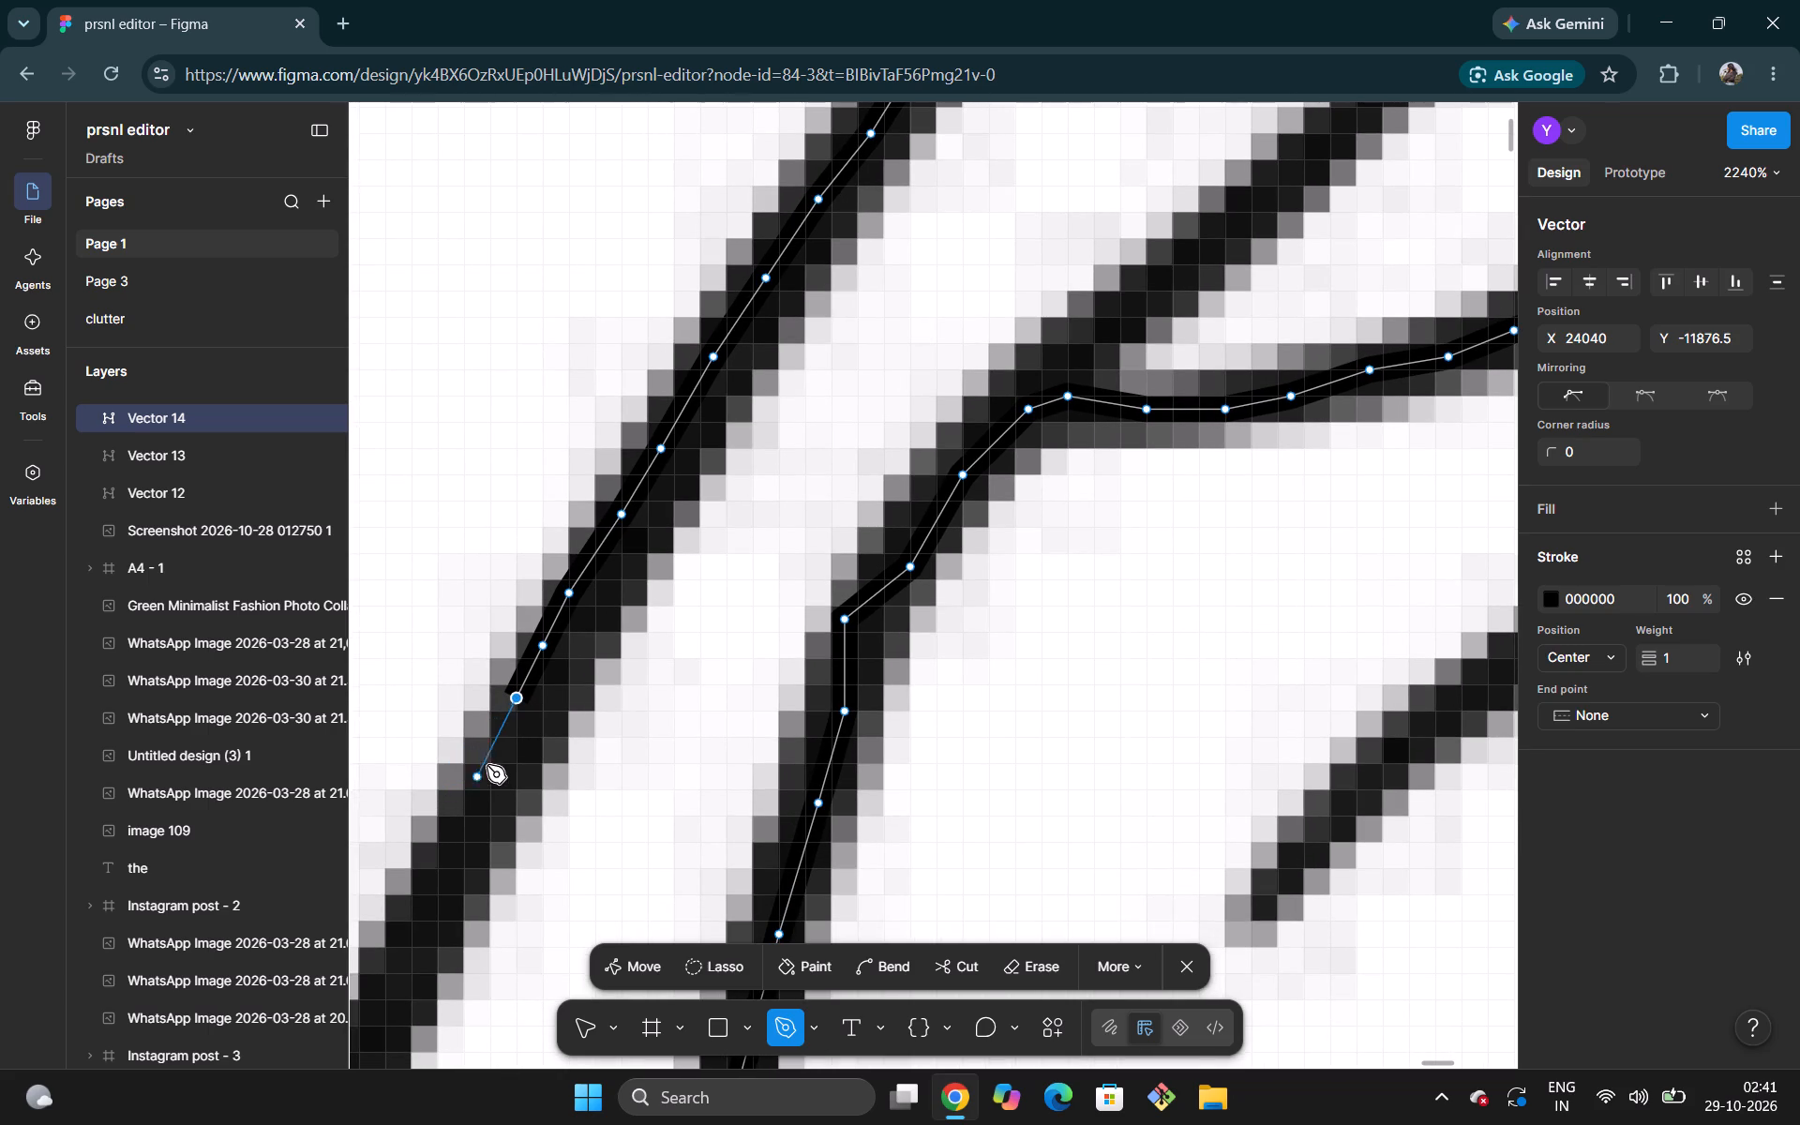
click(501, 749)
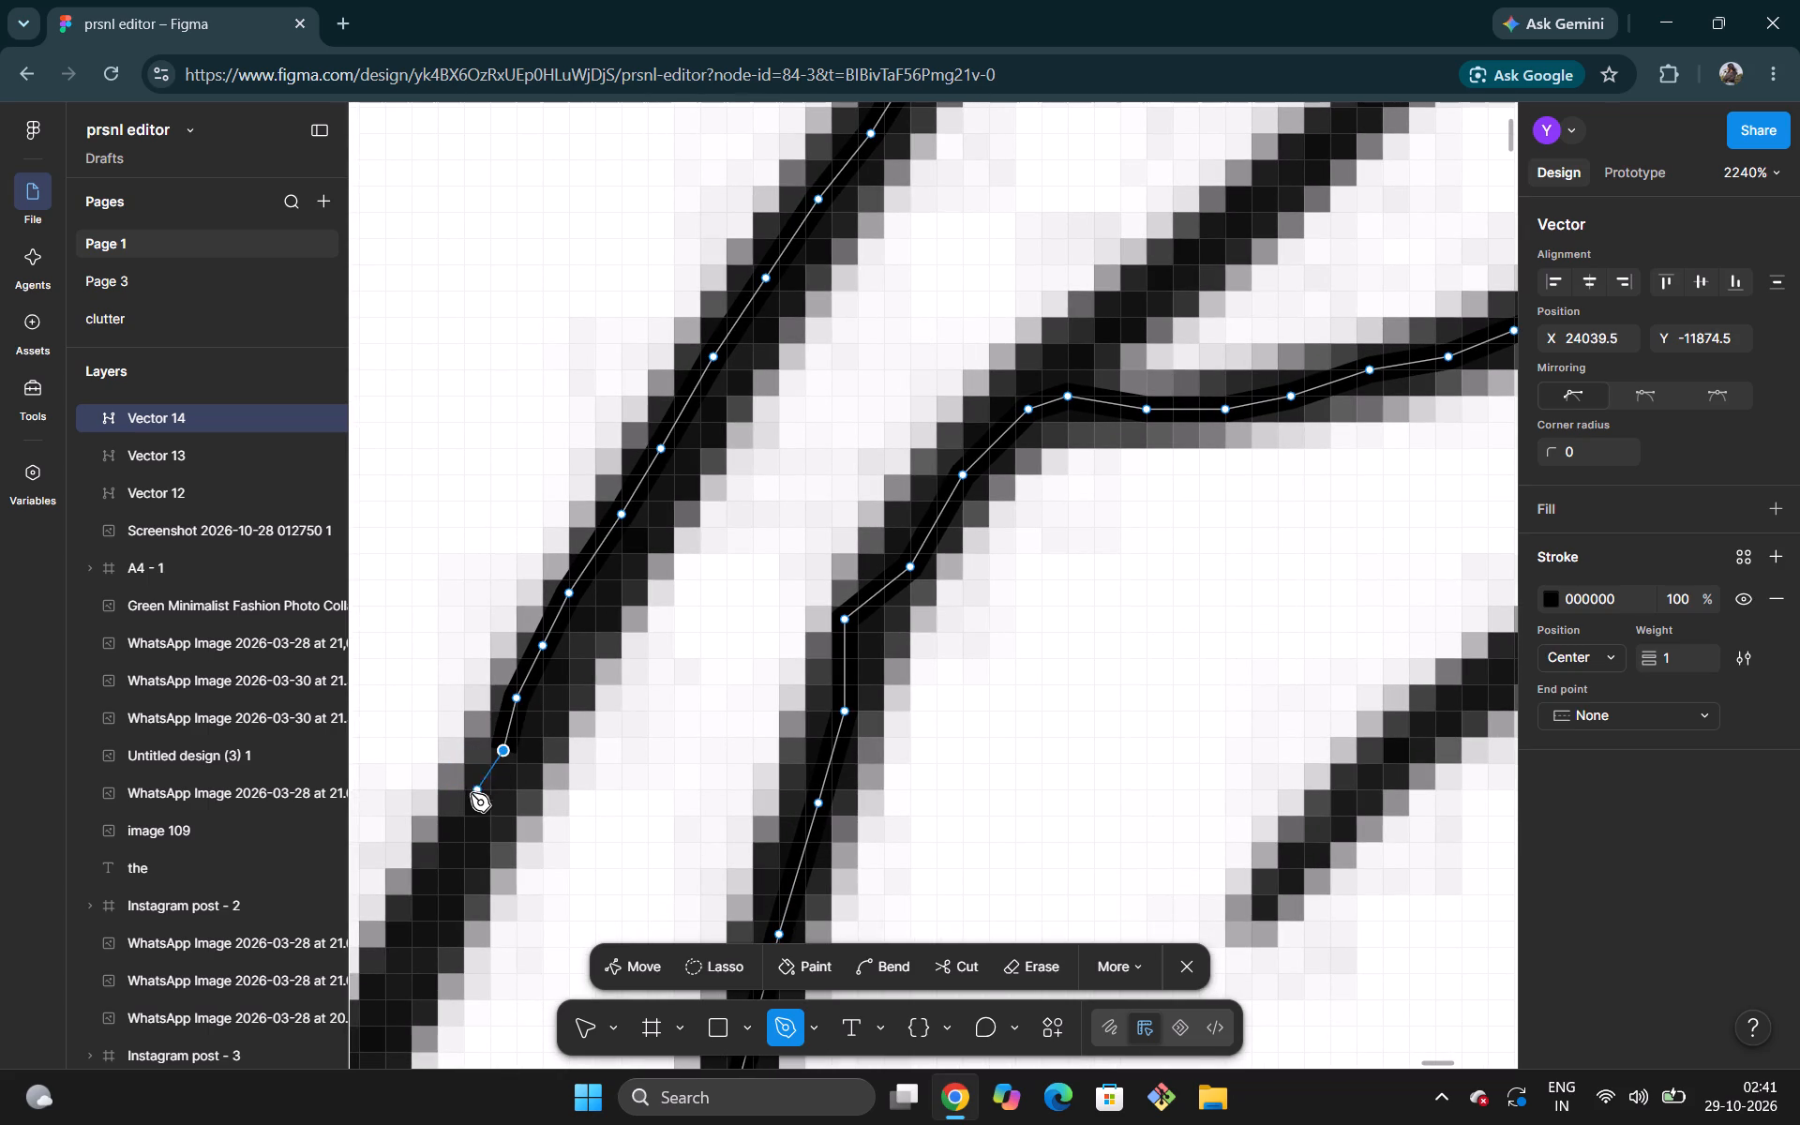
click(469, 797)
Carry the path down the brim line with four points, ending slightly below the level of the eyebrow's lower outer end.
scroll(469, 797, down, 1)
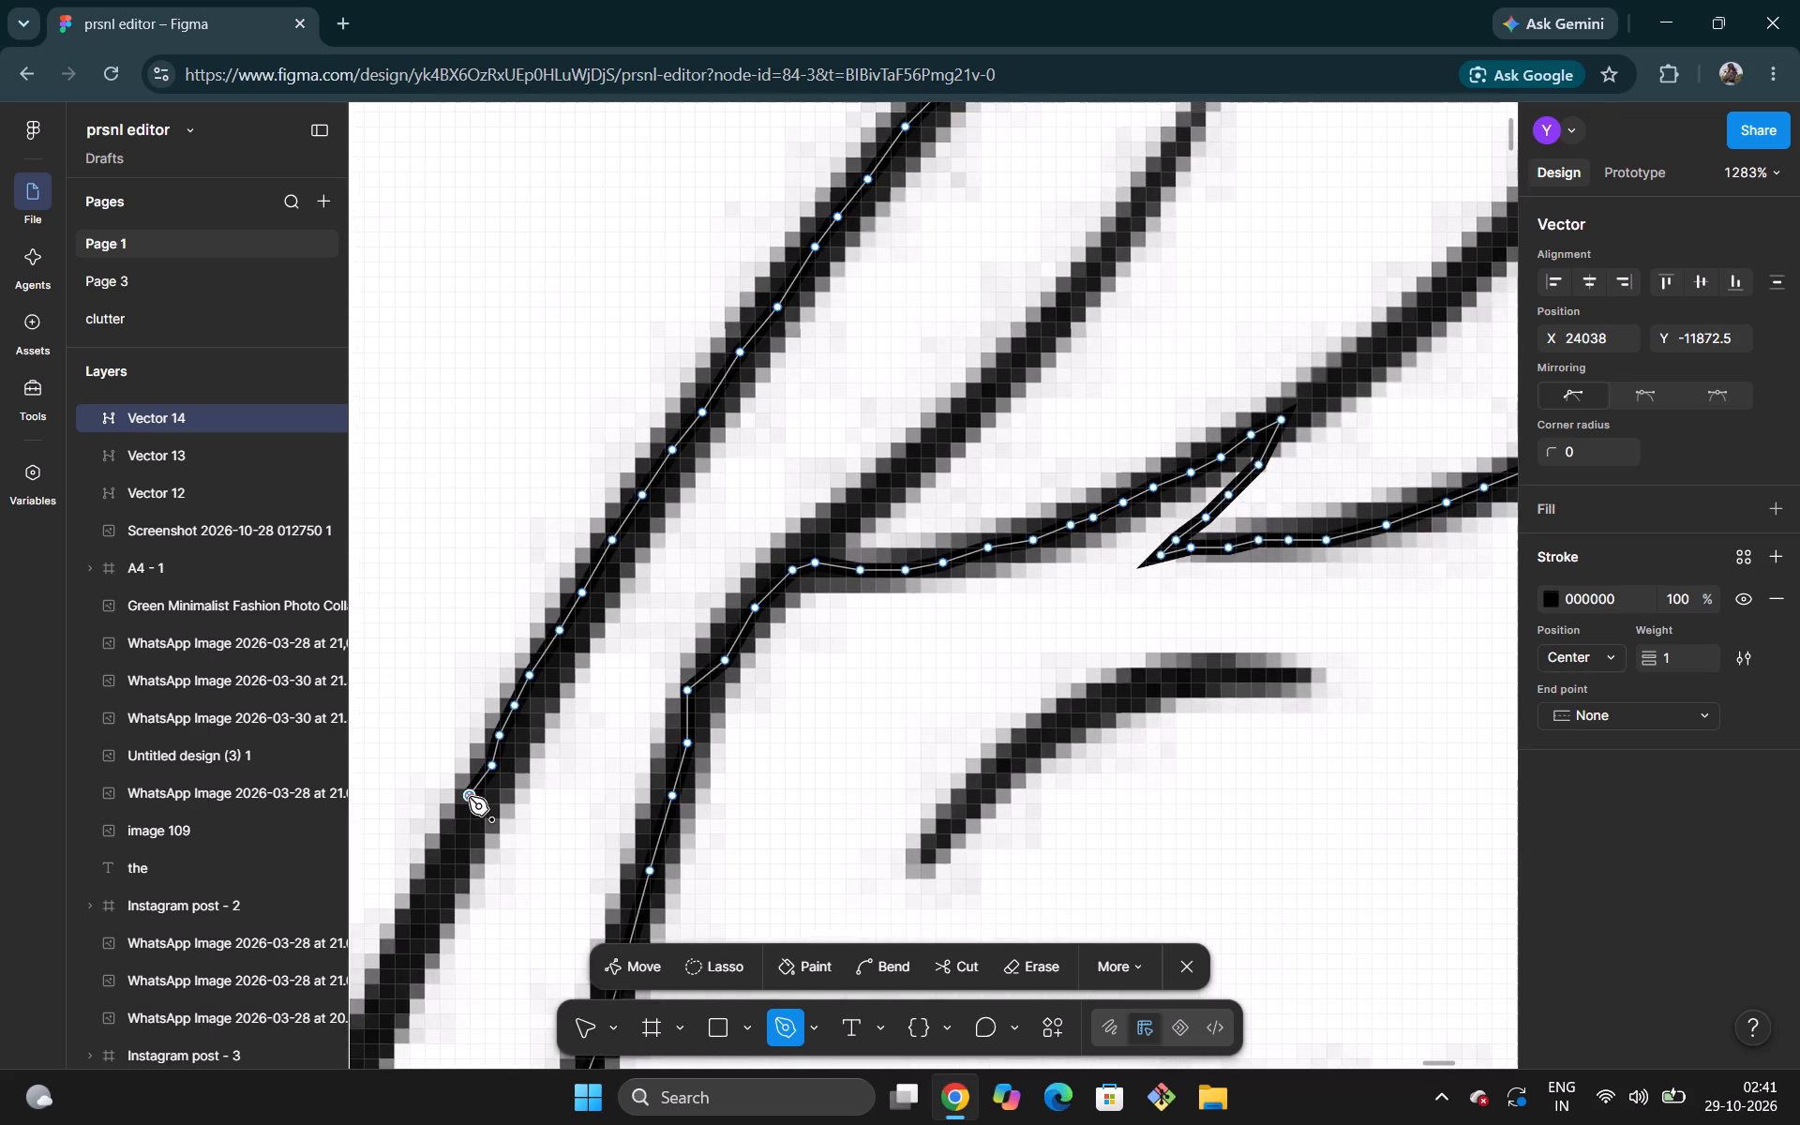
scroll(469, 797, down, 1)
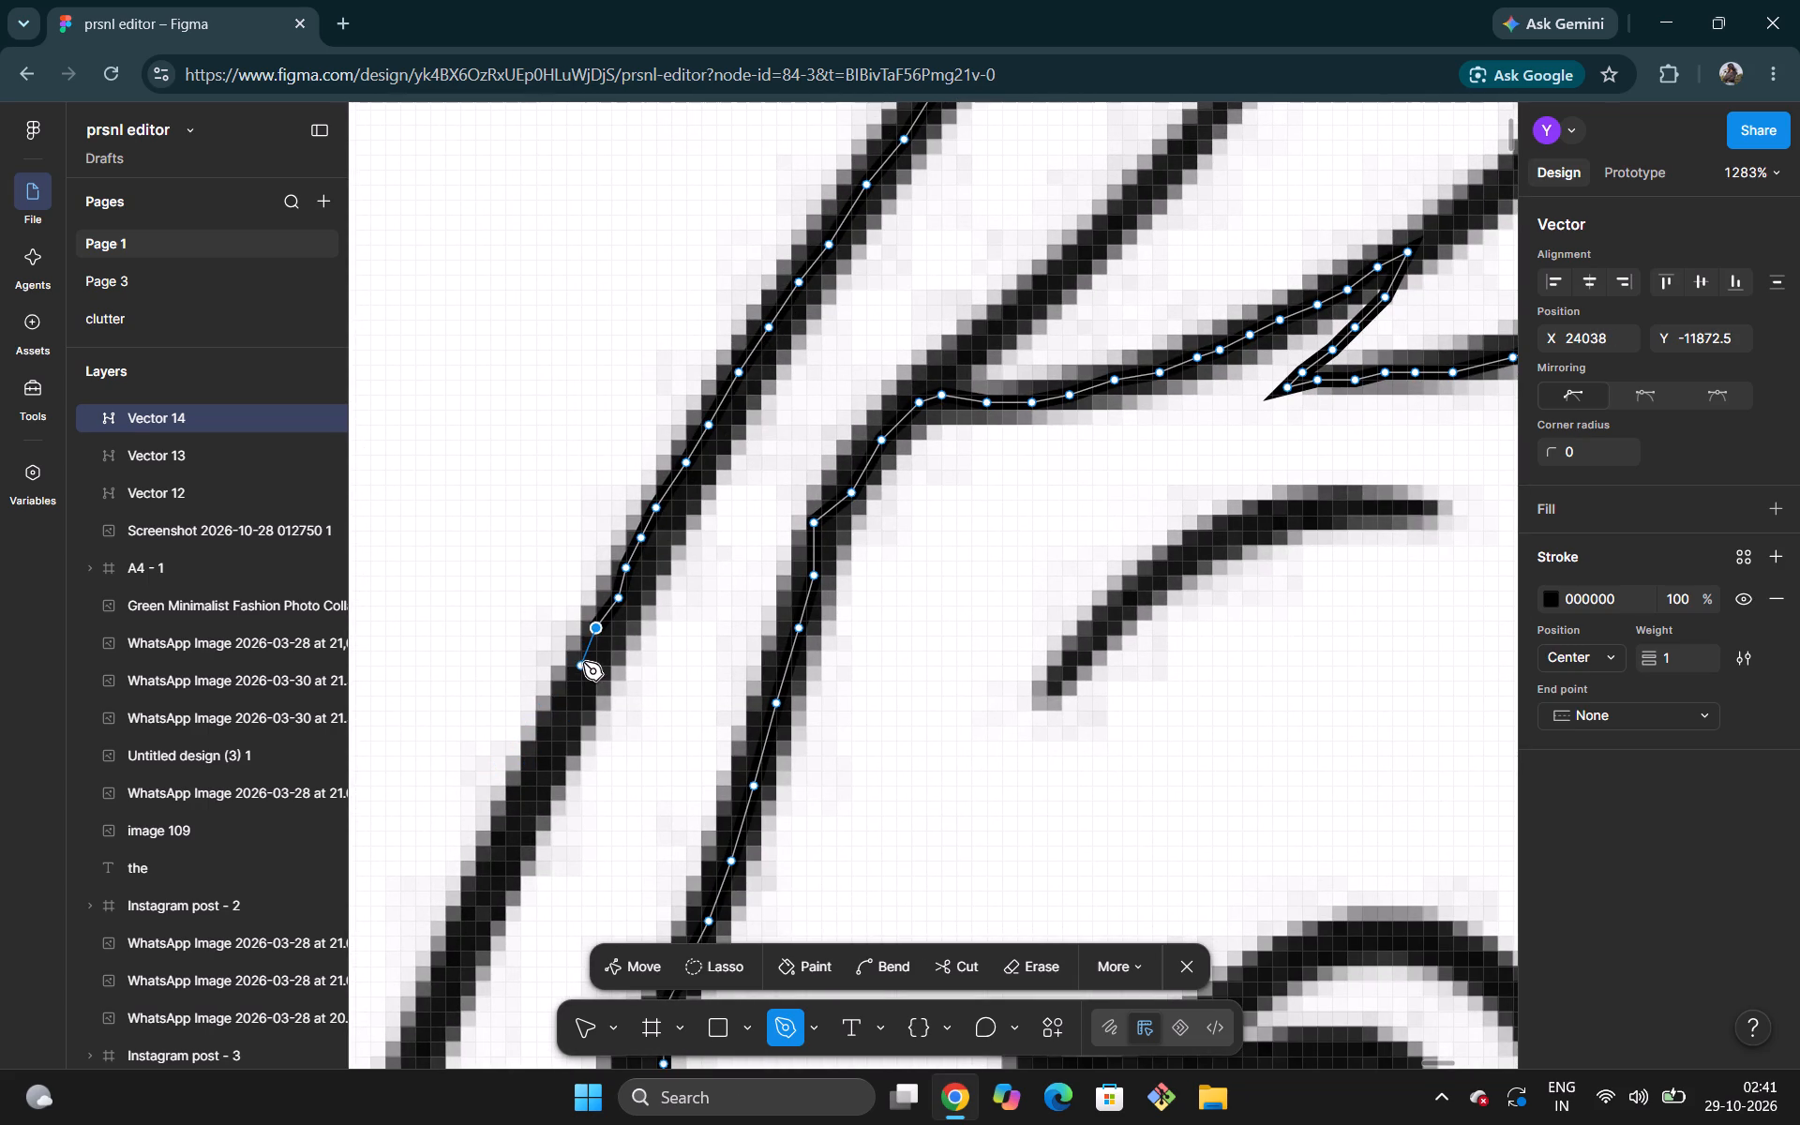
click(583, 662)
click(562, 703)
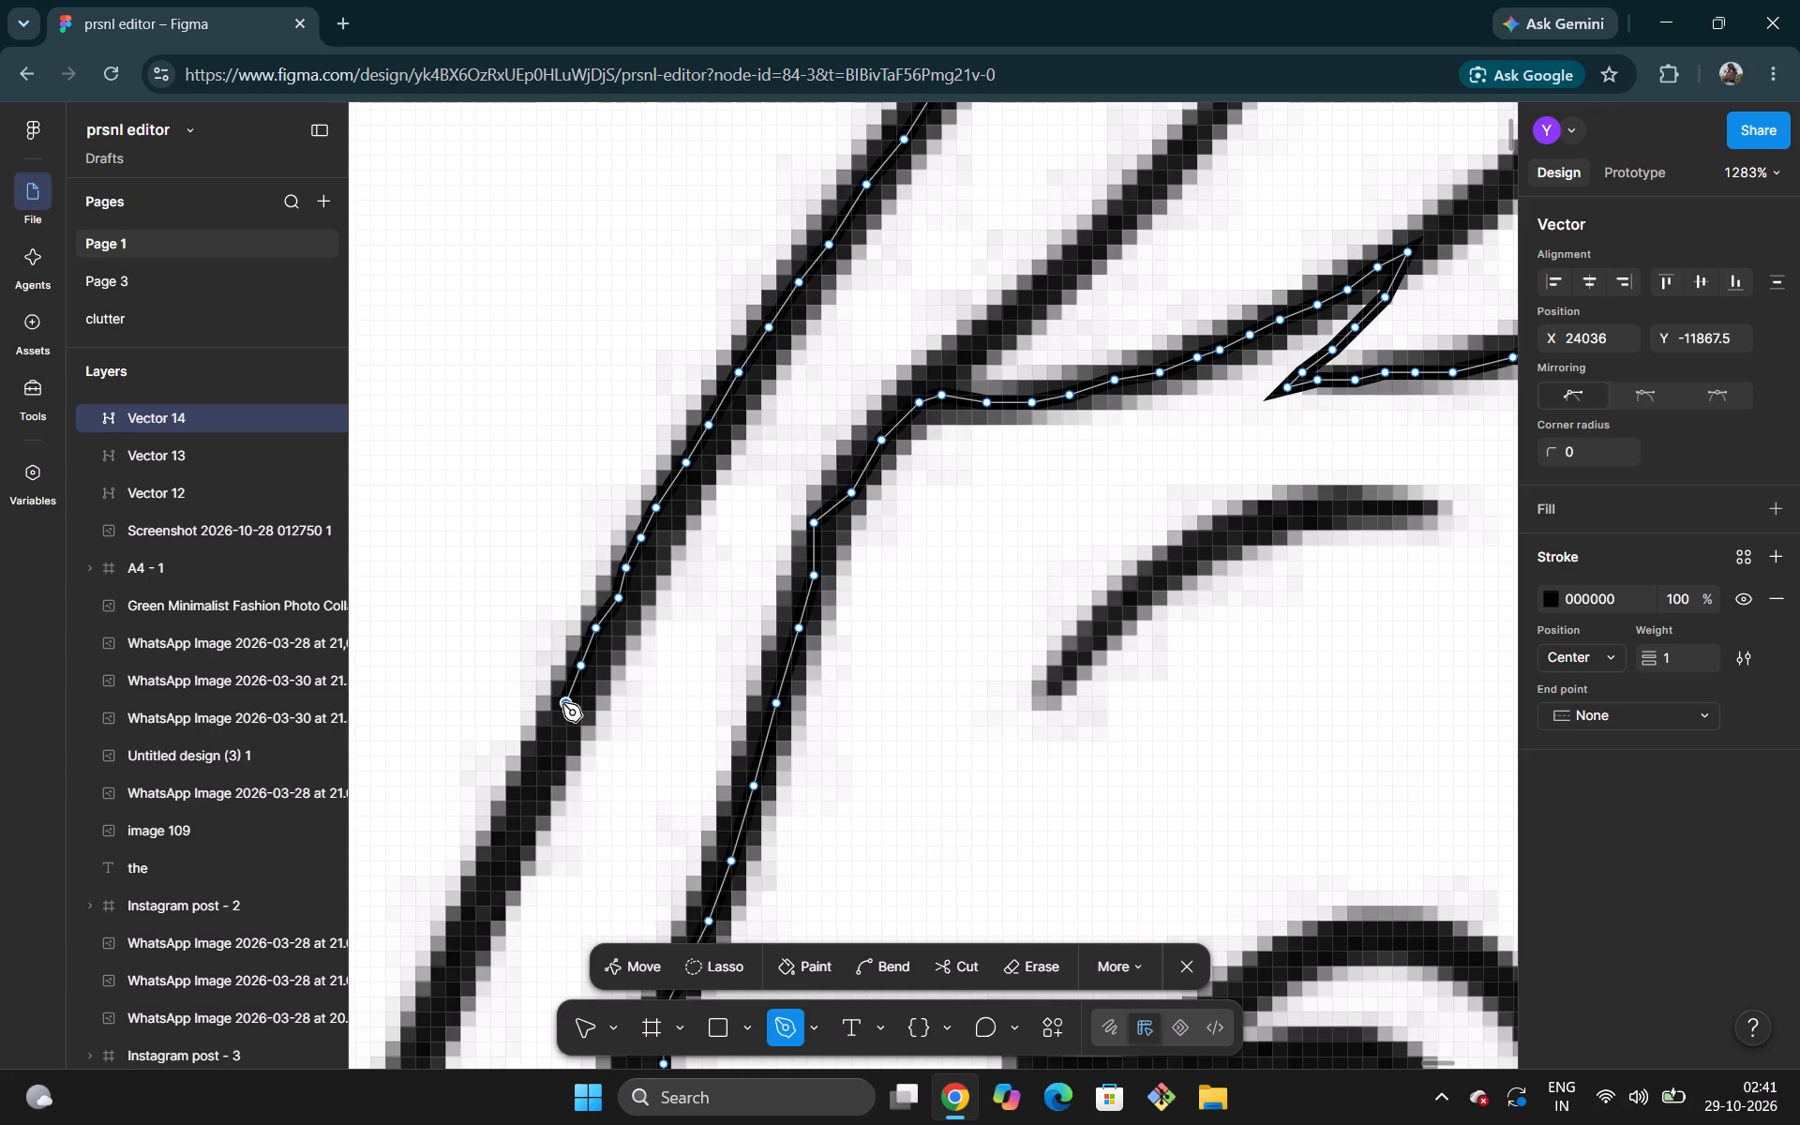
click(539, 757)
click(519, 806)
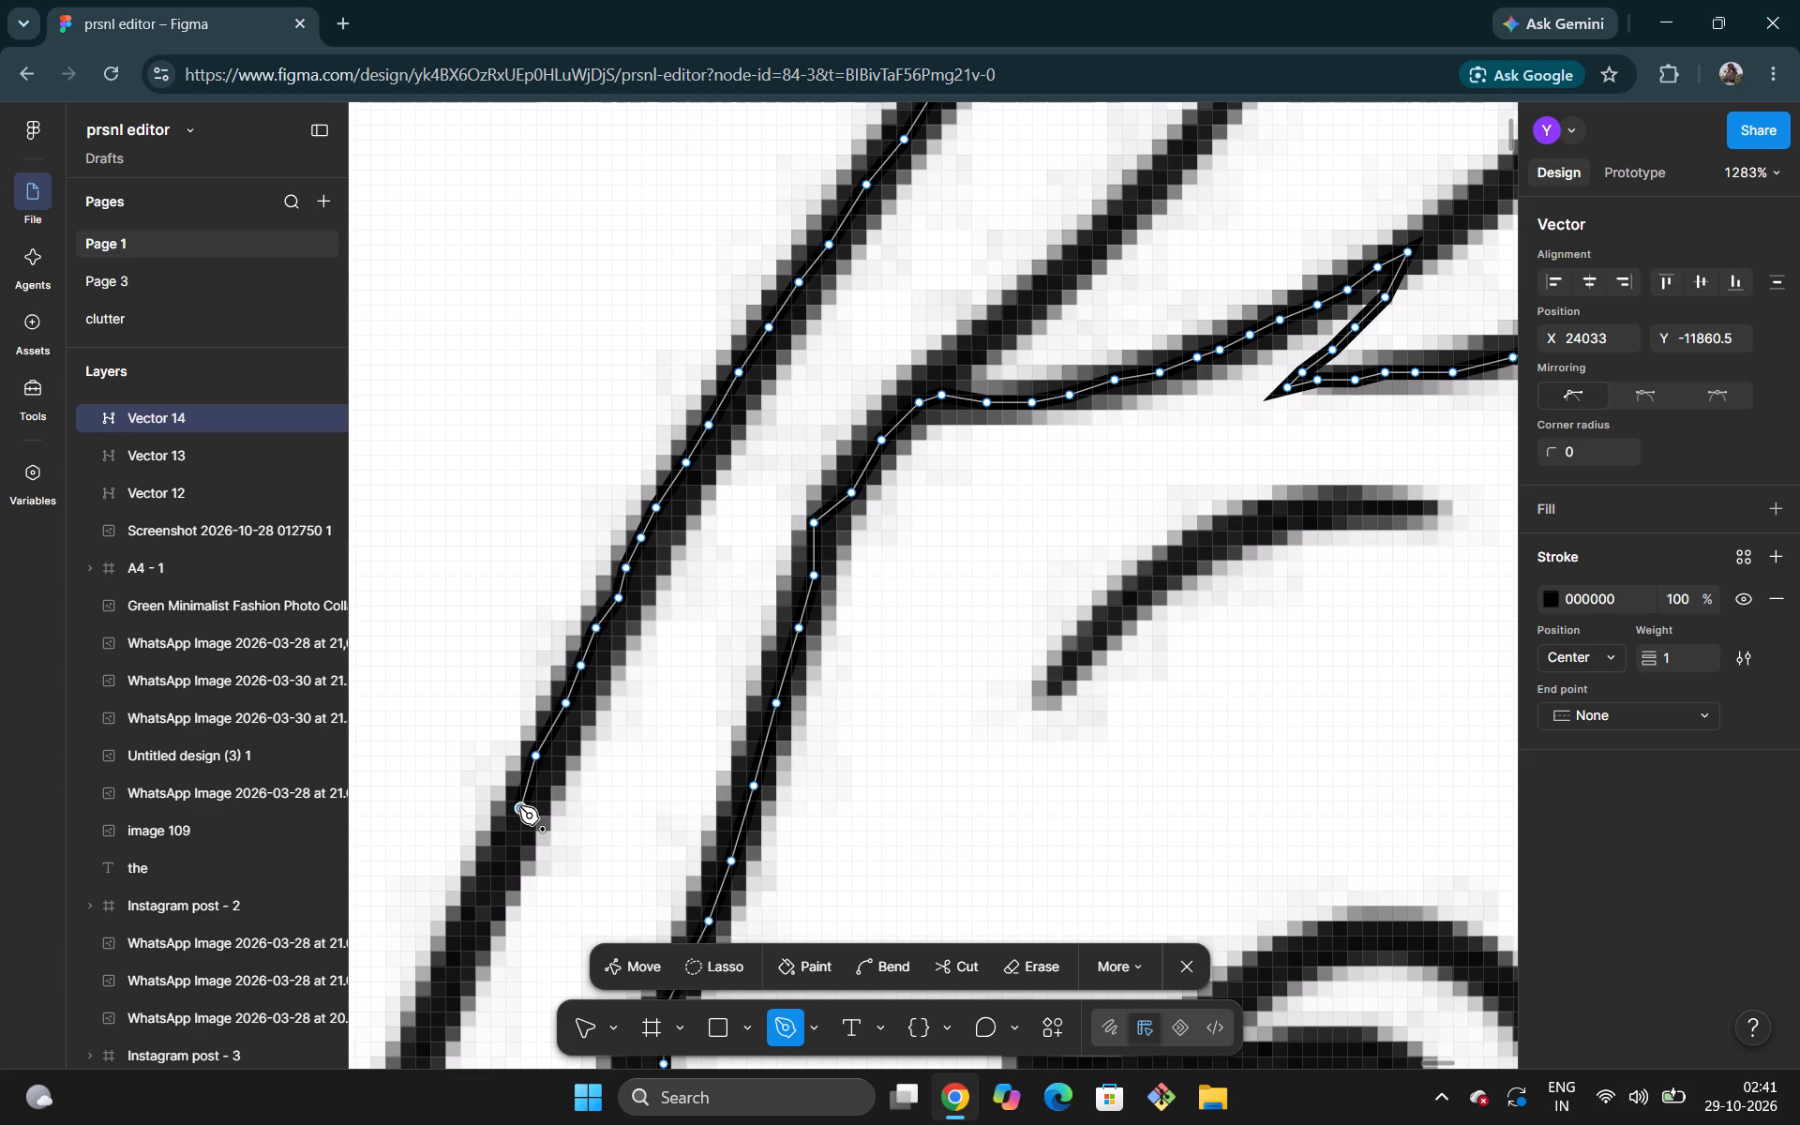
Add four points down the brim line, ending about level with where the diagonal strand branches off the traced hair line.
scroll(519, 806, down, 1)
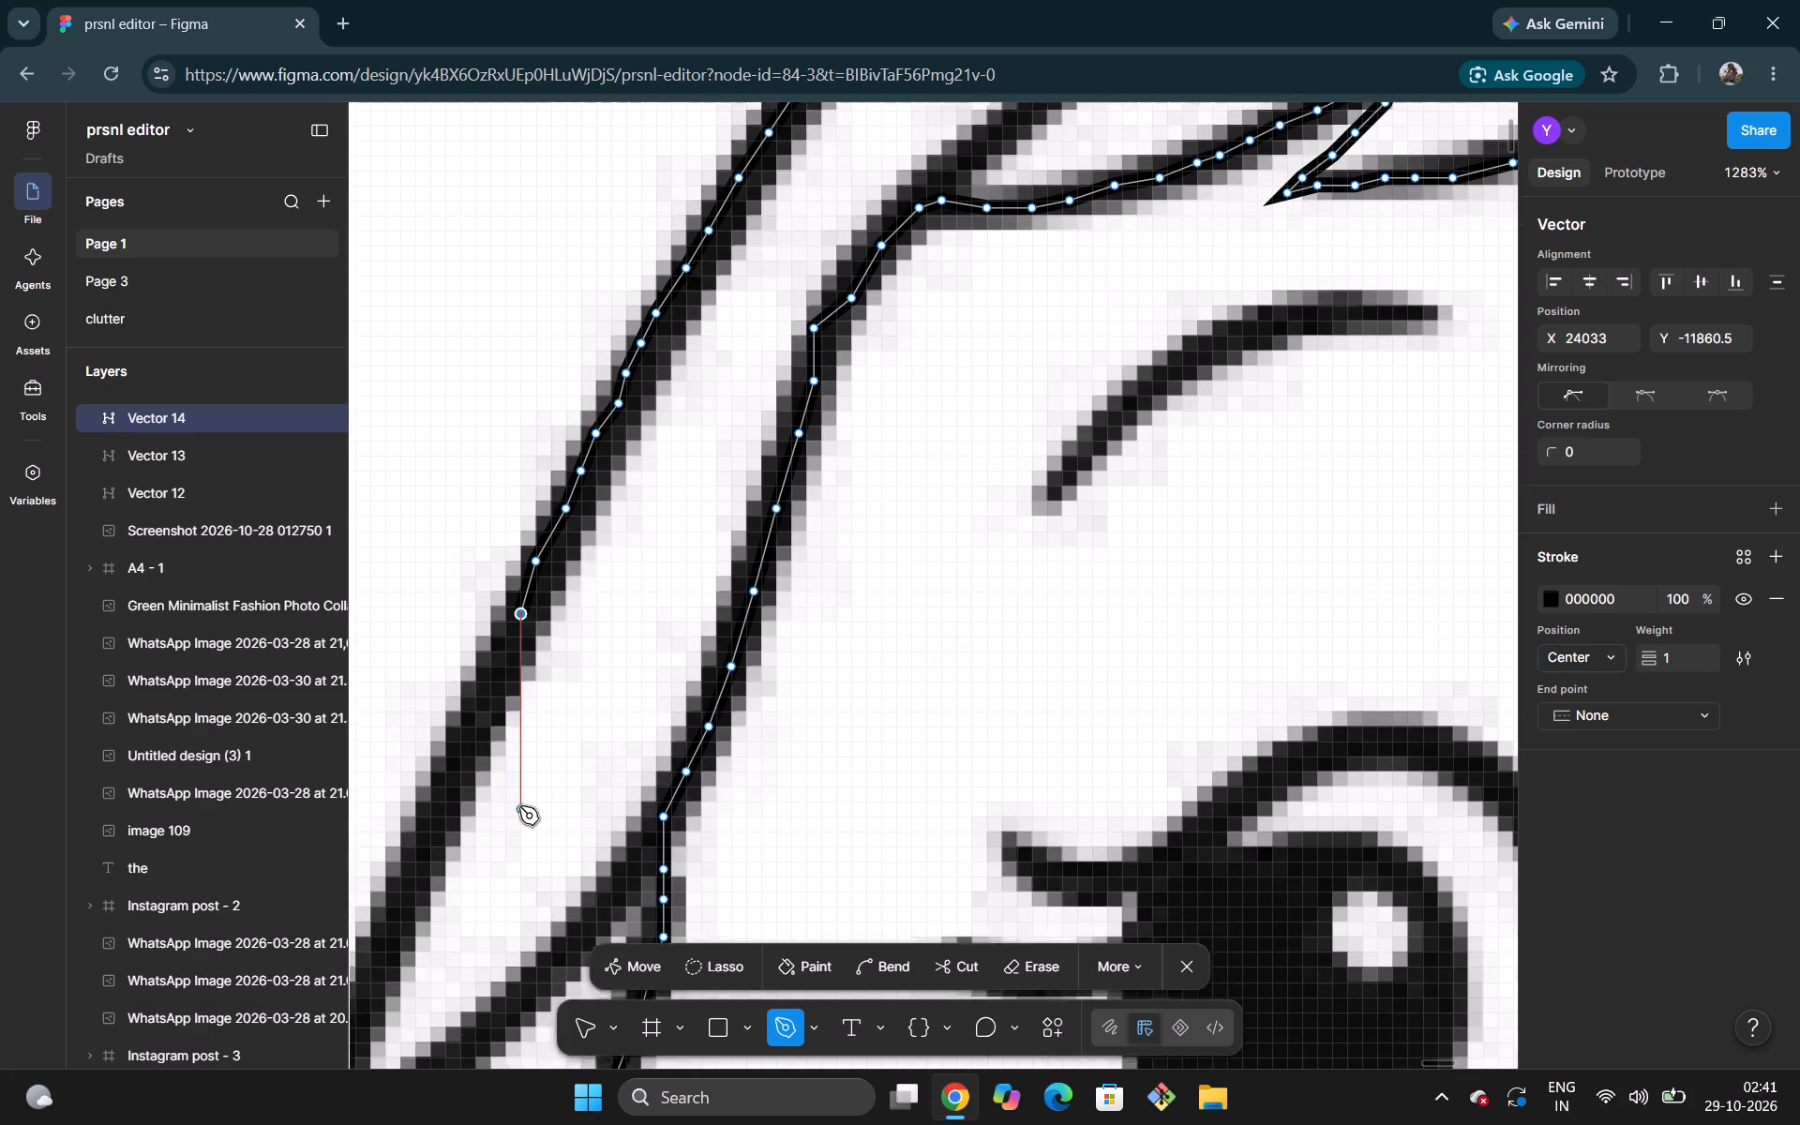
scroll(519, 806, down, 1)
scroll(586, 759, right, 1)
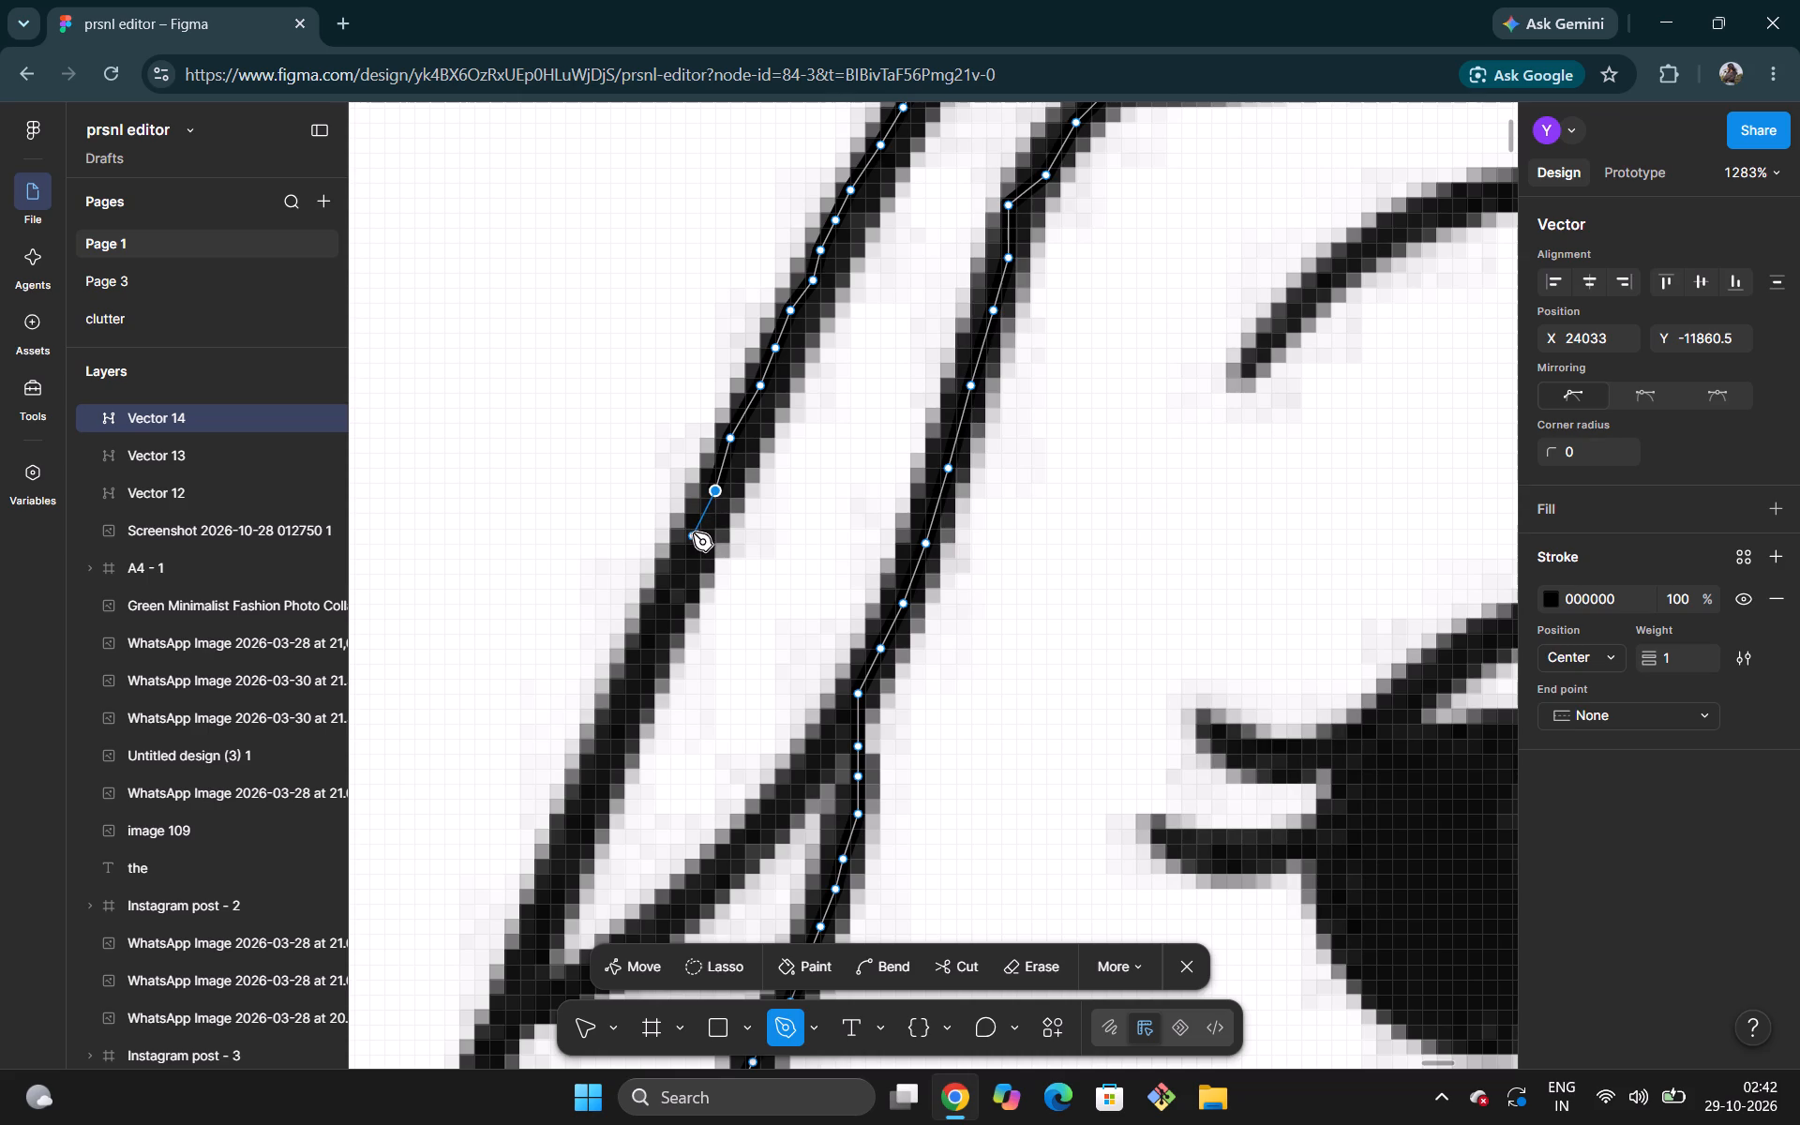
click(694, 532)
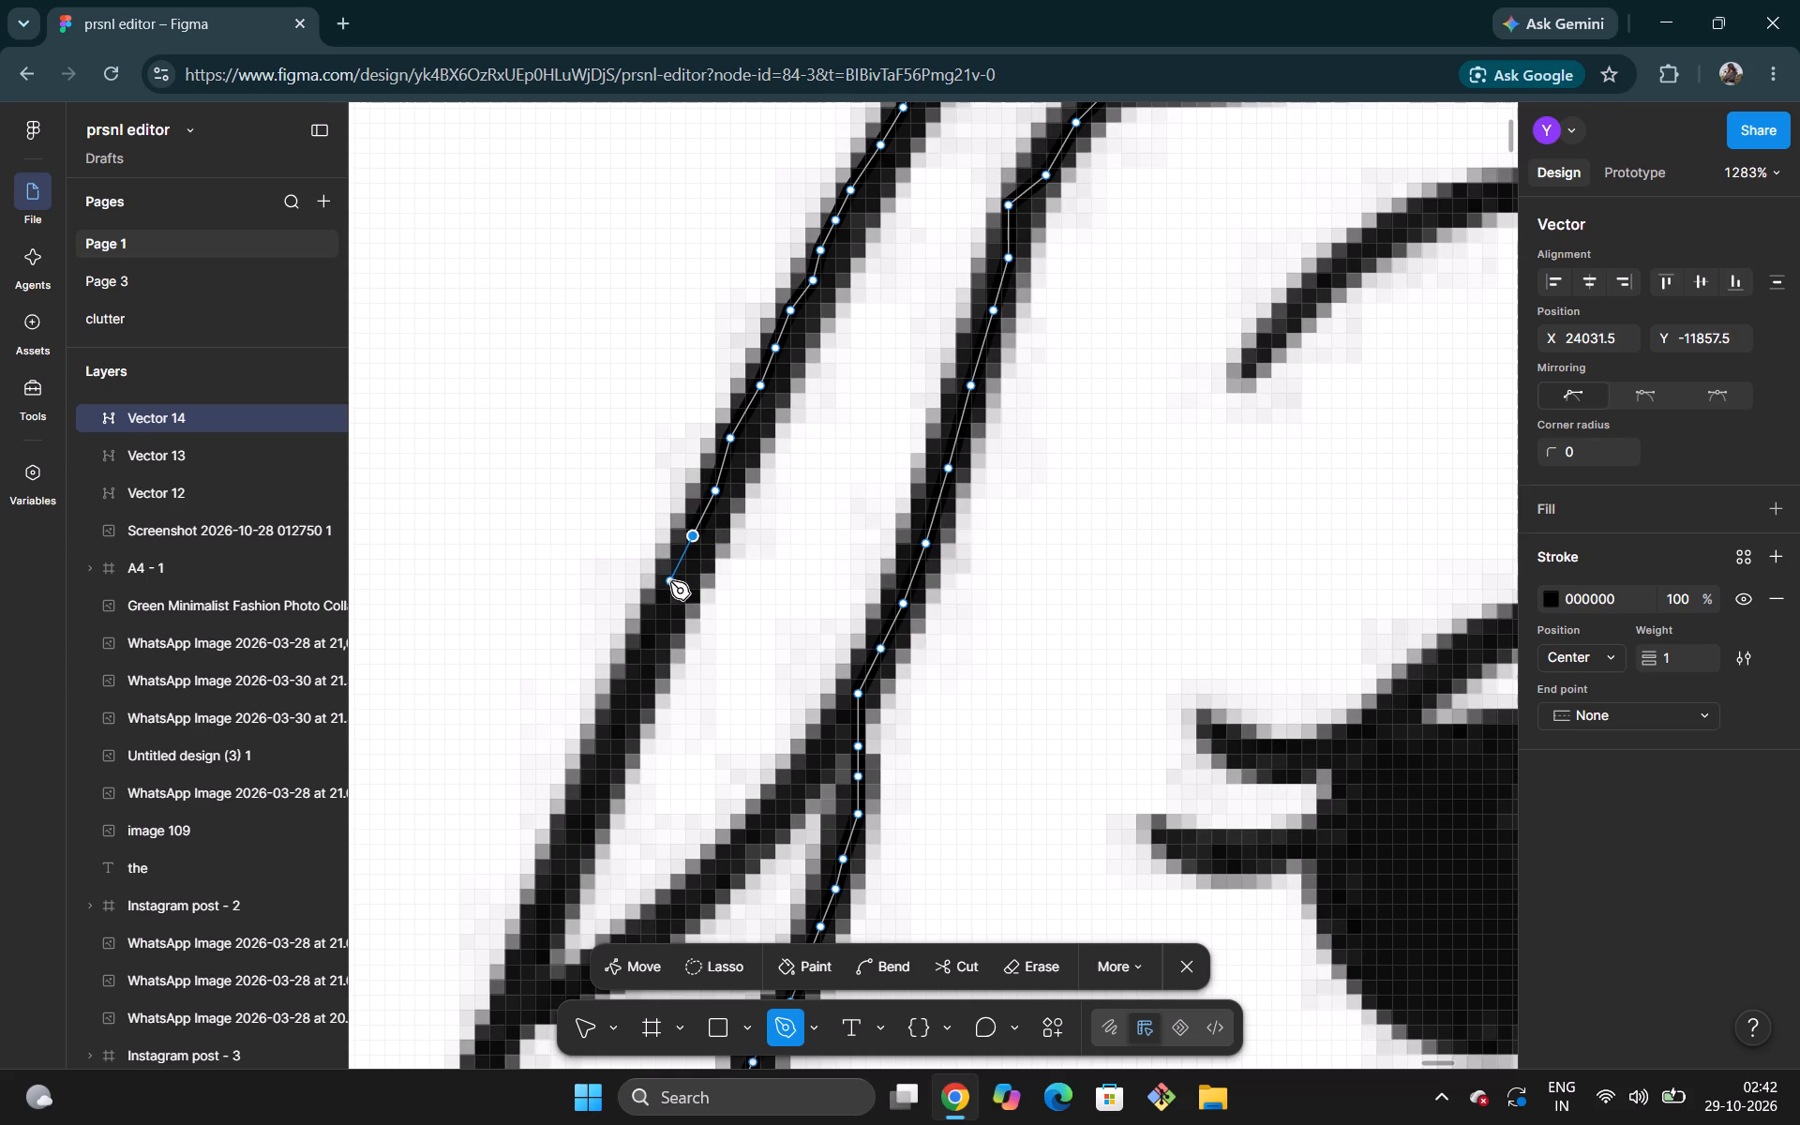
click(672, 581)
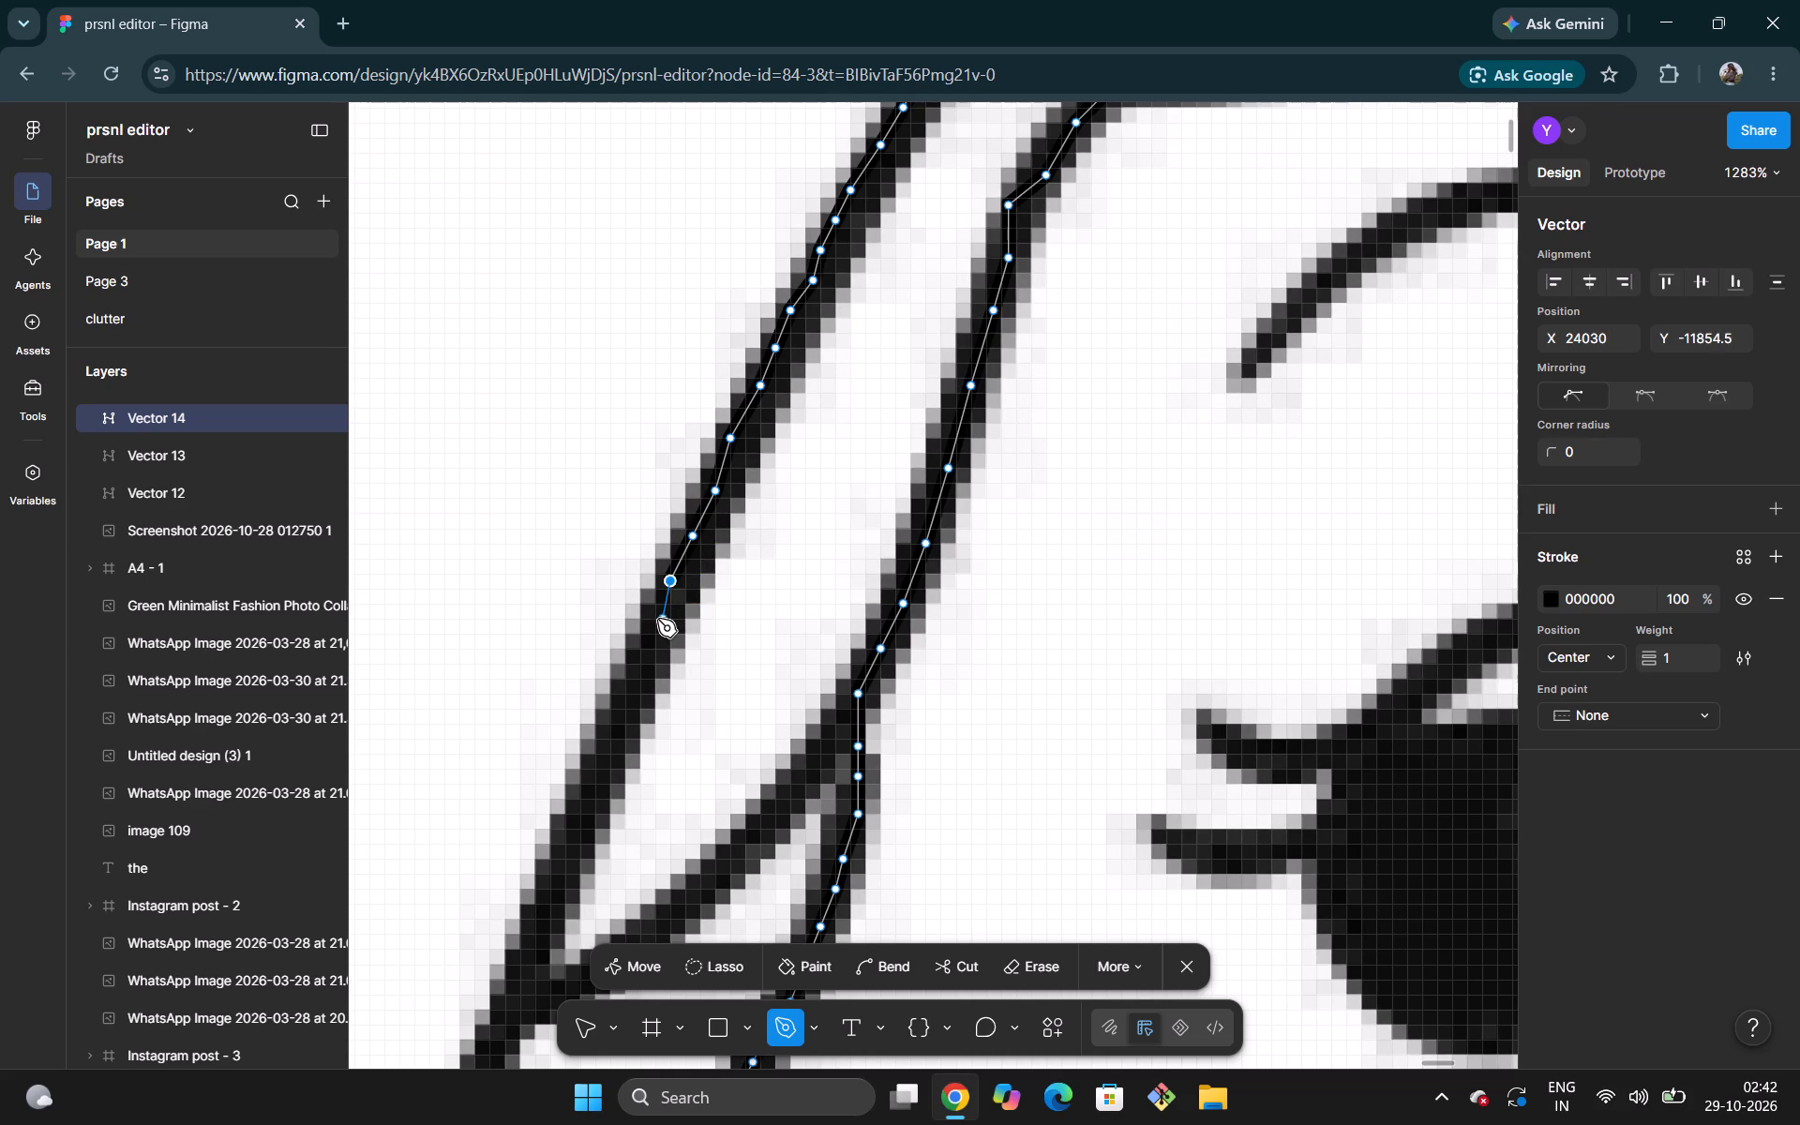
click(657, 619)
scroll(657, 619, down, 1)
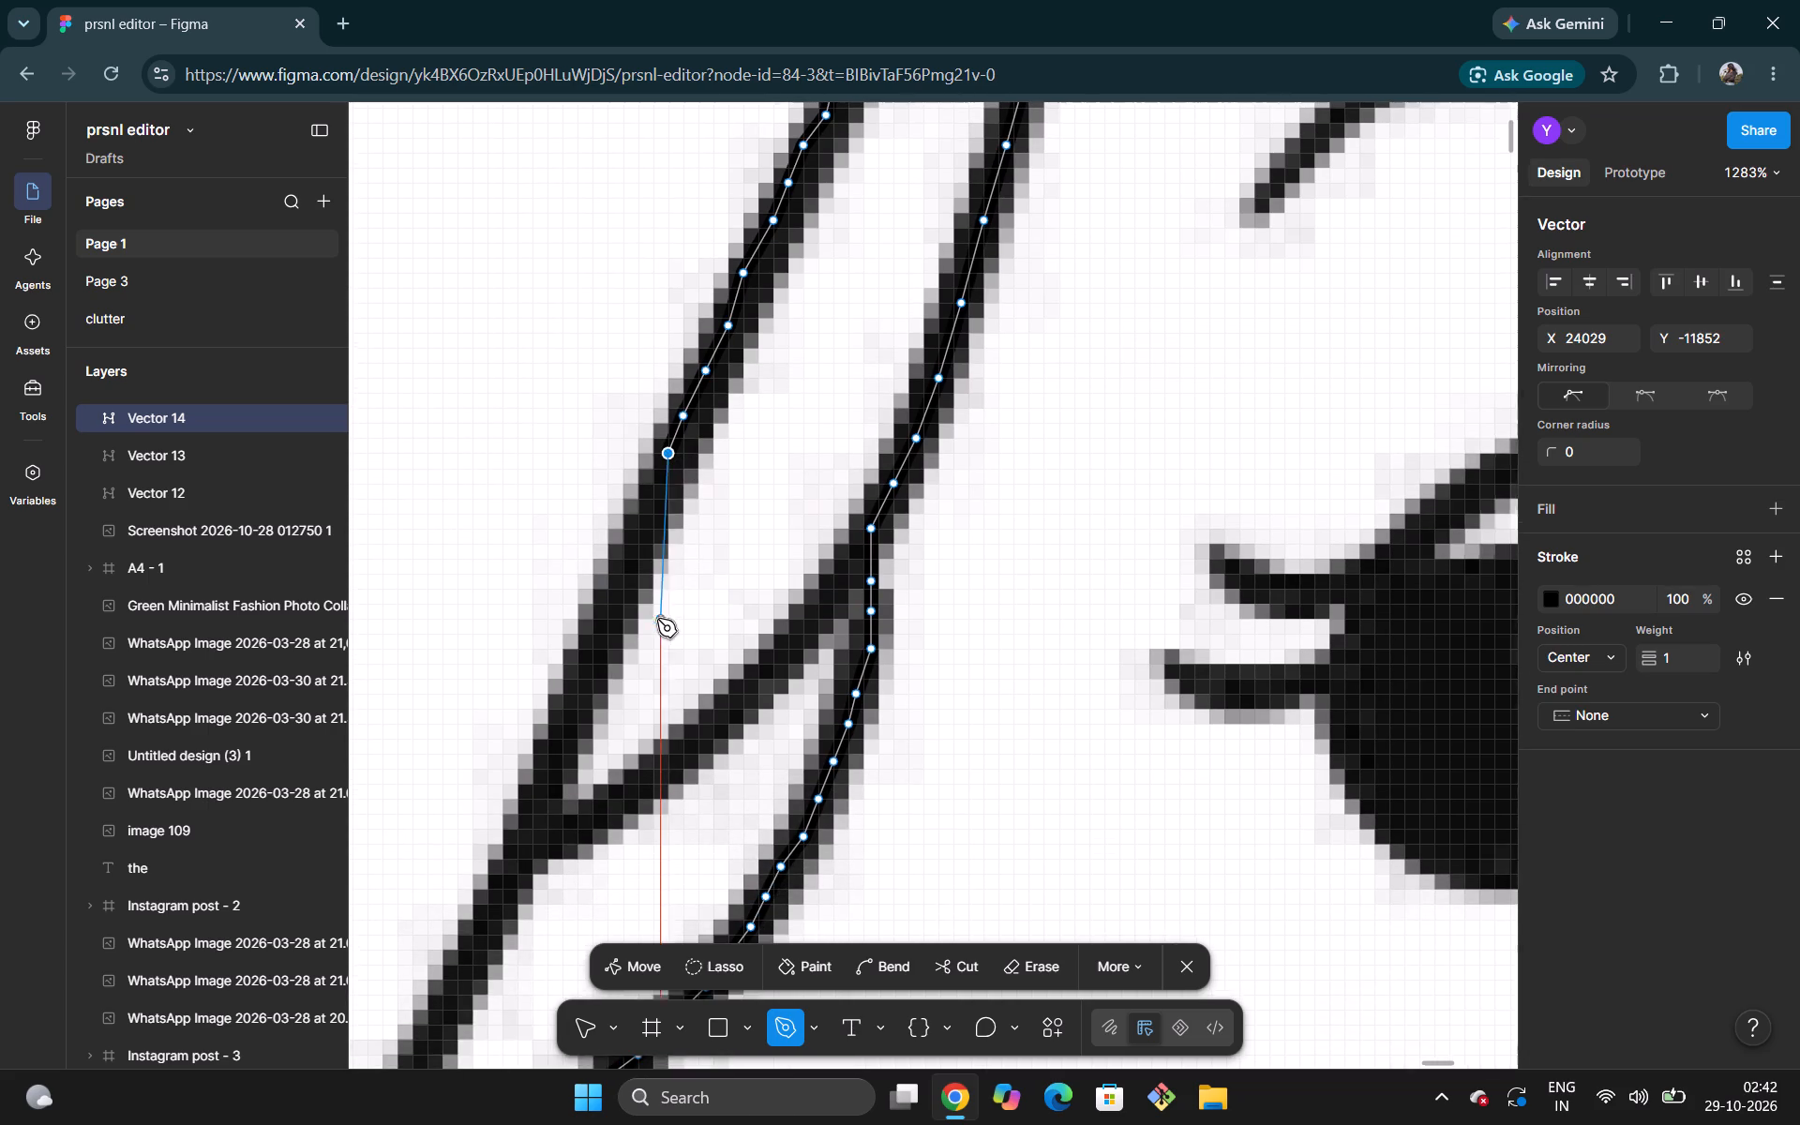
scroll(657, 619, down, 1)
click(736, 495)
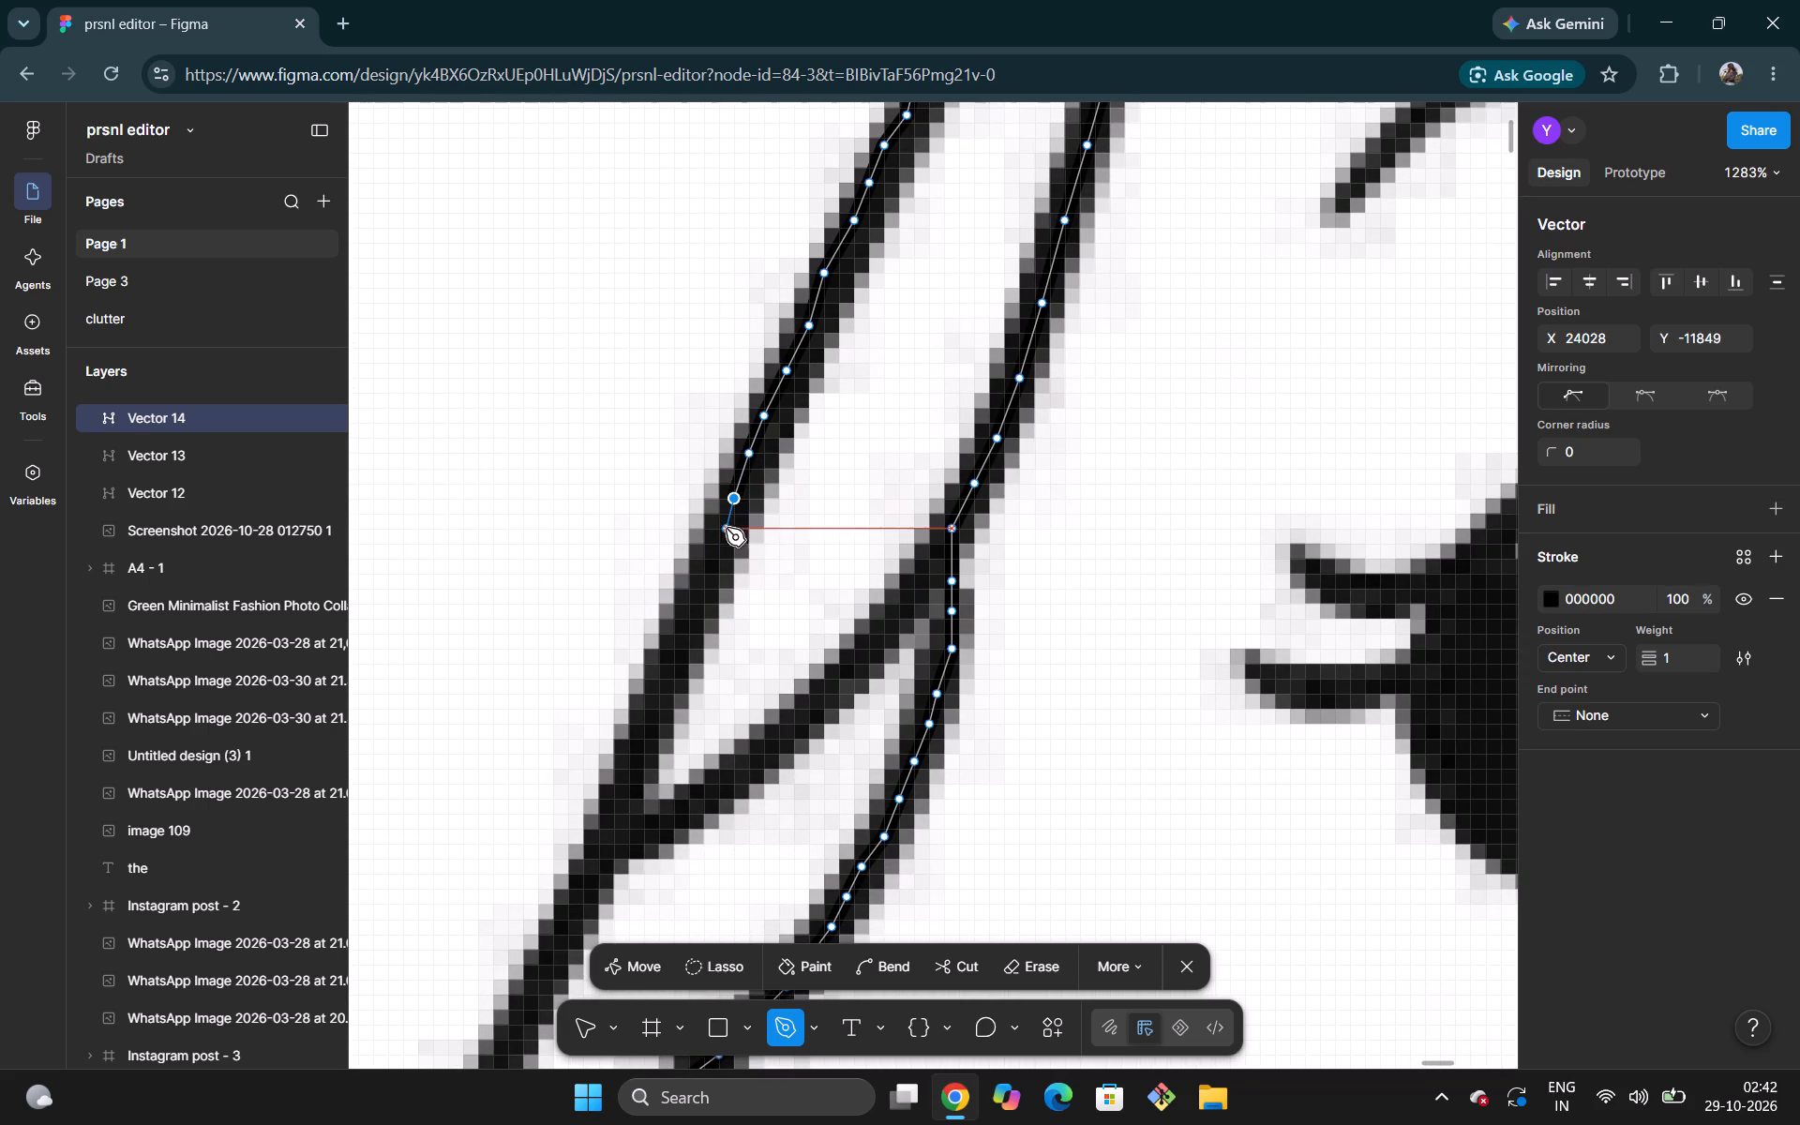
Trace the brim line with seven closely spaced points down to the junction where the diagonal strand meets it.
click(720, 537)
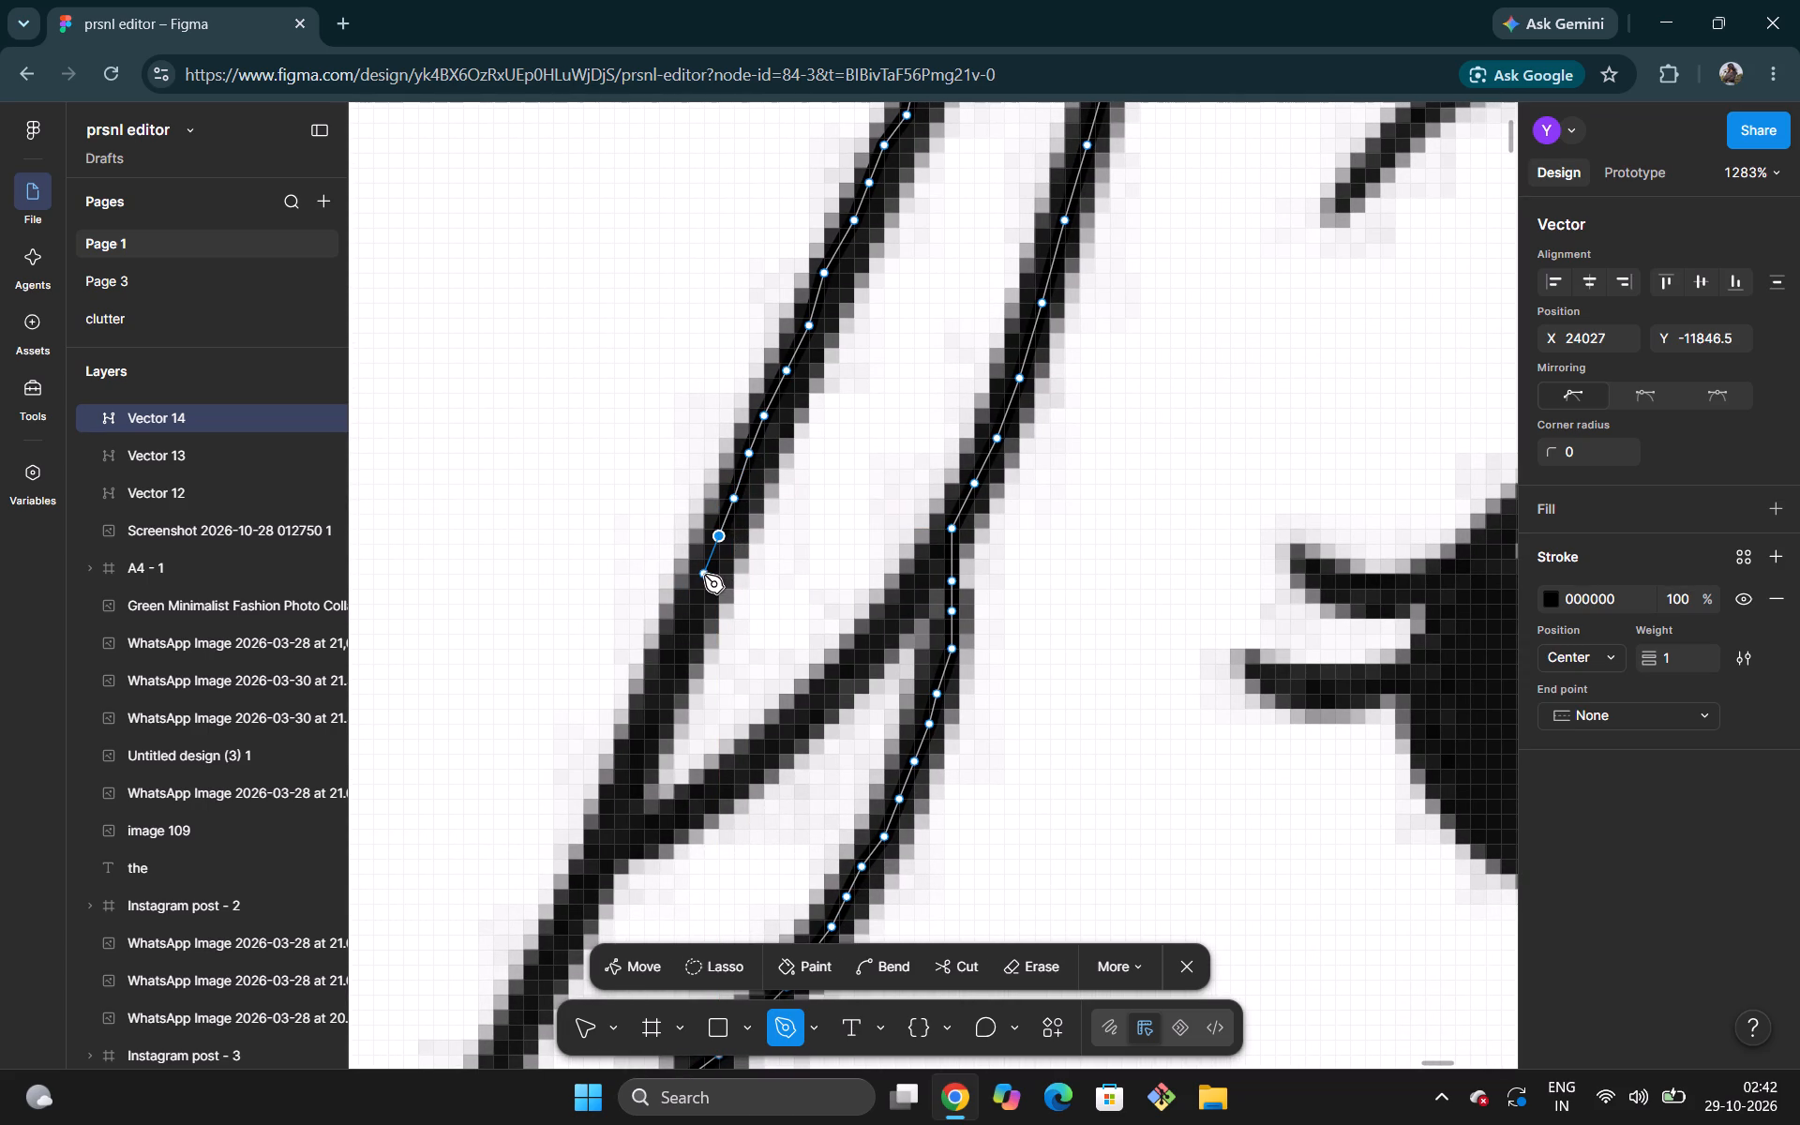
click(704, 575)
click(682, 626)
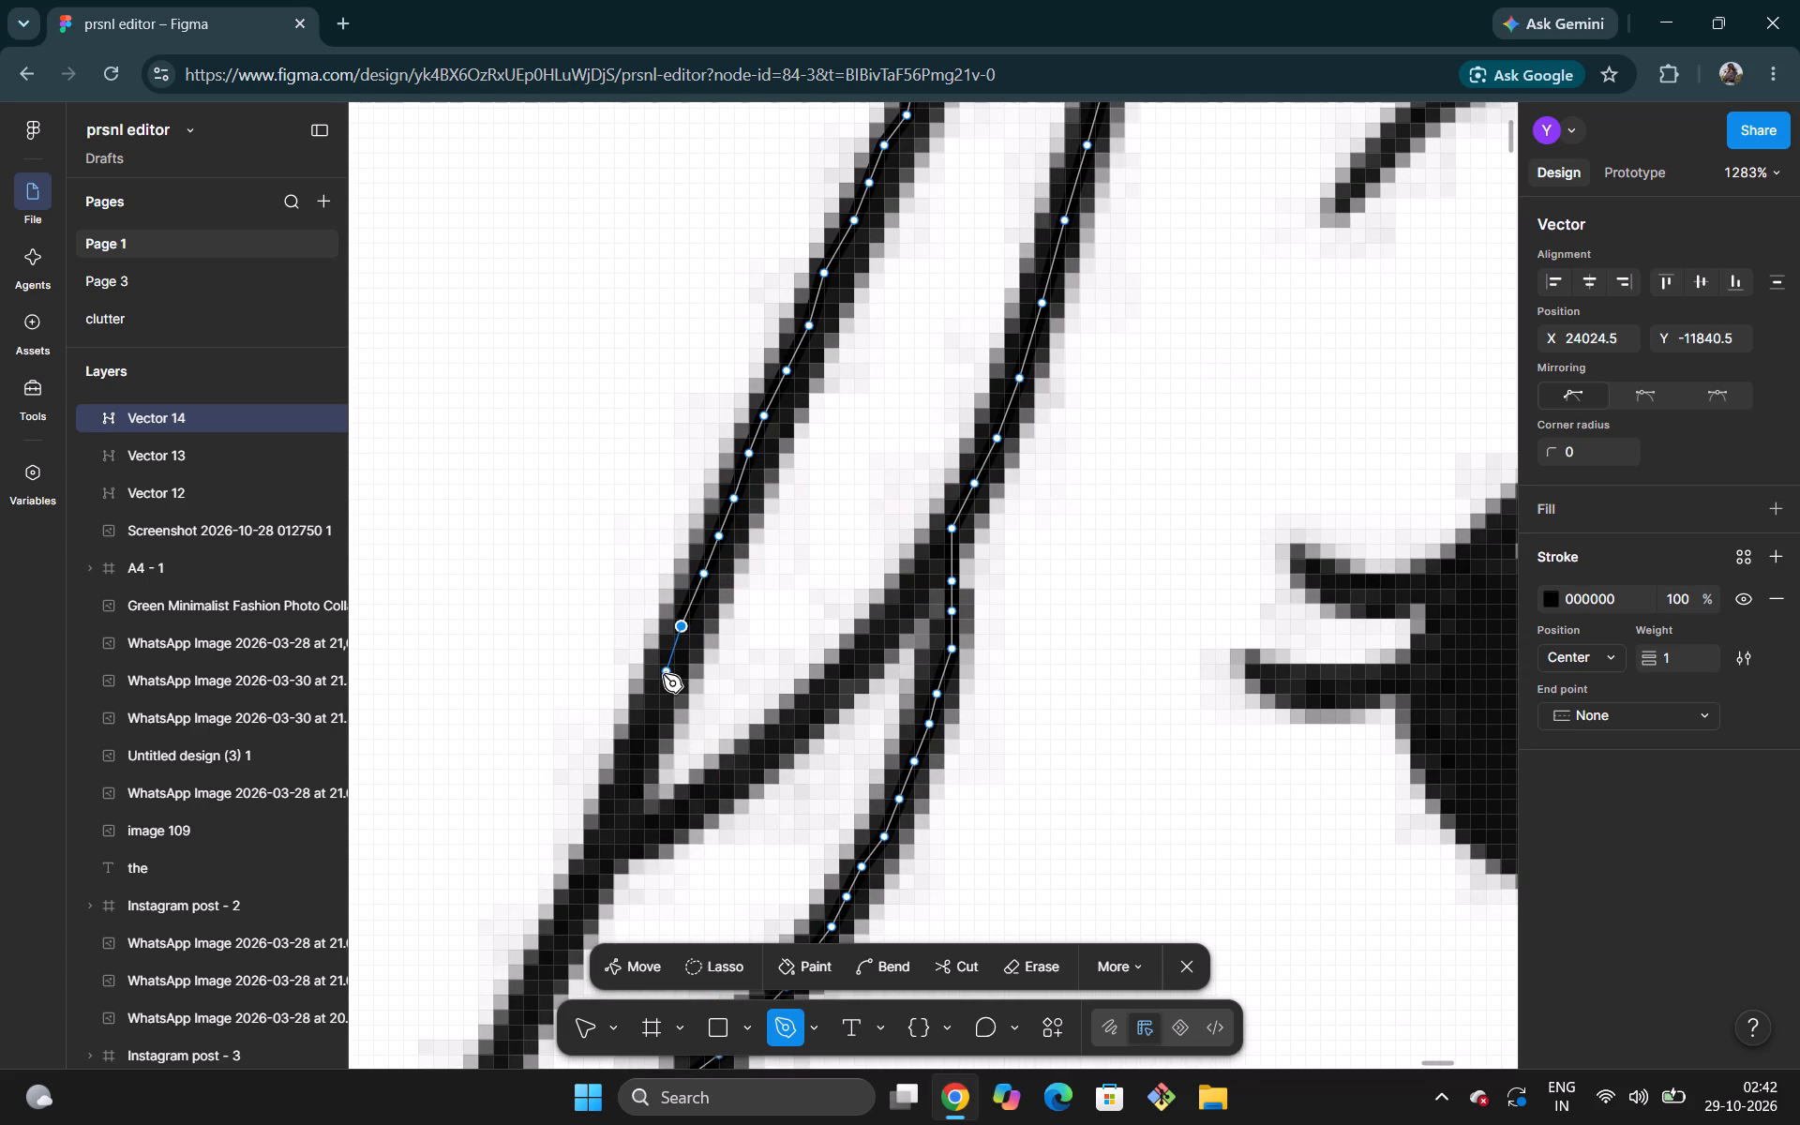
click(660, 674)
click(645, 714)
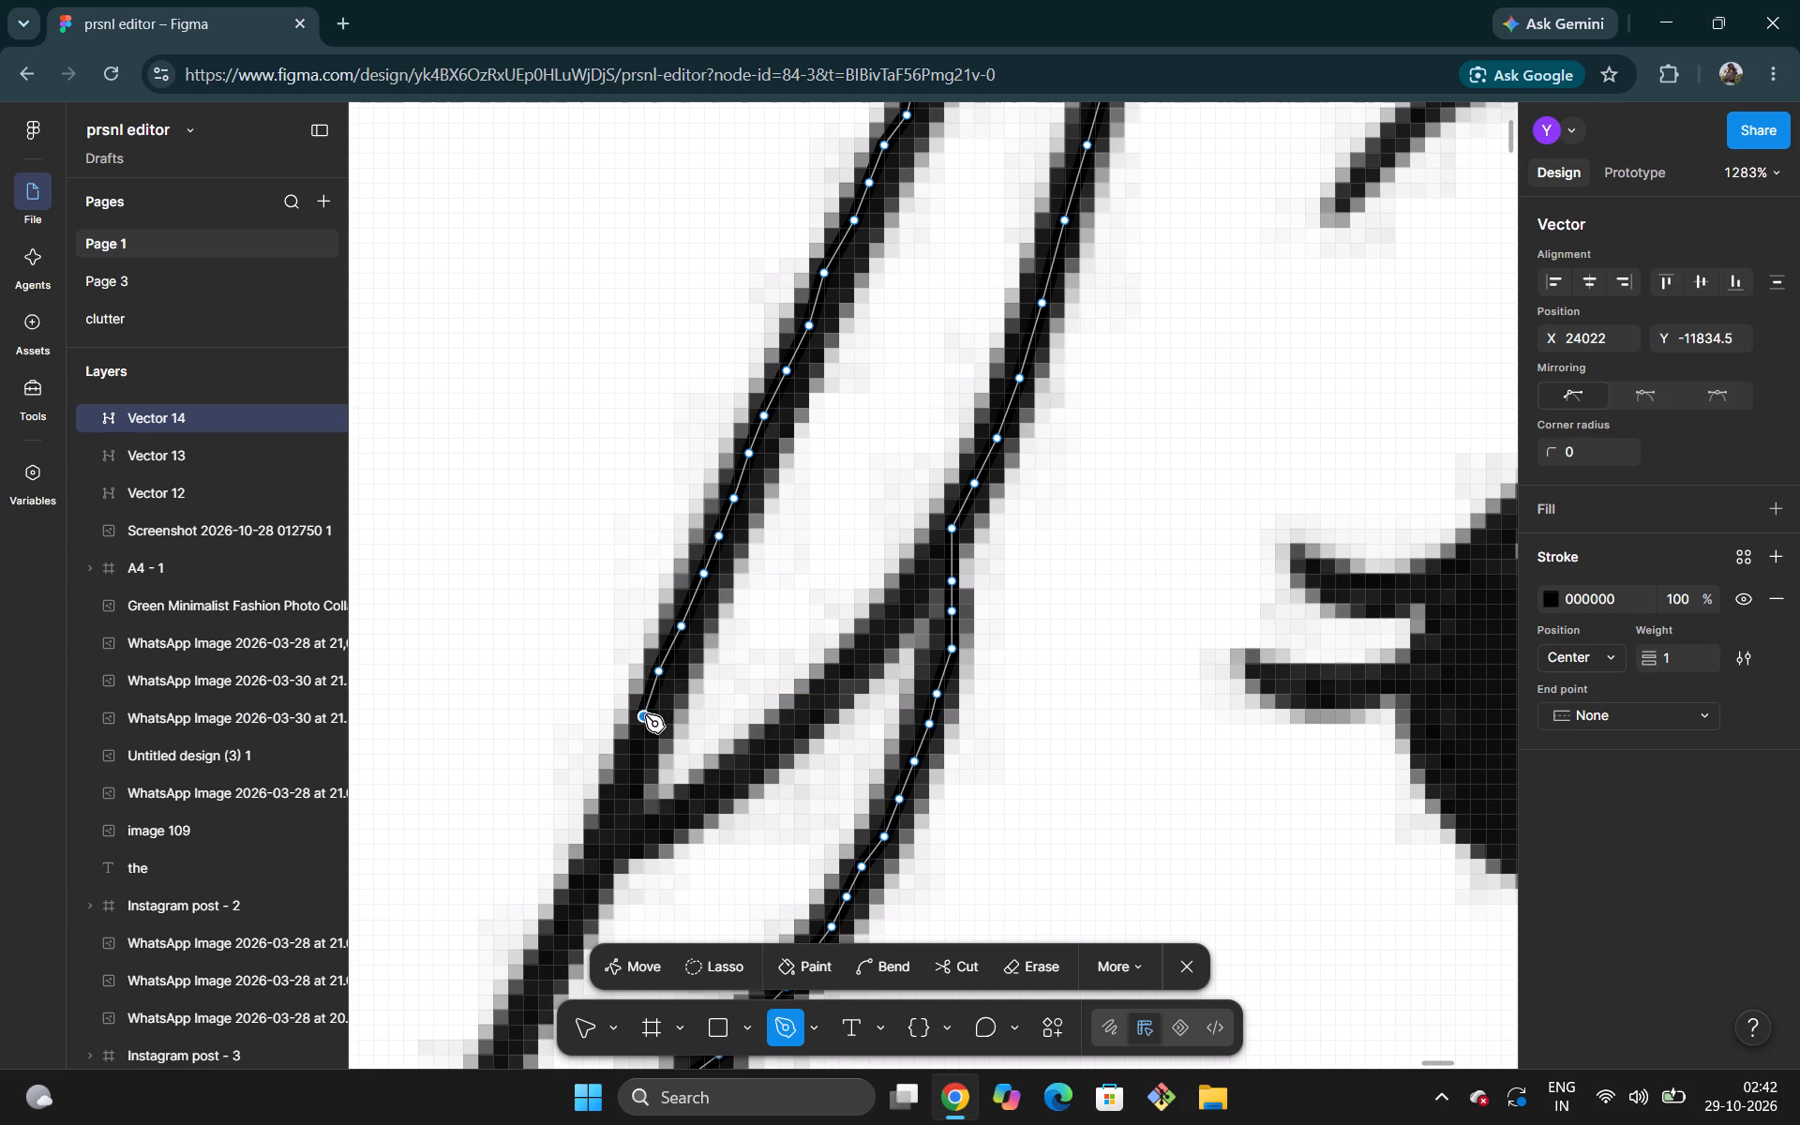
click(635, 753)
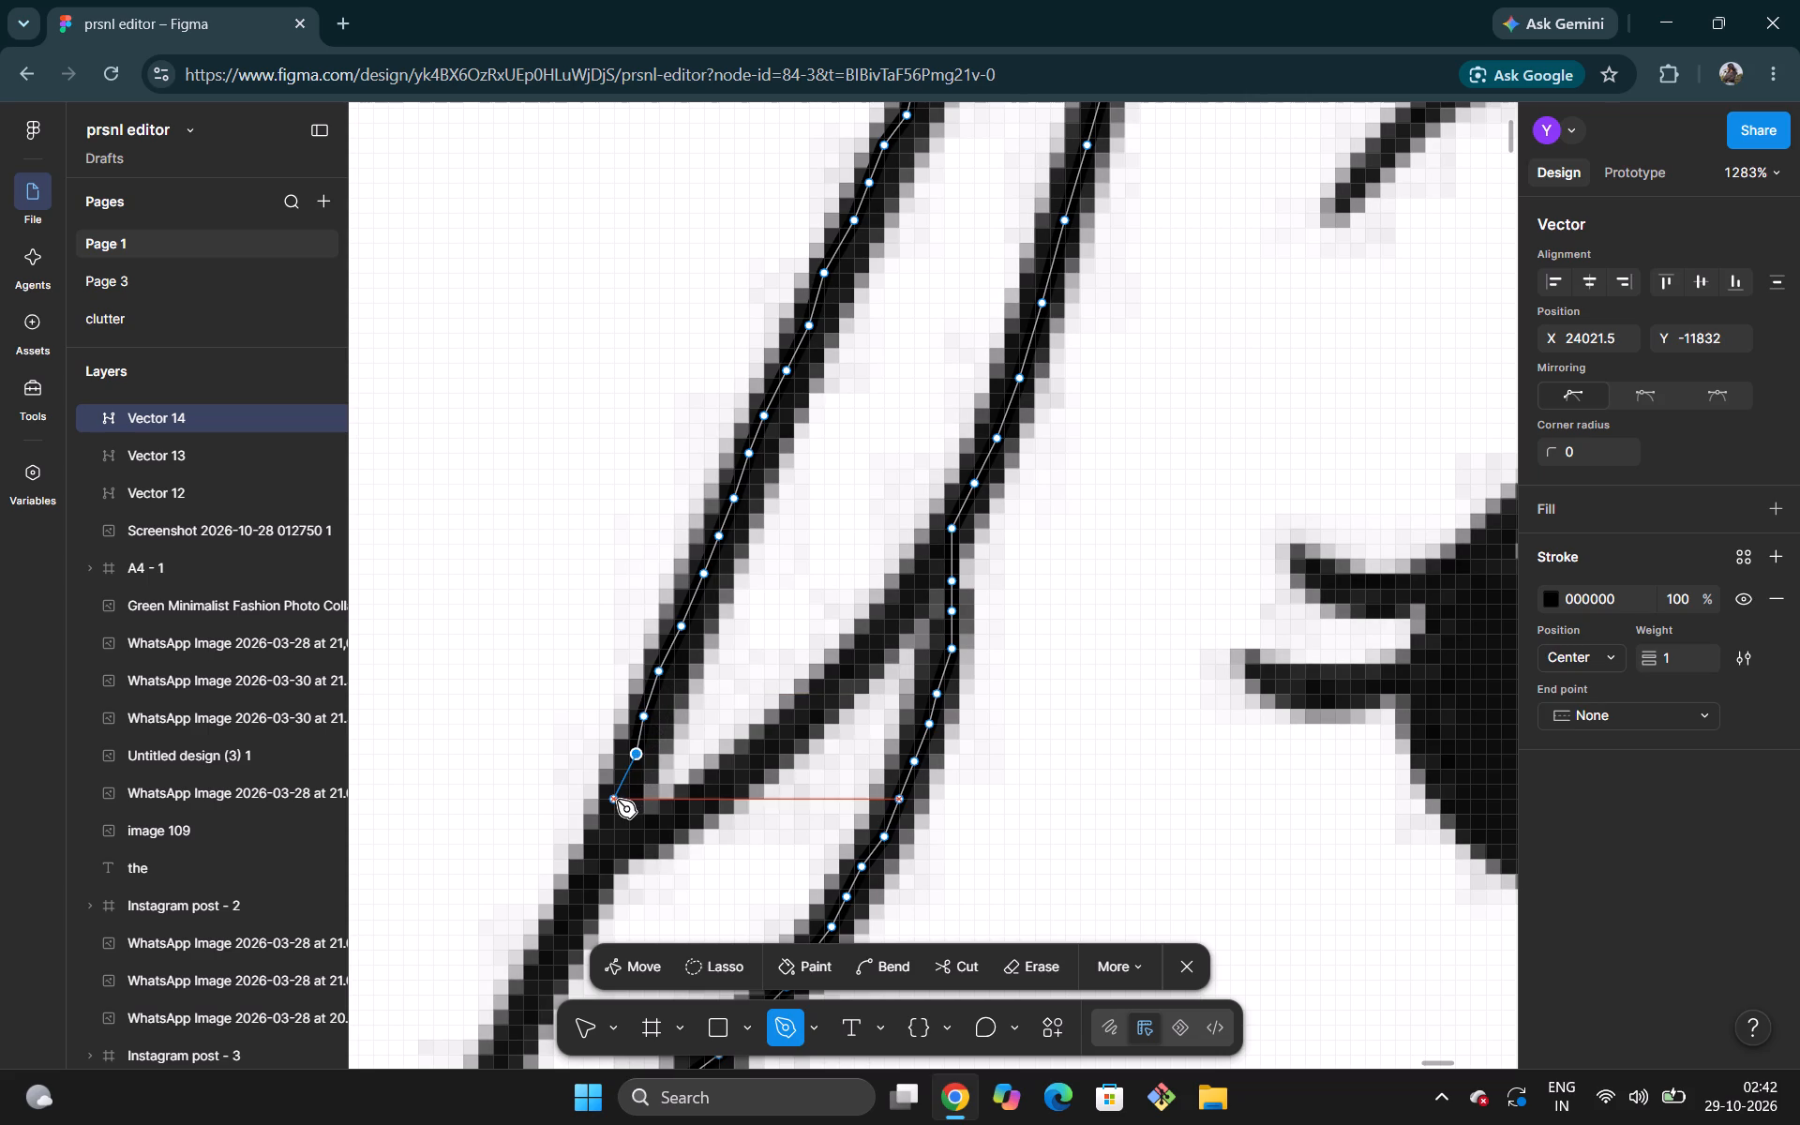
click(617, 800)
Continue the brim line below the diagonal strand's junction with five points, following it down toward the hair outline's starting point.
scroll(617, 800, right, 1)
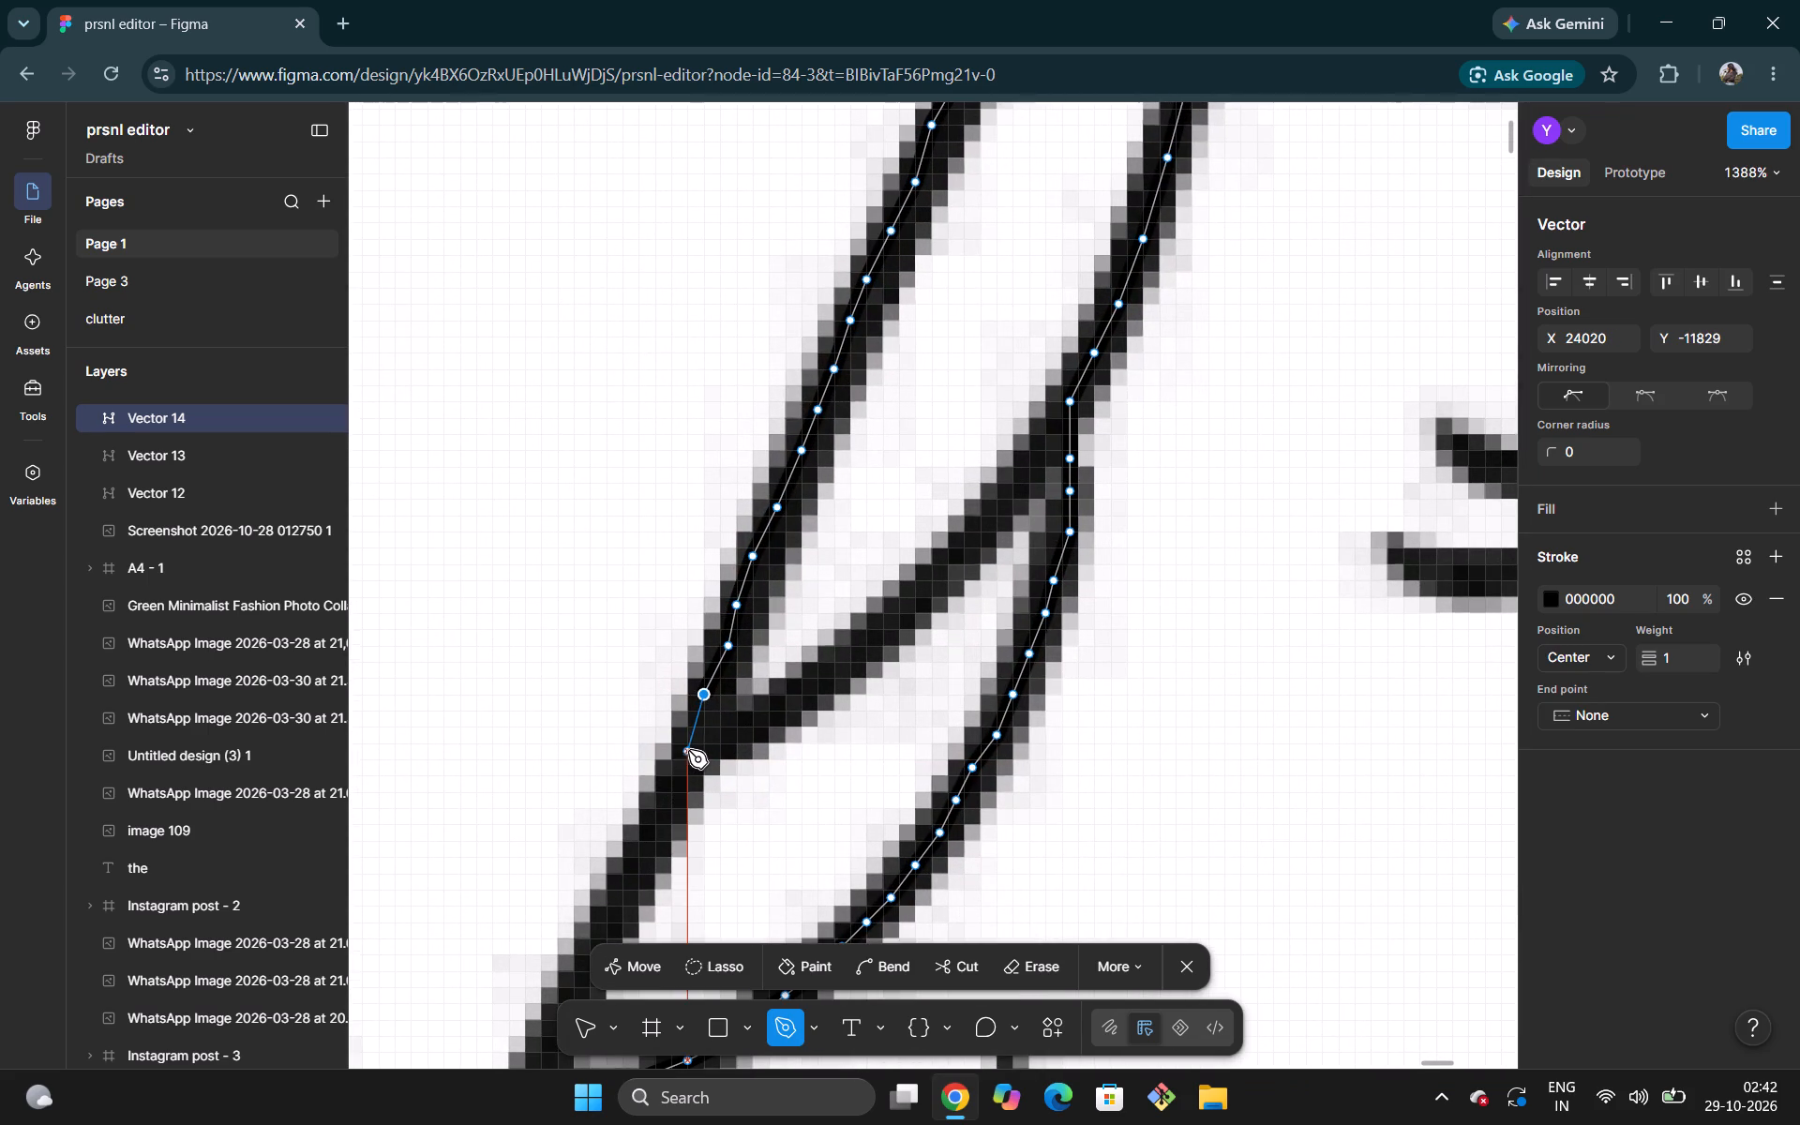
click(689, 749)
click(664, 805)
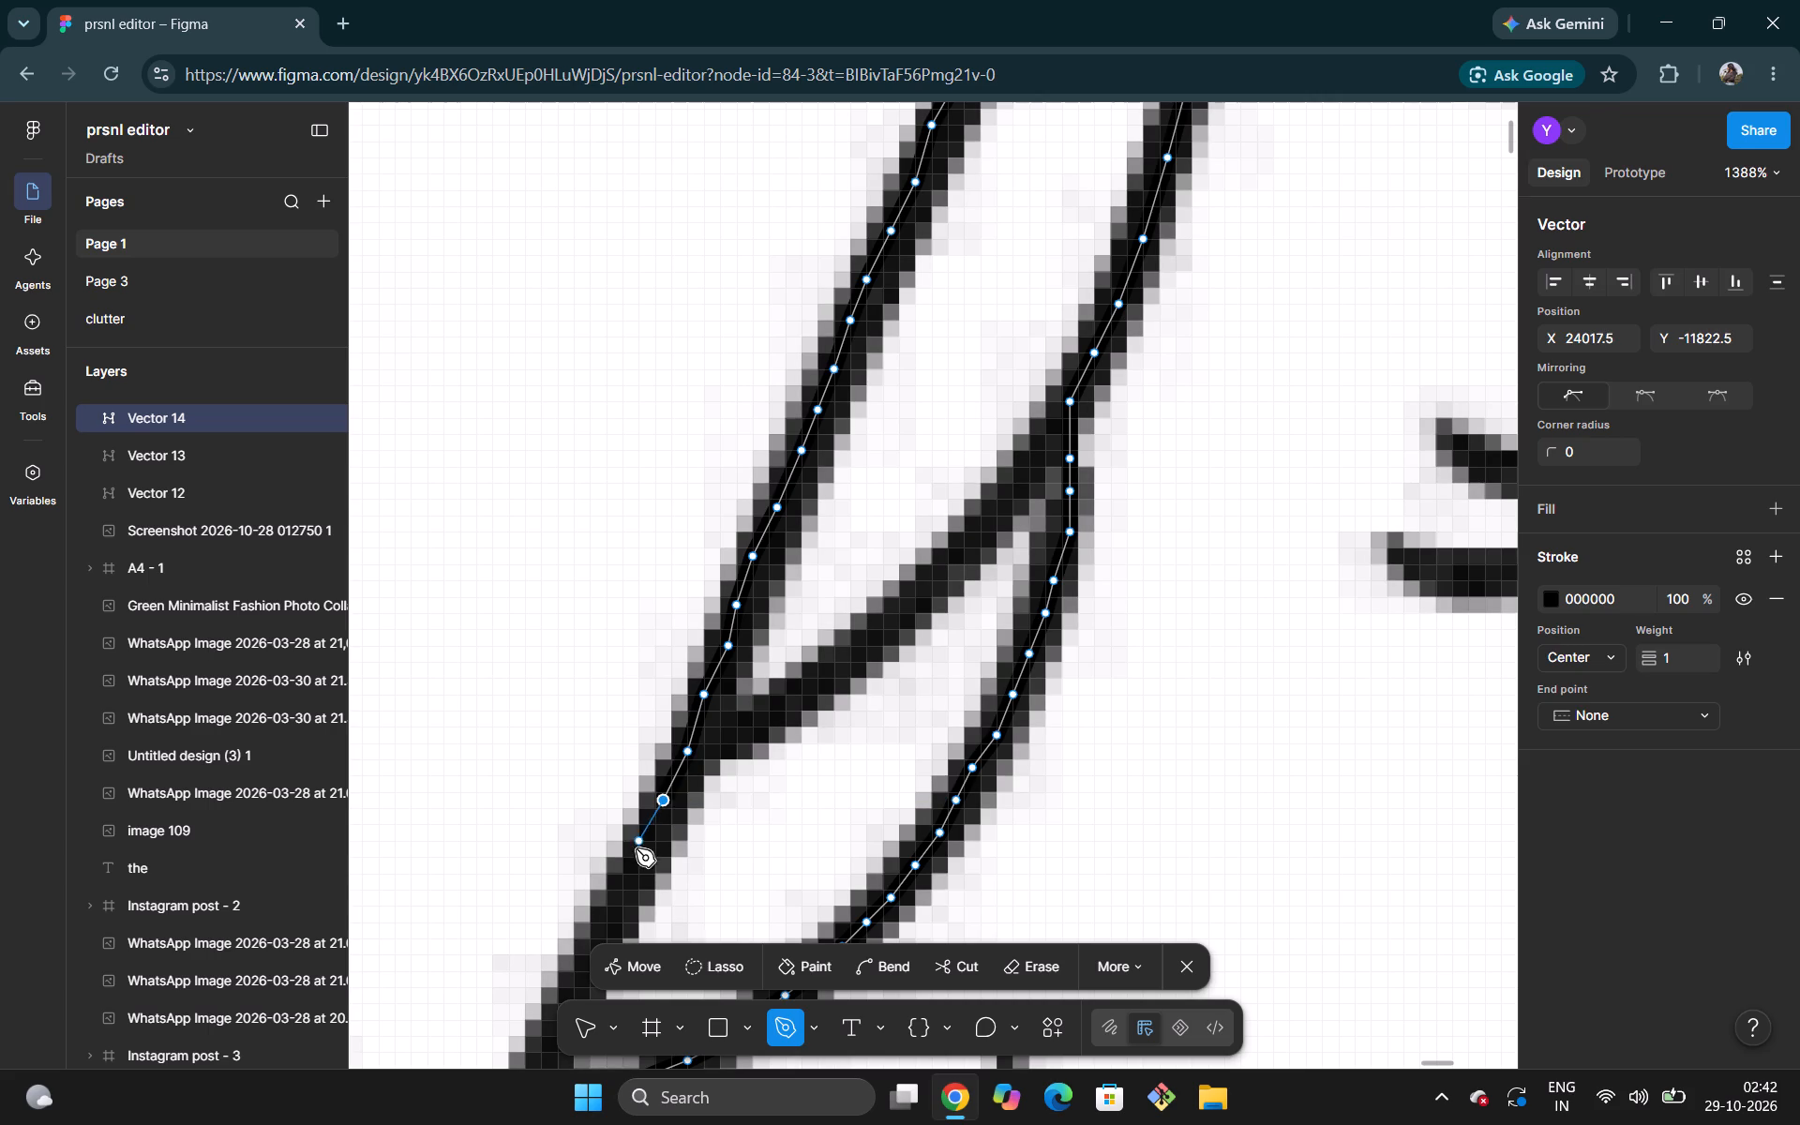
click(631, 873)
scroll(631, 873, down, 2)
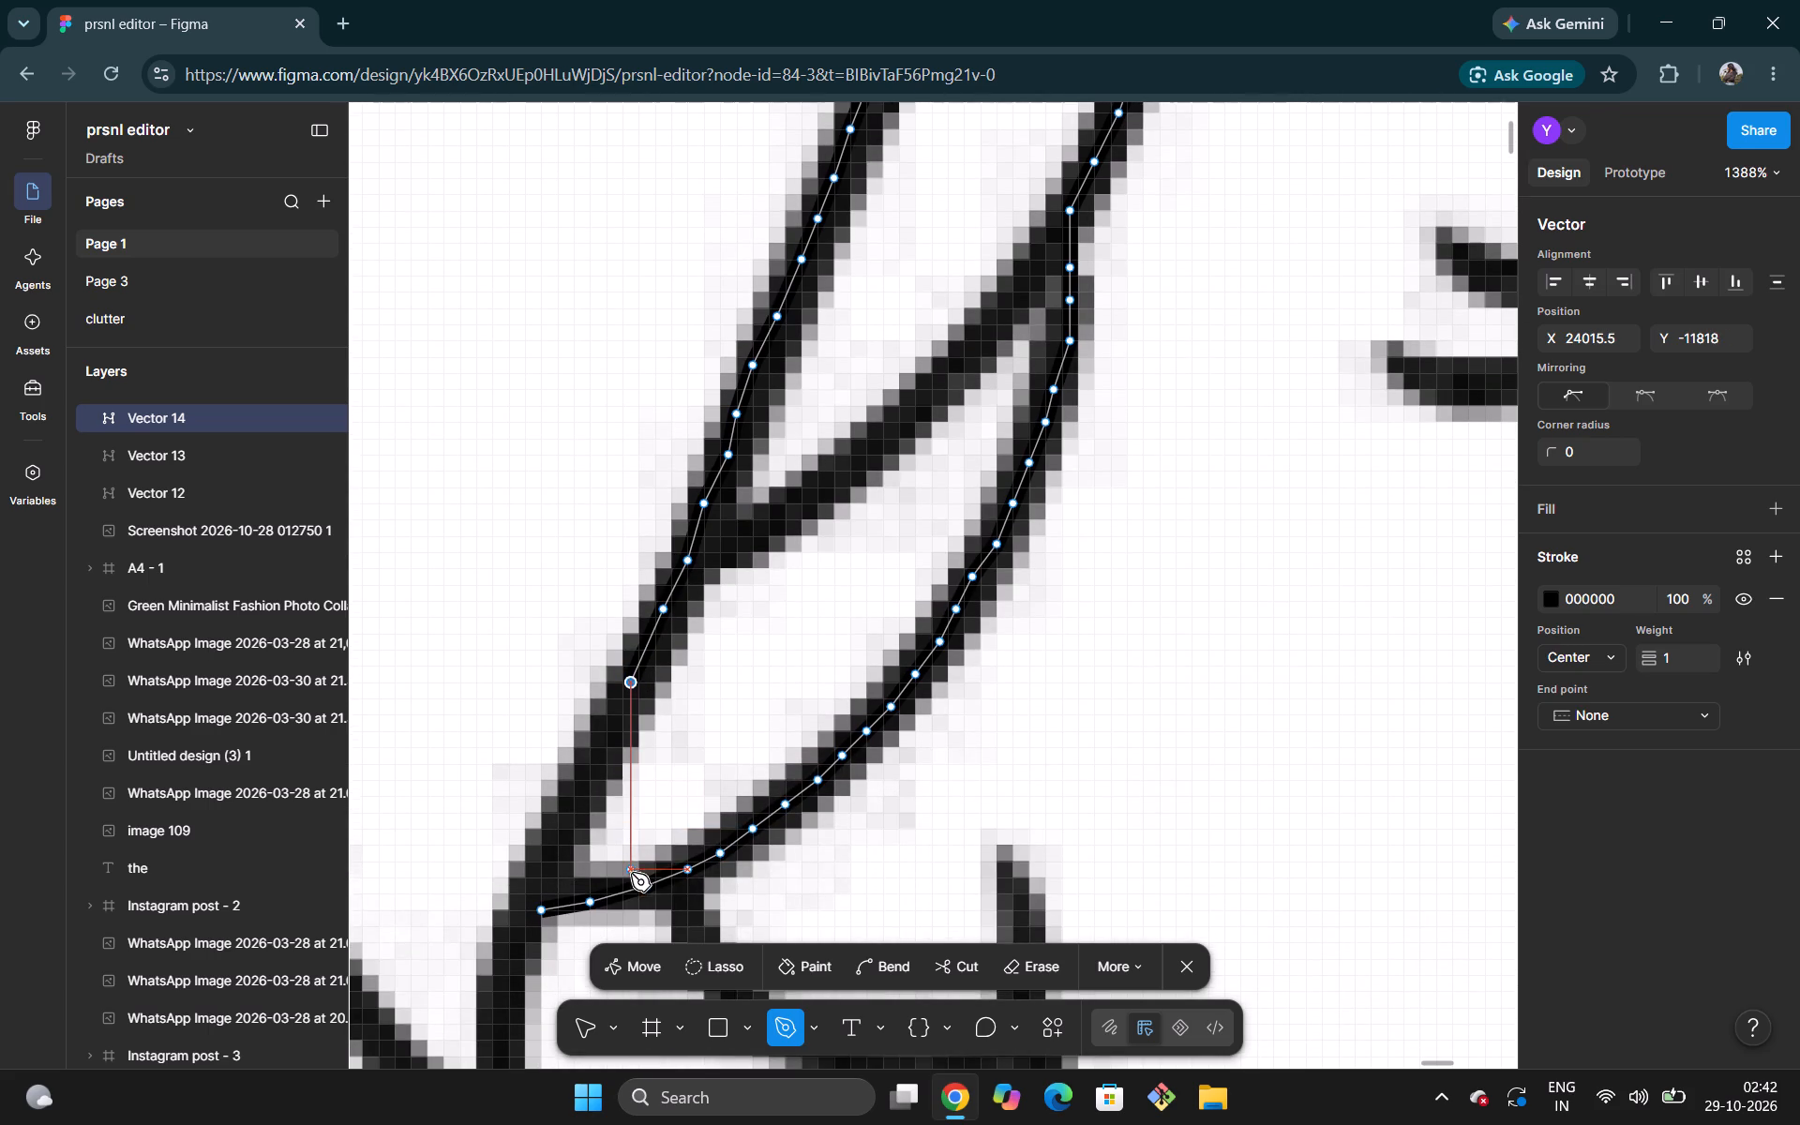
click(602, 727)
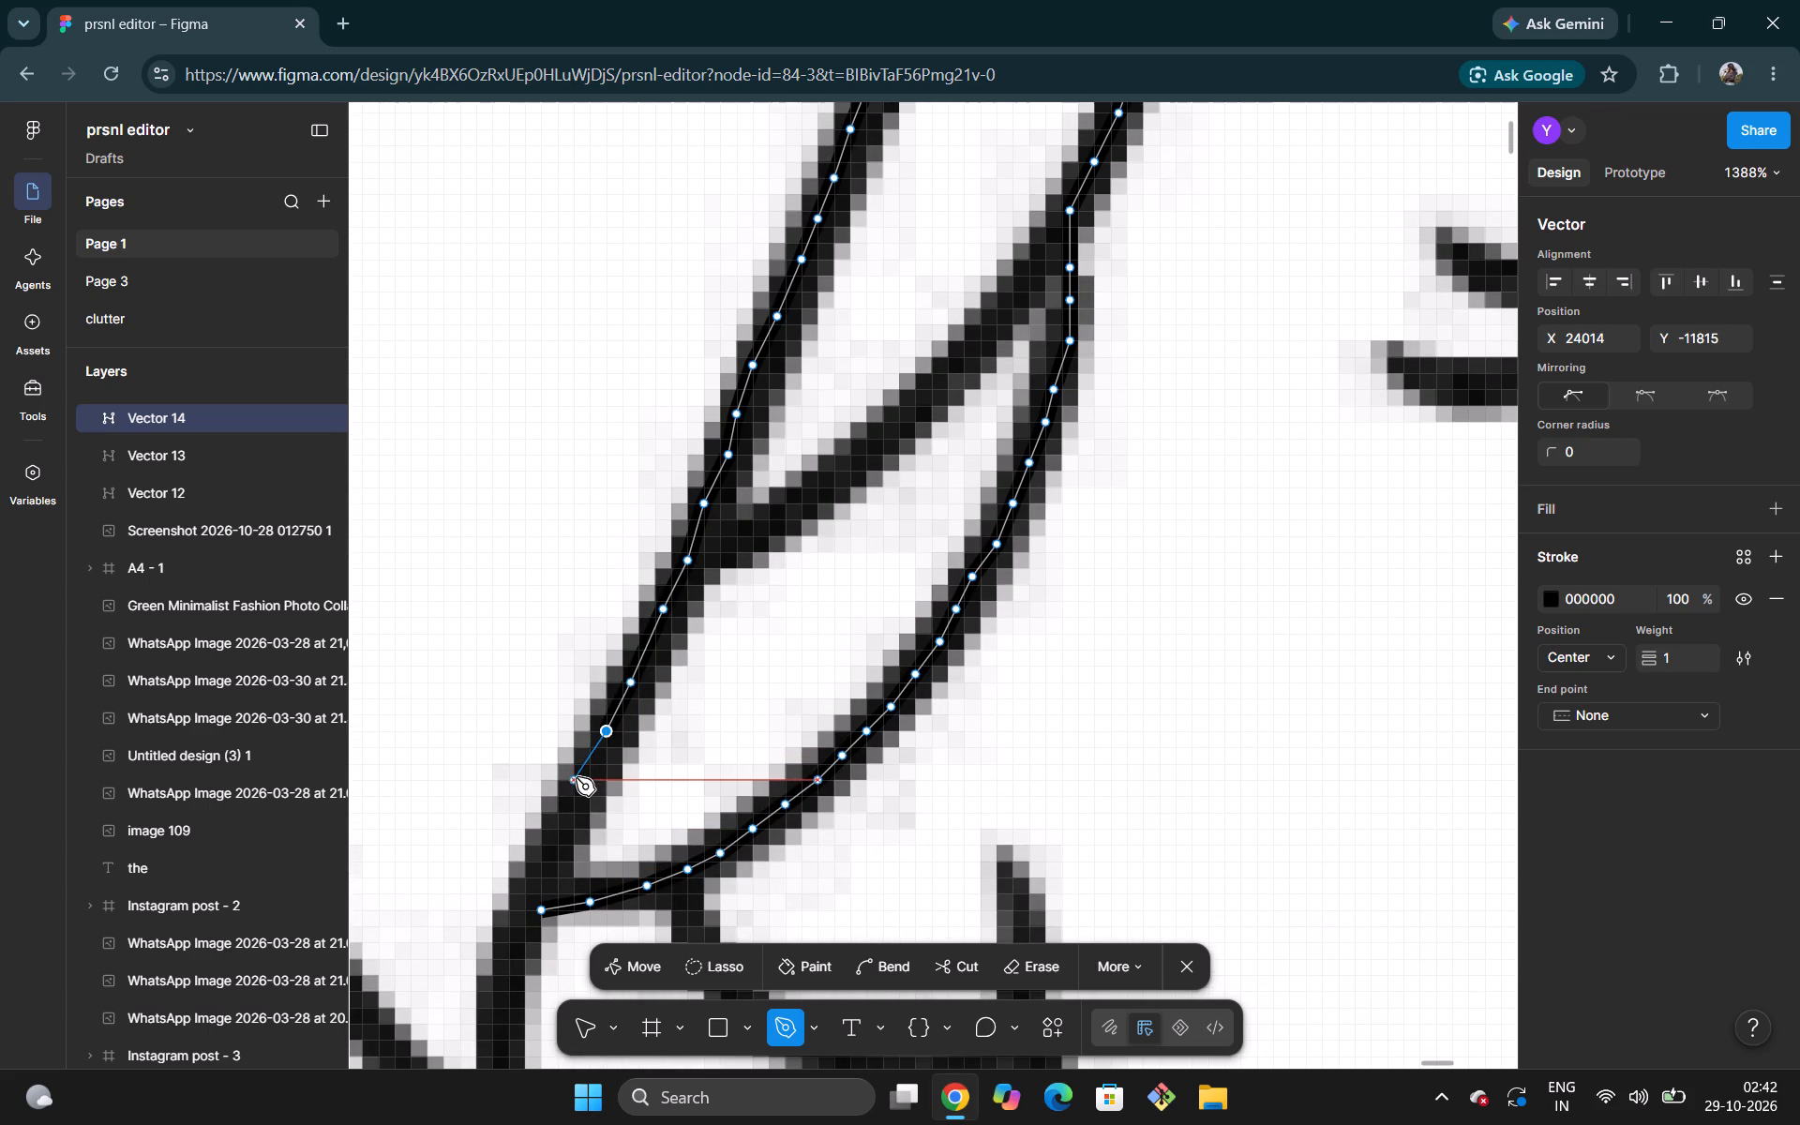
click(579, 780)
Finish the brim line with four points to its lower end and close the path onto the hair outline's starting point.
click(554, 829)
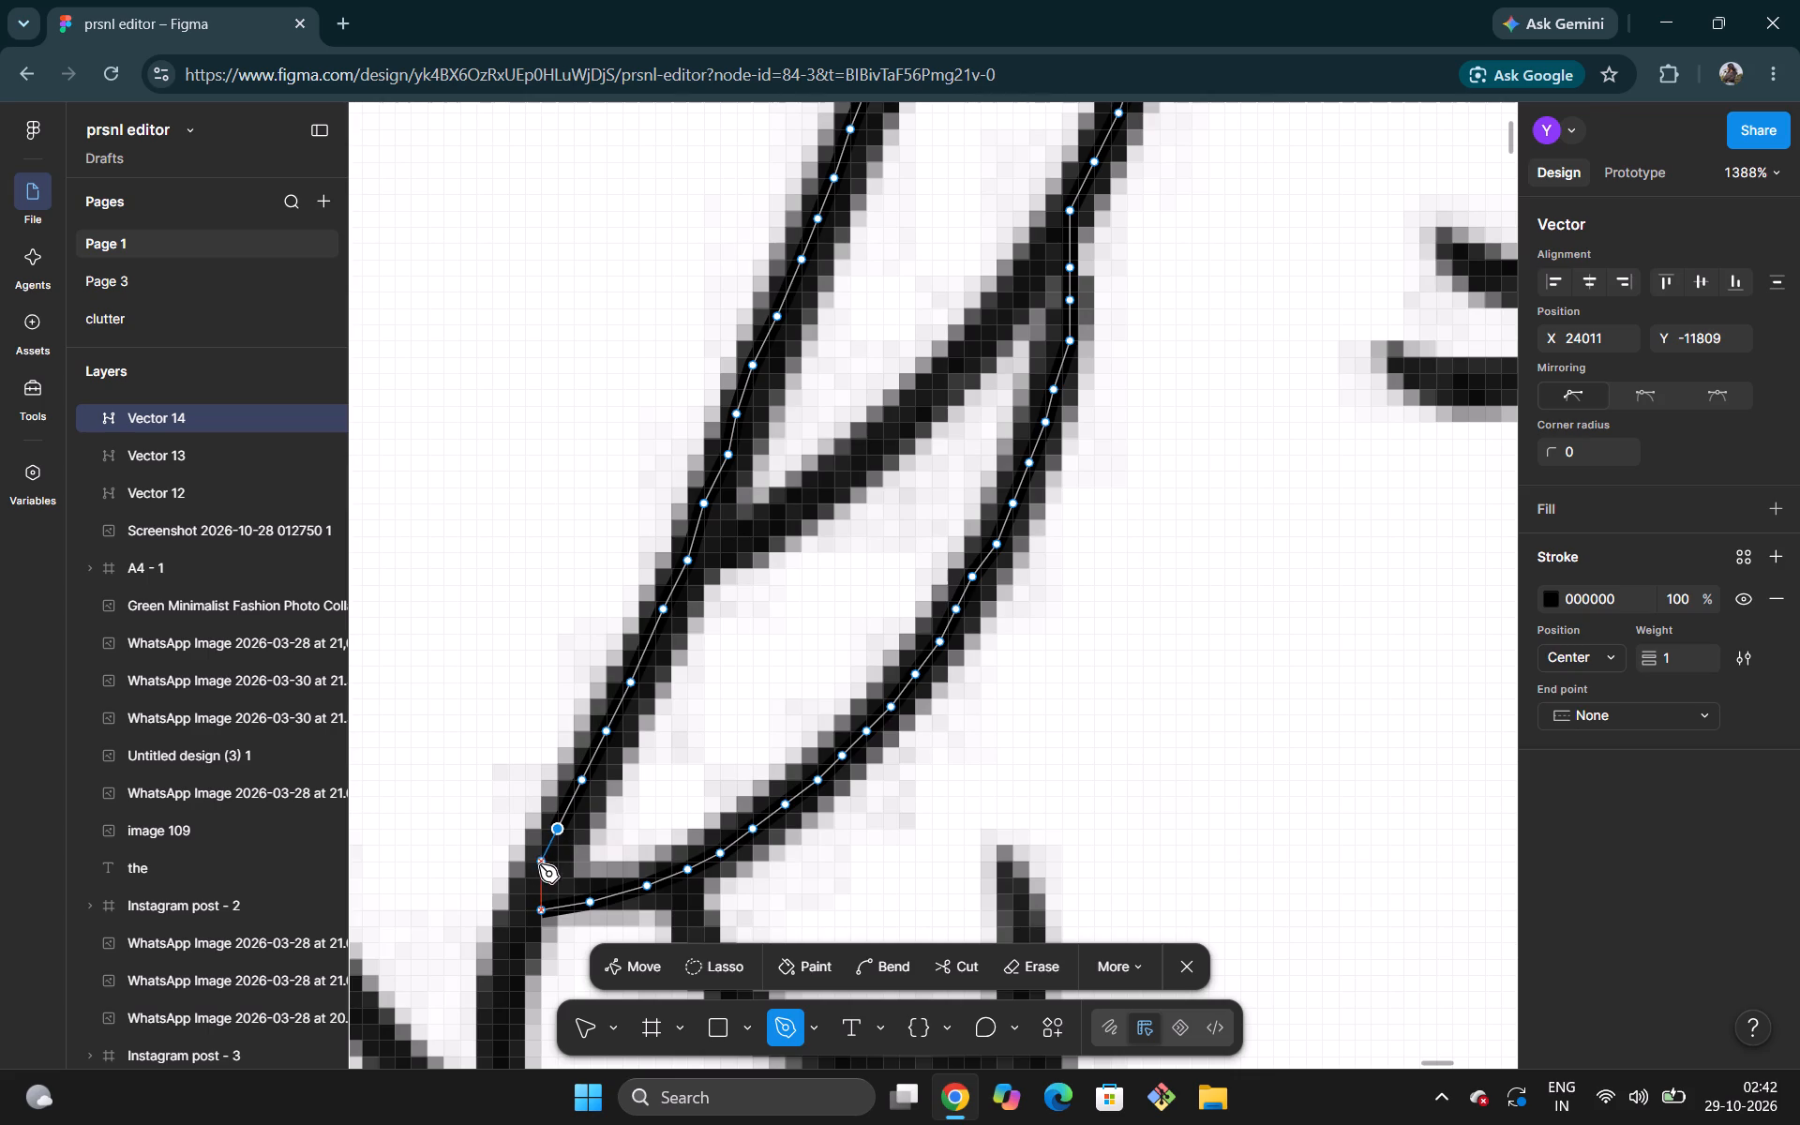
click(538, 866)
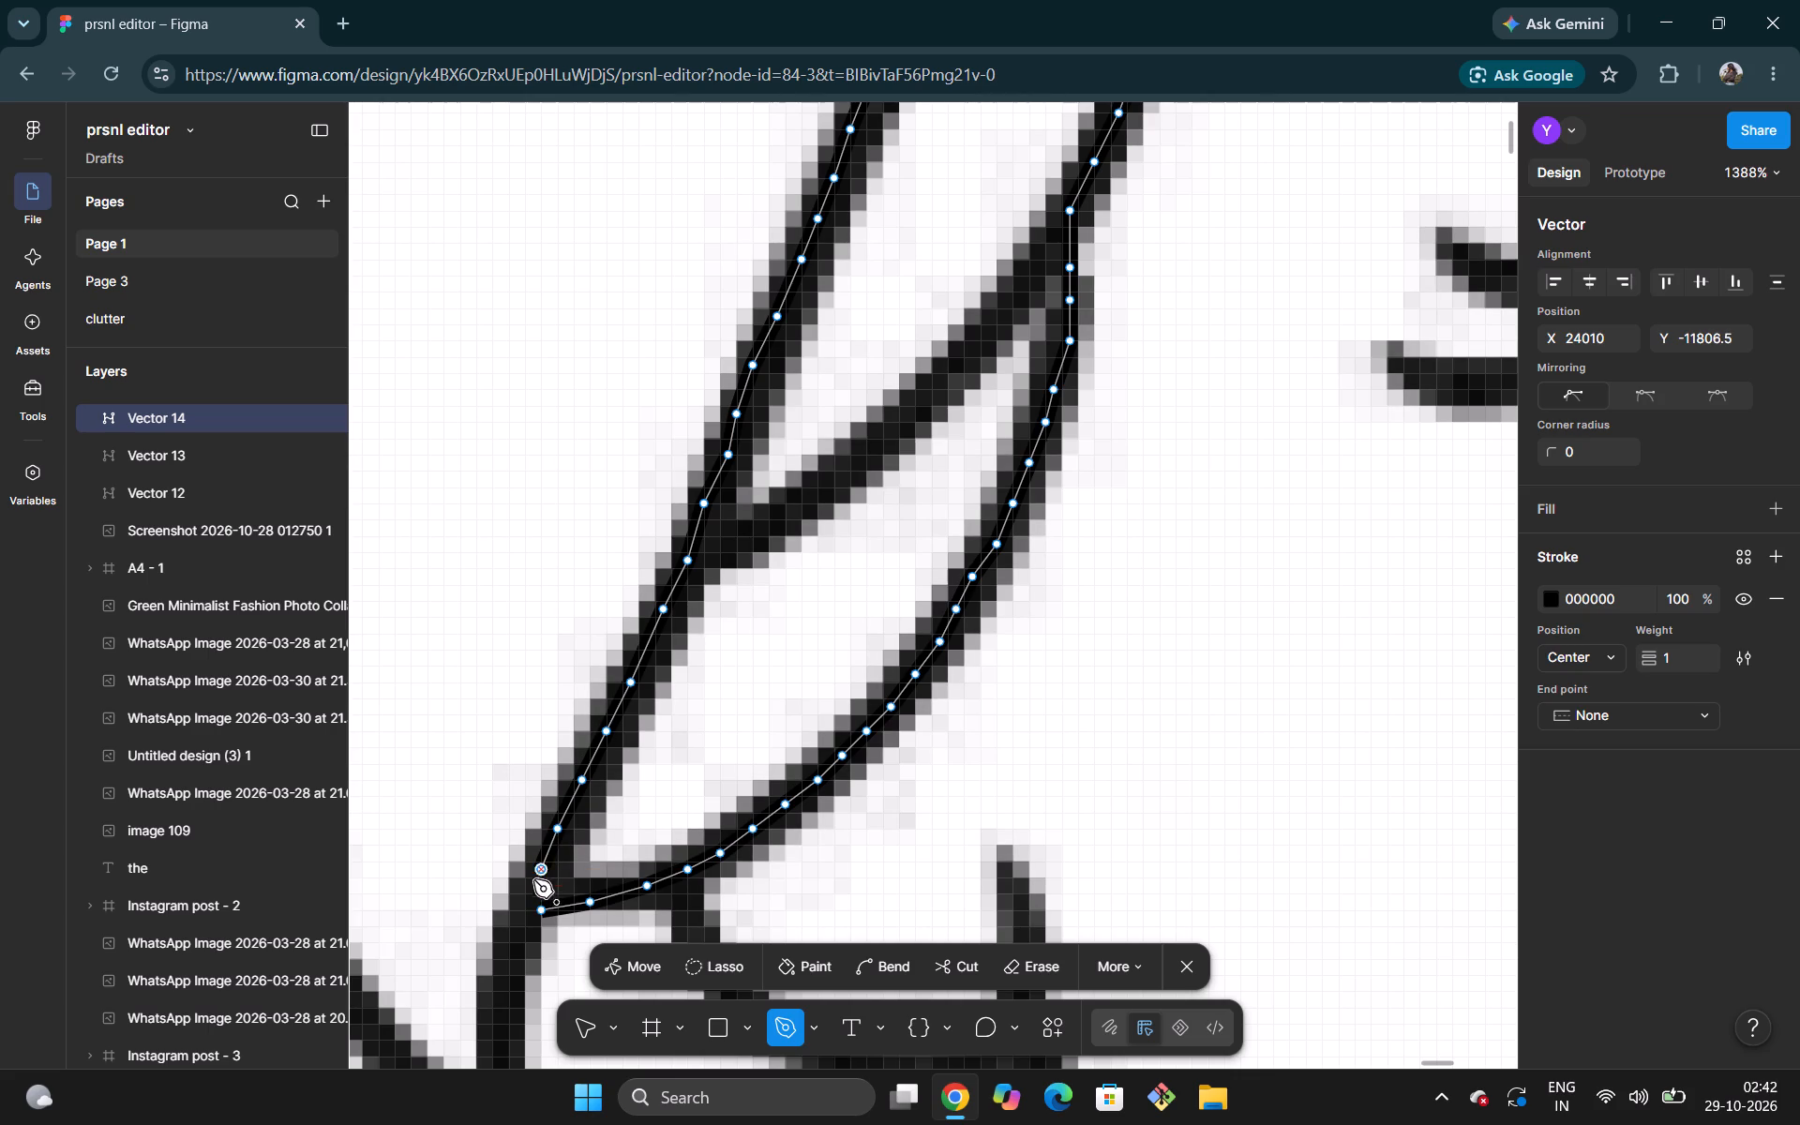
click(521, 899)
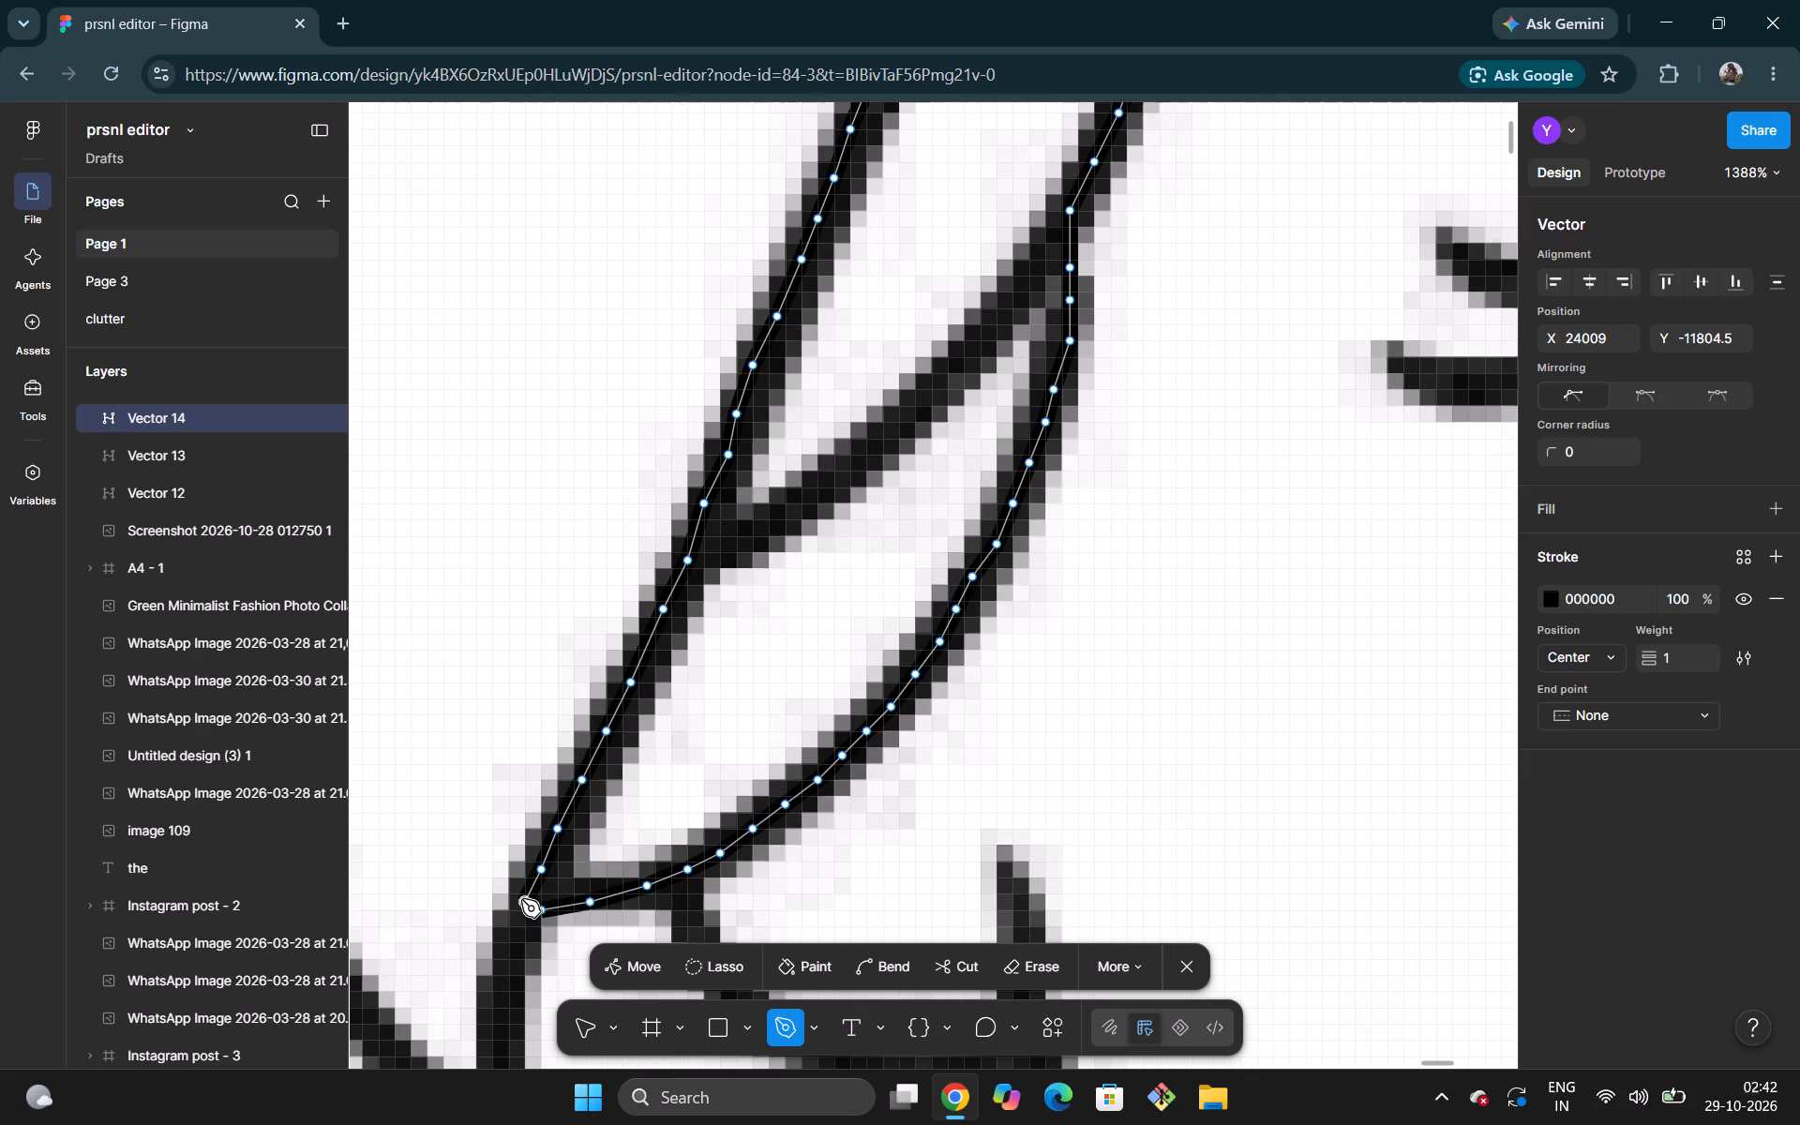
click(504, 927)
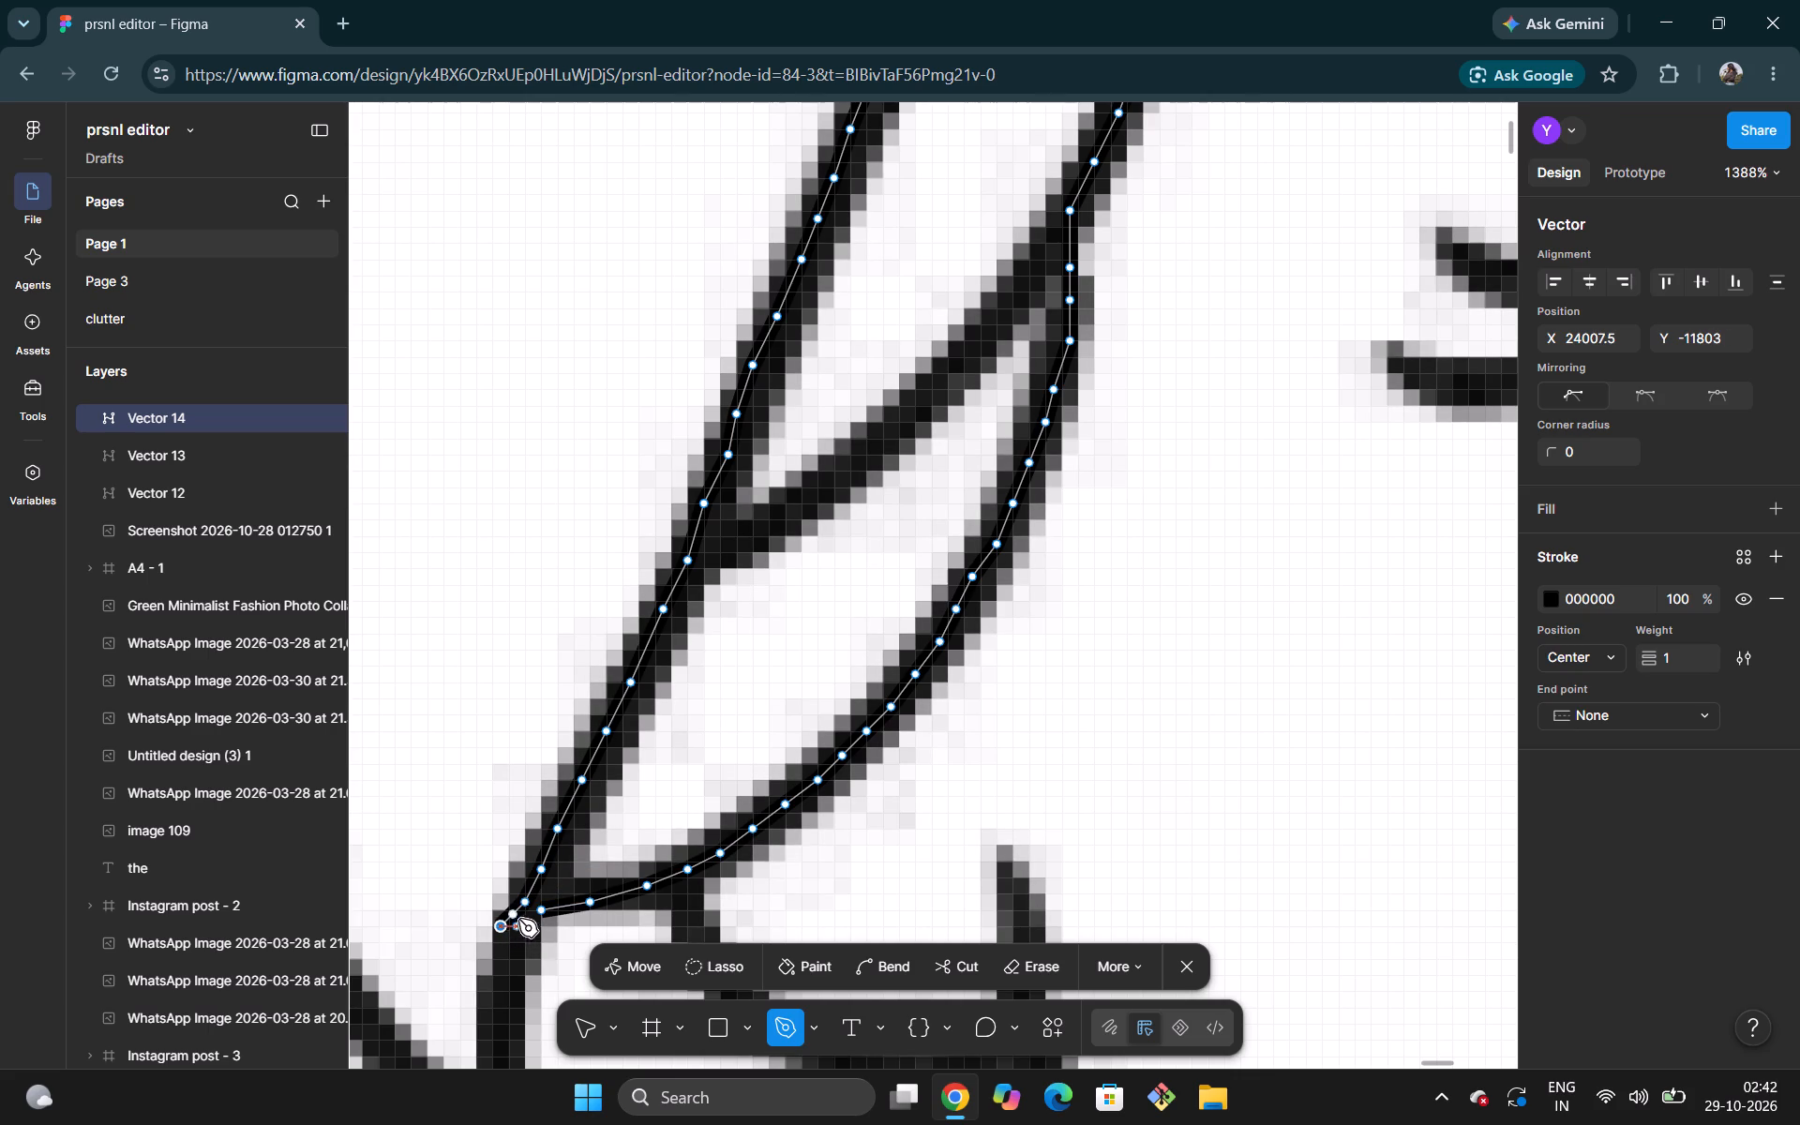
click(539, 912)
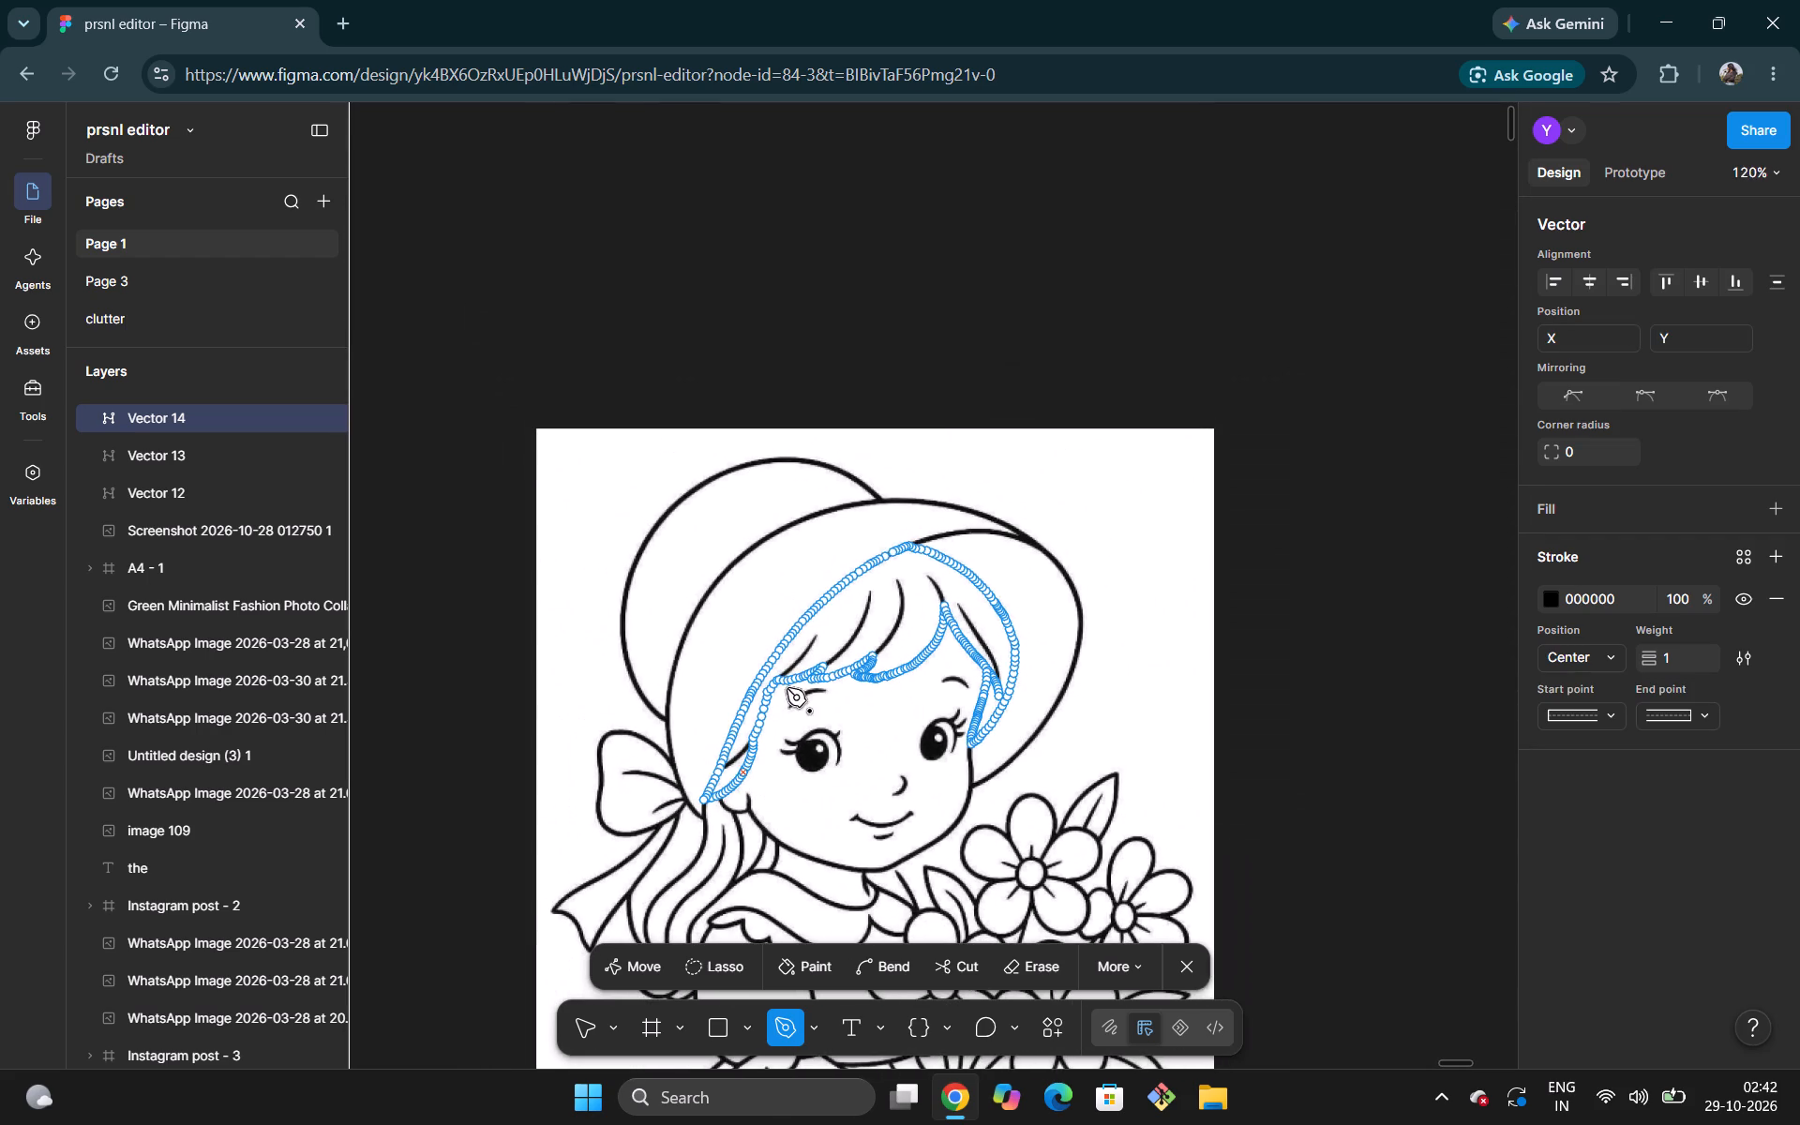
click(950, 328)
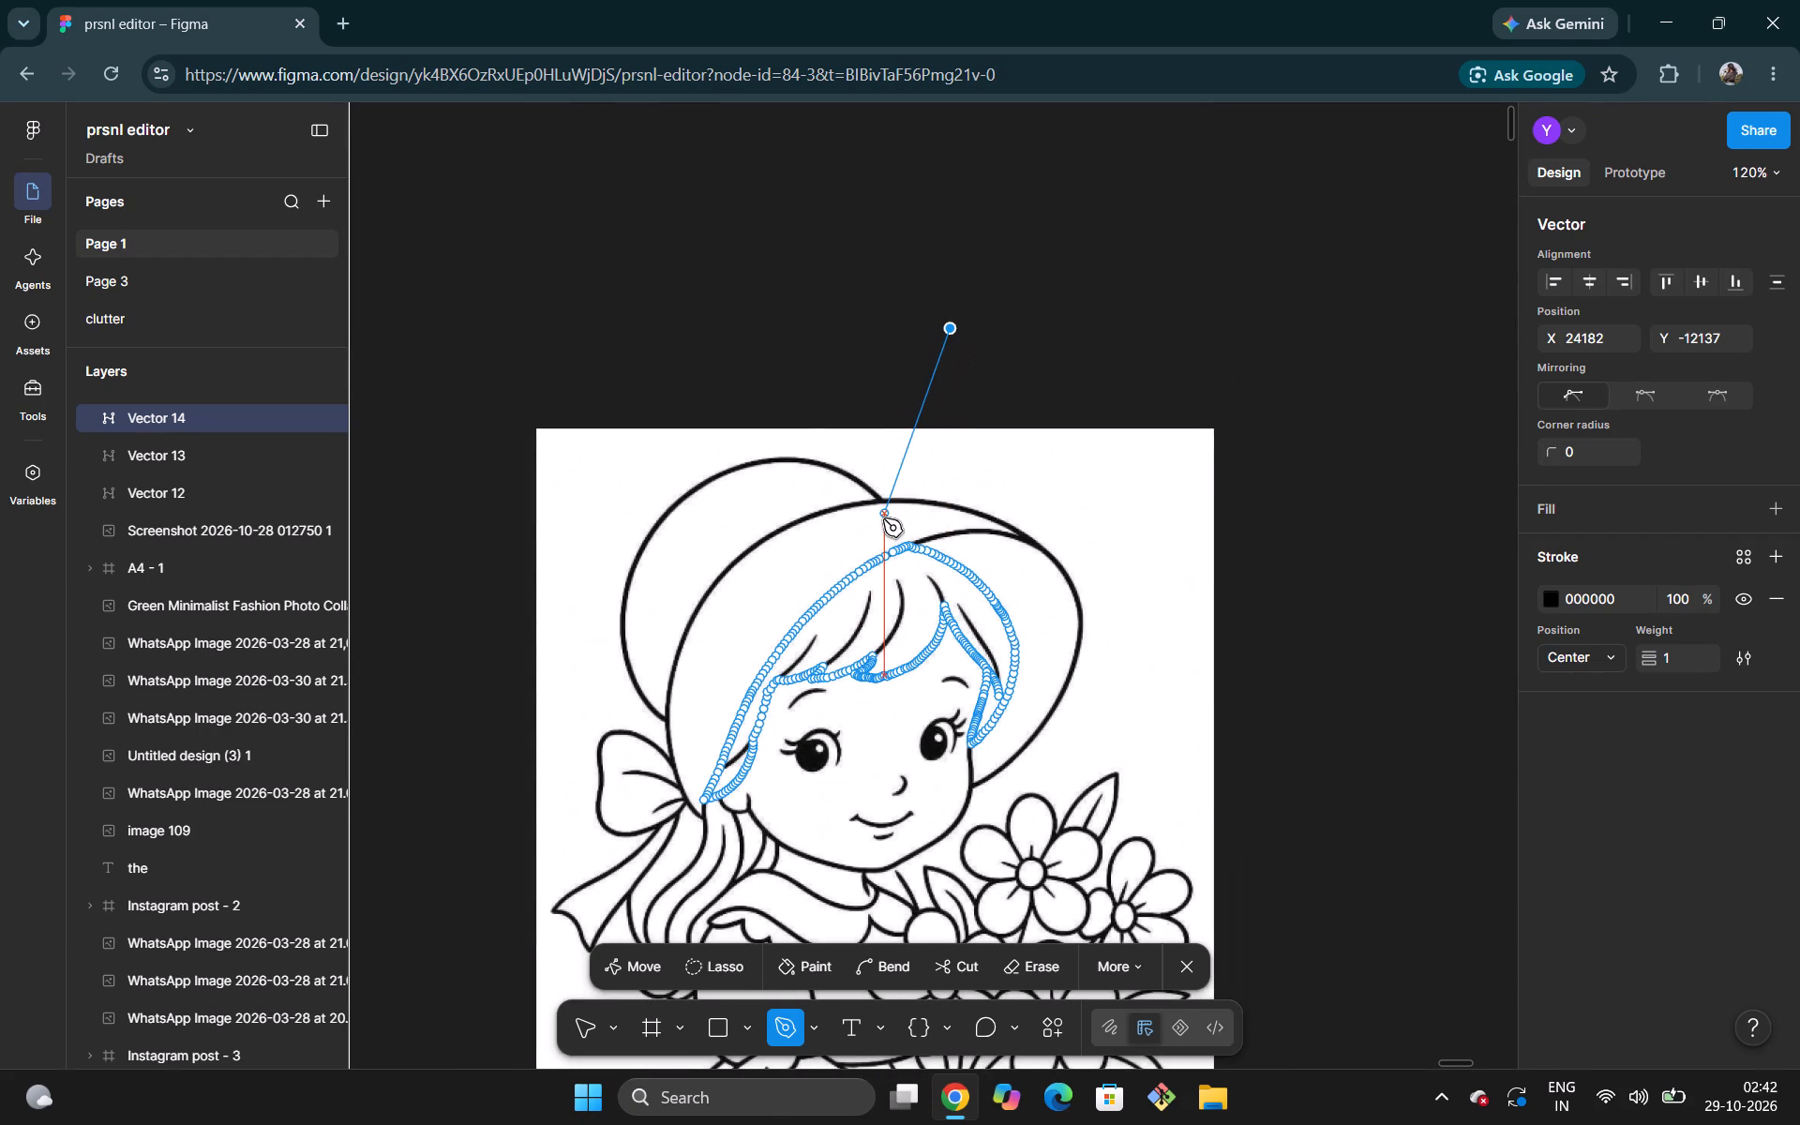
key(ctrl+z)
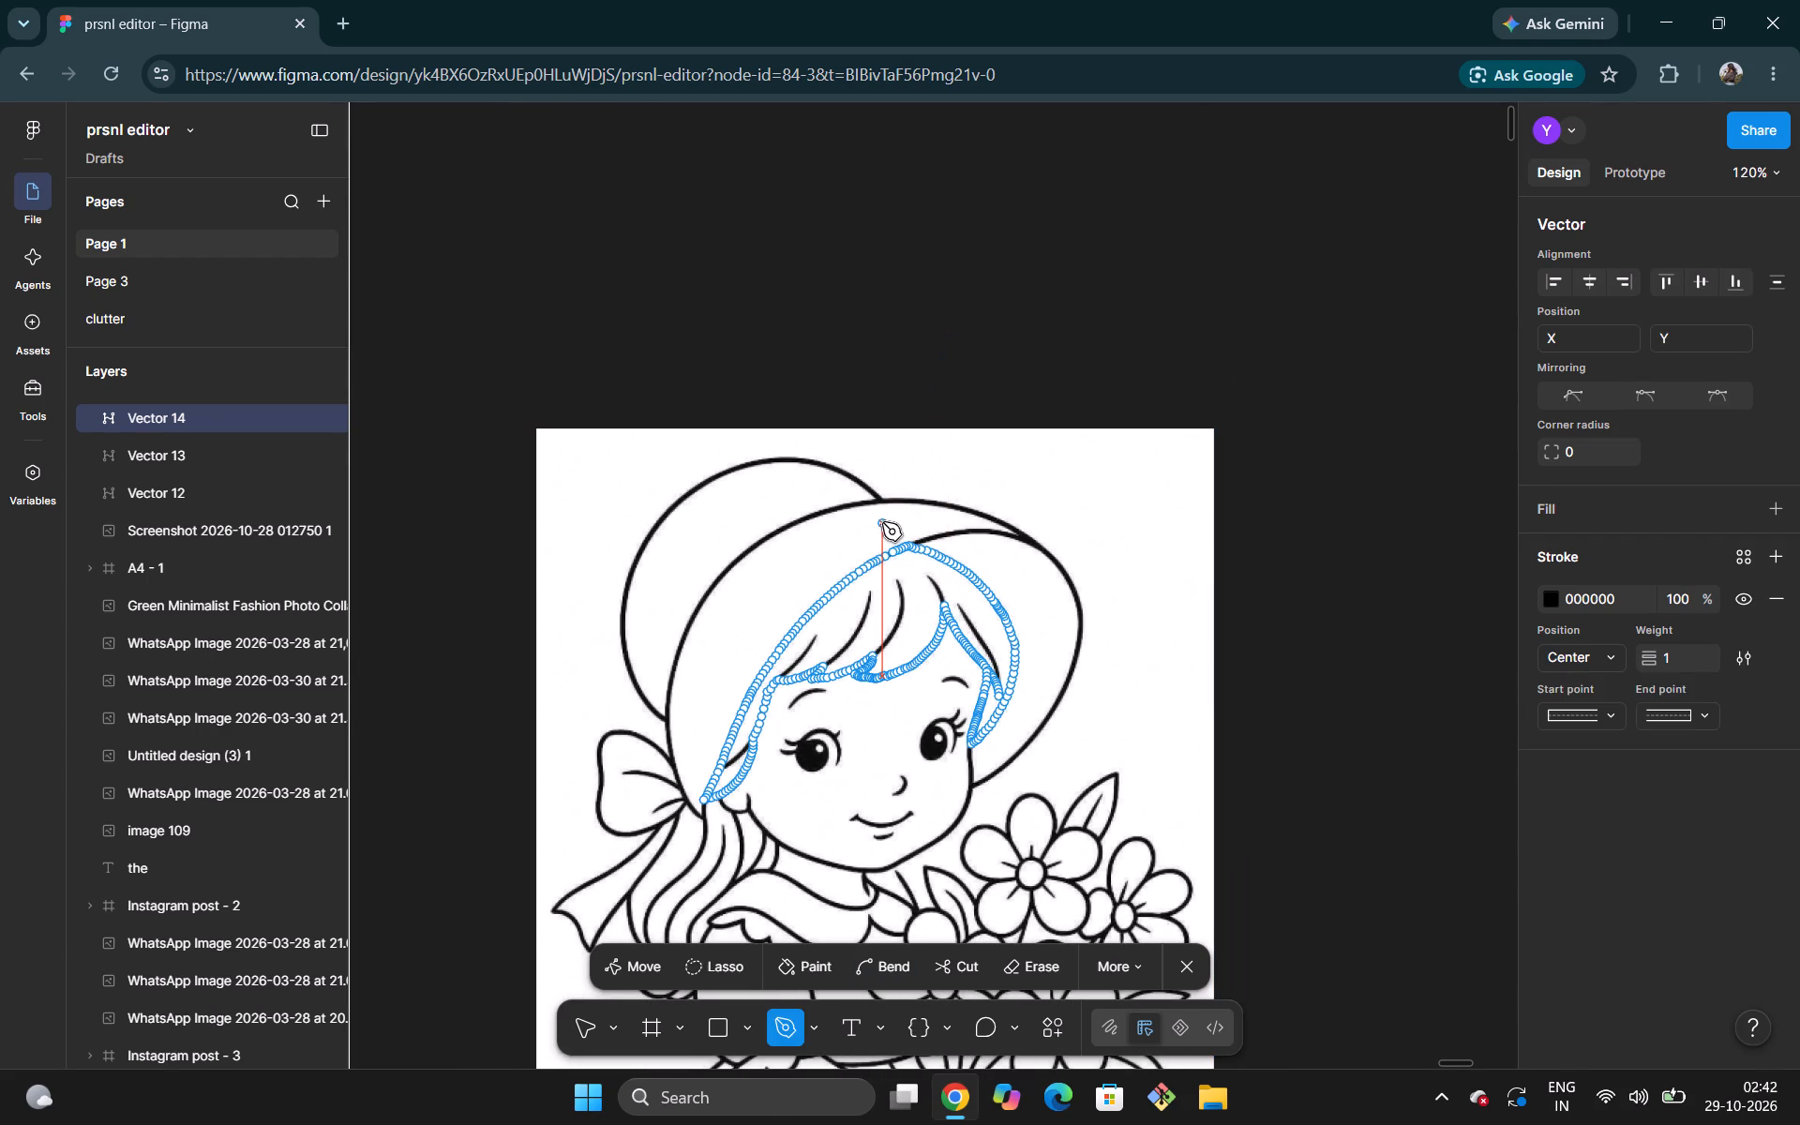
Leave vector editing and move the traced hair outline off the drawing, placing it on empty canvas above the two crescent outlines.
click(641, 967)
double_click(862, 619)
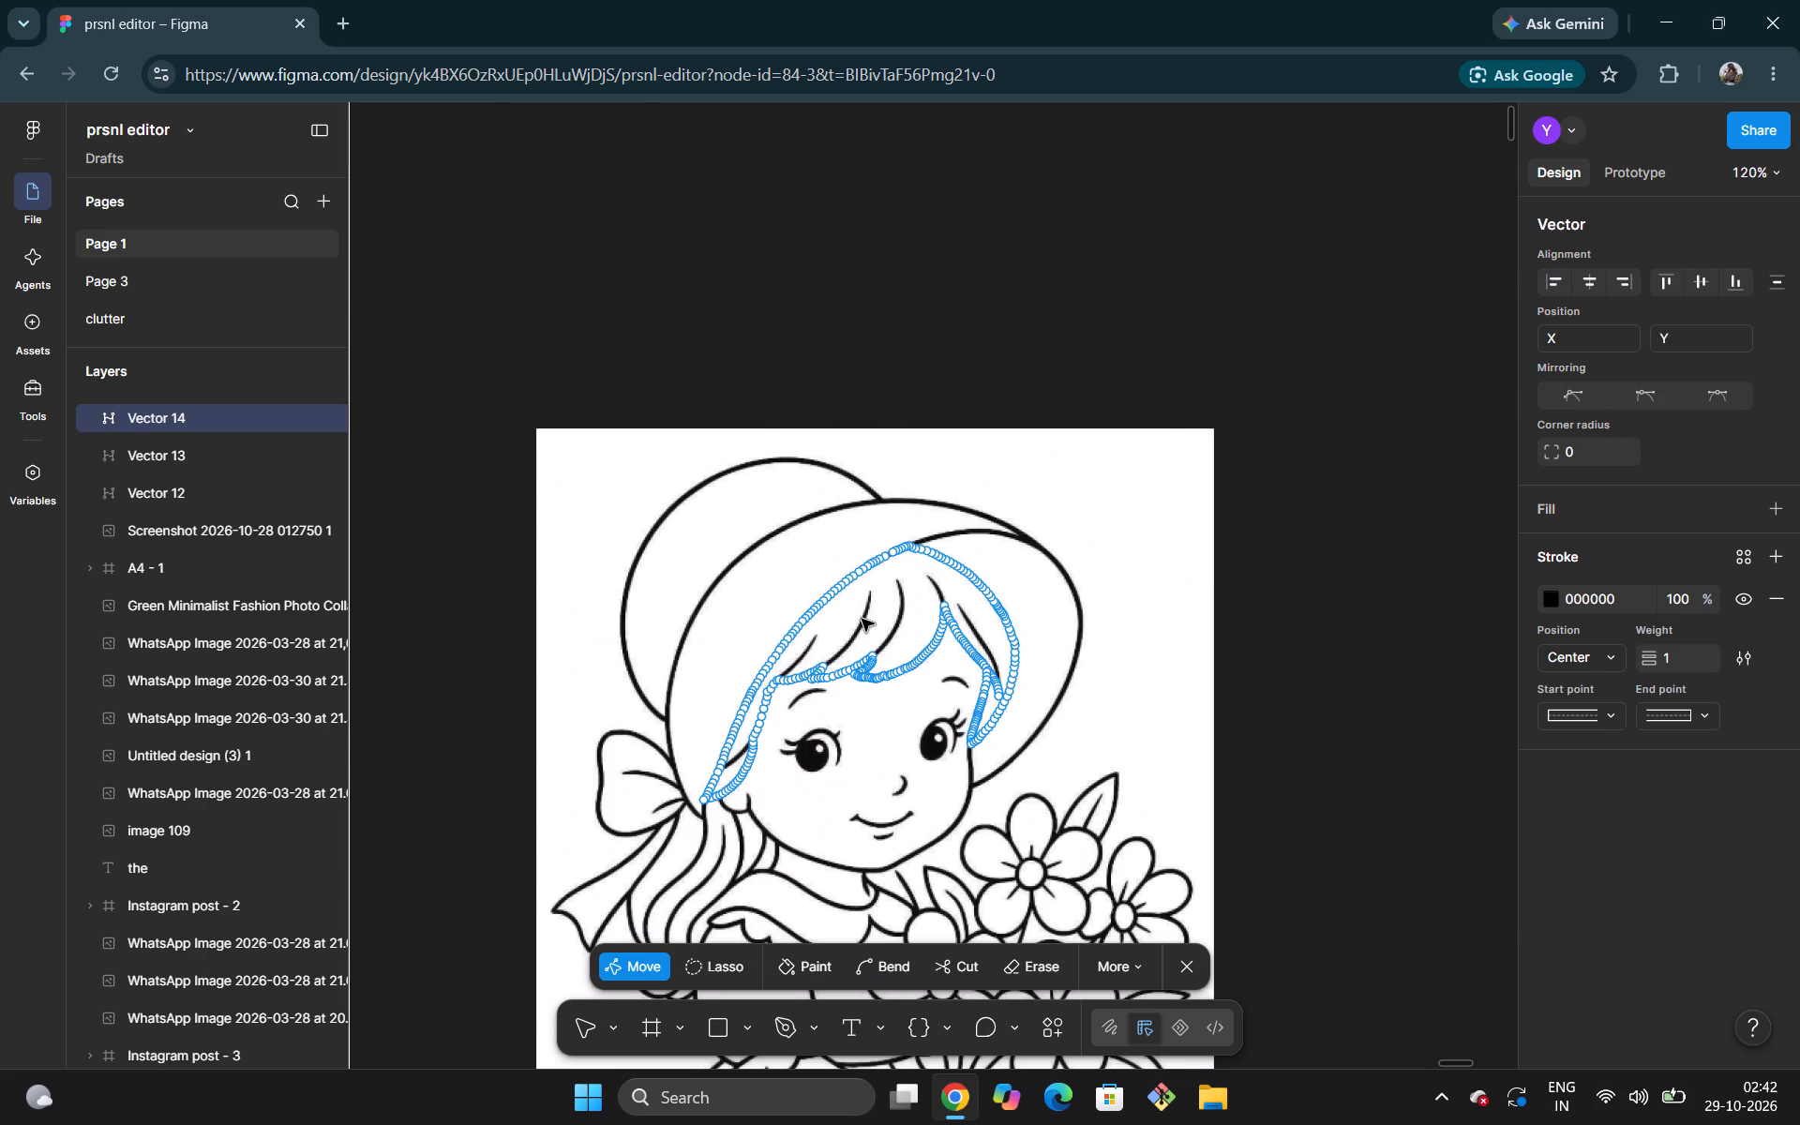
drag(862, 619, 1091, 570)
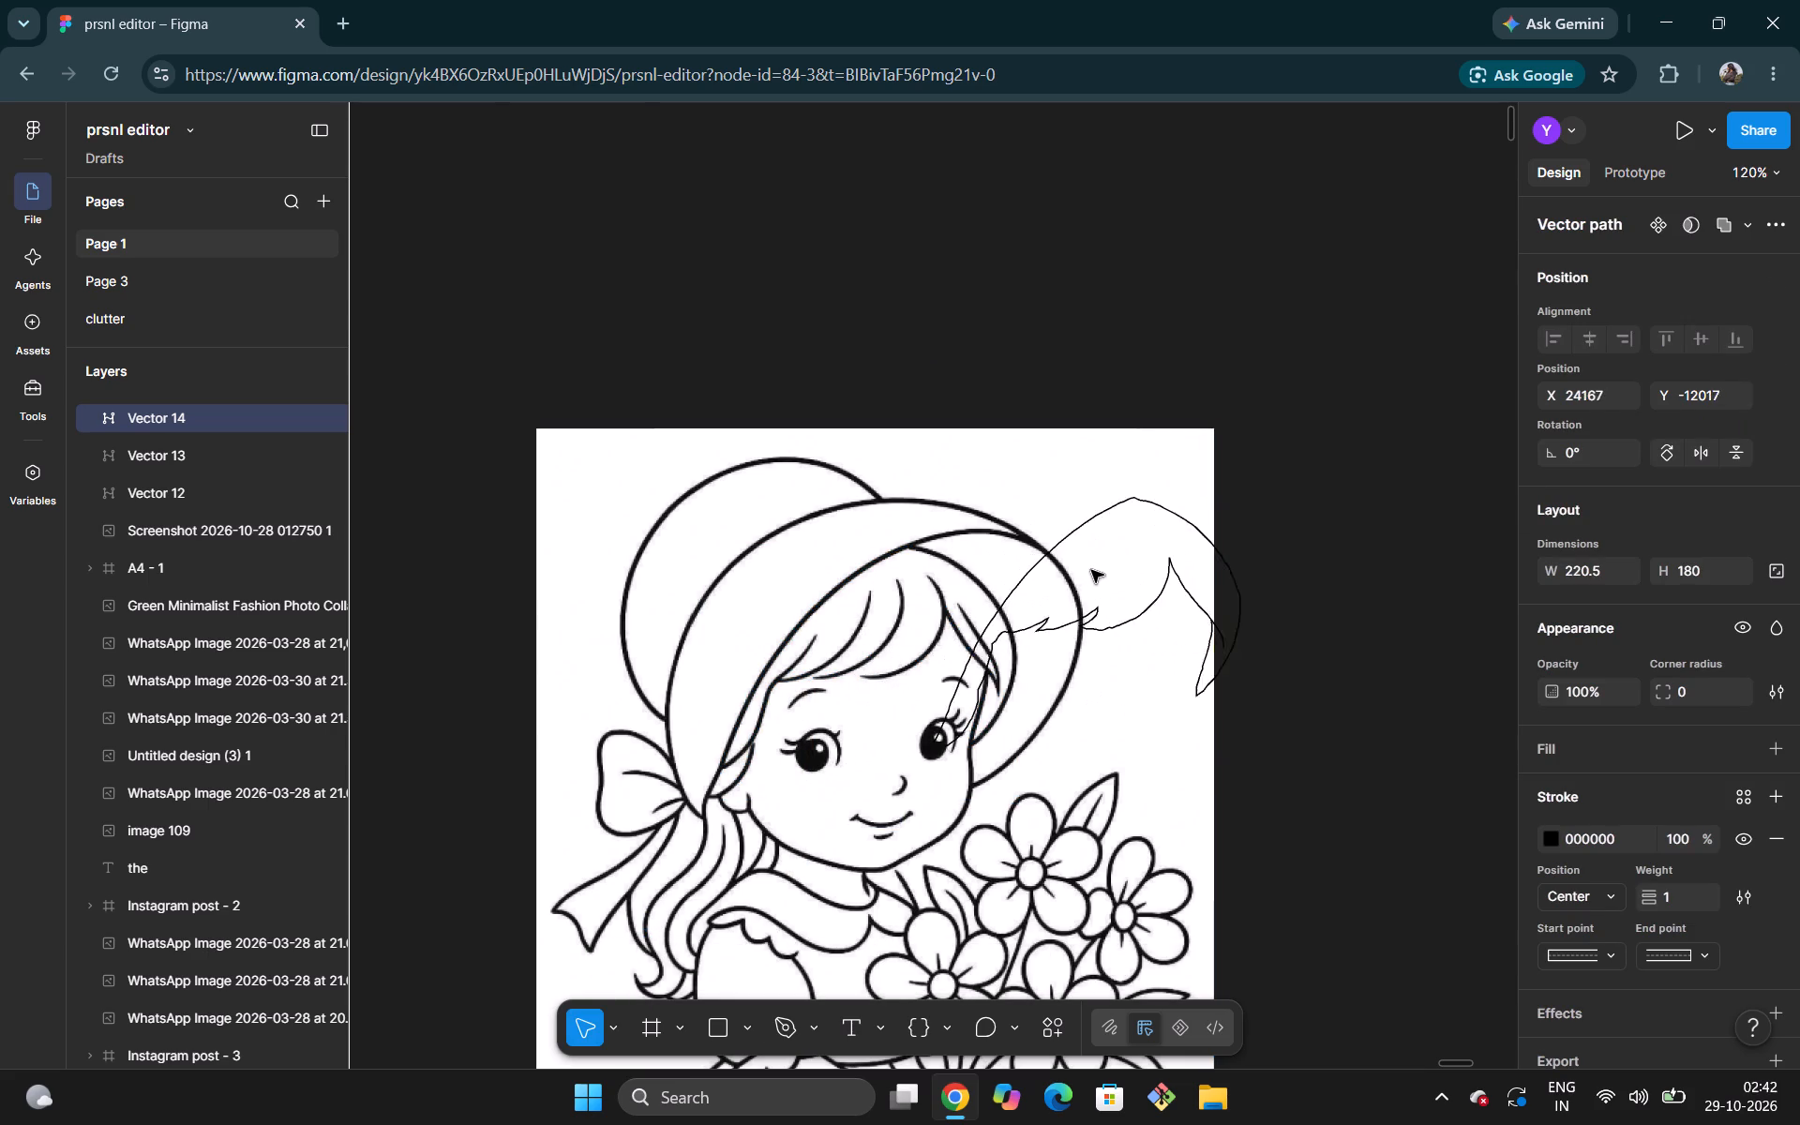
scroll(1091, 570, left, 1)
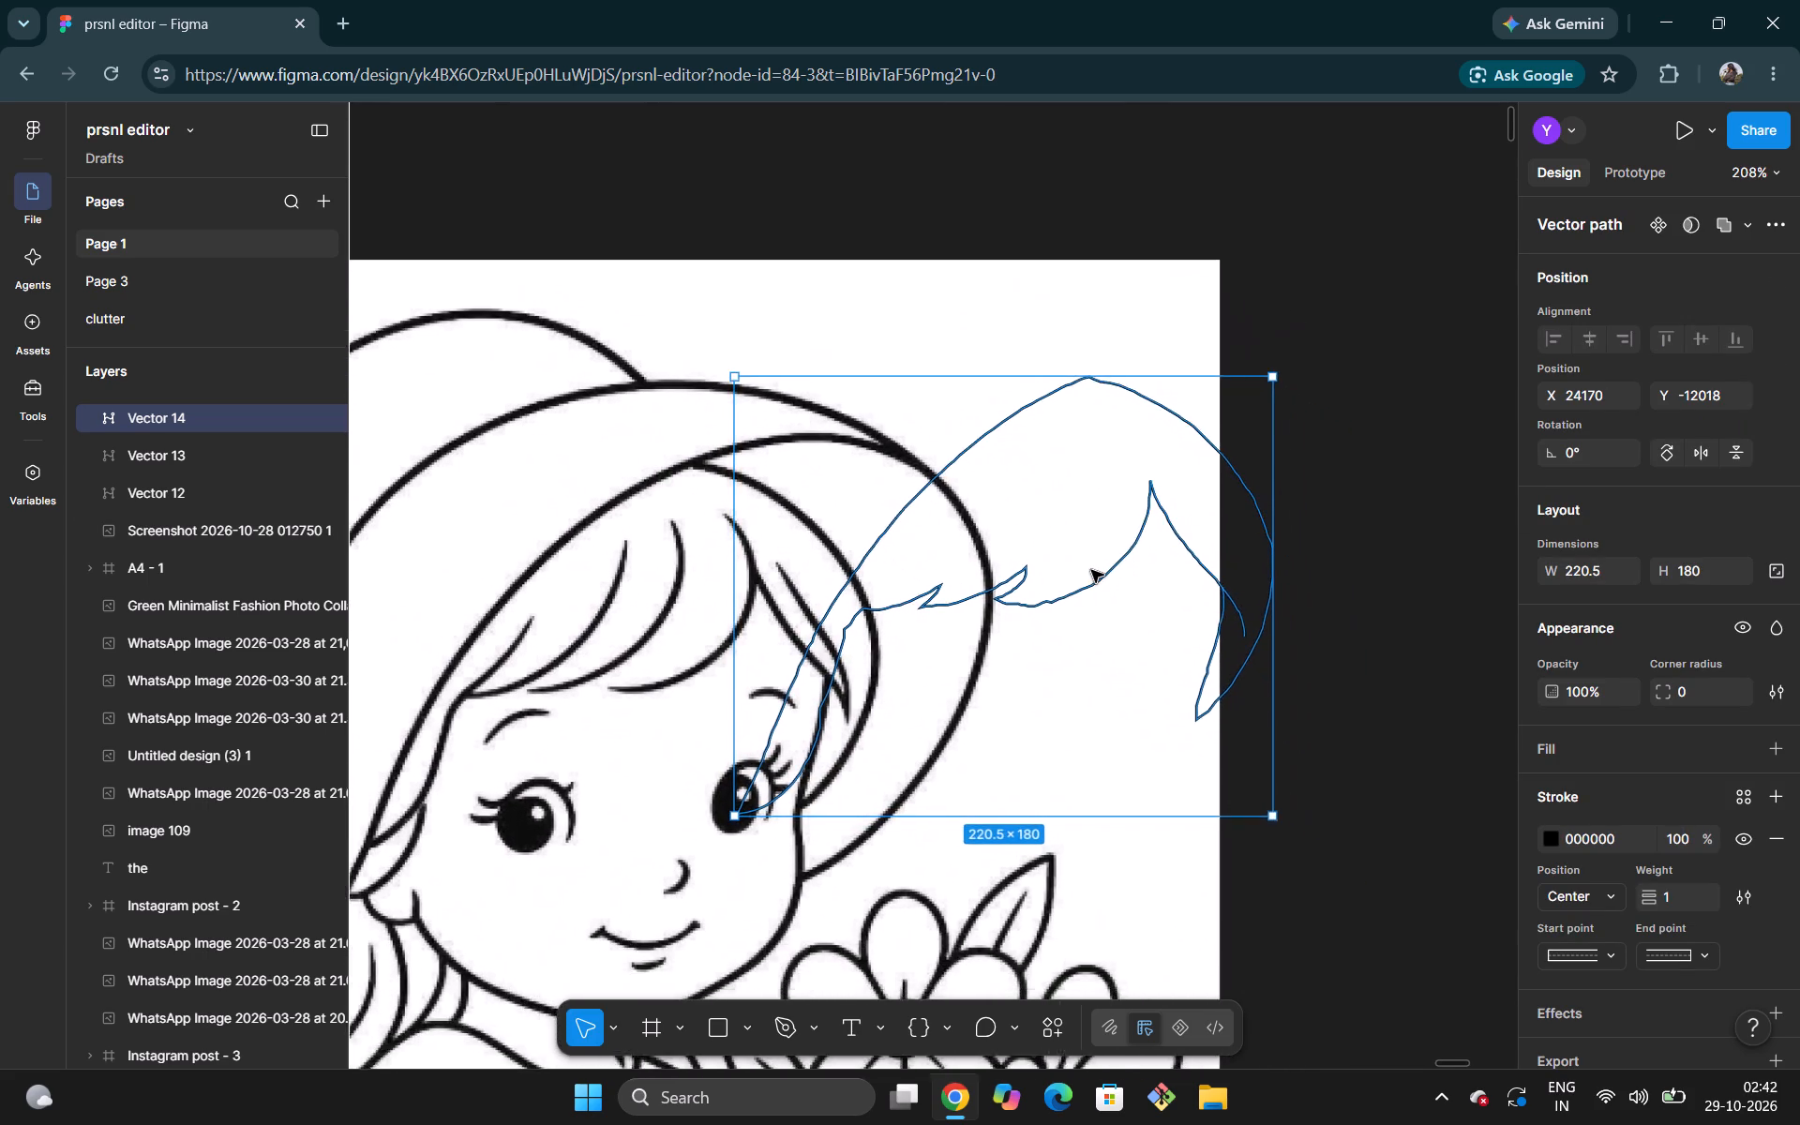
scroll(1091, 570, left, 3)
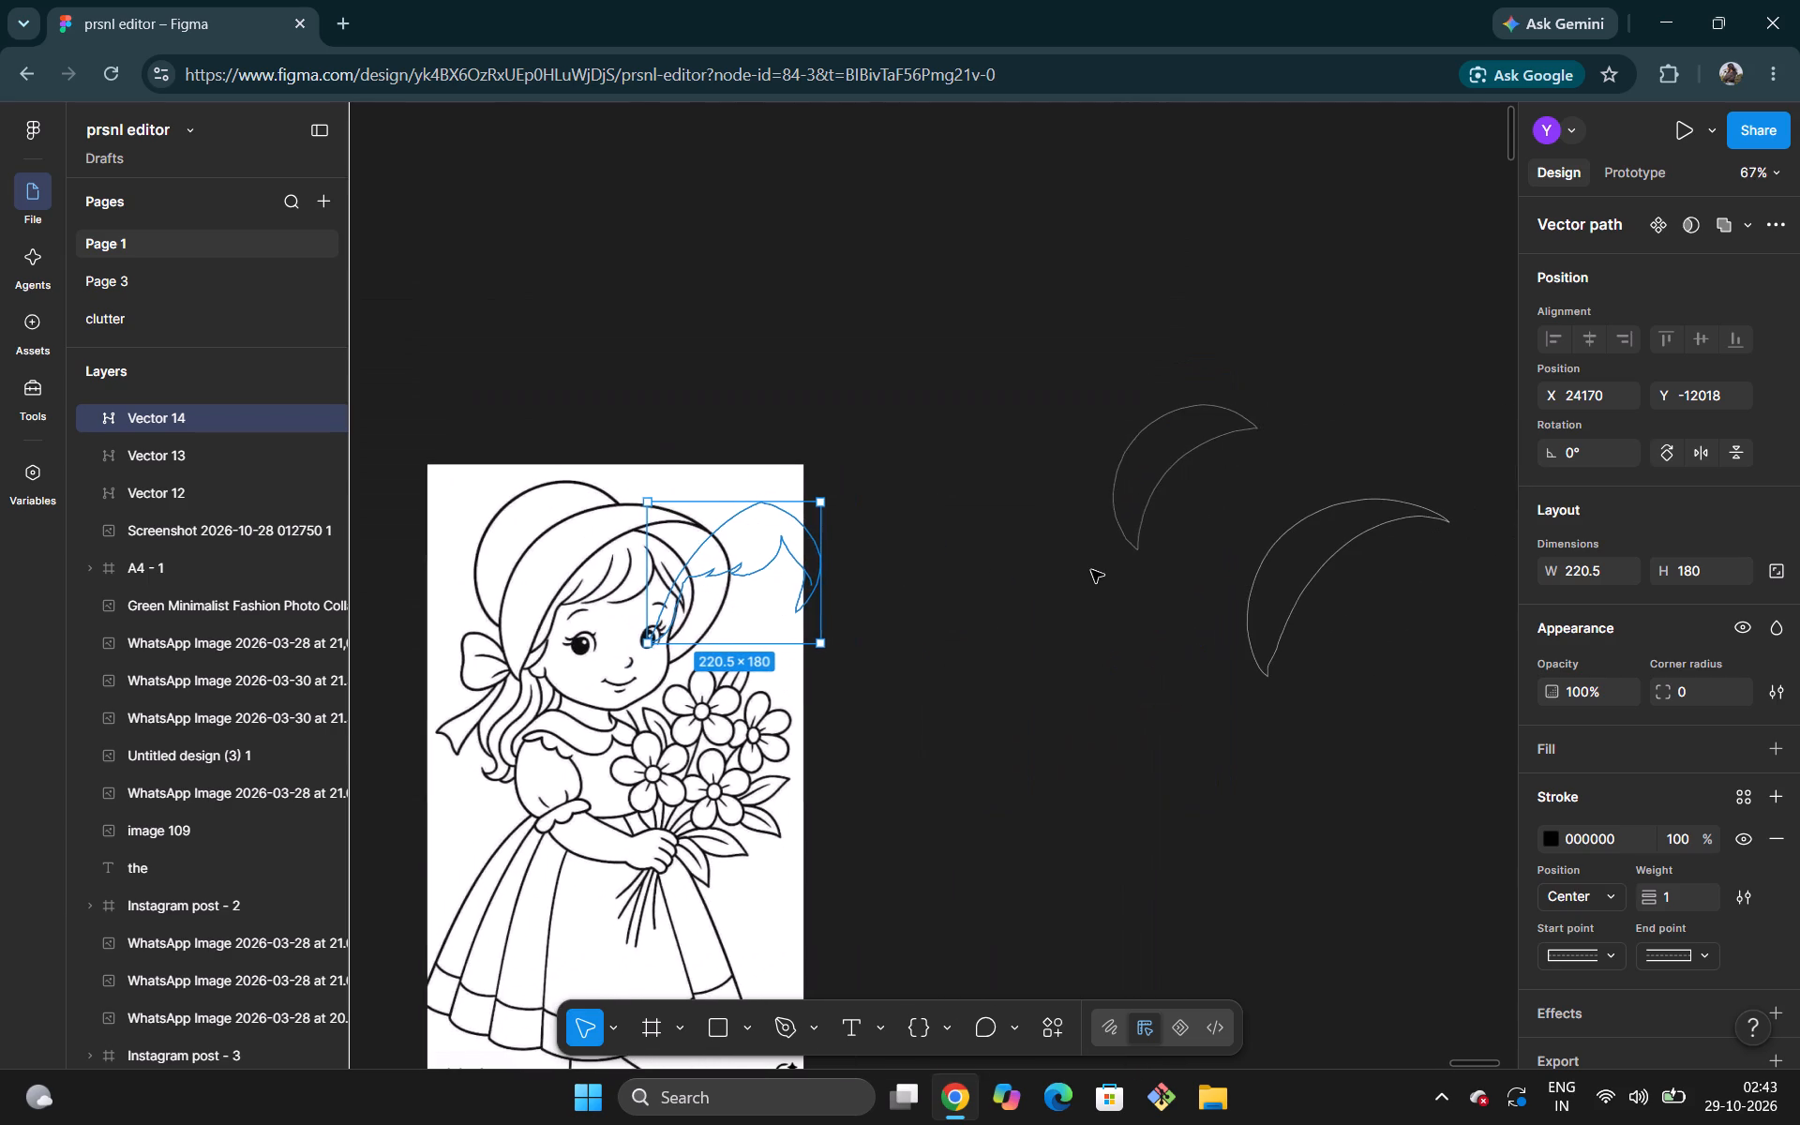
drag(767, 549, 1226, 227)
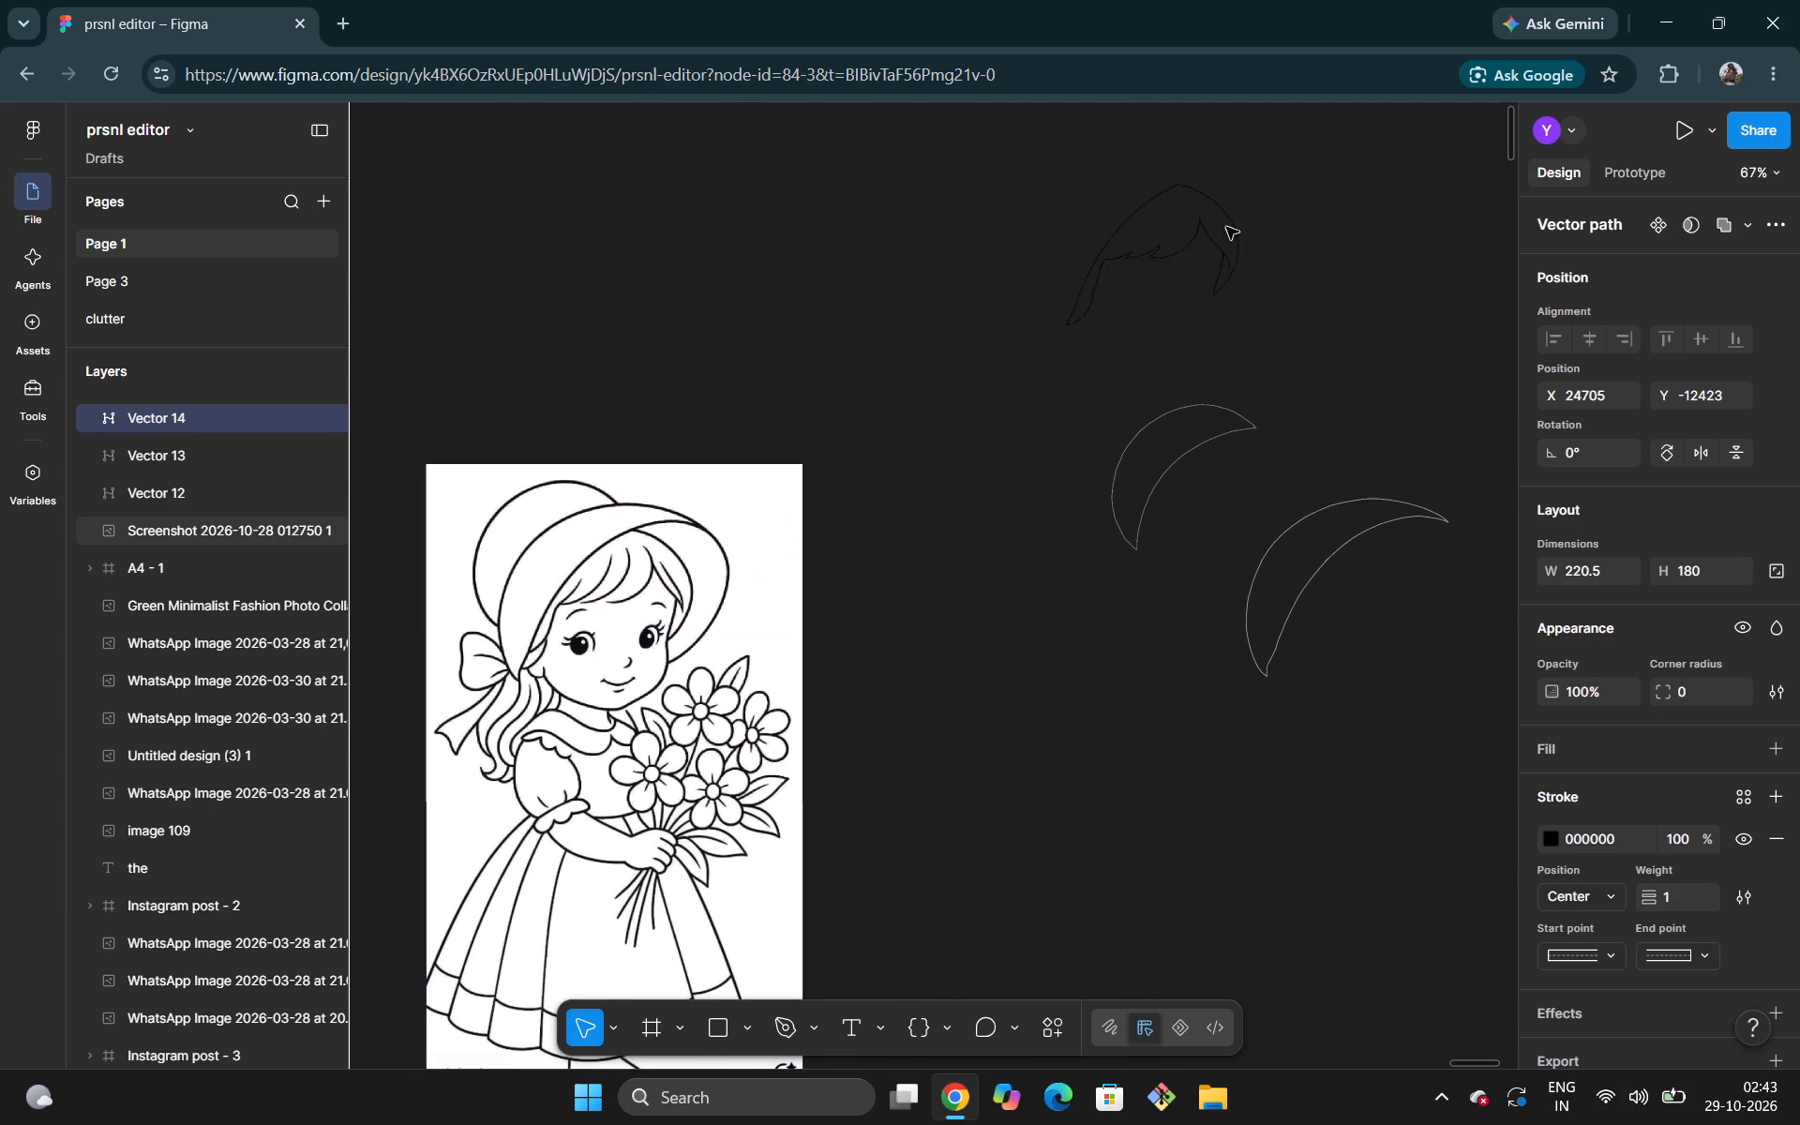
drag(1226, 227, 1280, 281)
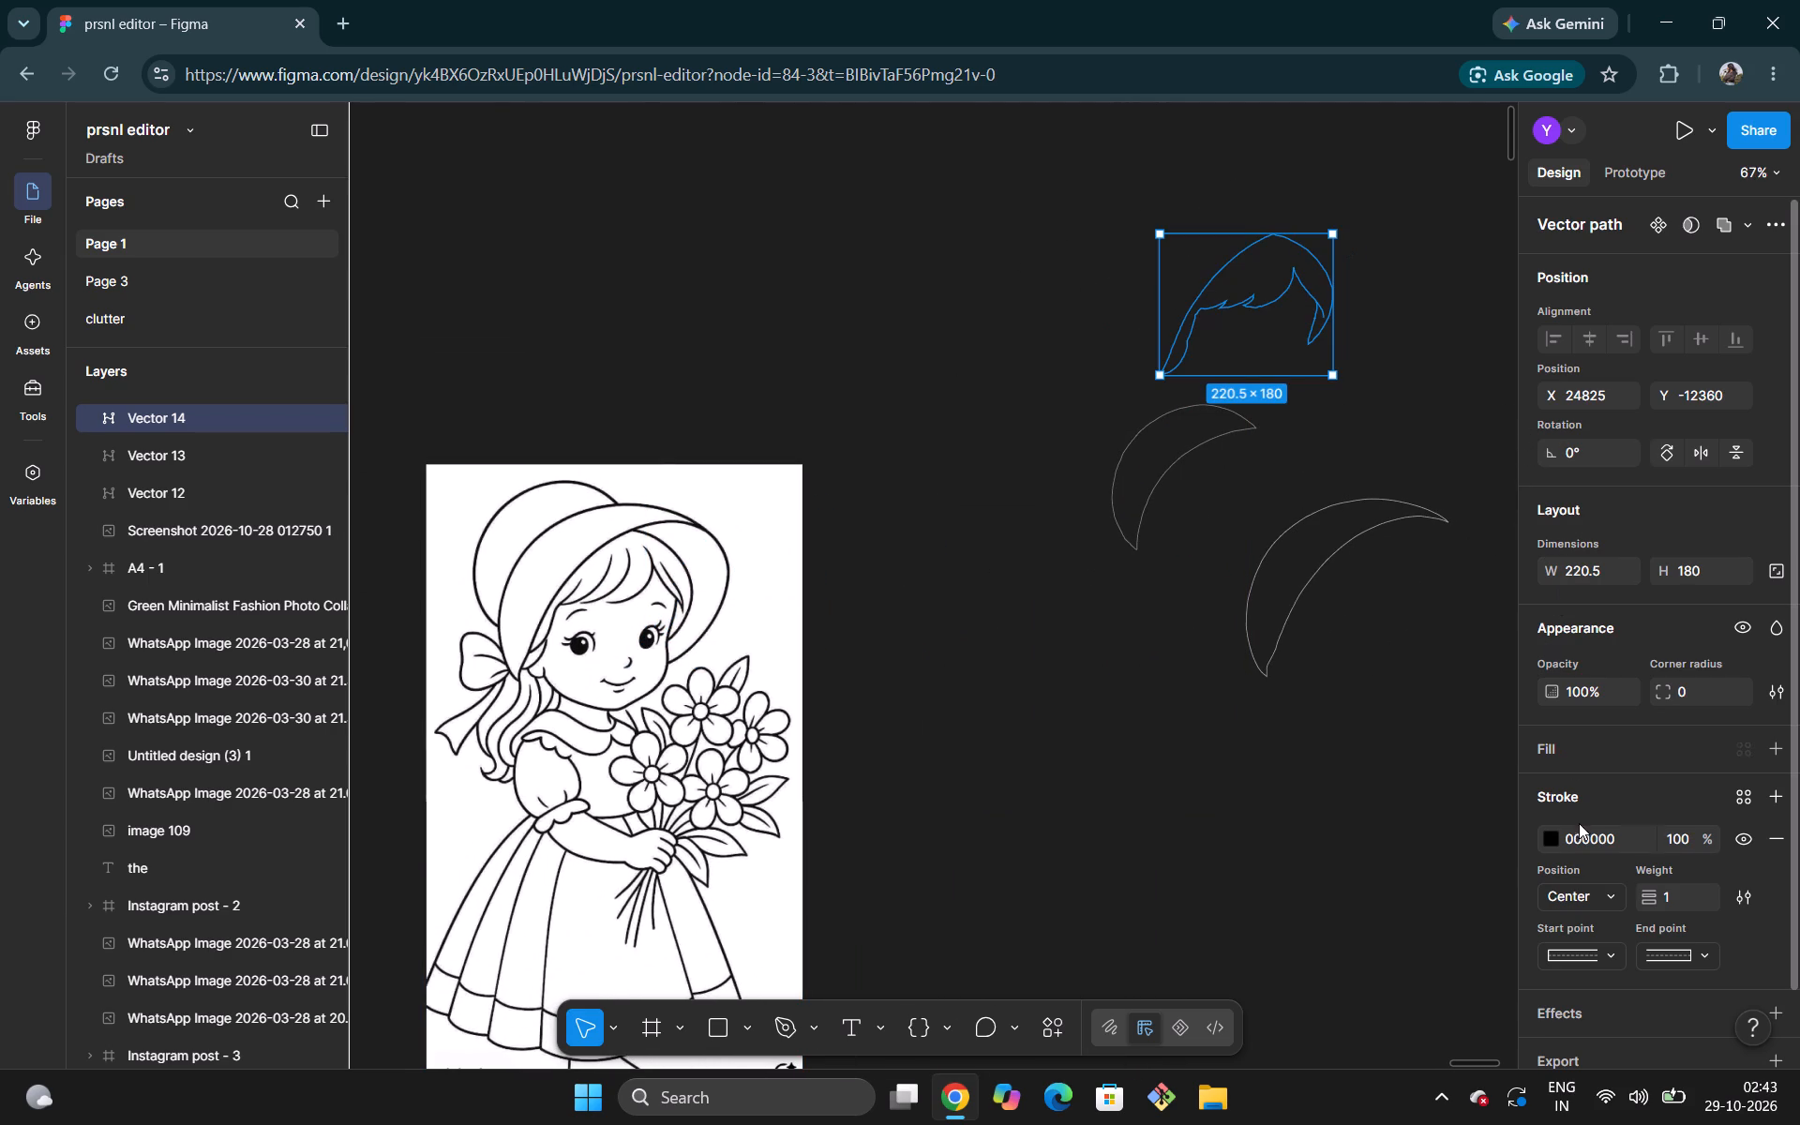
Recolour the hair outline's stroke to the pale pinkish grey D0C5C5 and deselect it.
click(1554, 837)
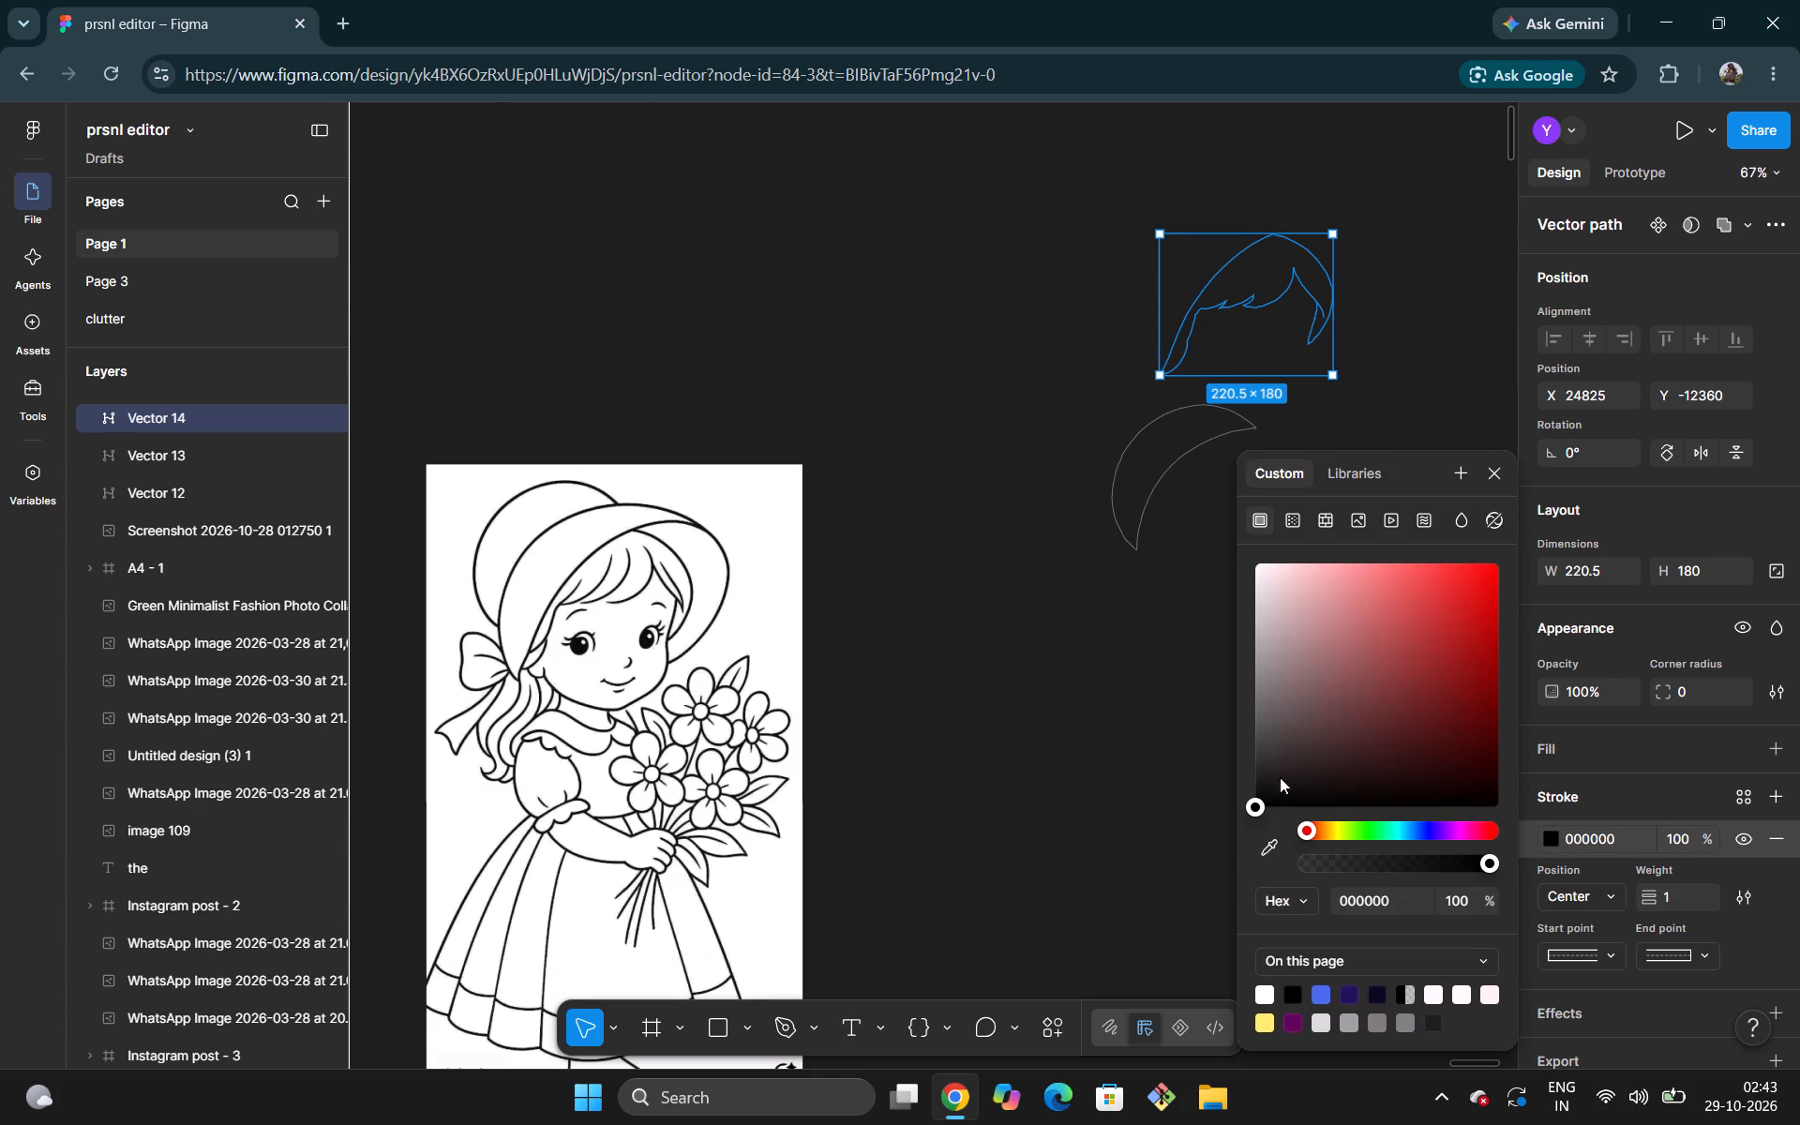
drag(1256, 802, 1312, 665)
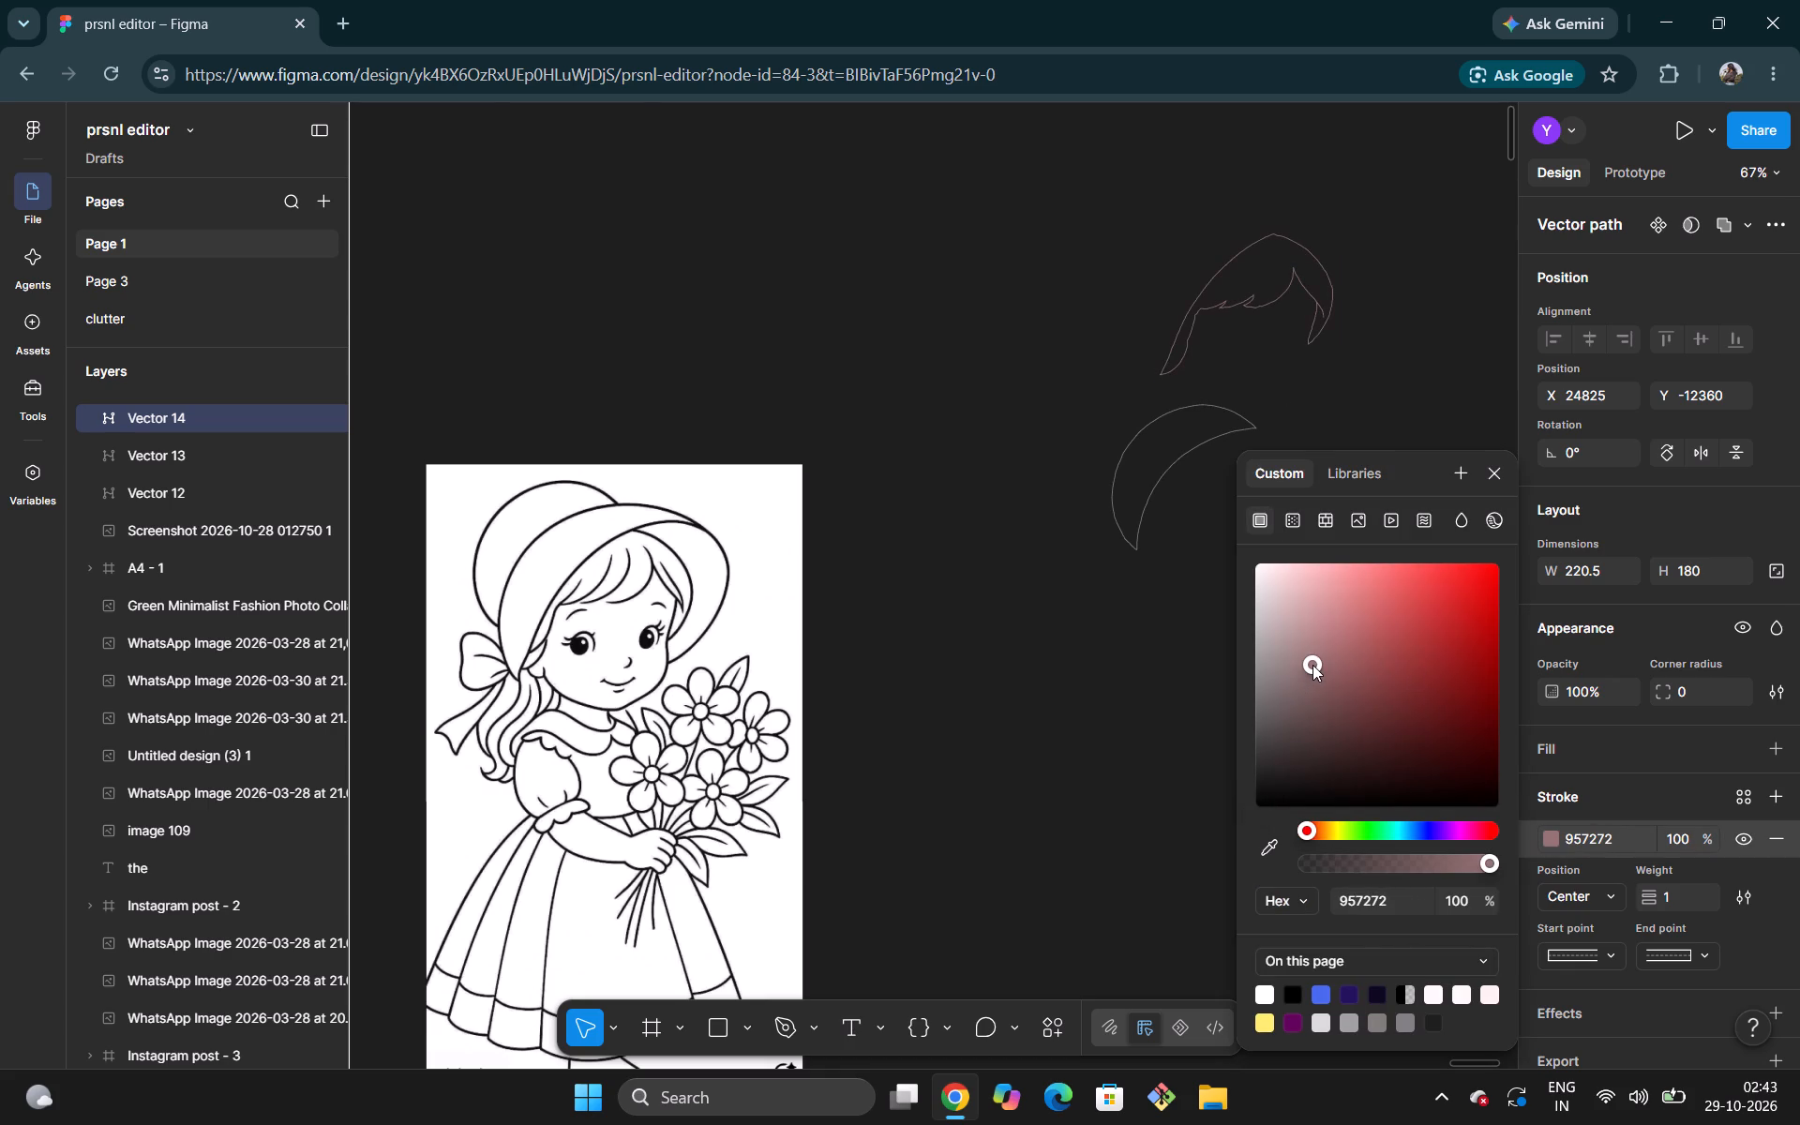
drag(1312, 665, 1268, 608)
click(1412, 320)
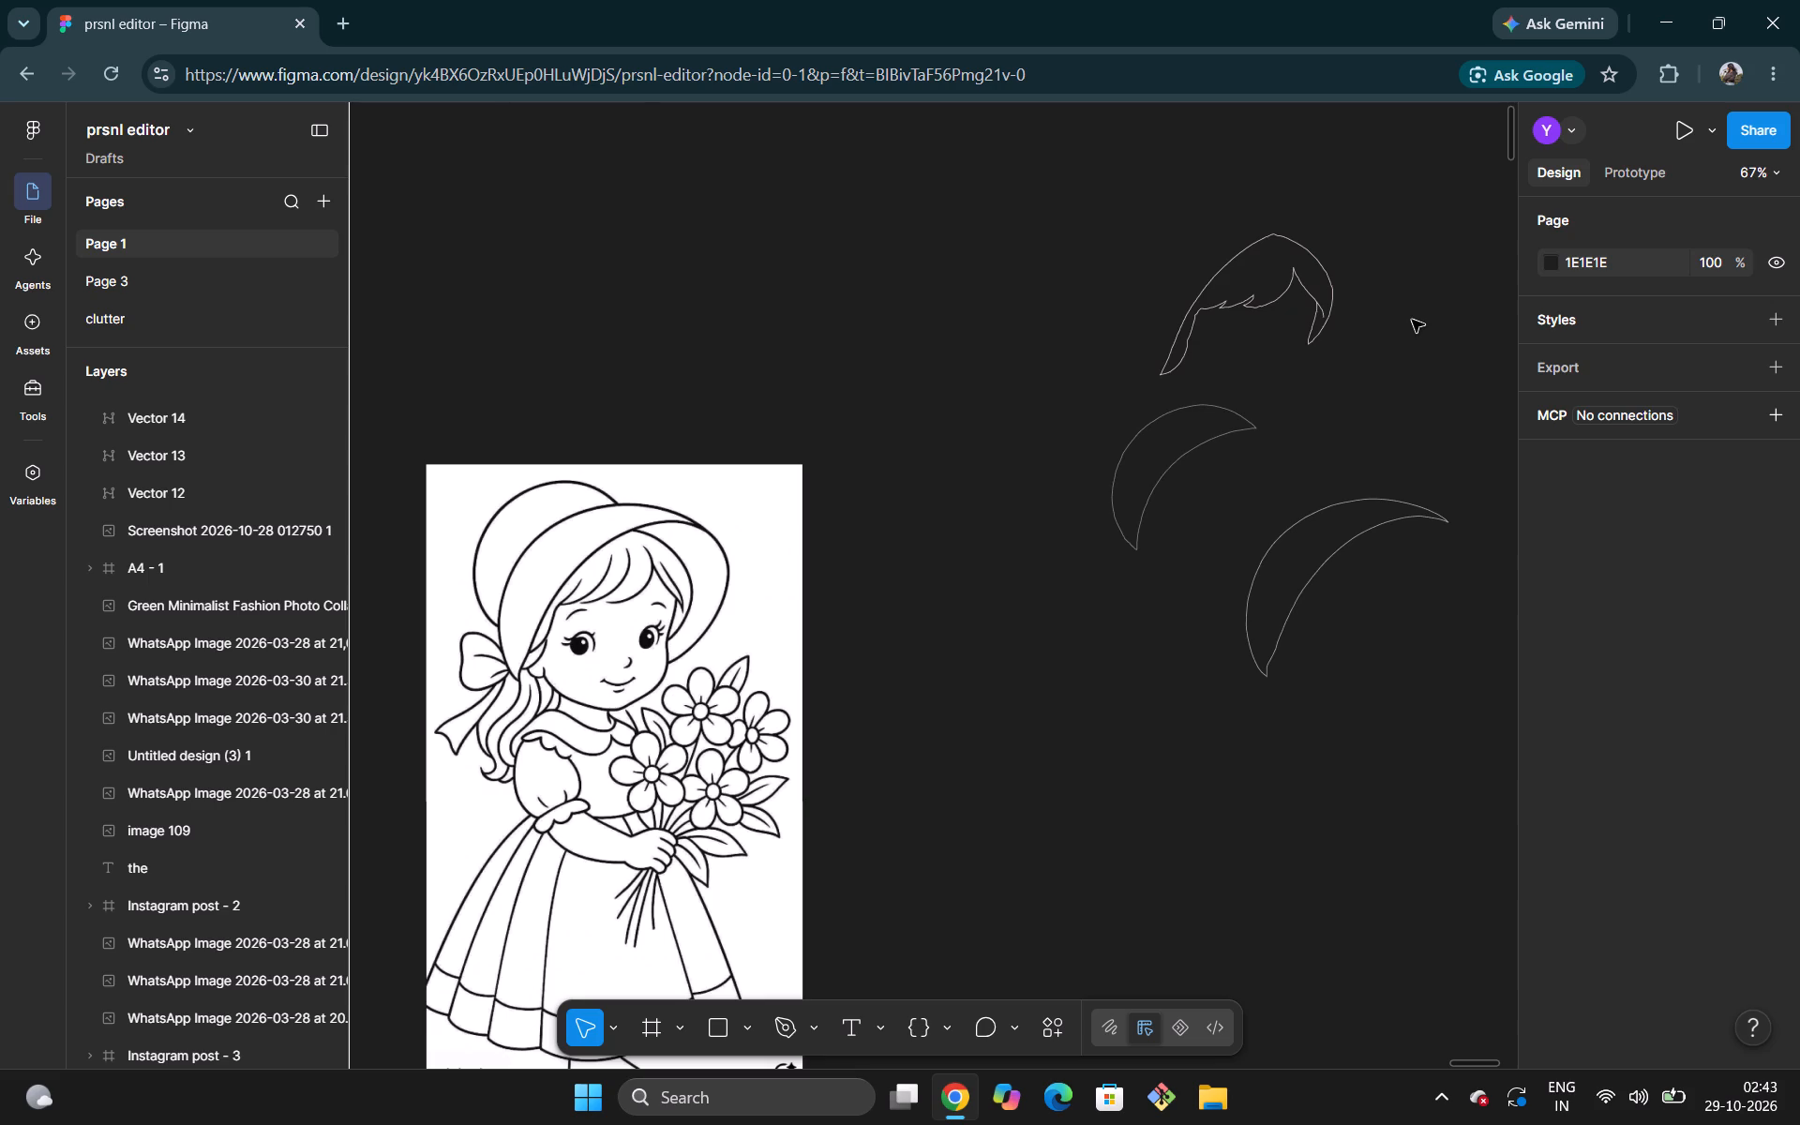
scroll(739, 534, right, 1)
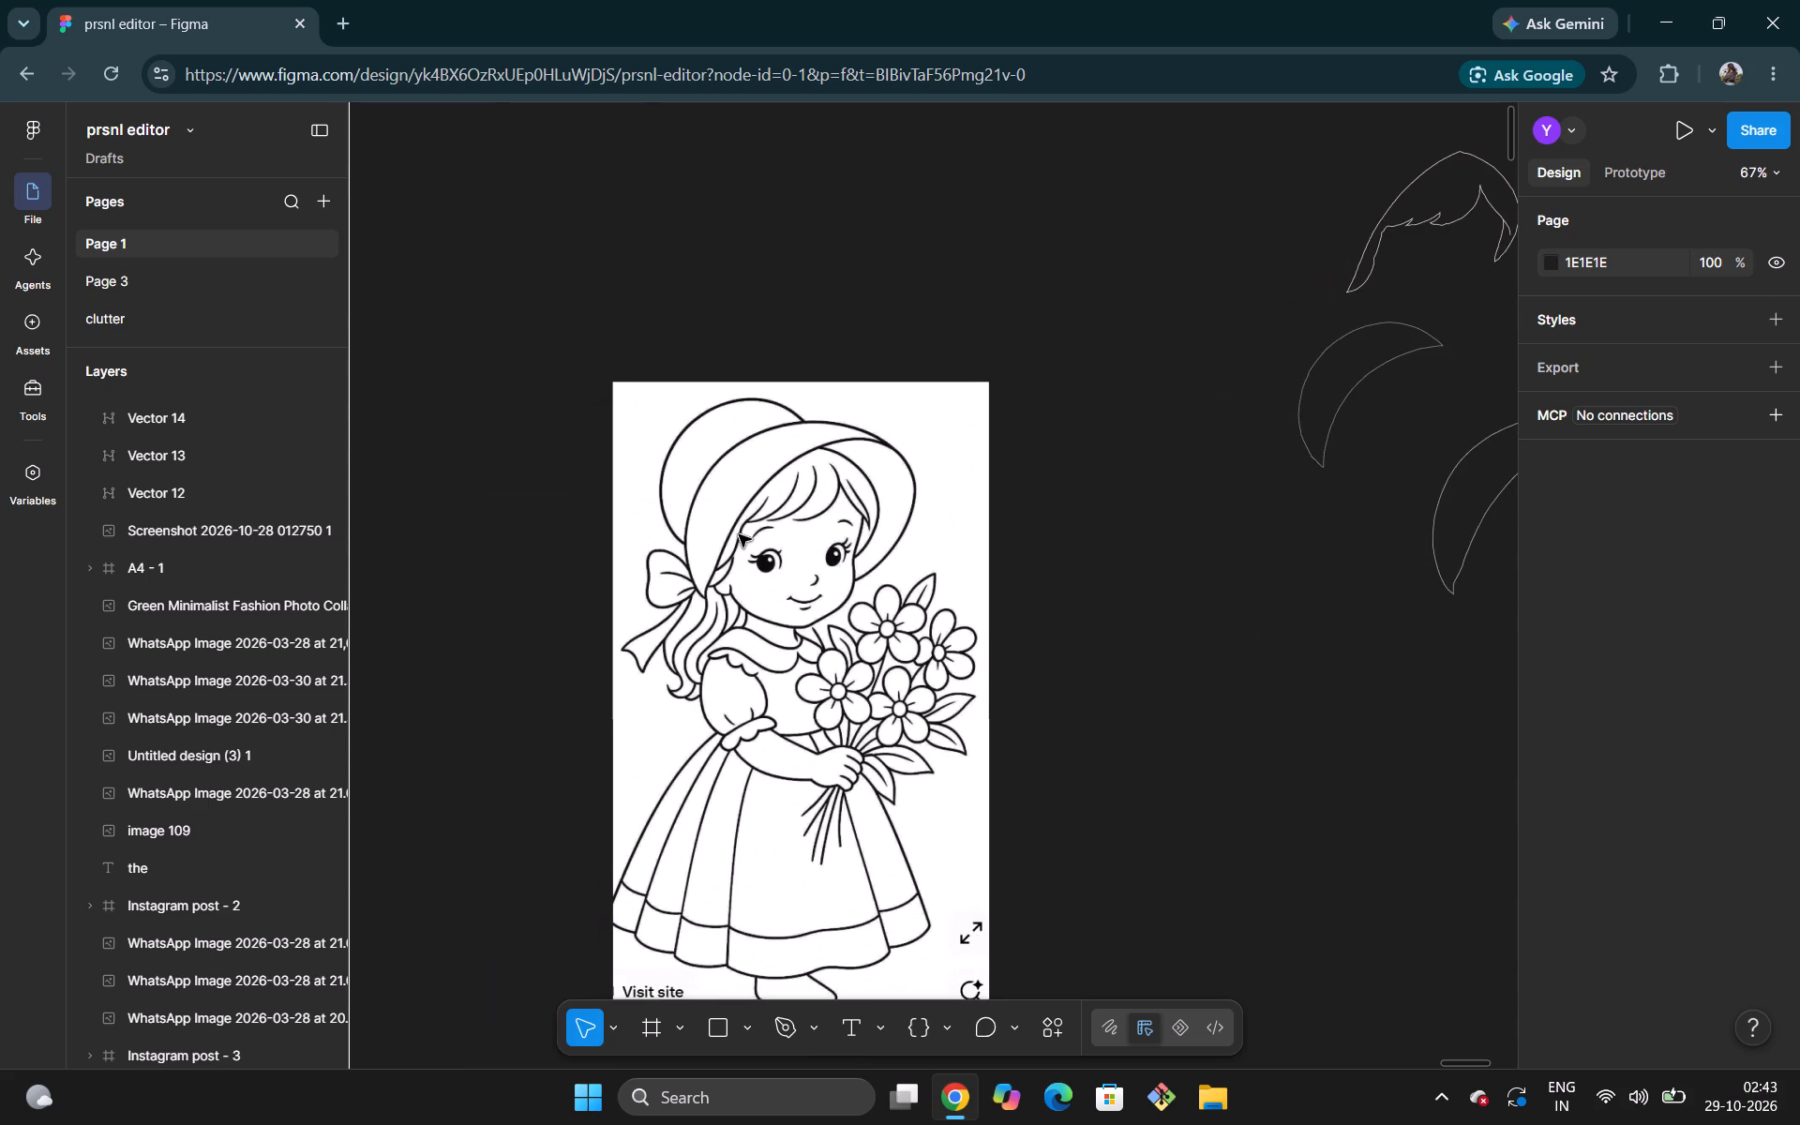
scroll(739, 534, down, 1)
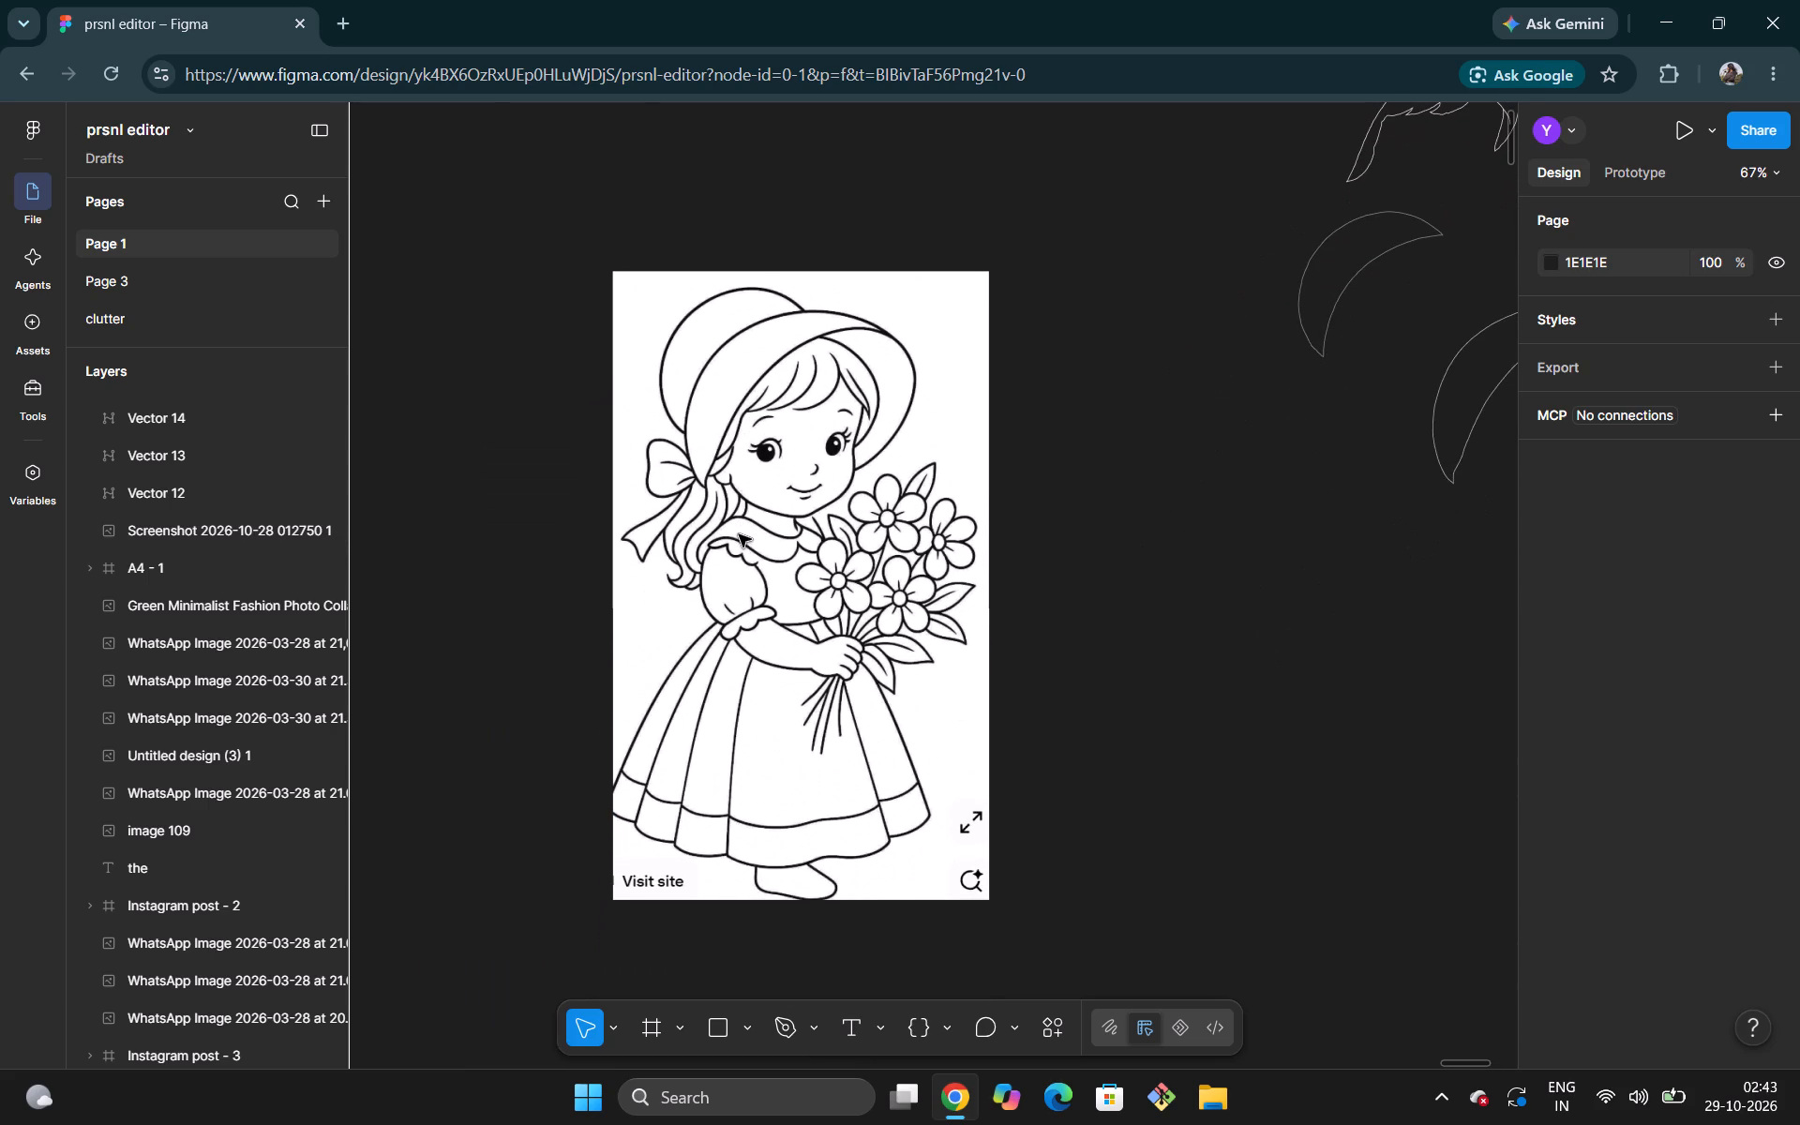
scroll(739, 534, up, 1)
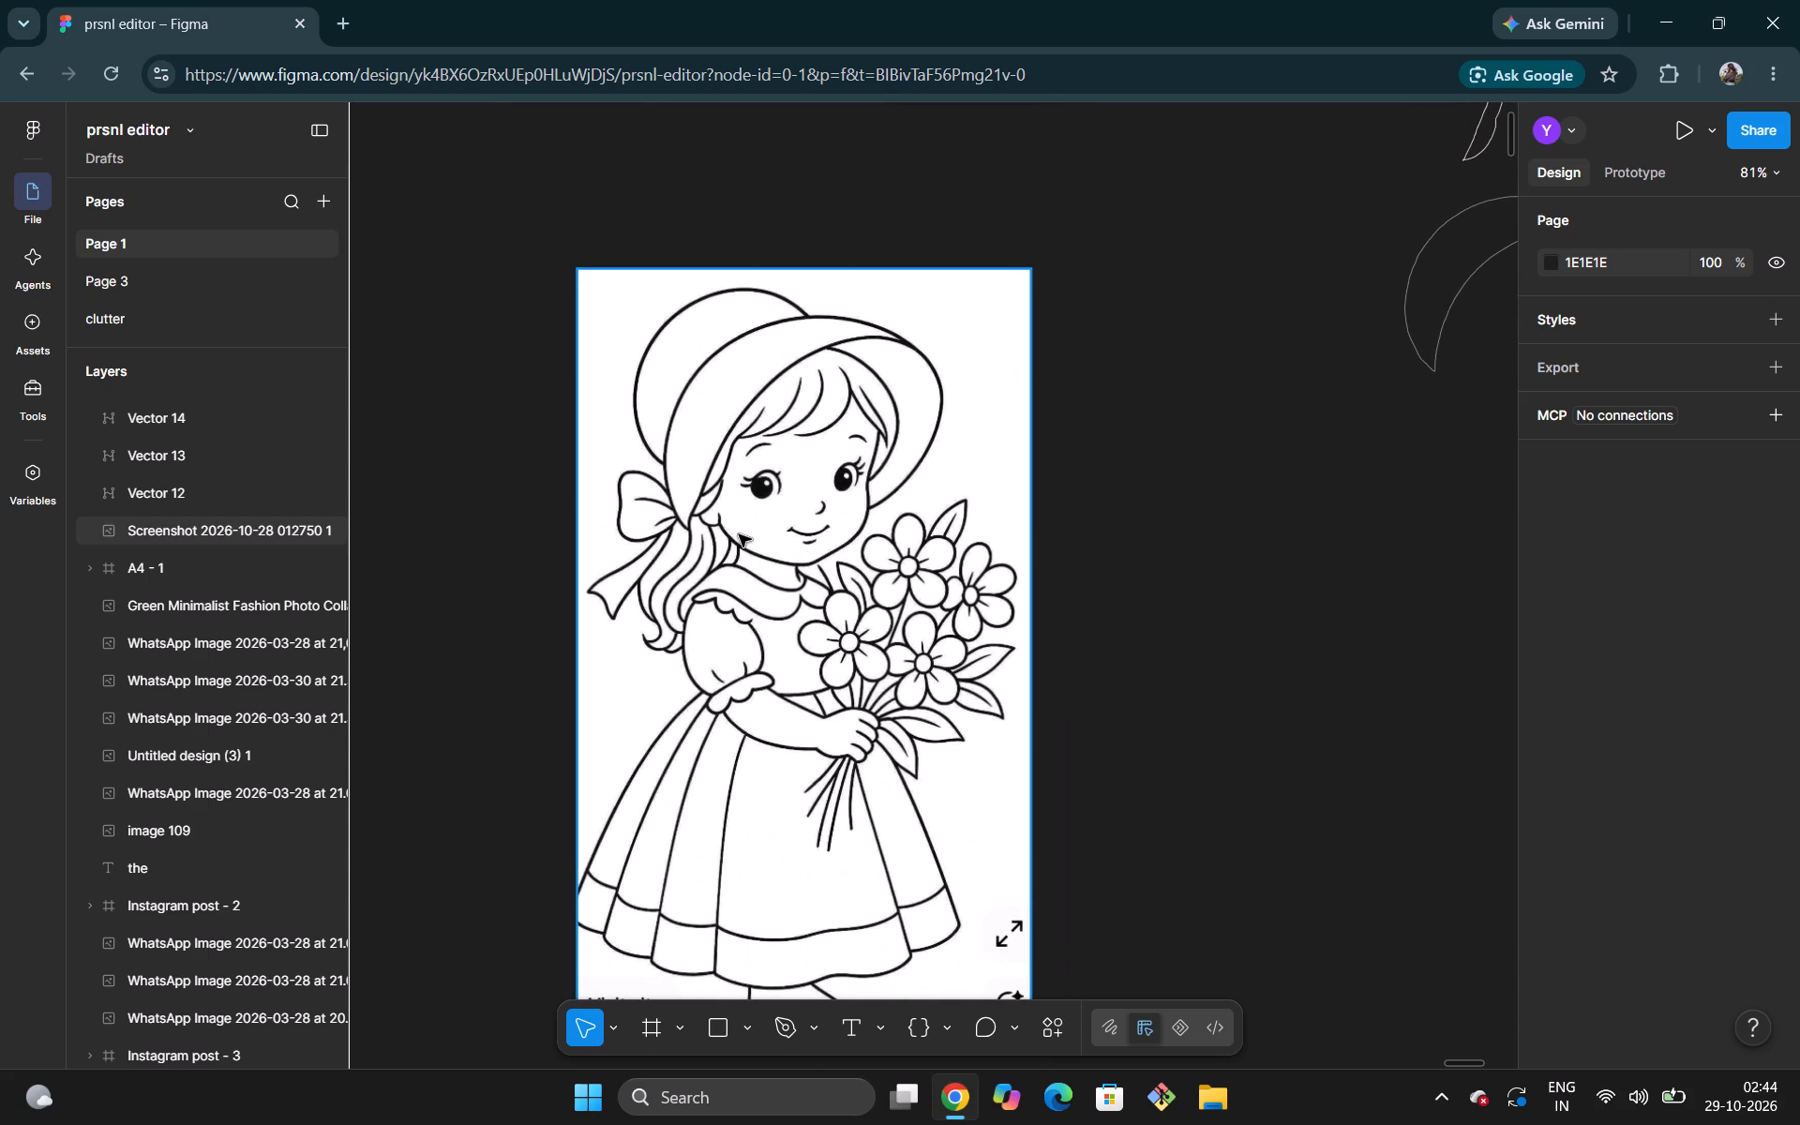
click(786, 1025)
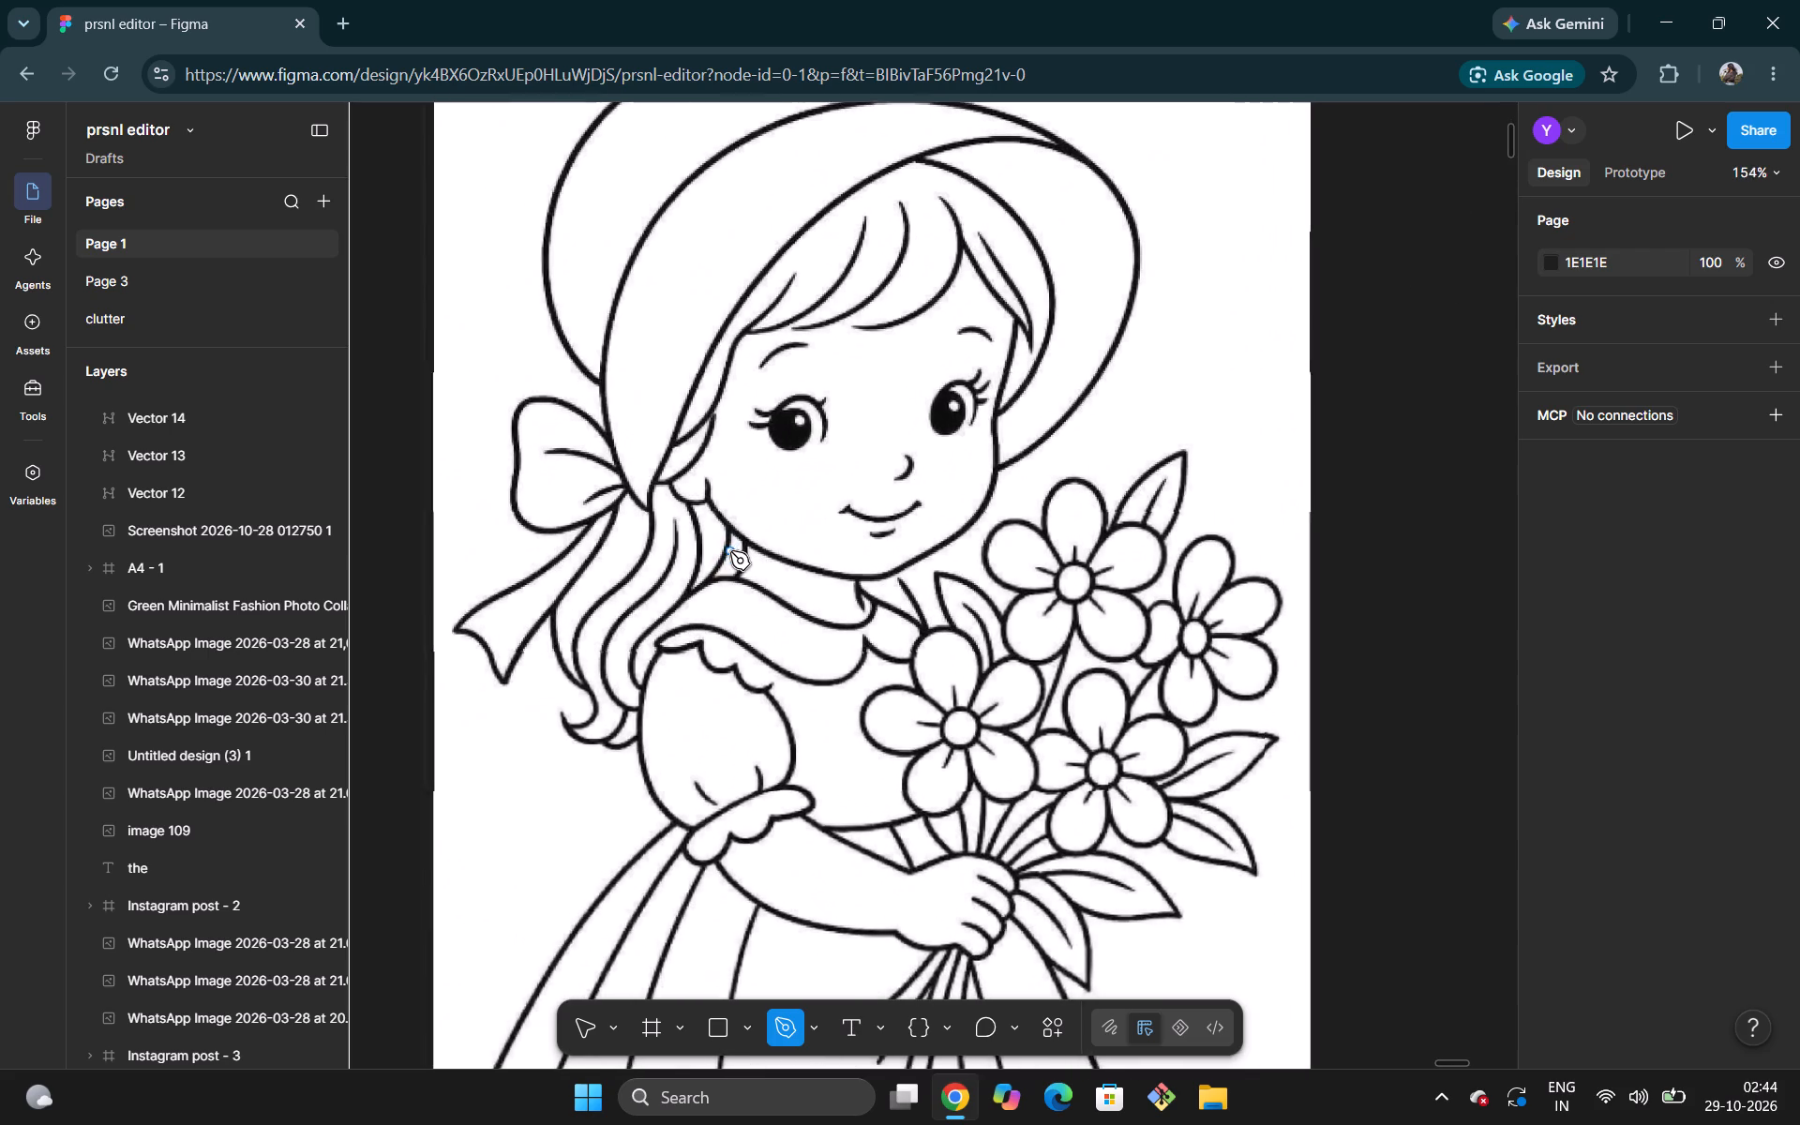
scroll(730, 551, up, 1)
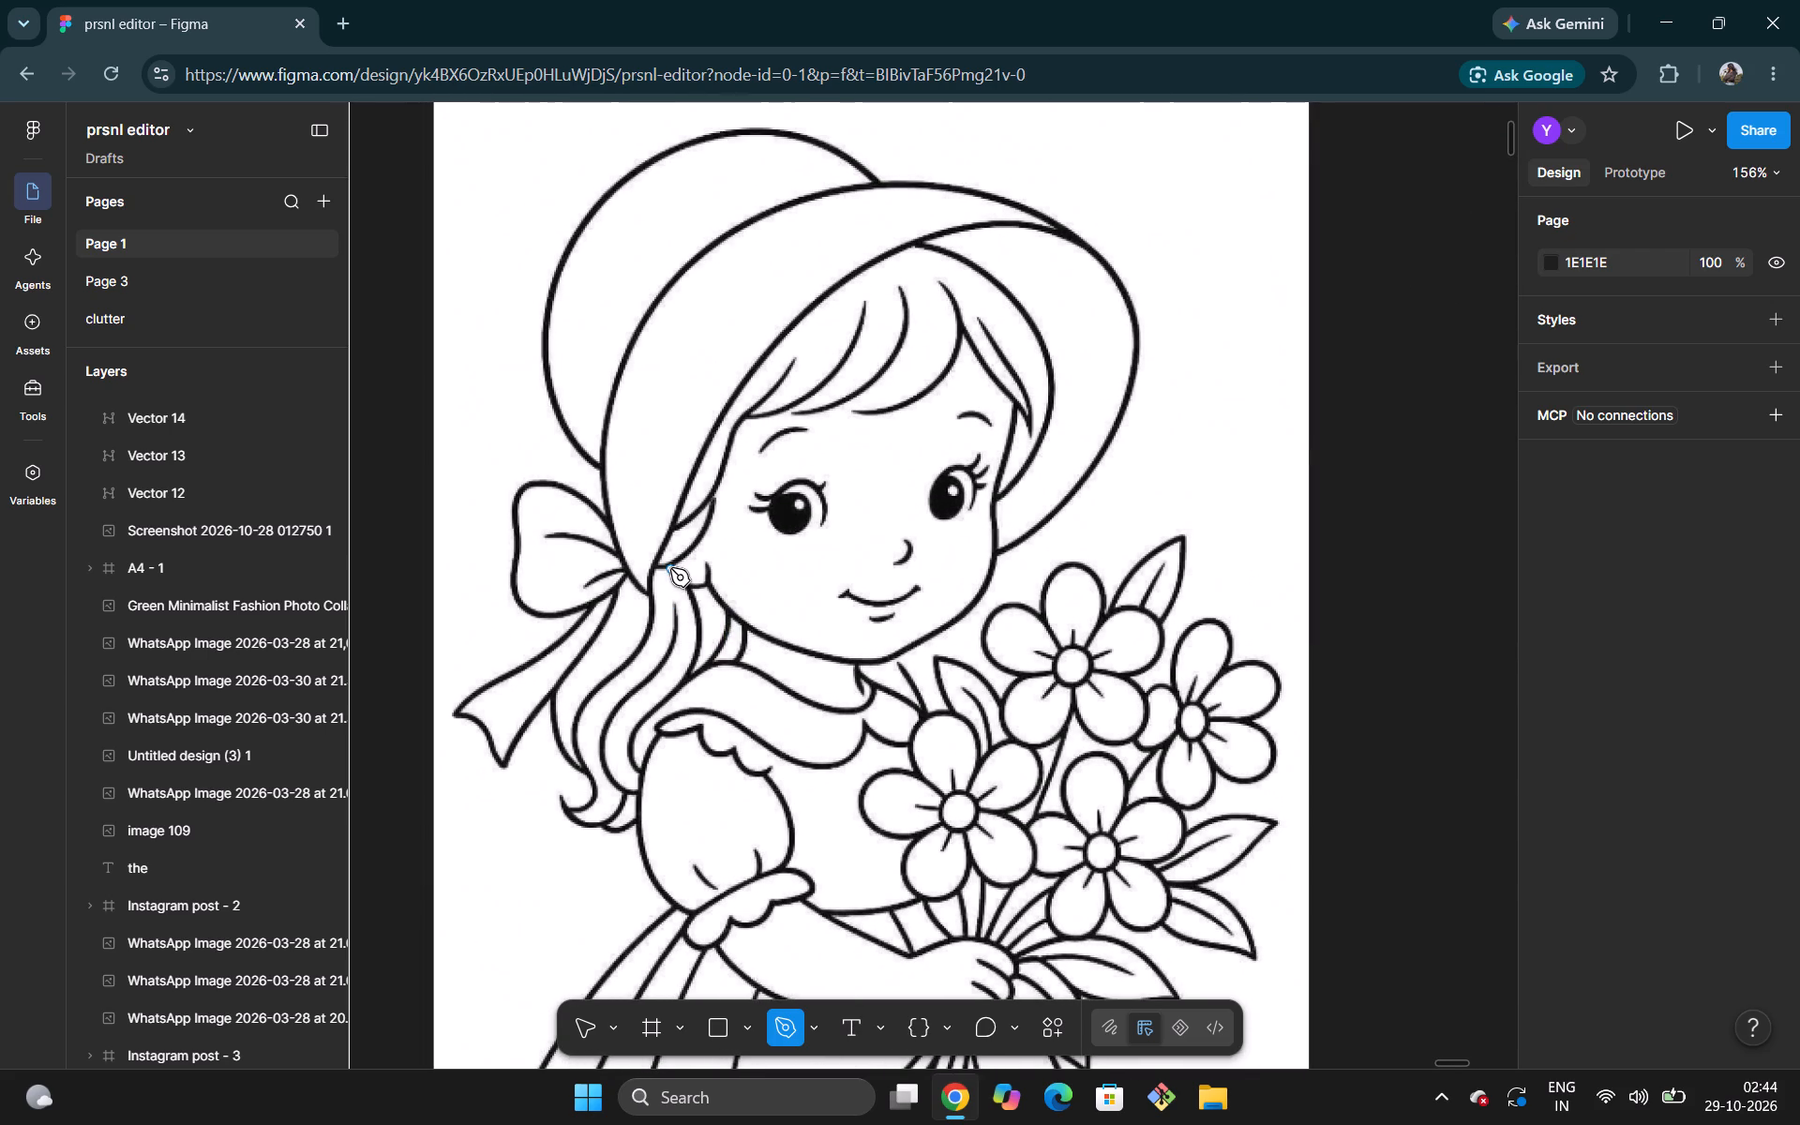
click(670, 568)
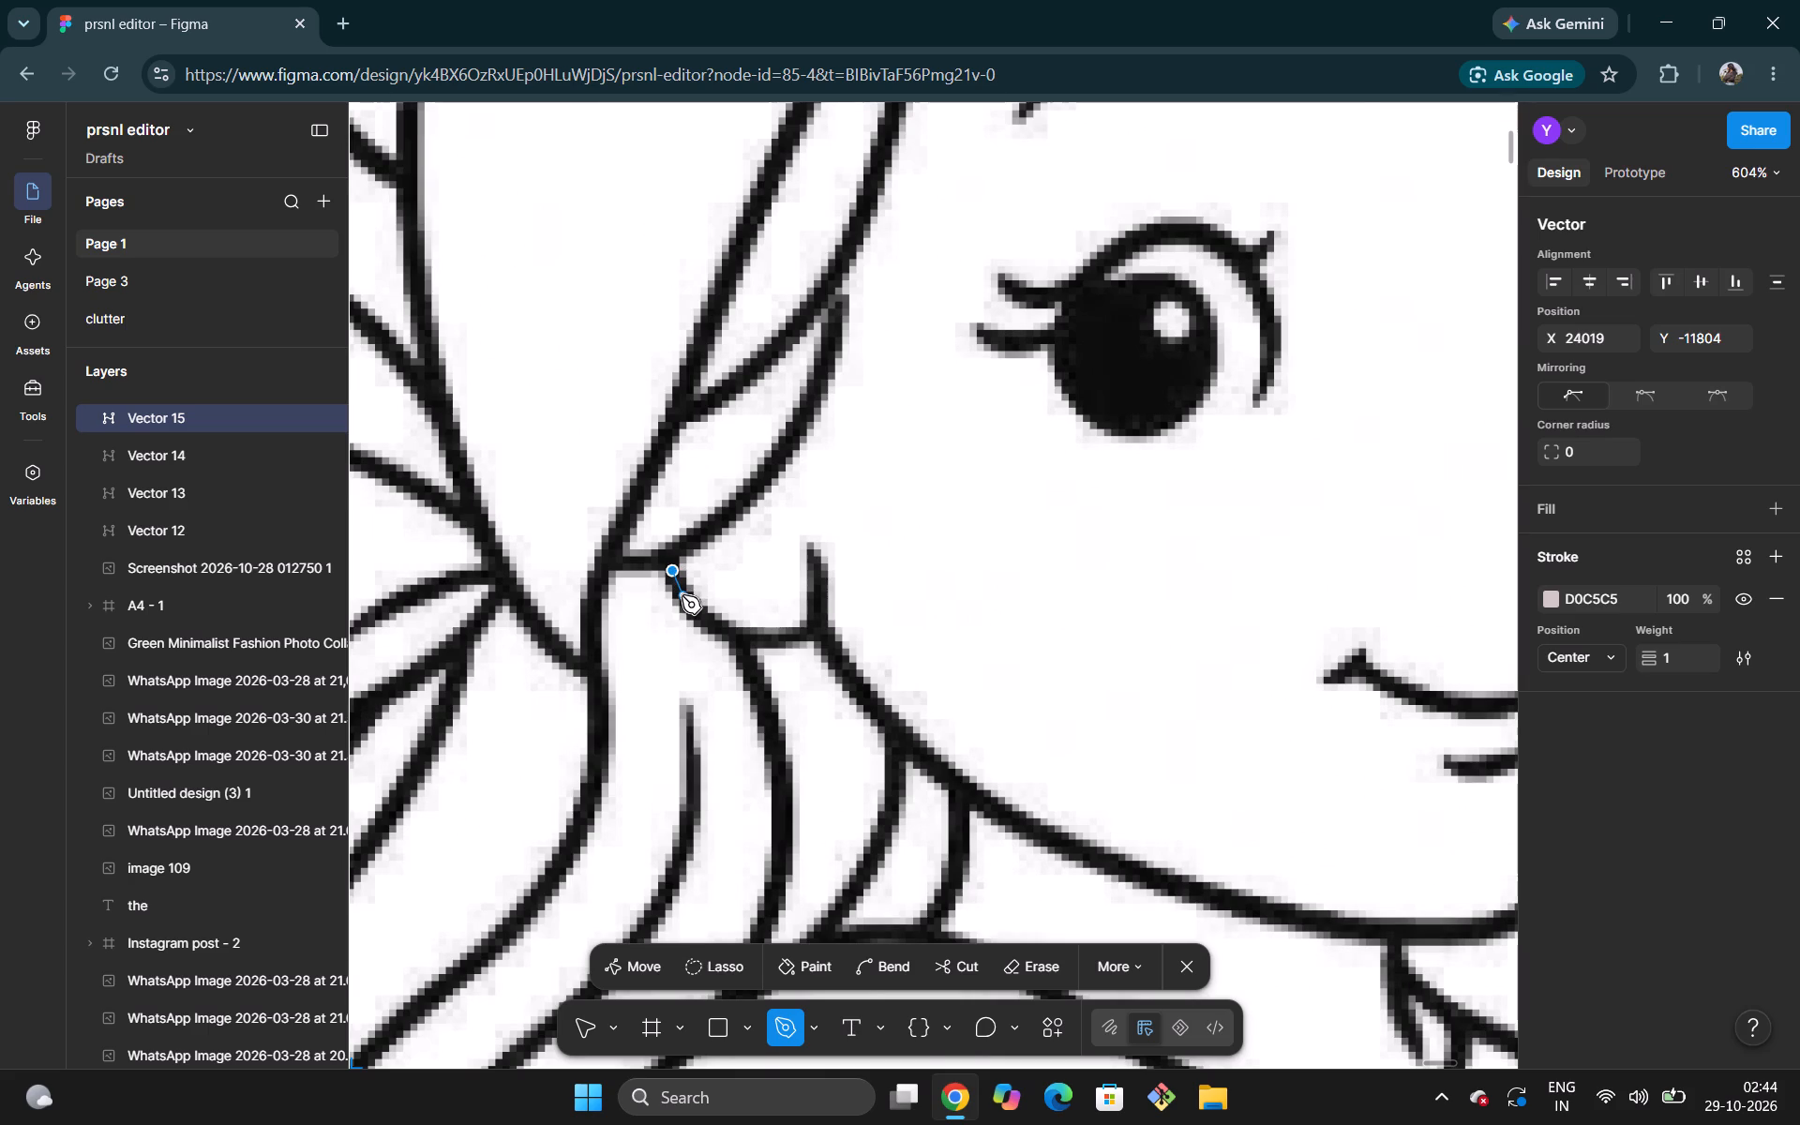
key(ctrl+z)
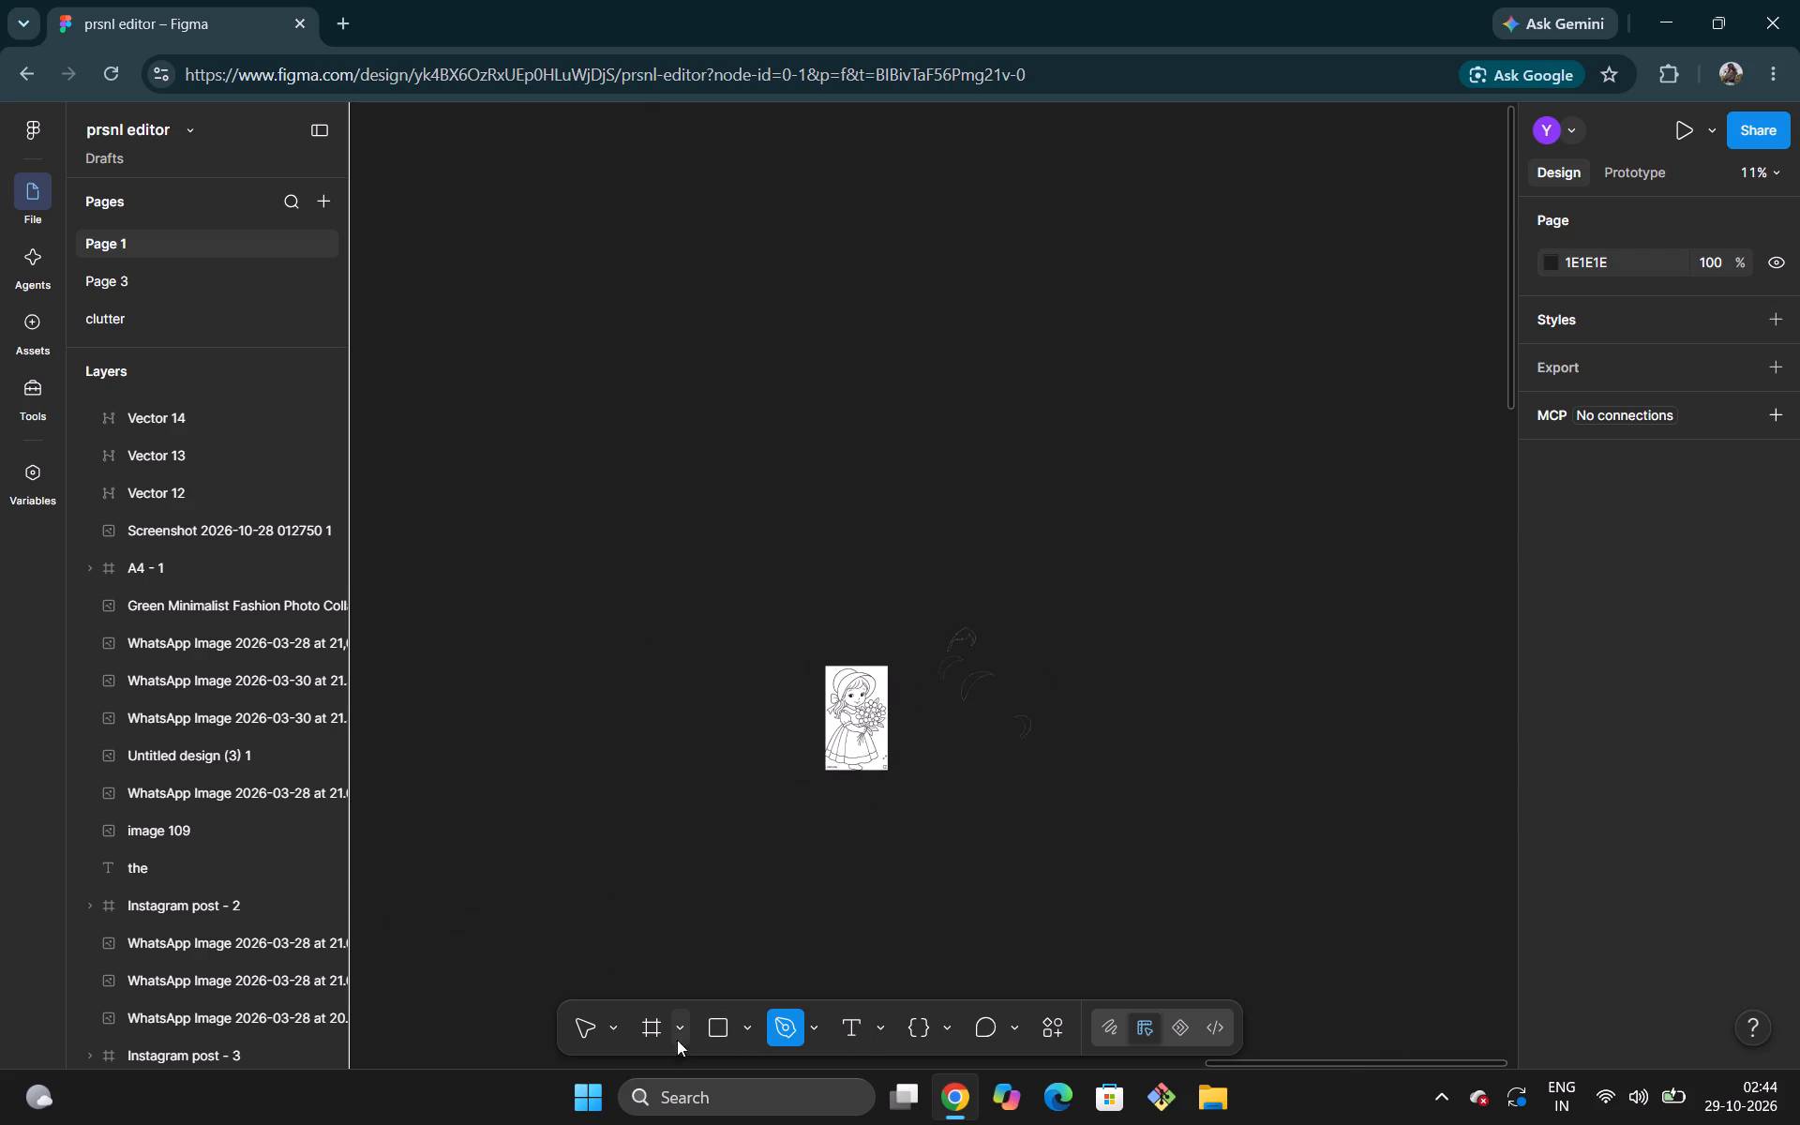
Draw a frame about 3439 × 4829 on empty canvas beyond the traced outlines and place it at about X 28176, Y -15659.
click(646, 1028)
scroll(939, 628, left, 2)
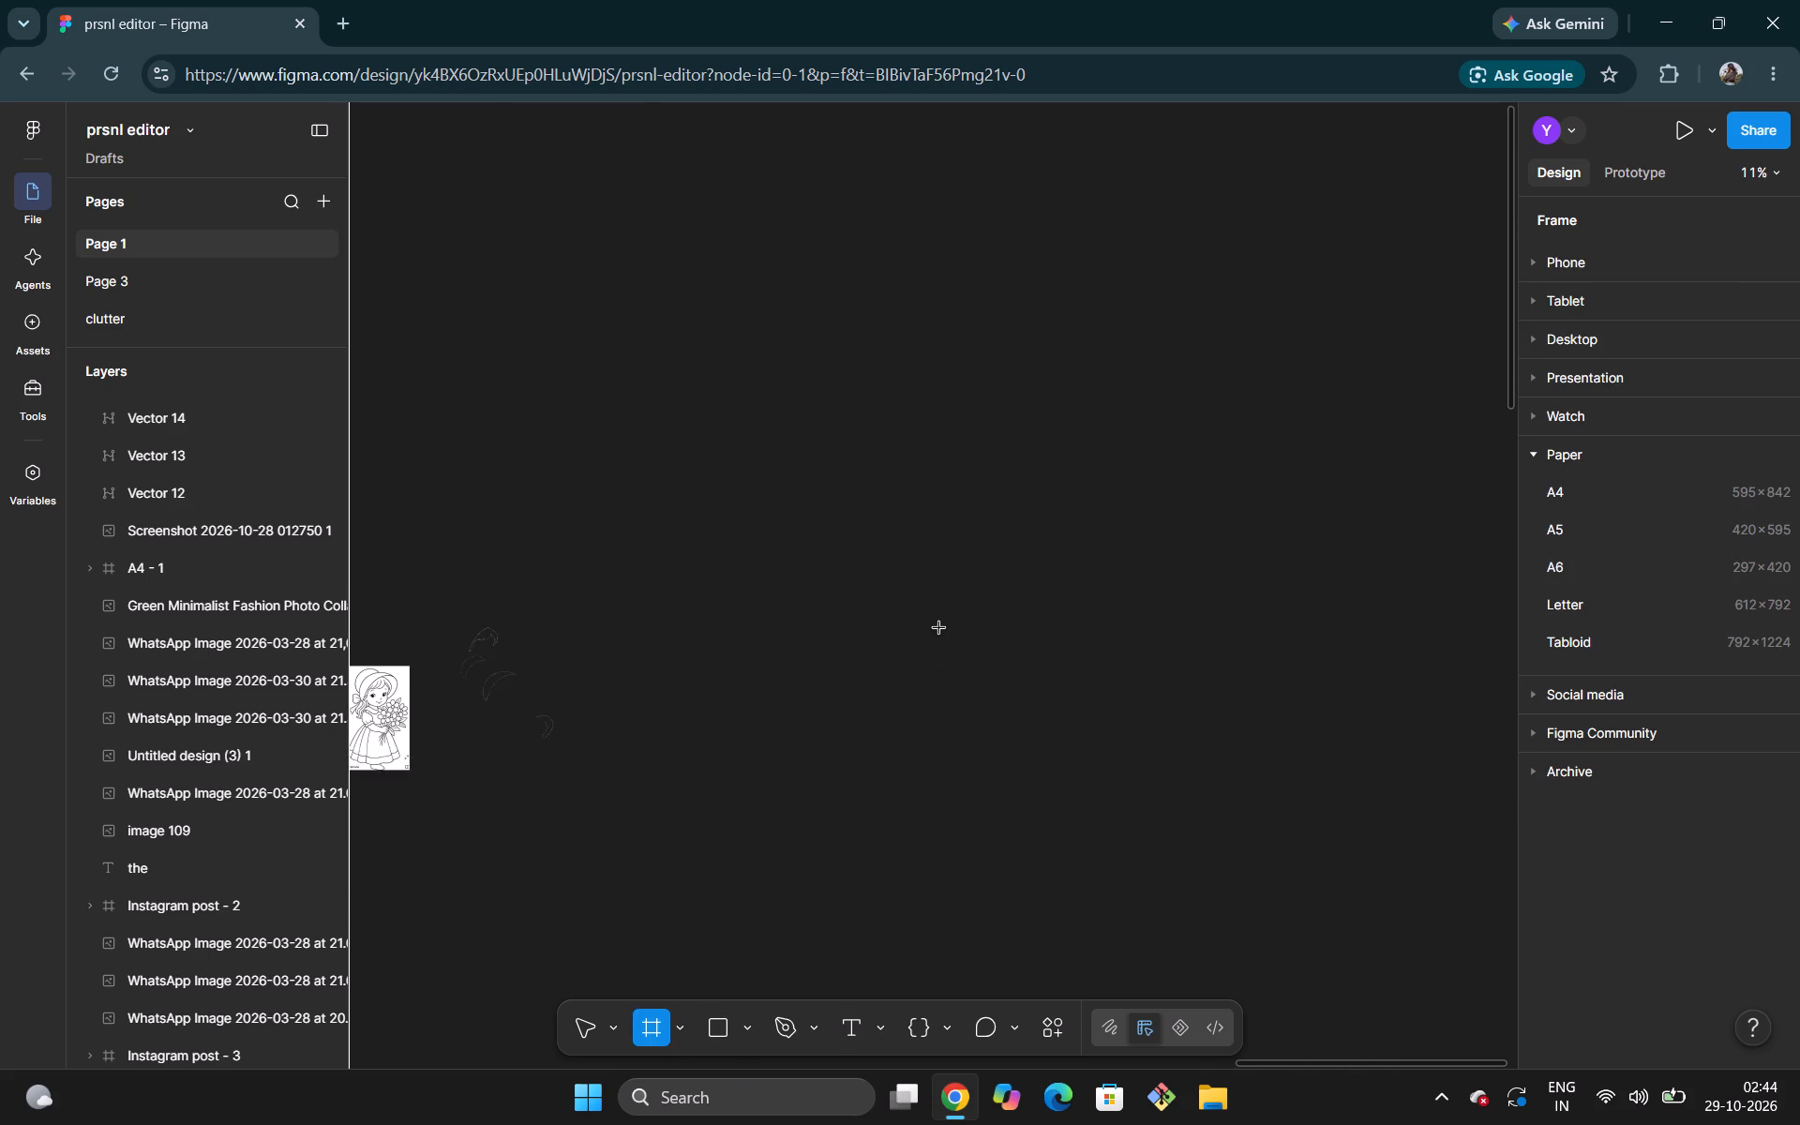
scroll(939, 628, left, 1)
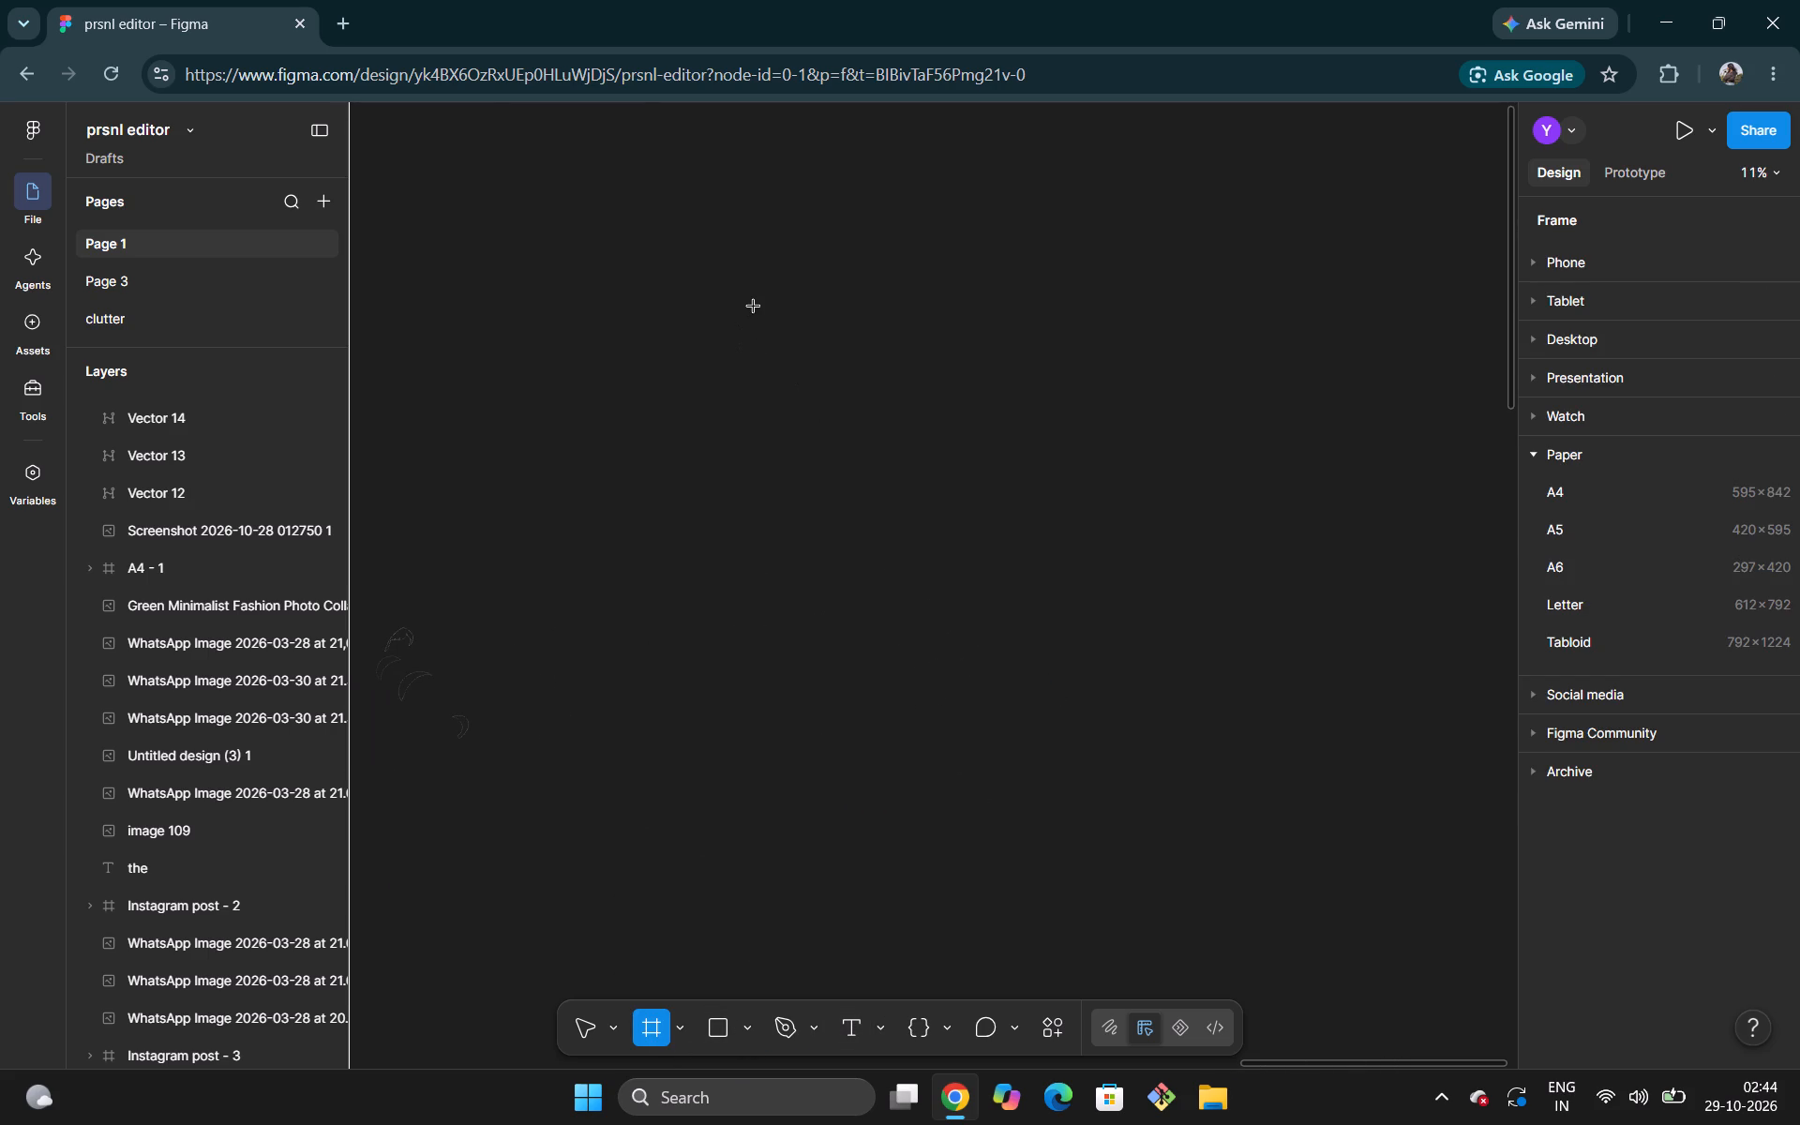
drag(718, 289, 906, 388)
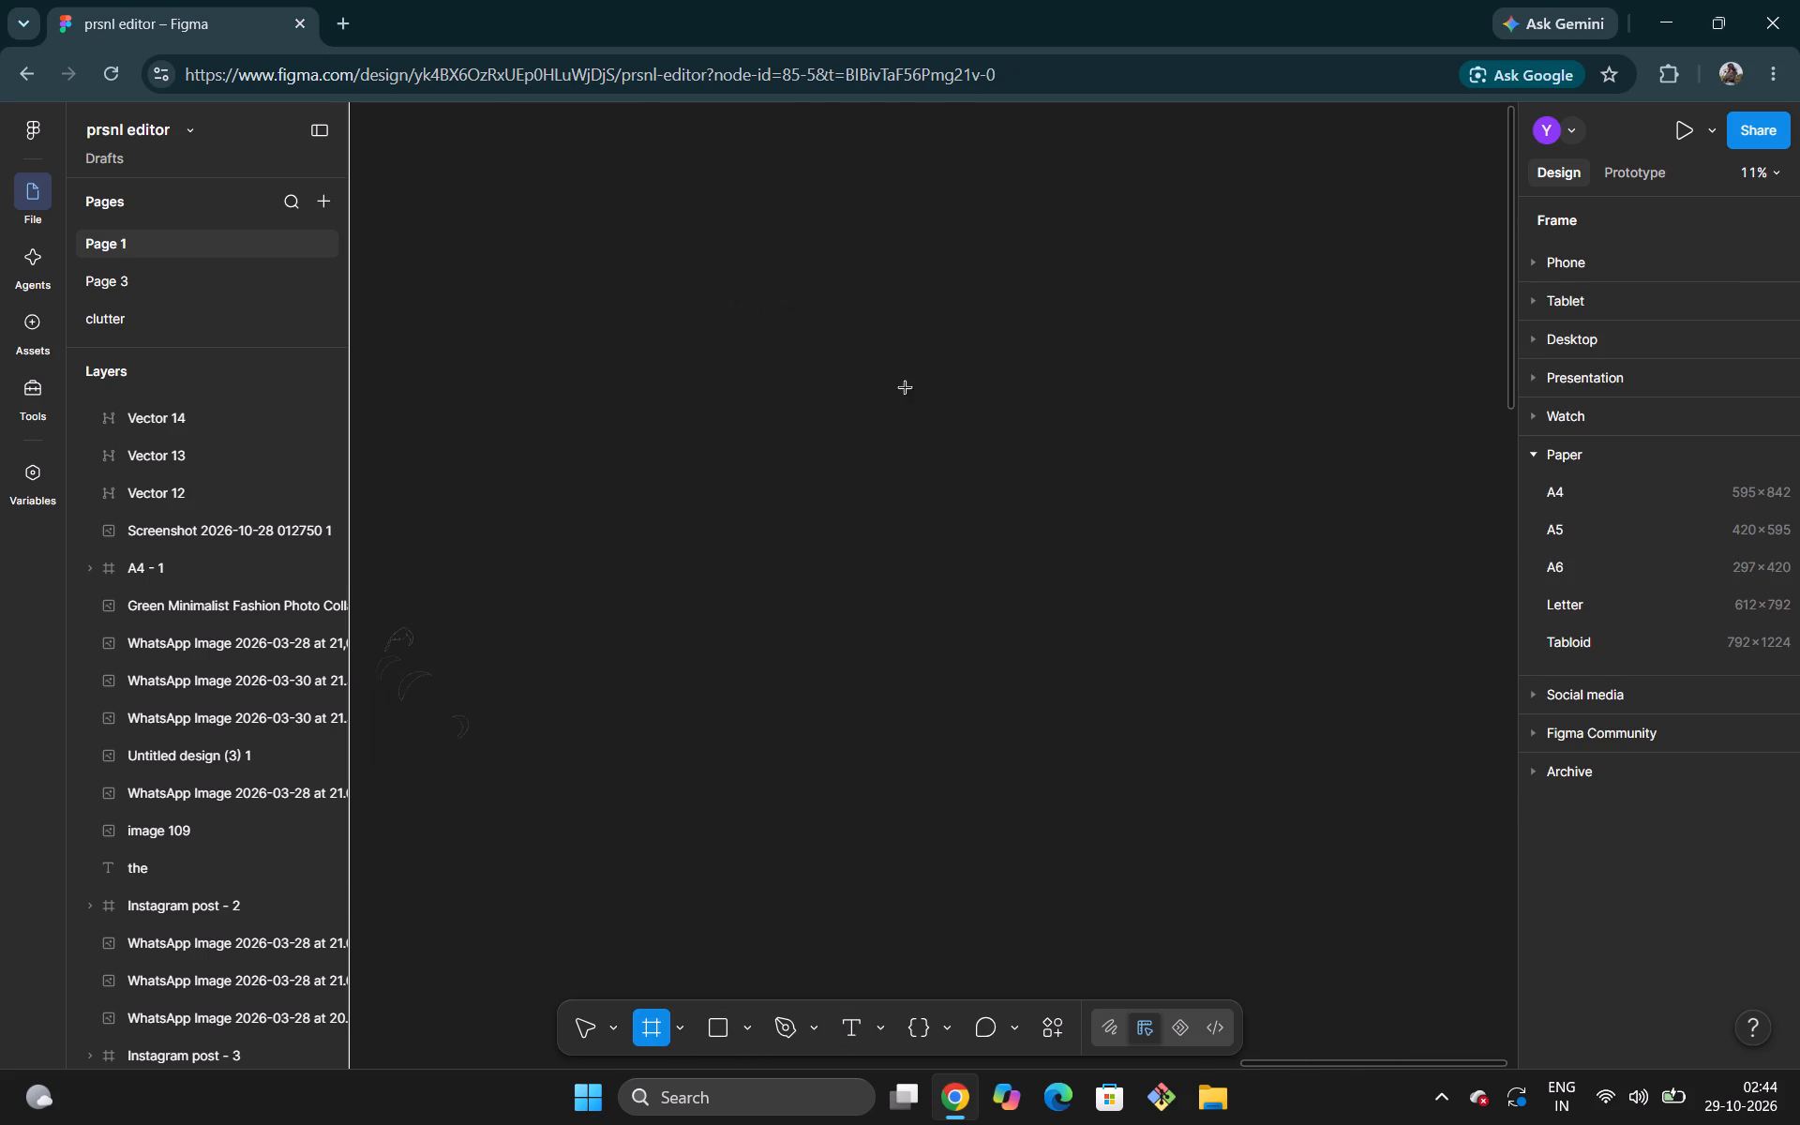
drag(906, 388, 1165, 915)
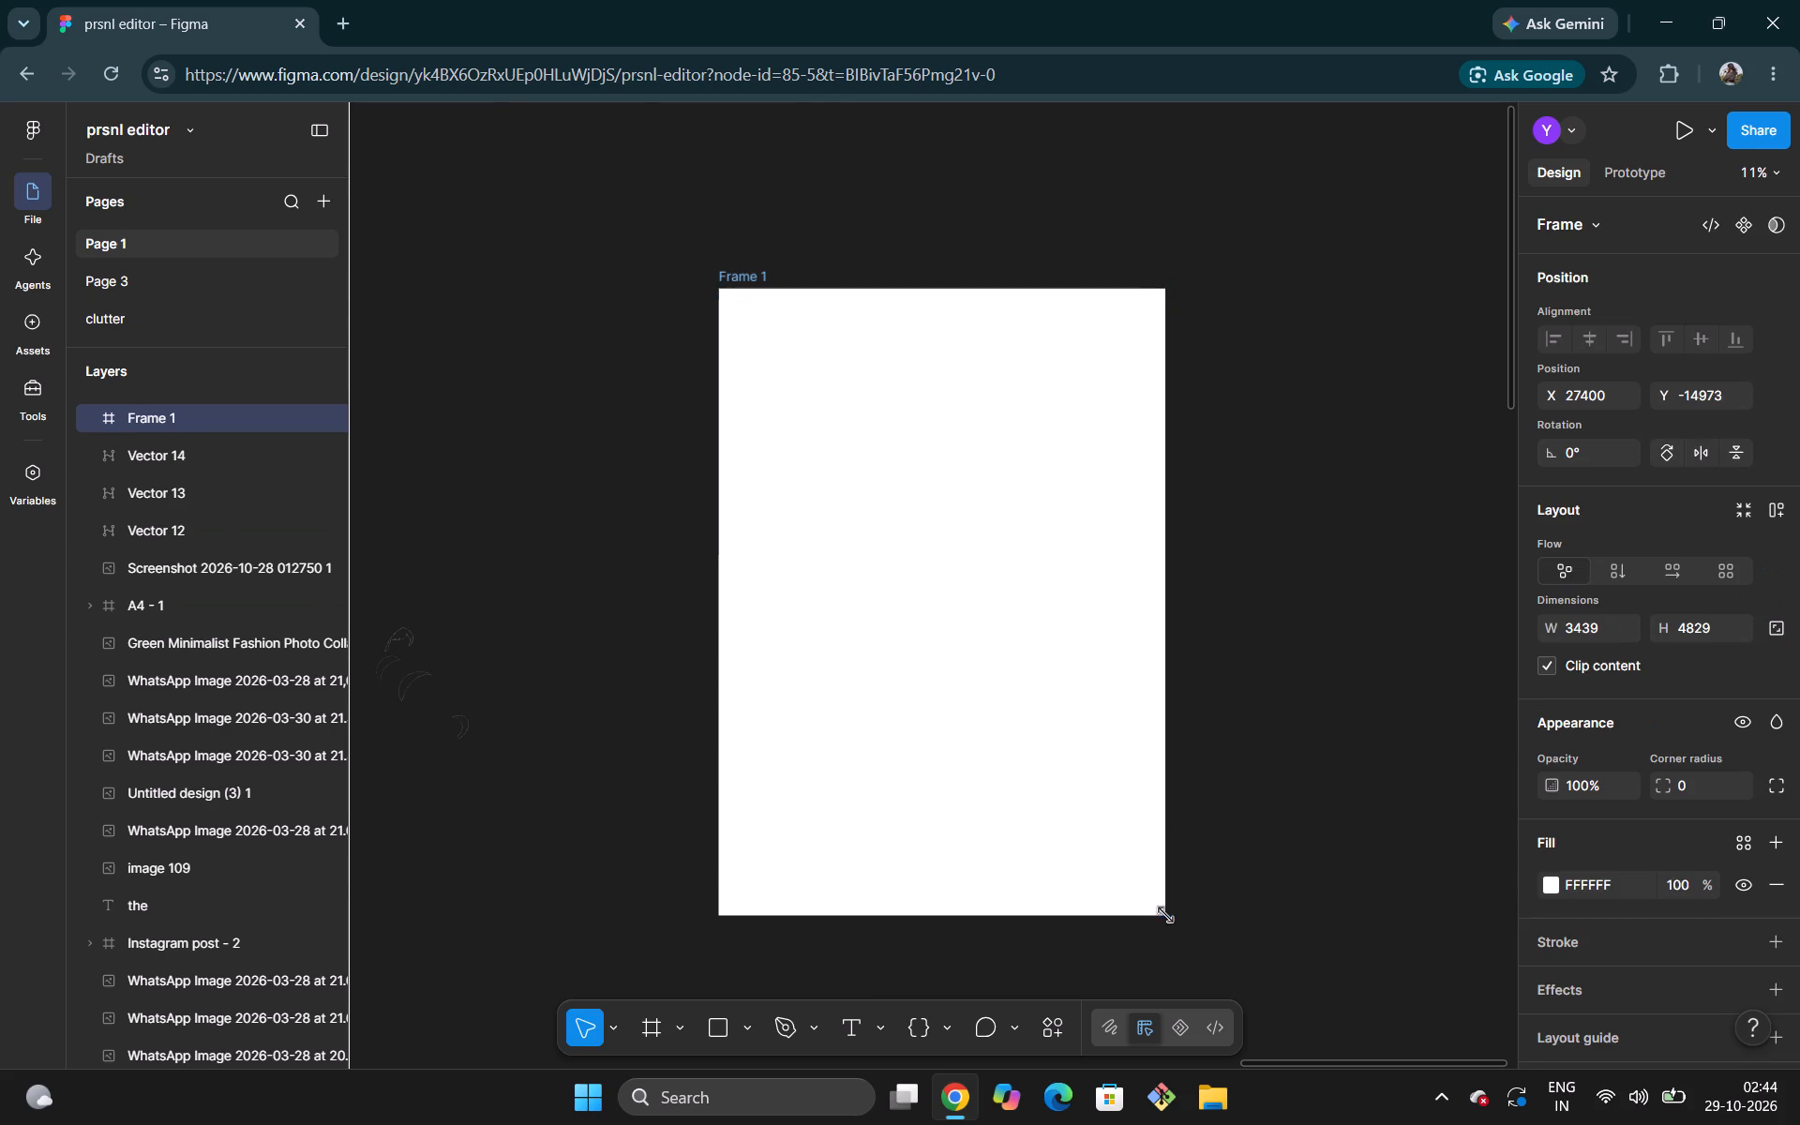
click(1310, 706)
drag(994, 422, 1095, 333)
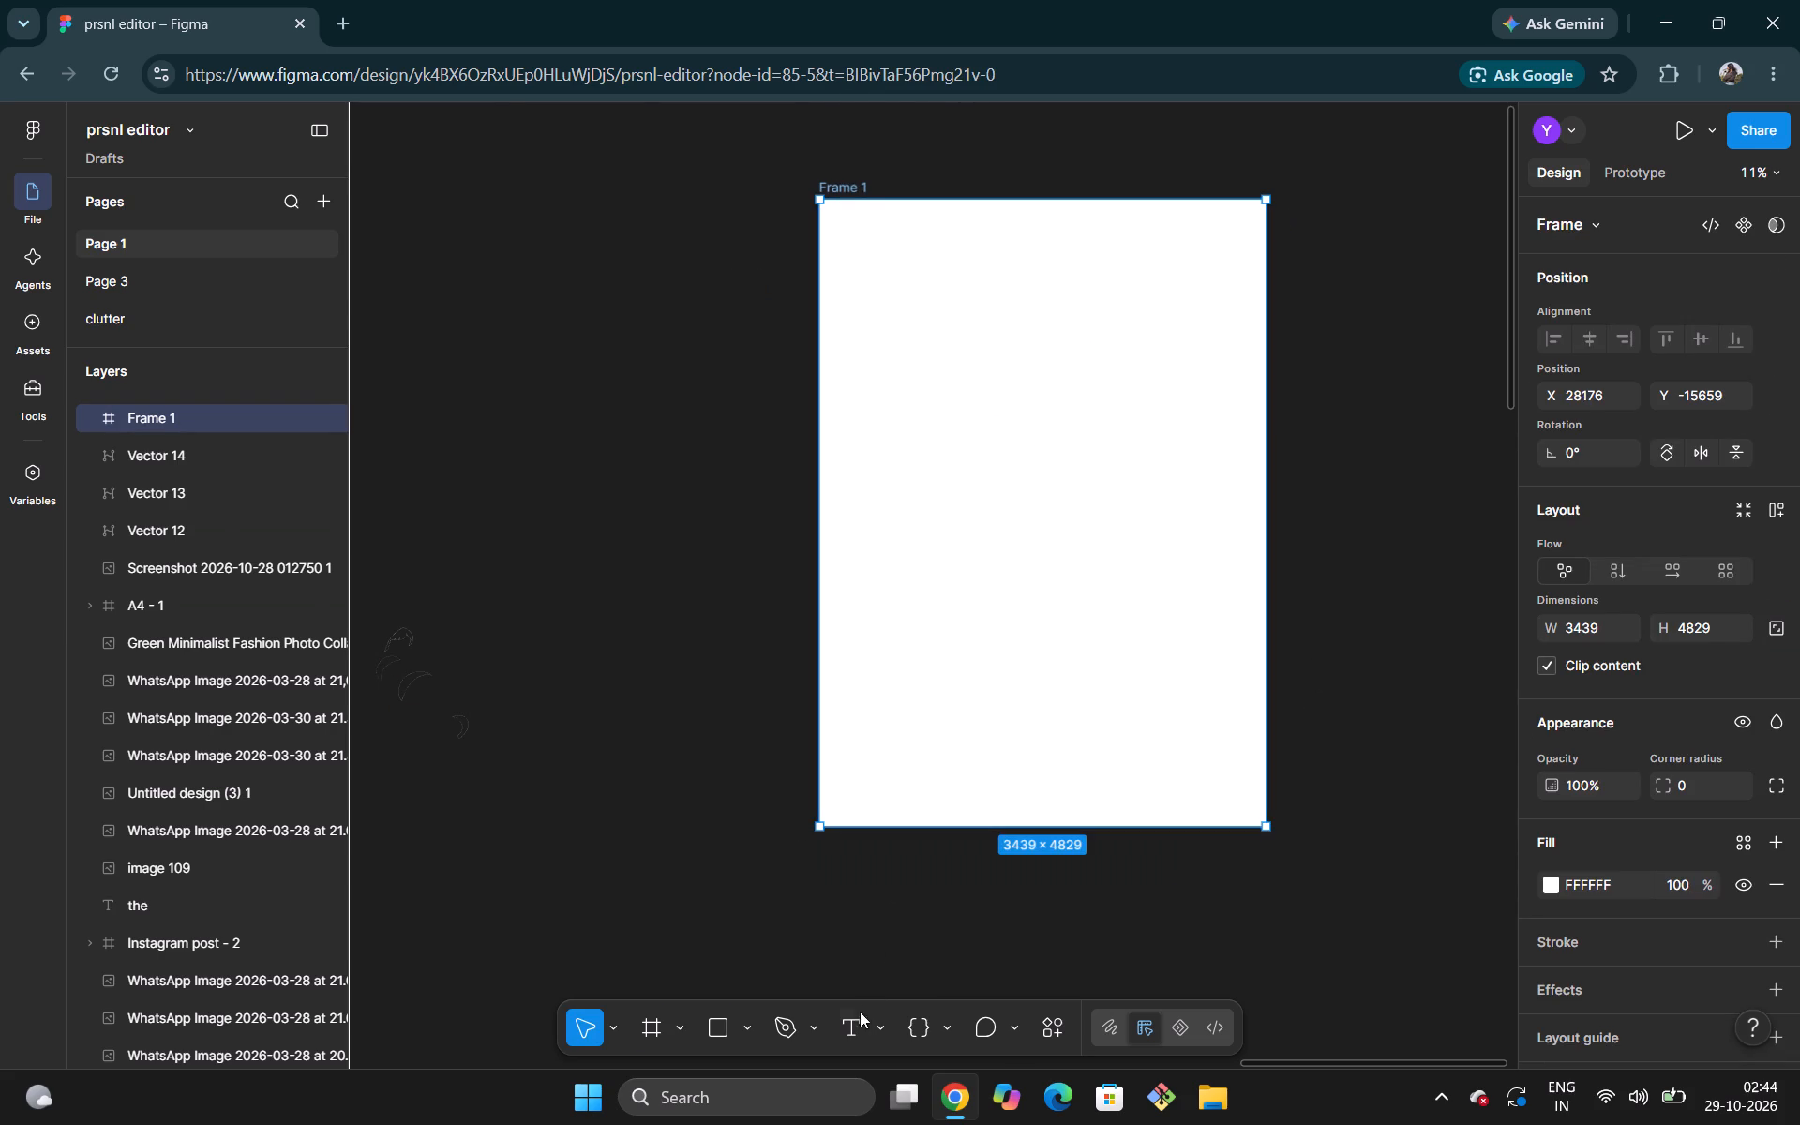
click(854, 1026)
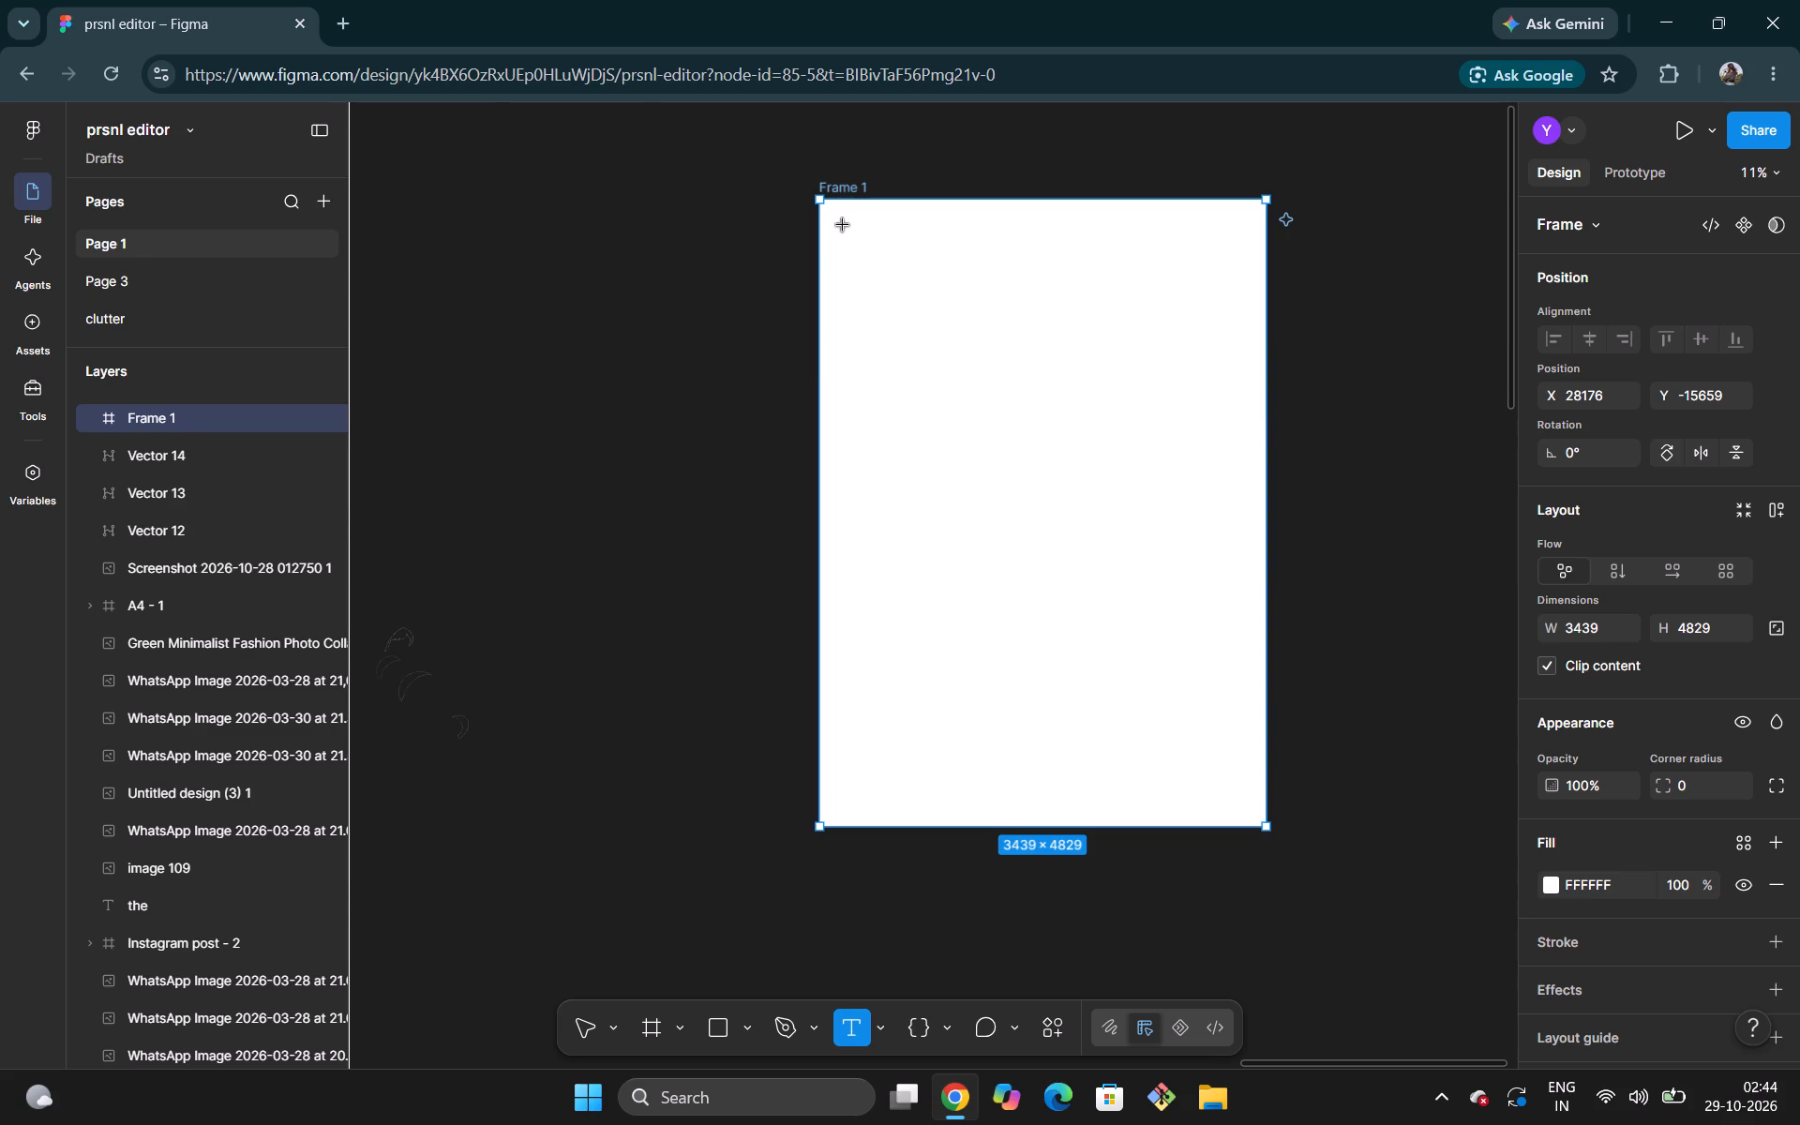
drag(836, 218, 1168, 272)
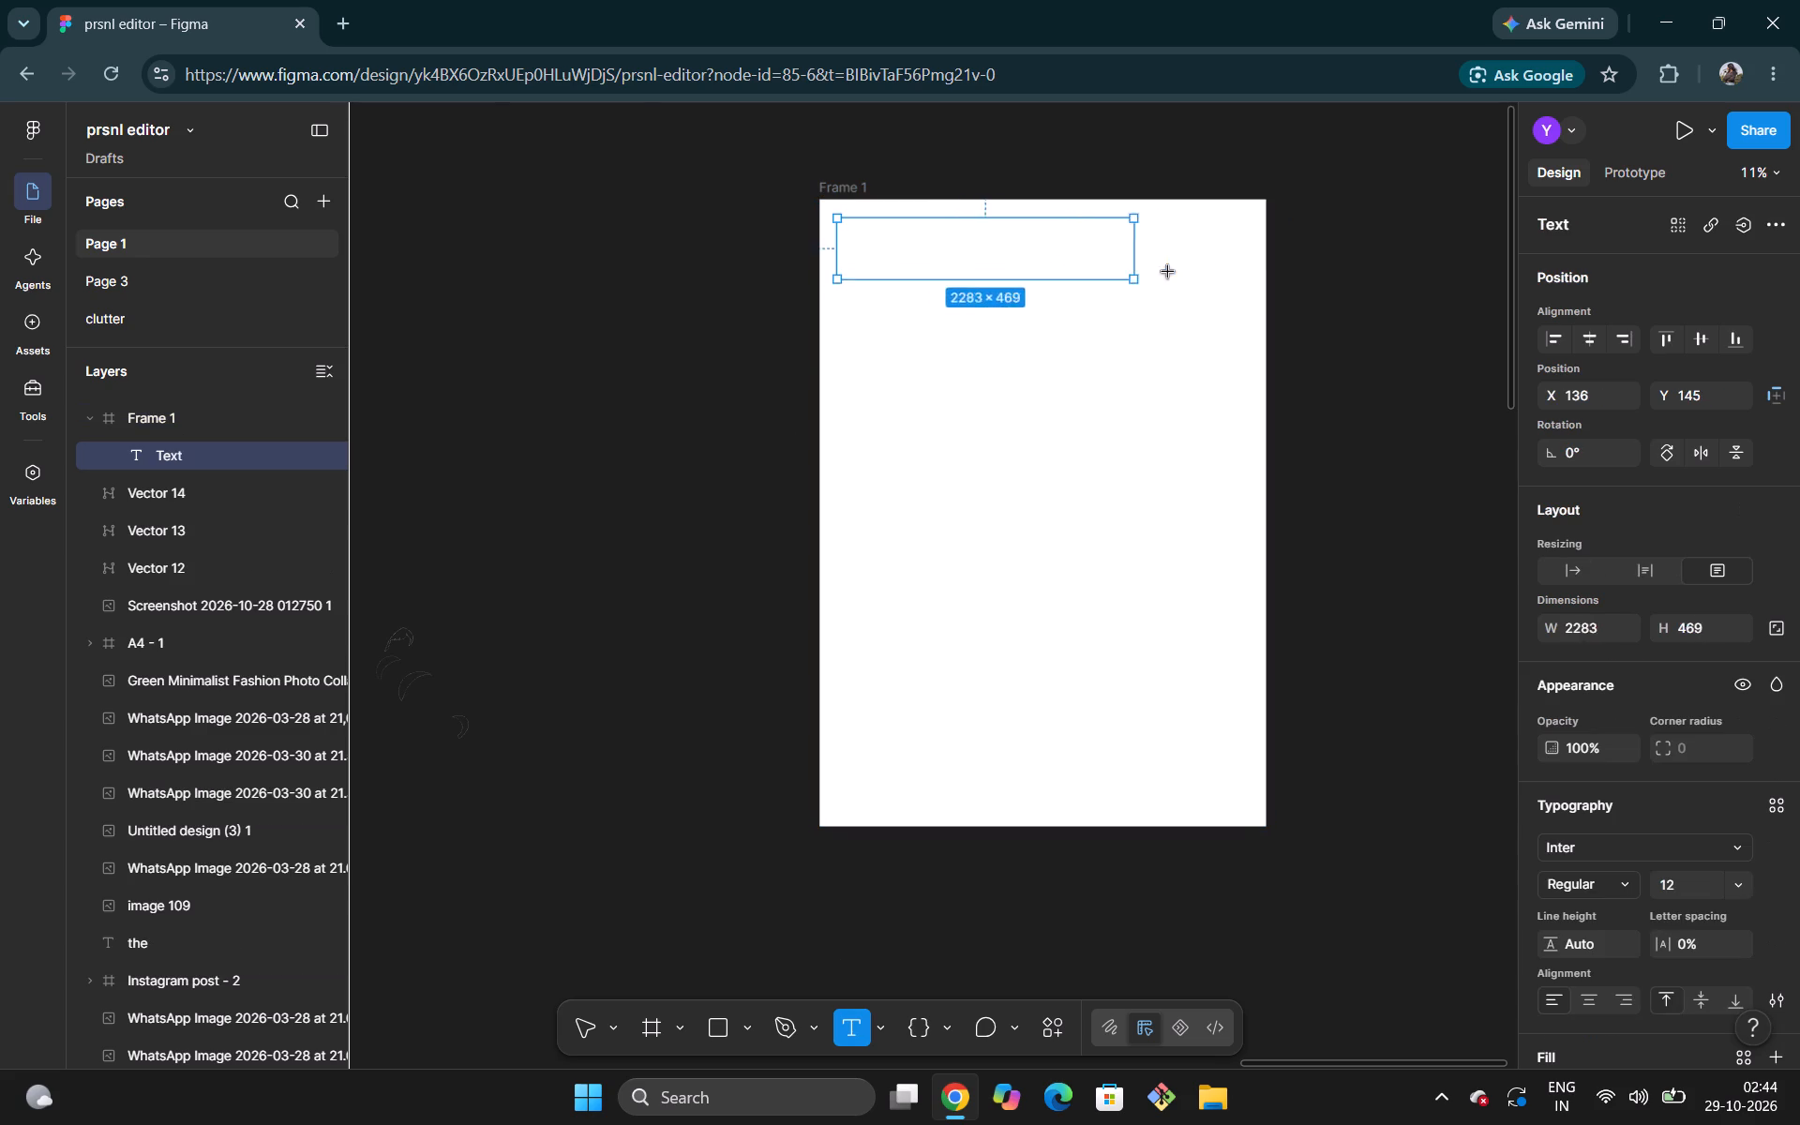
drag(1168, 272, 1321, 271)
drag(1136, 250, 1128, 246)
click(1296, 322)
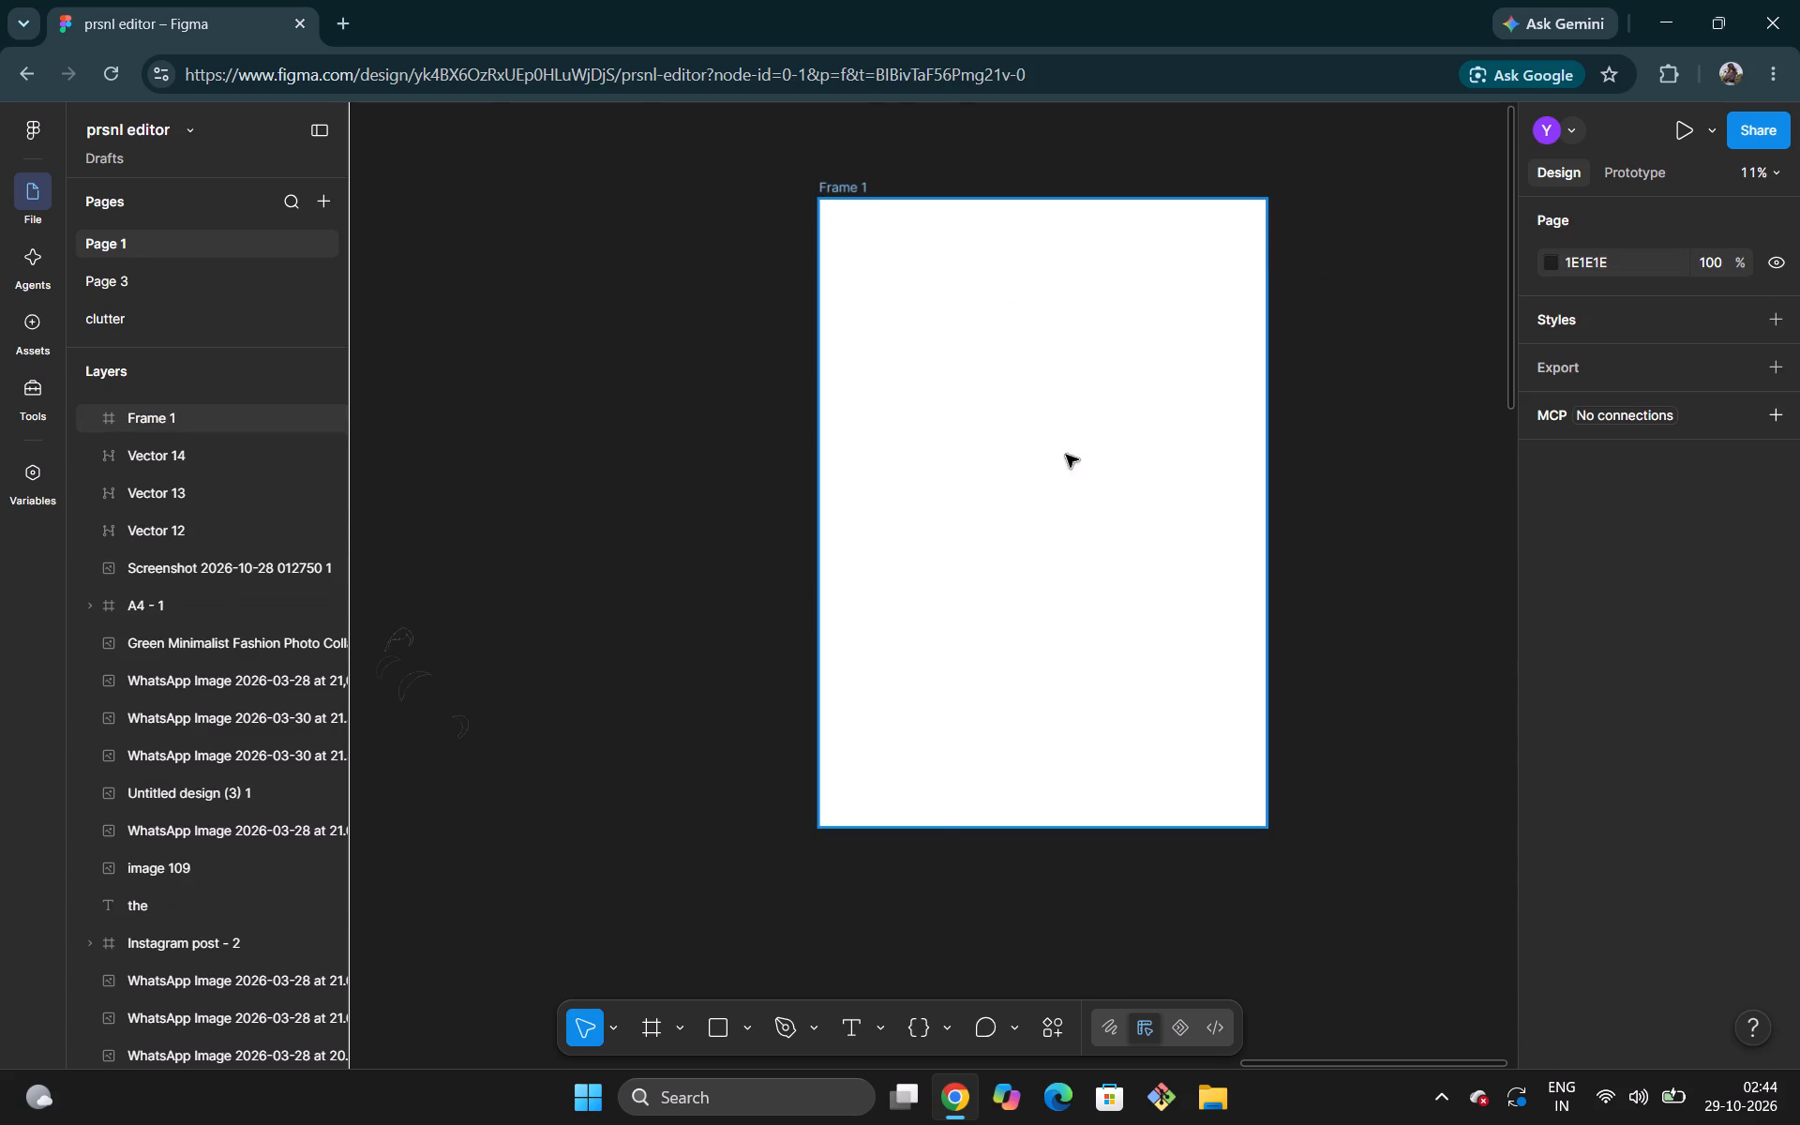
Draw a text box about 3258 × 4557 inside the new white frame, nearly filling it, at about X 72, Y 109.
click(842, 1030)
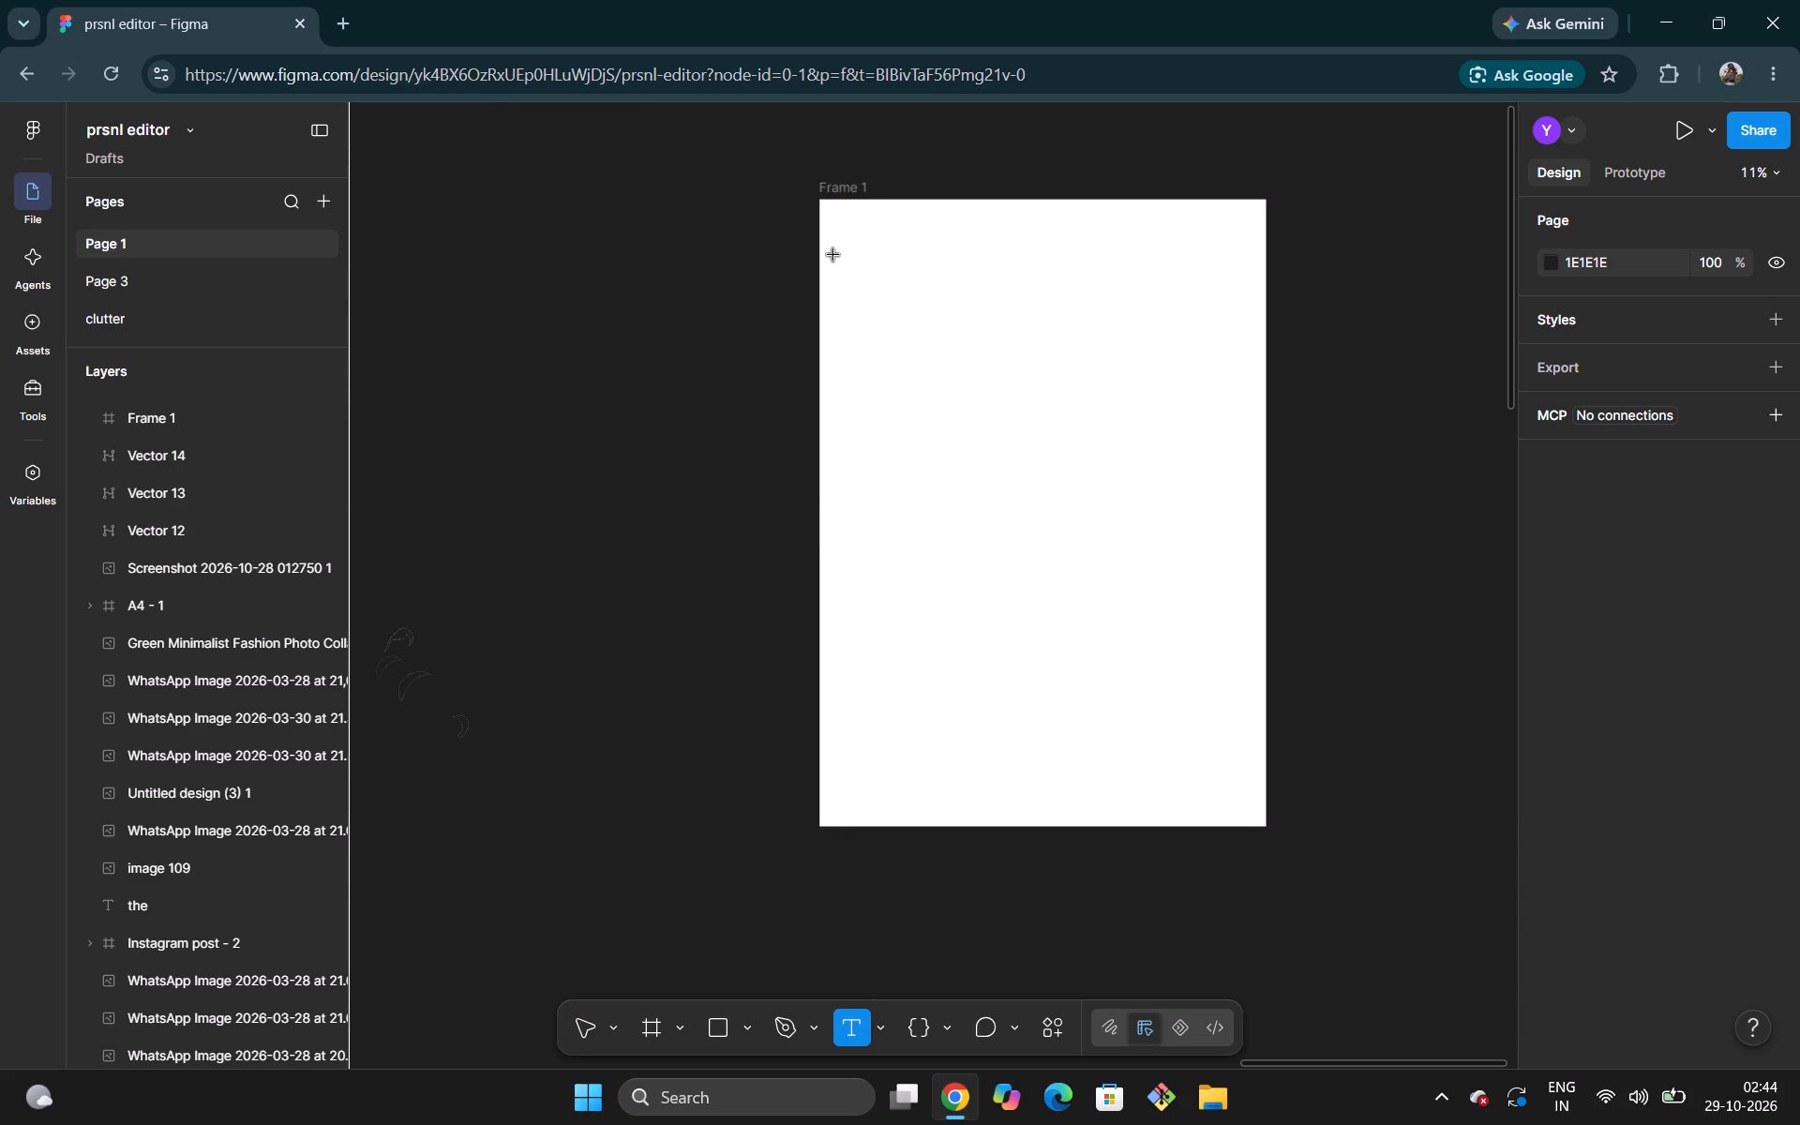
drag(829, 214, 931, 288)
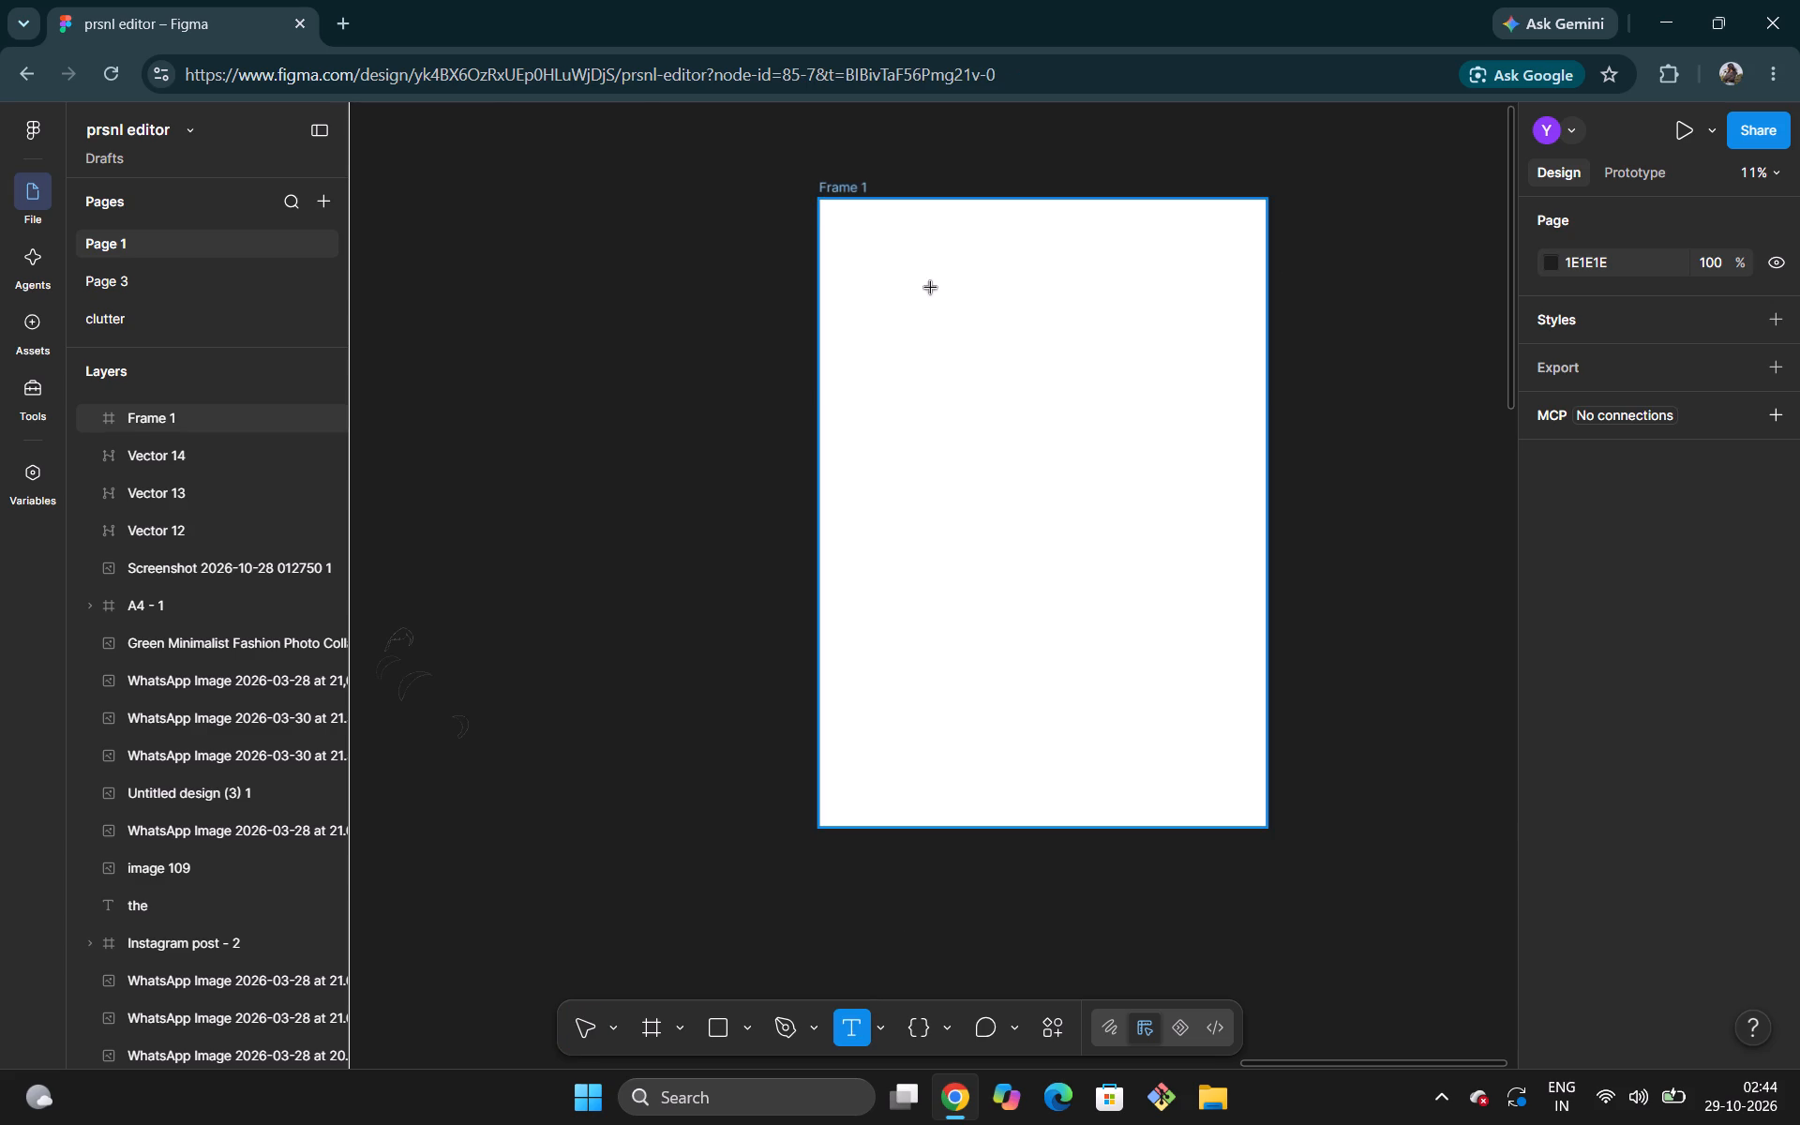
drag(931, 288, 1244, 719)
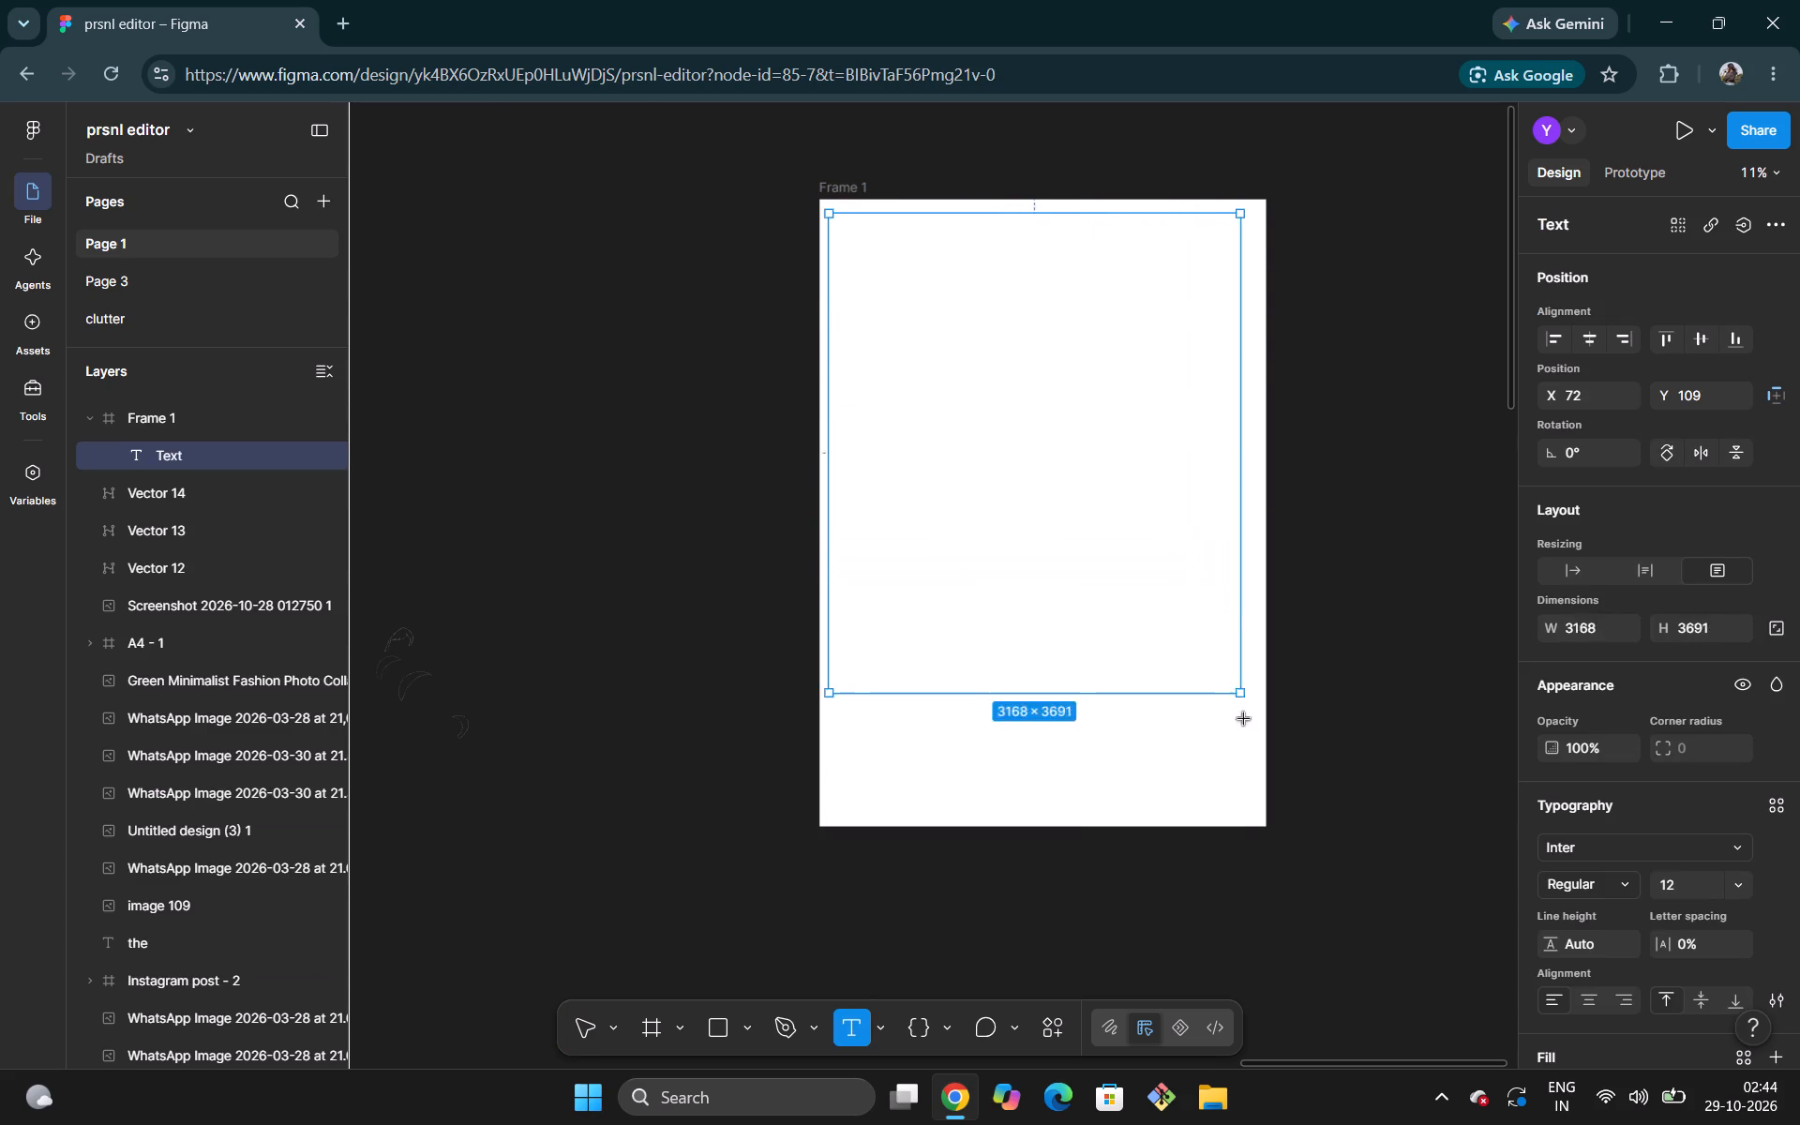
drag(1244, 719, 1251, 805)
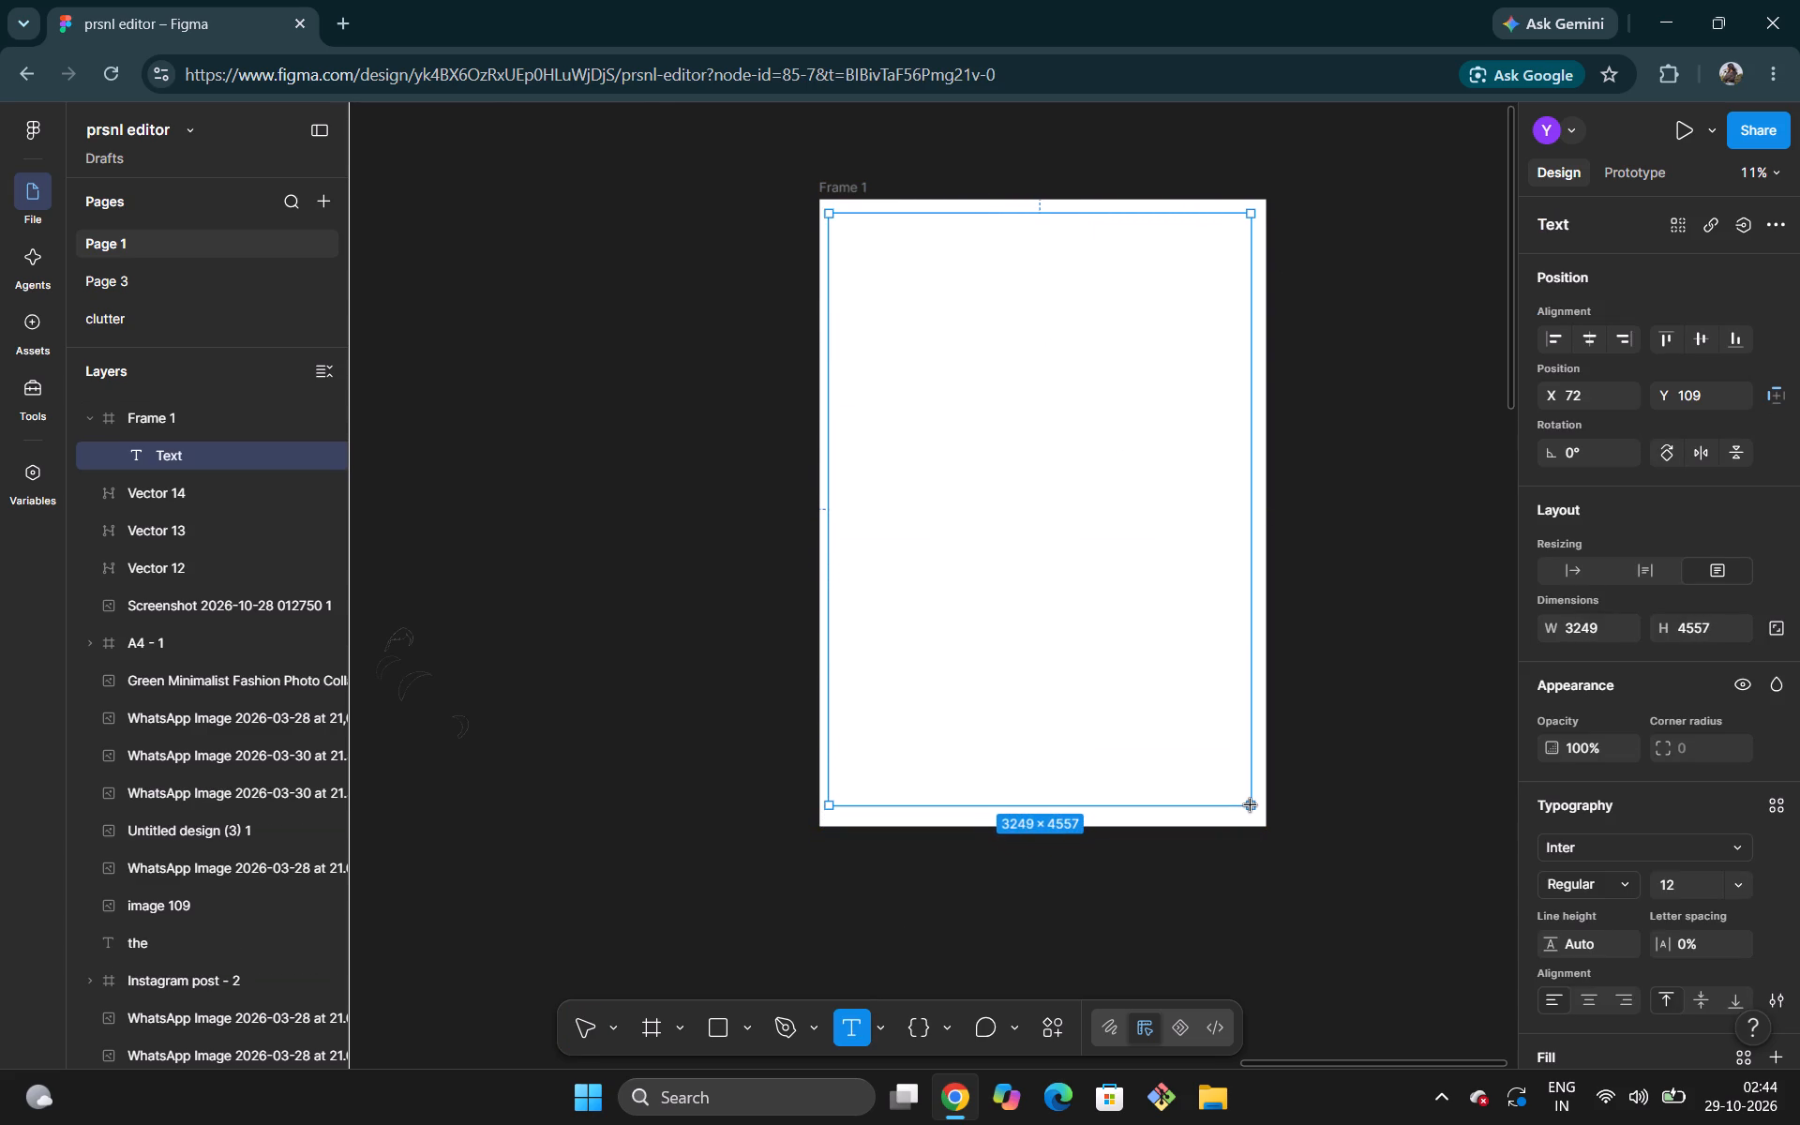
drag(1251, 805, 1252, 805)
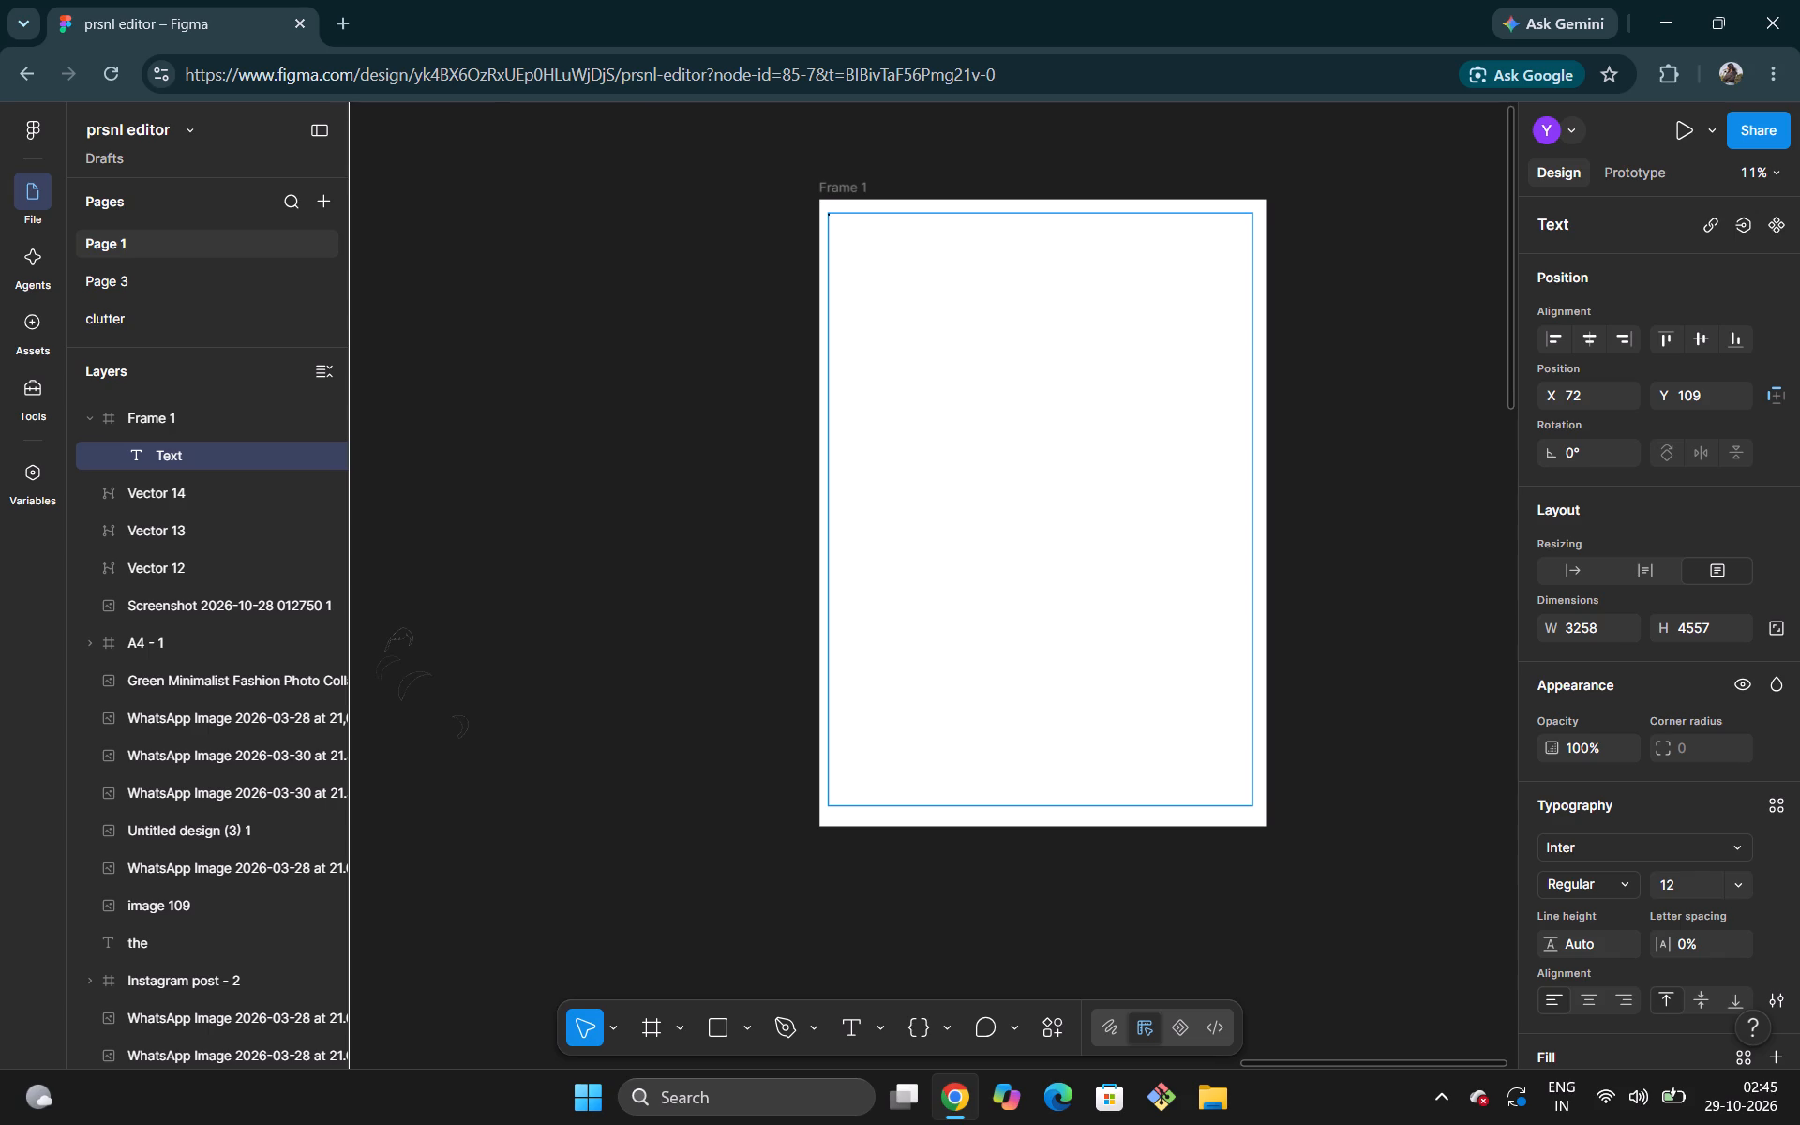
Enter the text "hey everyone i" at the start of the frame's large text box.
key(h)
key(e)
key(y)
scroll(852, 262, up, 2)
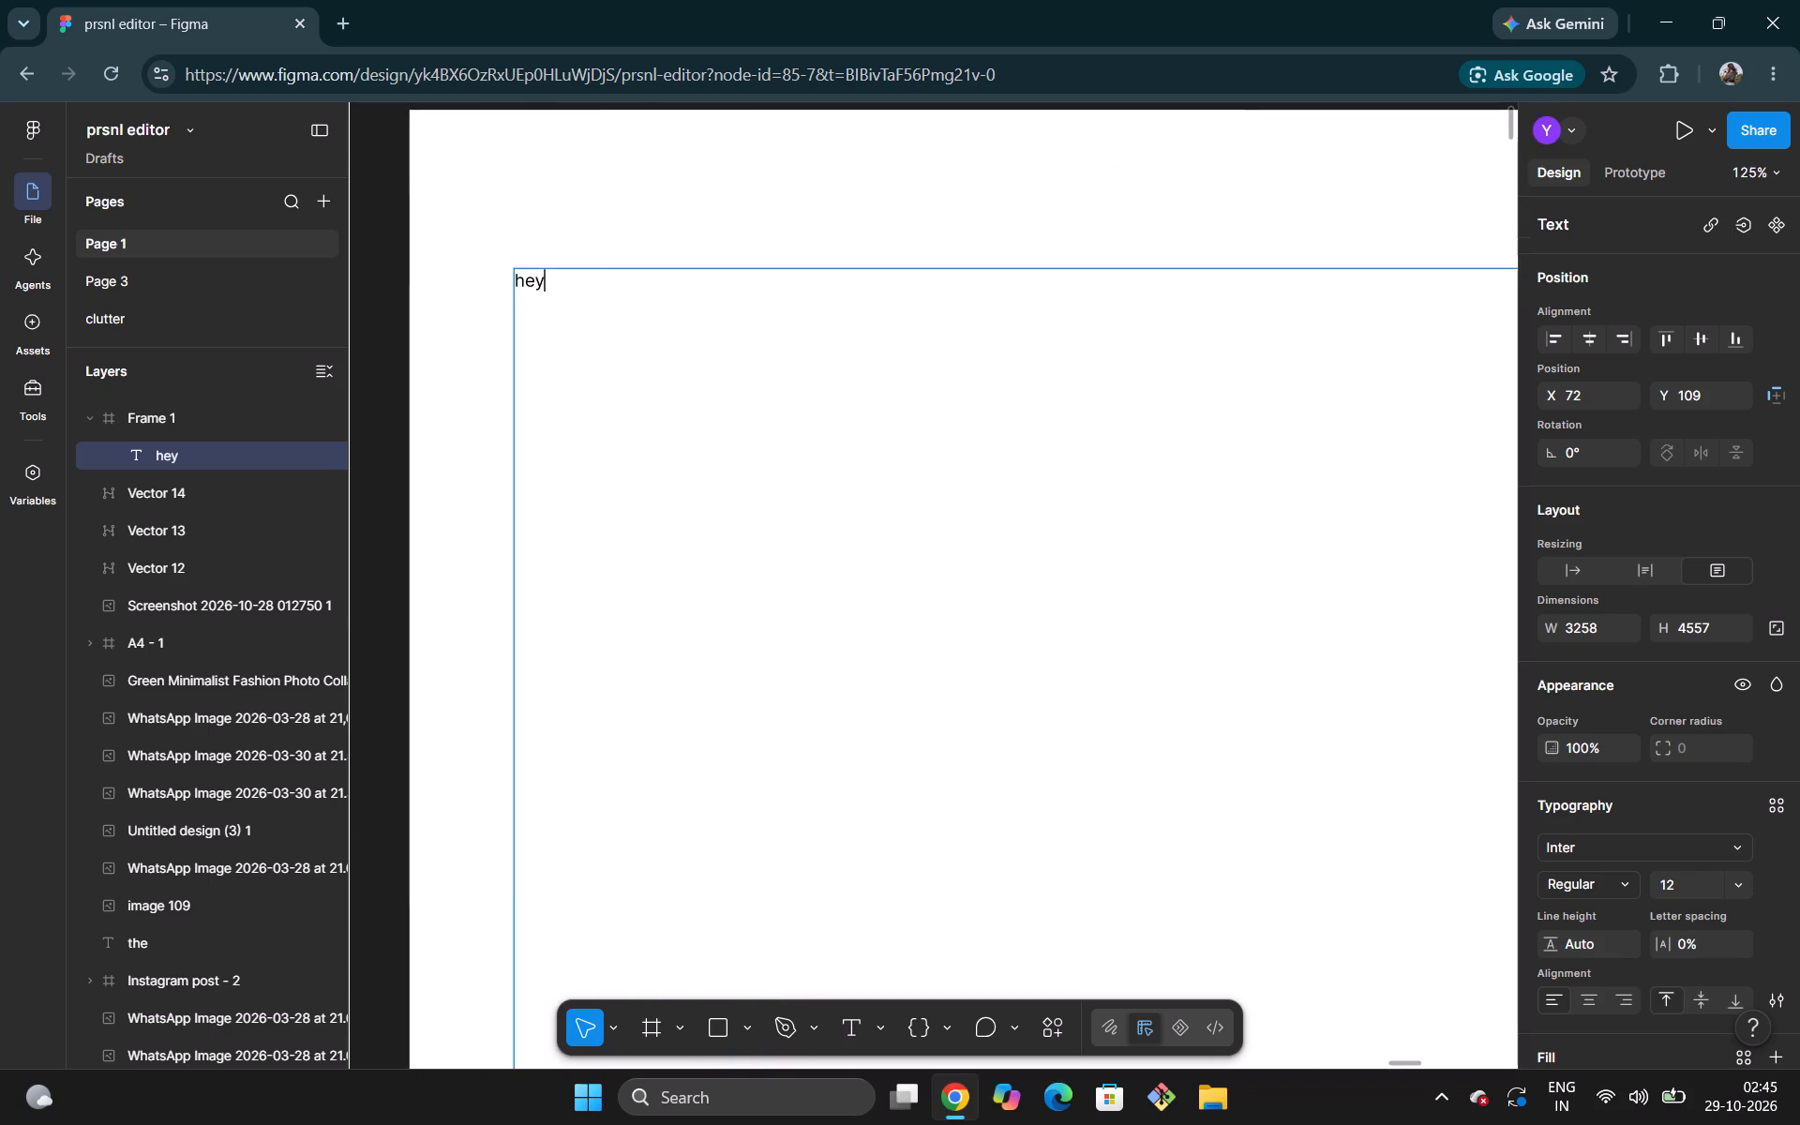
key(comma)
key(BackSpace)
key(space)
text(ever)
key(y)
text(one)
key(space)
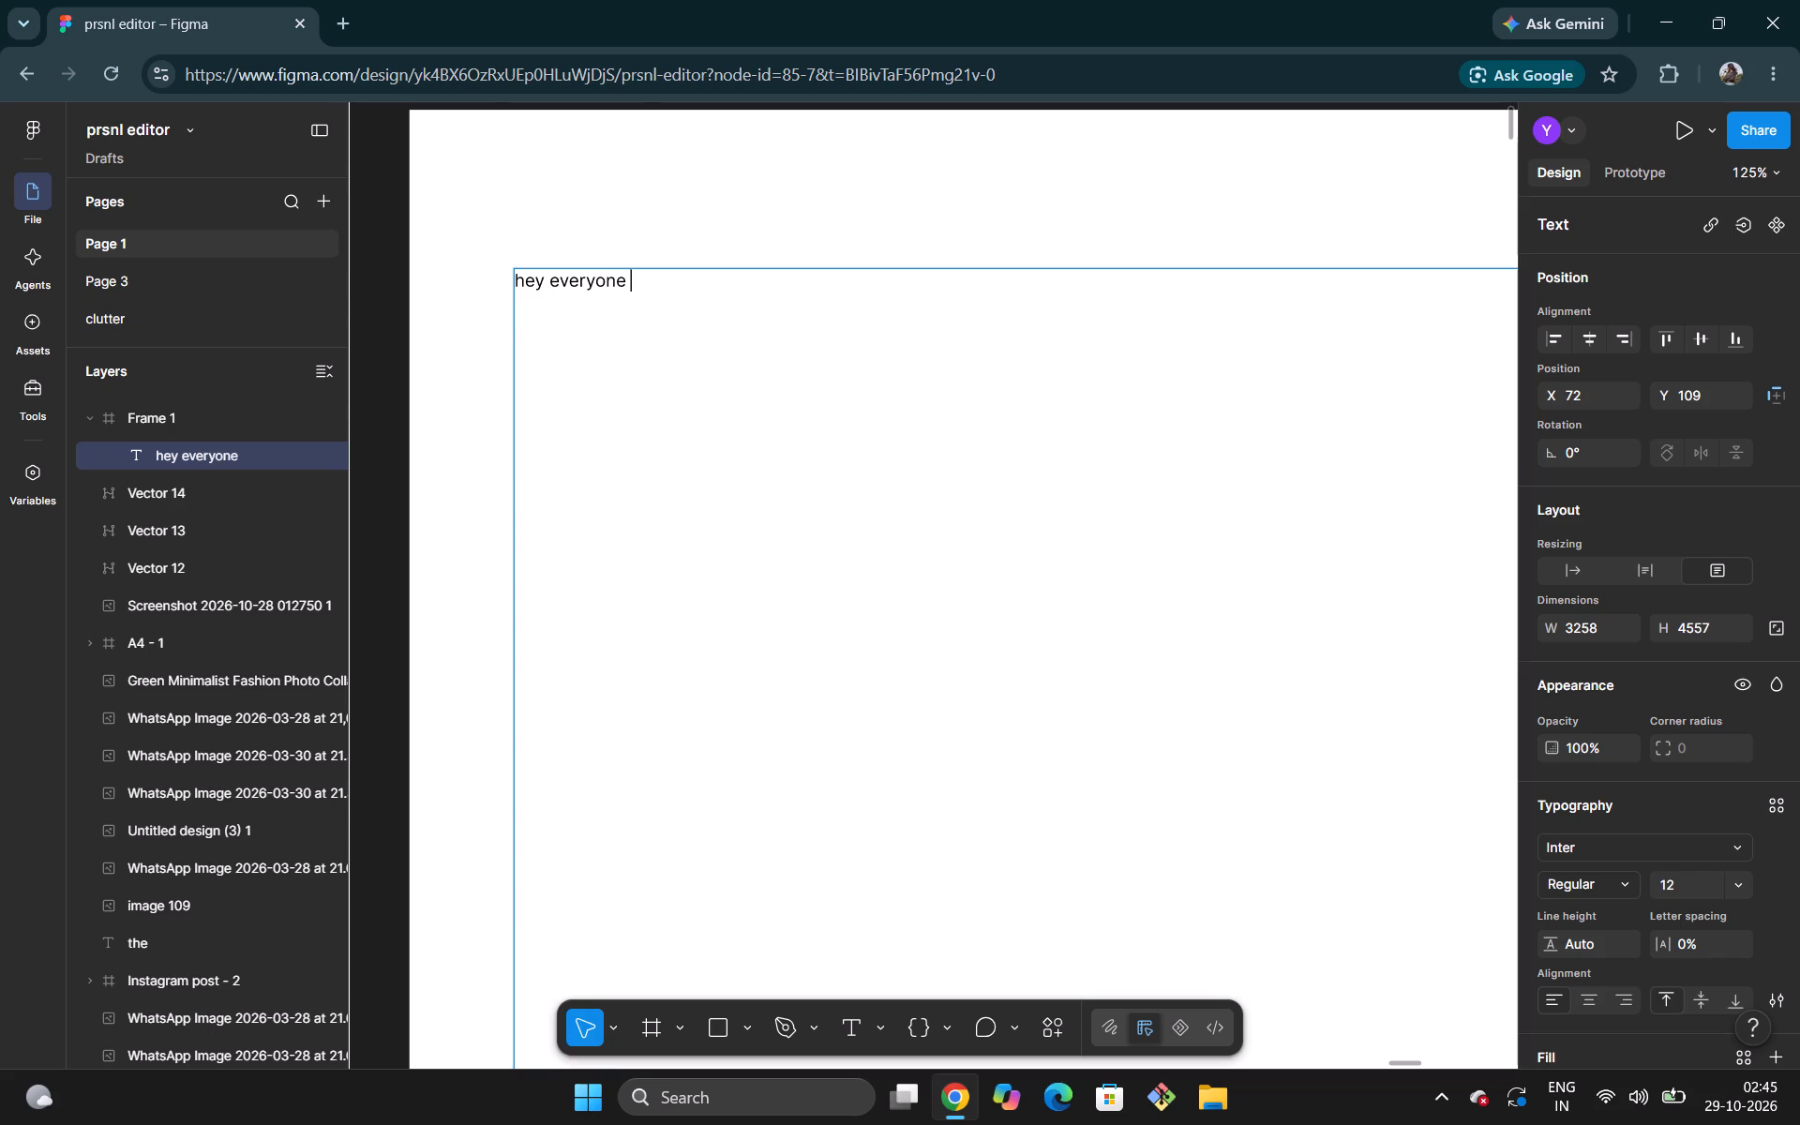
key(i)
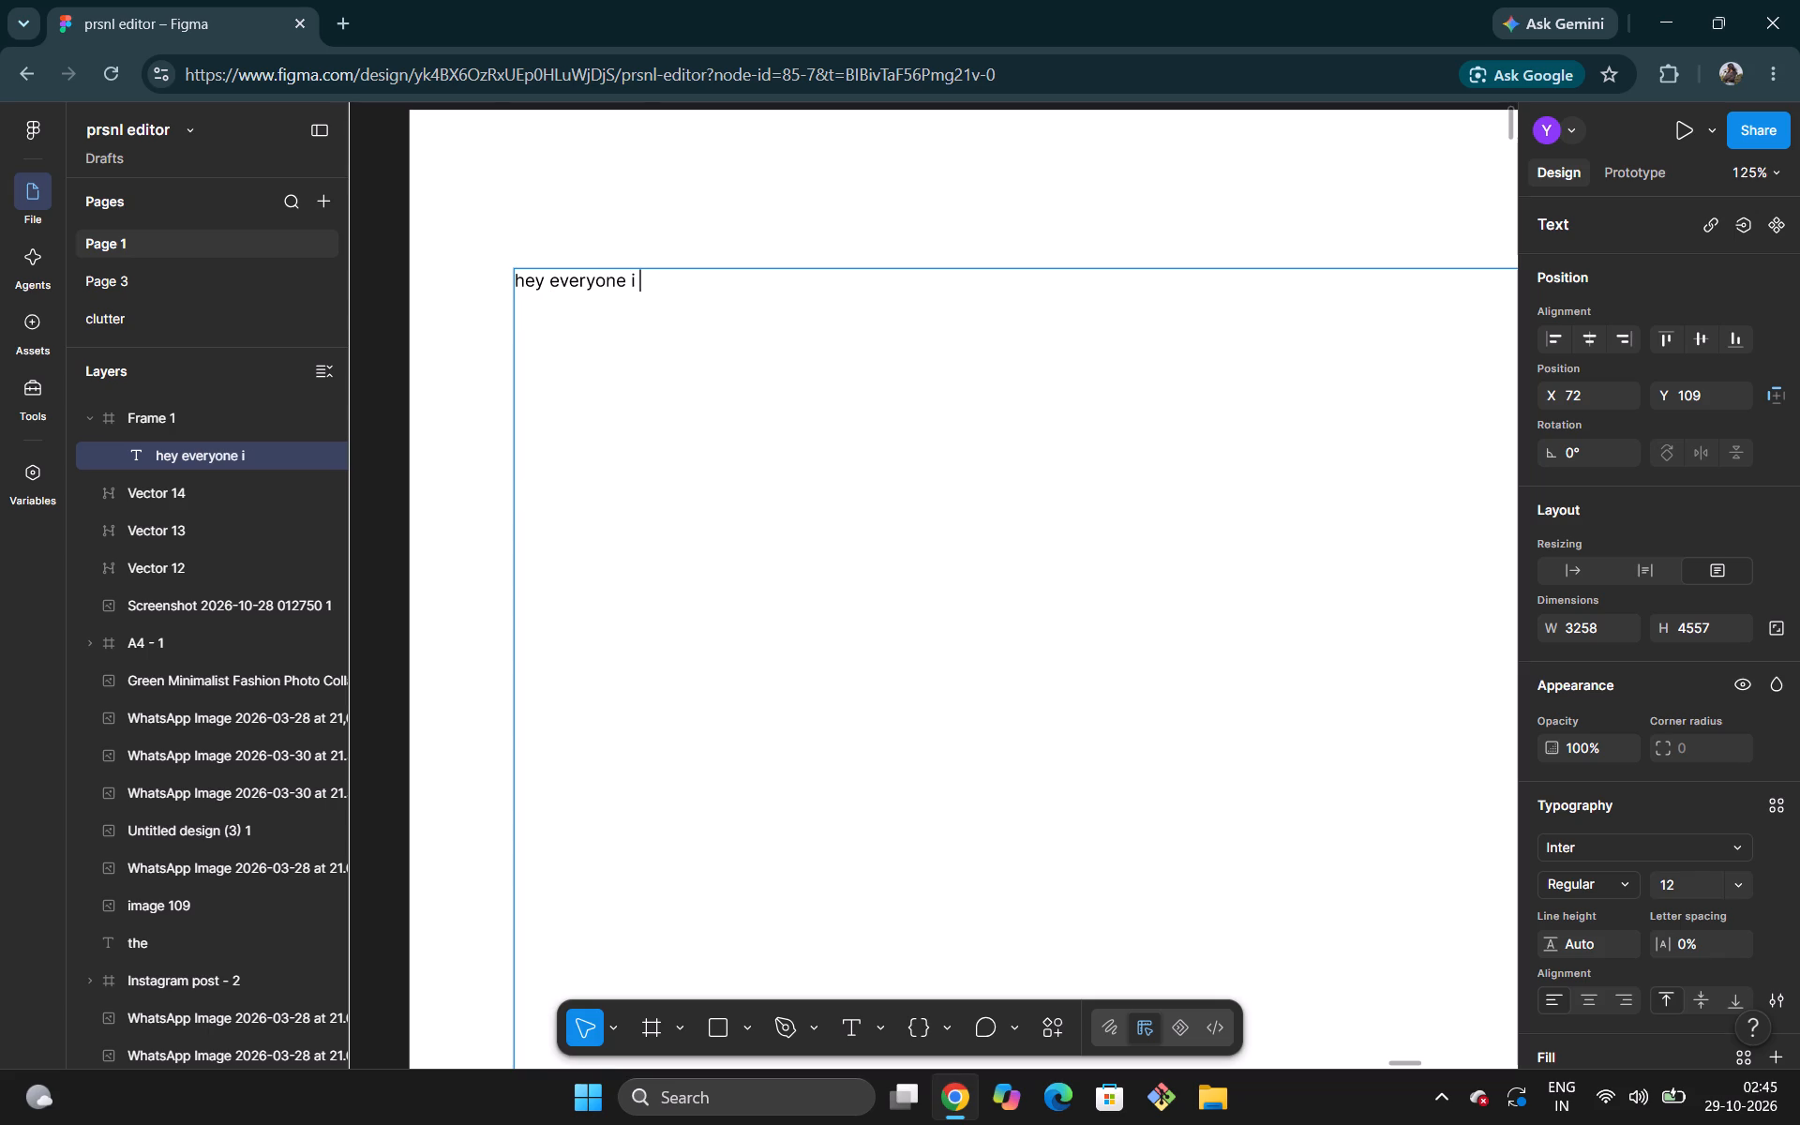